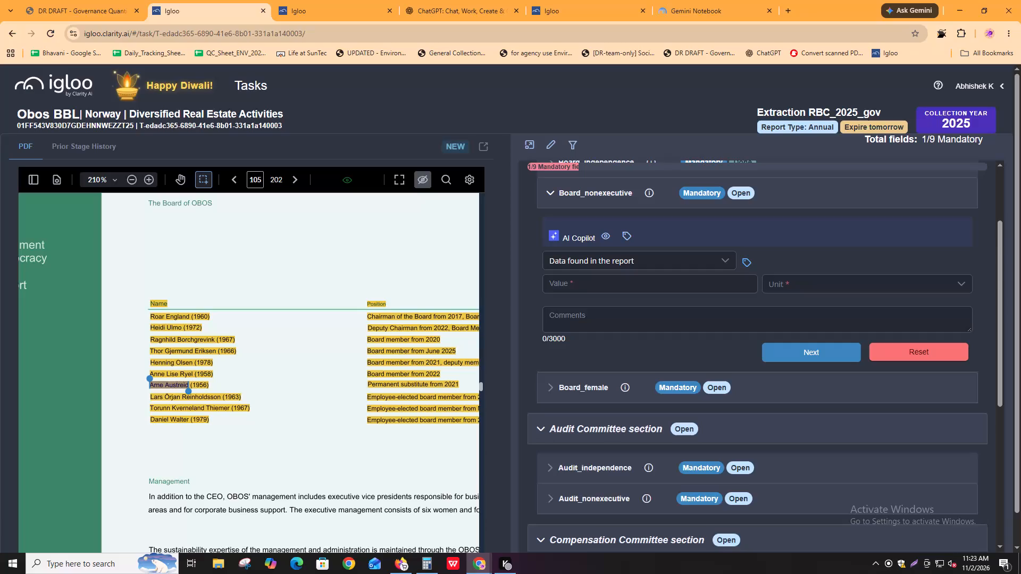
Copy the name of the first employee-elected board member from page 105's board table and search for it in RBC_v4_2025_gov.pdf.
key(alt+Tab)
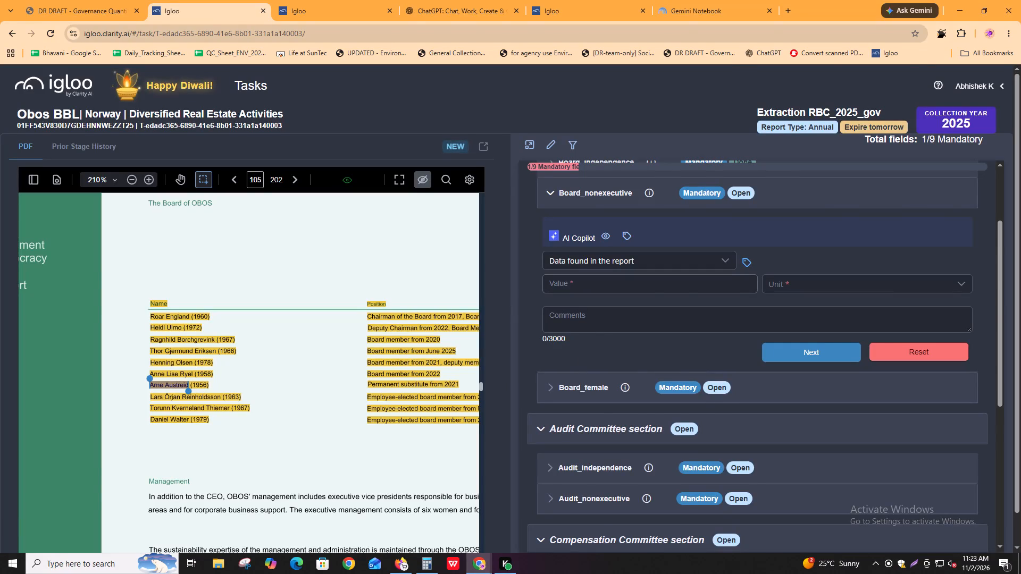
key(alt+Tab)
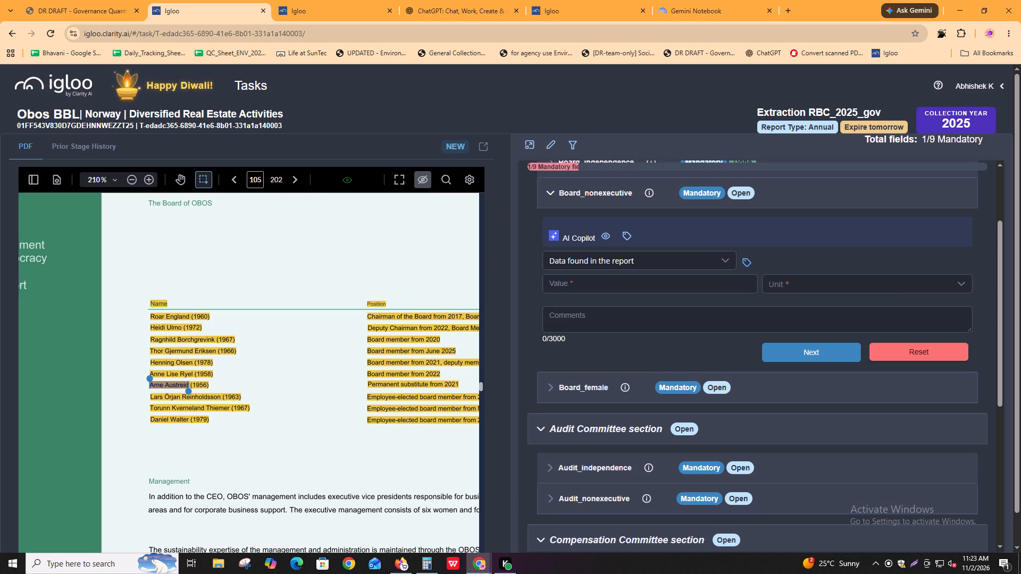
drag(358, 399, 415, 400)
click(415, 400)
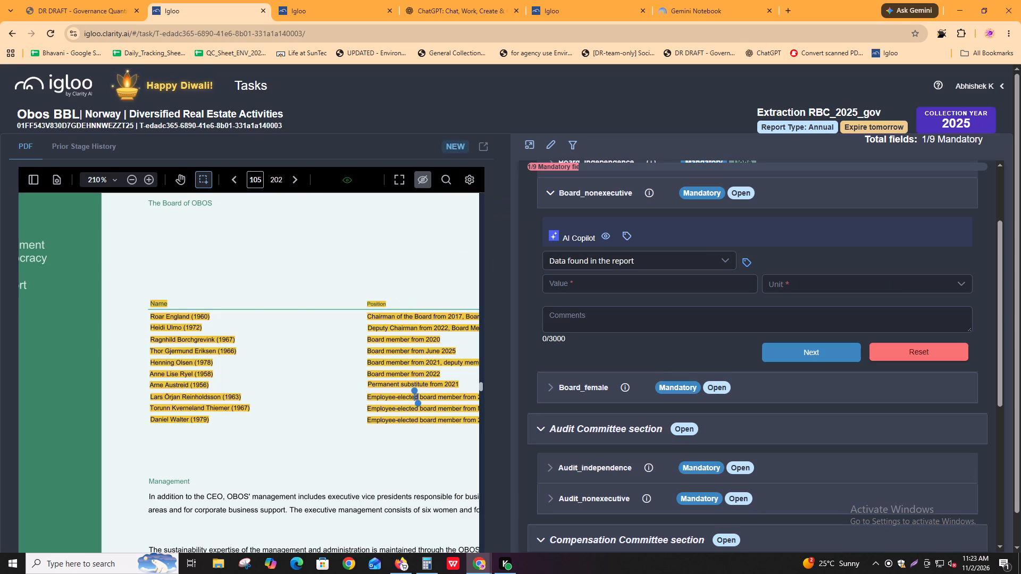
drag(145, 393, 210, 398)
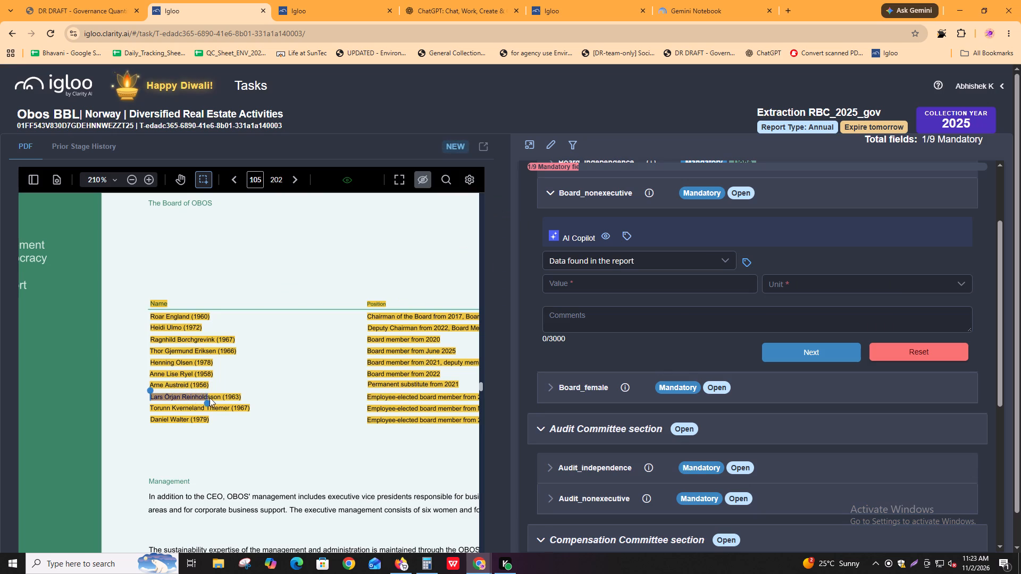
drag(210, 398, 220, 397)
key(ctrl+c)
key(alt+Tab)
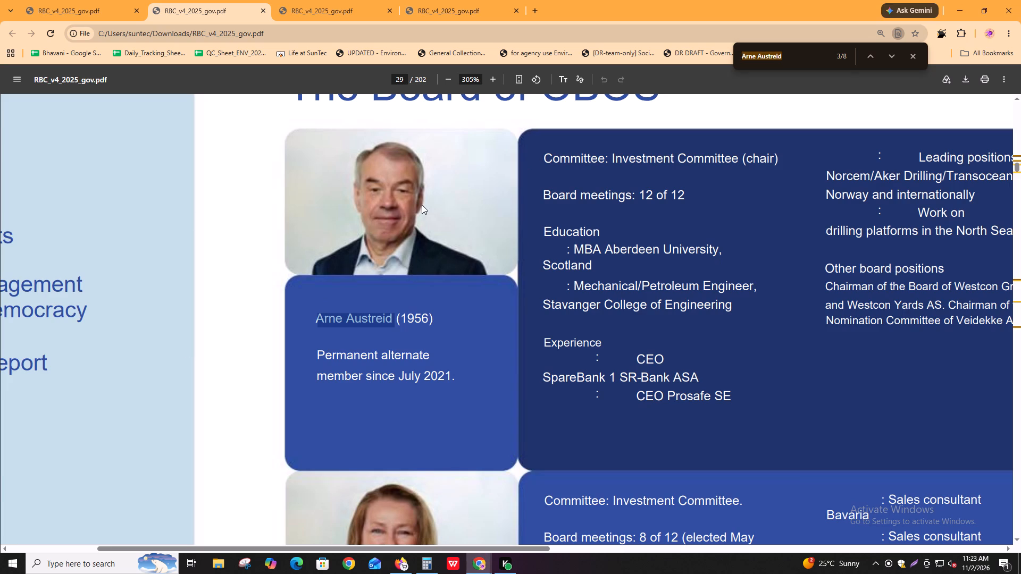
key(ctrl+f)
key(ctrl+v)
key(Return)
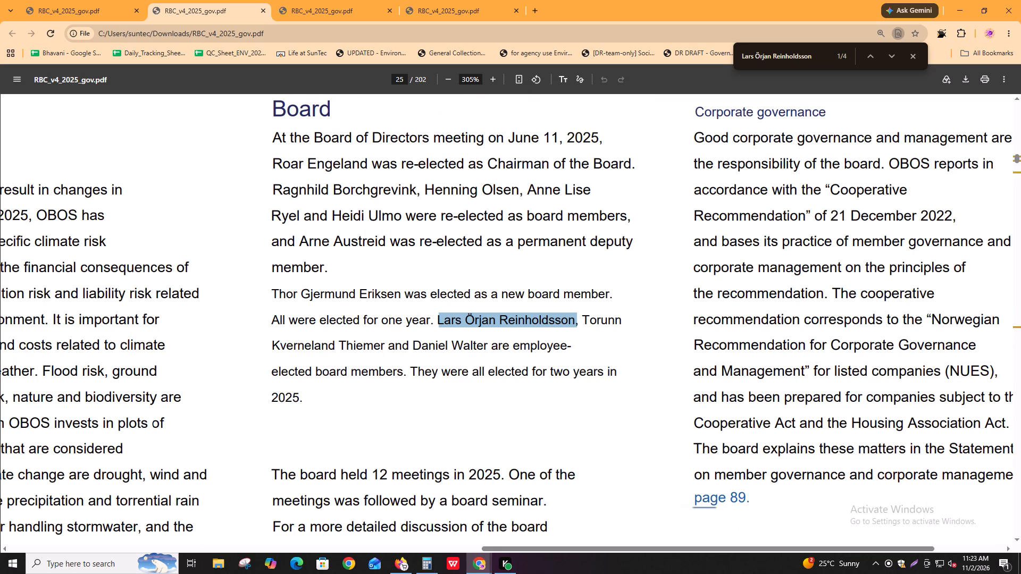
drag(408, 340, 537, 339)
click(537, 339)
Copy "employee-elected" from the report's Board section and search the Governance Quantitative Metrics Methodology for "employee elected".
drag(514, 345, 311, 378)
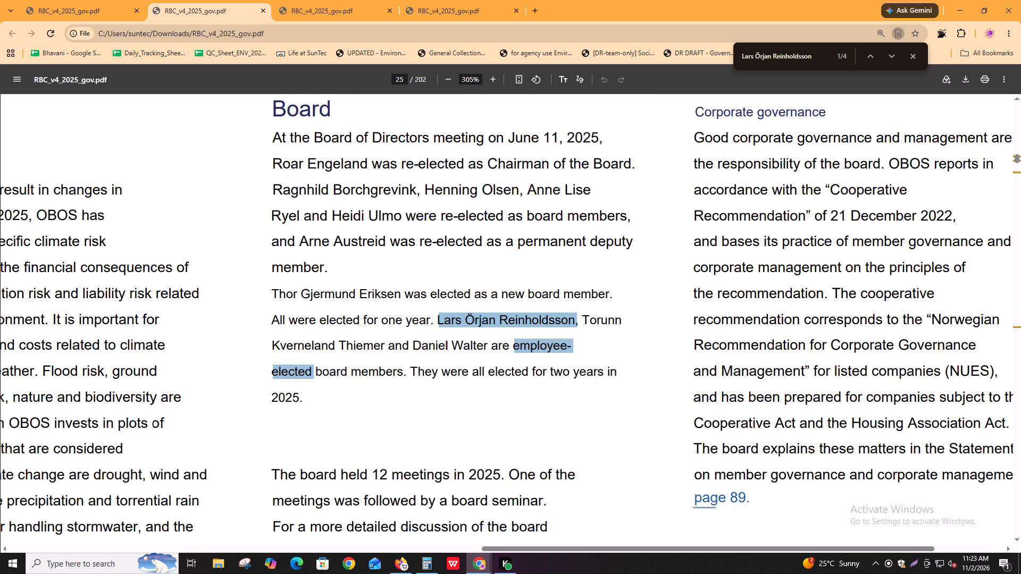
key(ctrl+c)
key(alt+Tab)
click(48, 0)
key(ctrl+f)
key(ctrl+v)
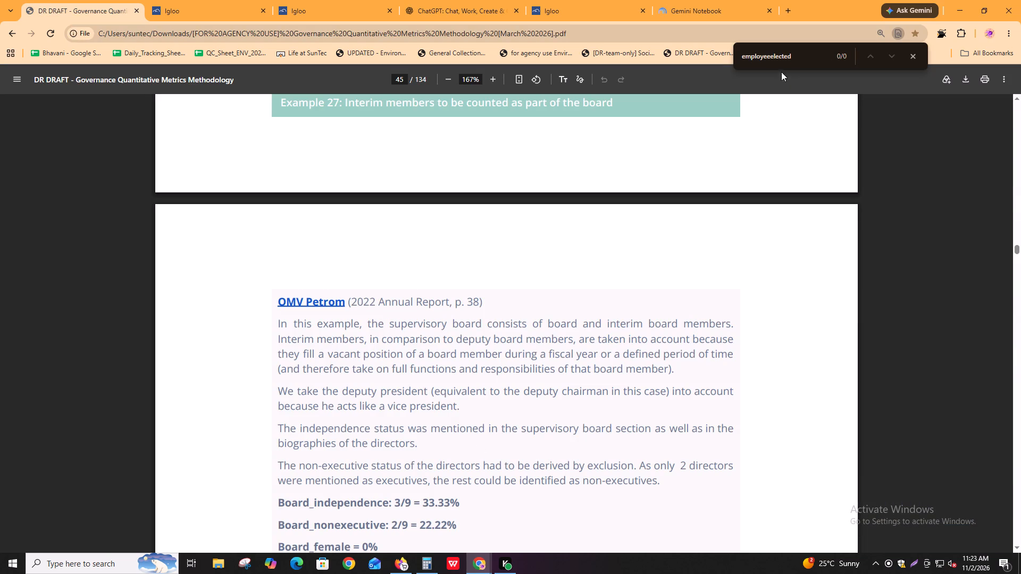
click(768, 55)
click(770, 56)
key(minus)
key(BackSpace)
key(space)
key(ctrl+f)
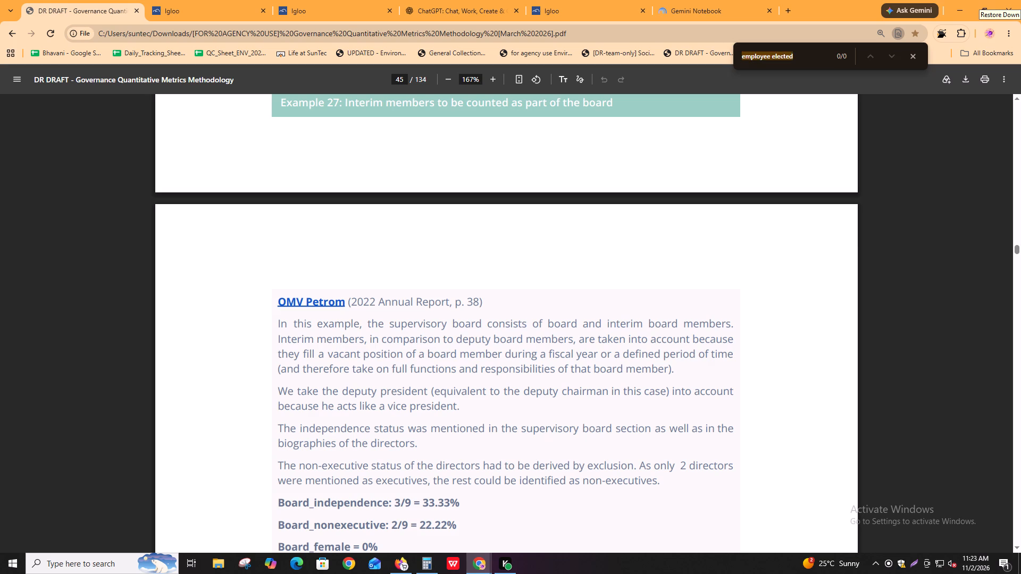
key(Return)
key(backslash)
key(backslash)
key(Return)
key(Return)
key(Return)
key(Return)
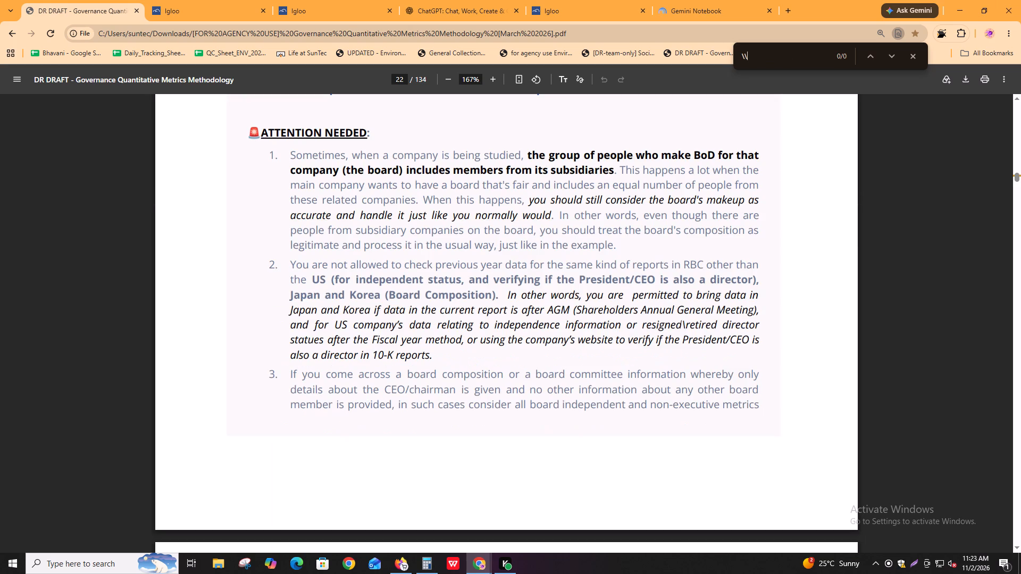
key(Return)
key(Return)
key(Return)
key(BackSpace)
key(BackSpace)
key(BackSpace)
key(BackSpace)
Search the methodology for "elected" and go through the matches for guidance on employee-elected board members.
text(electrd)
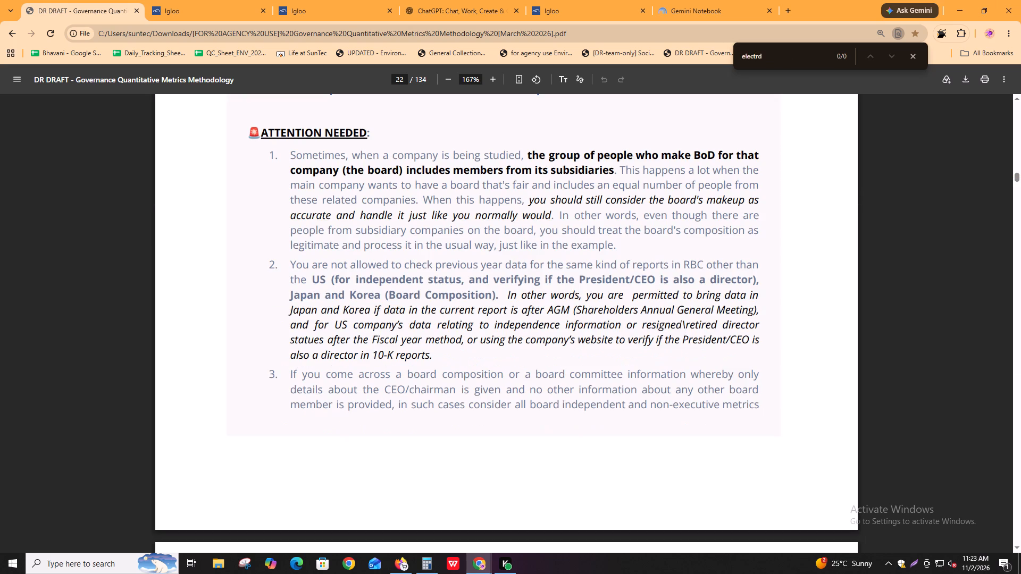
key(BackSpace)
key(BackSpace)
key(w)
key(BackSpace)
text(ed)
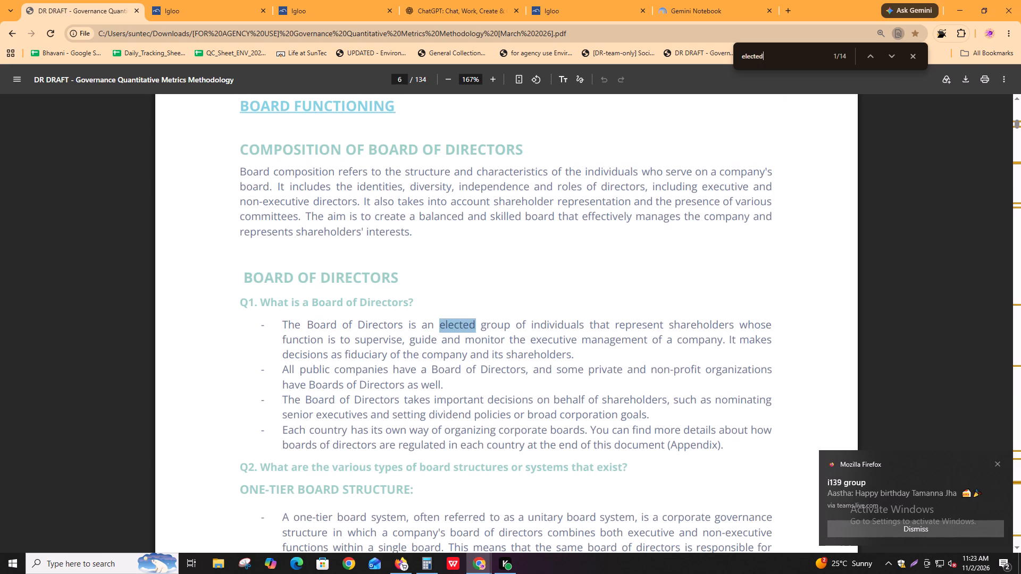
key(Return)
key(Return)
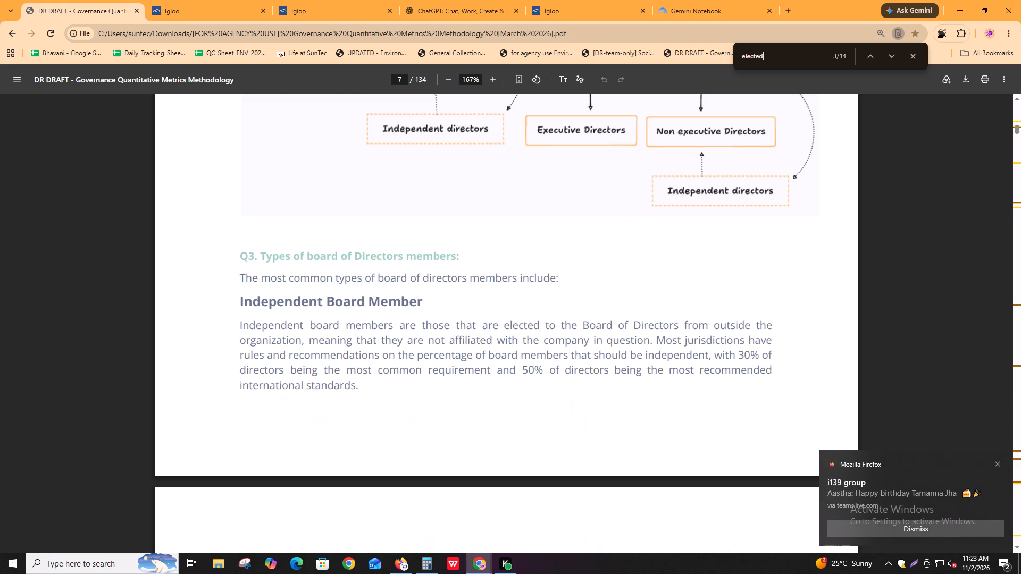
key(Return)
key(Return)
key(Return)
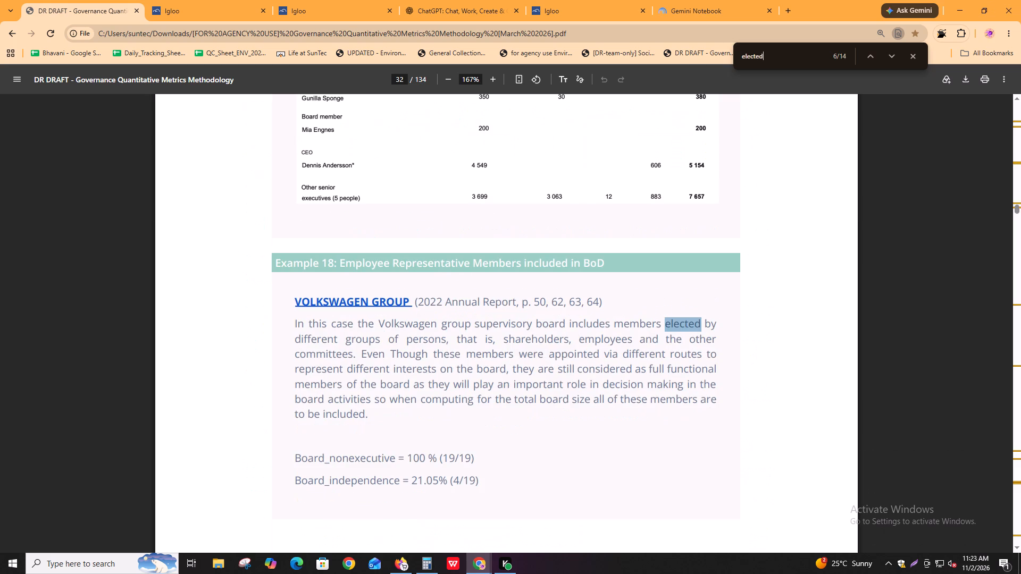
key(shift+Return)
key(shift+Return)
key(Return)
key(Return)
key(Return)
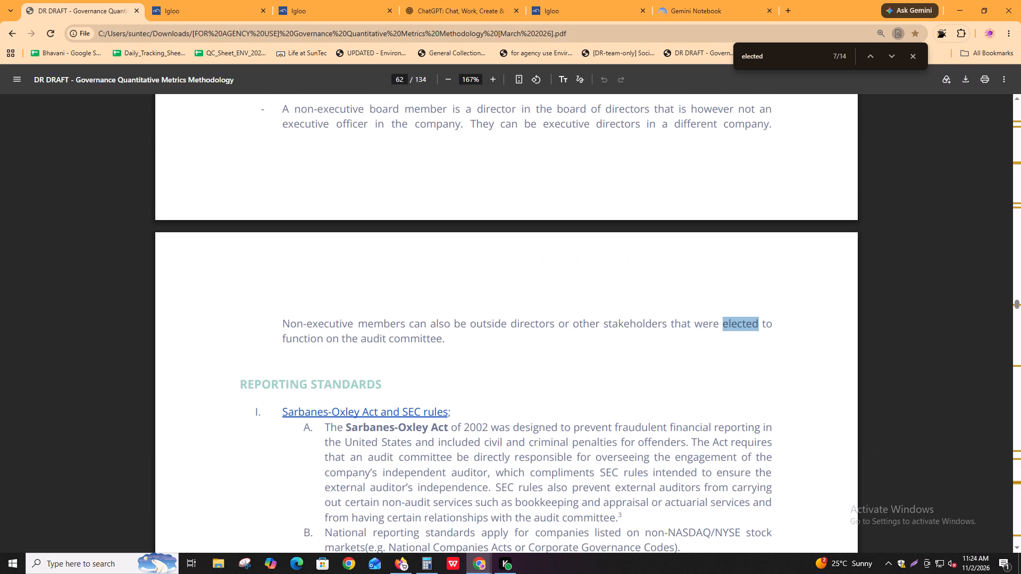
Narrow the methodology search to "elected by" and go to the matching passage.
key(space)
text(by)
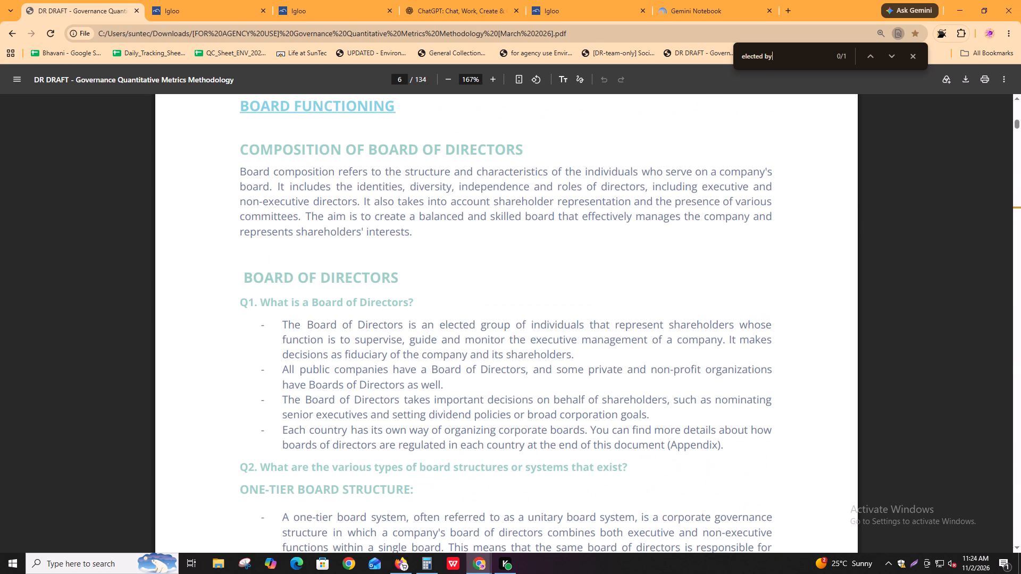
key(space)
key(Return)
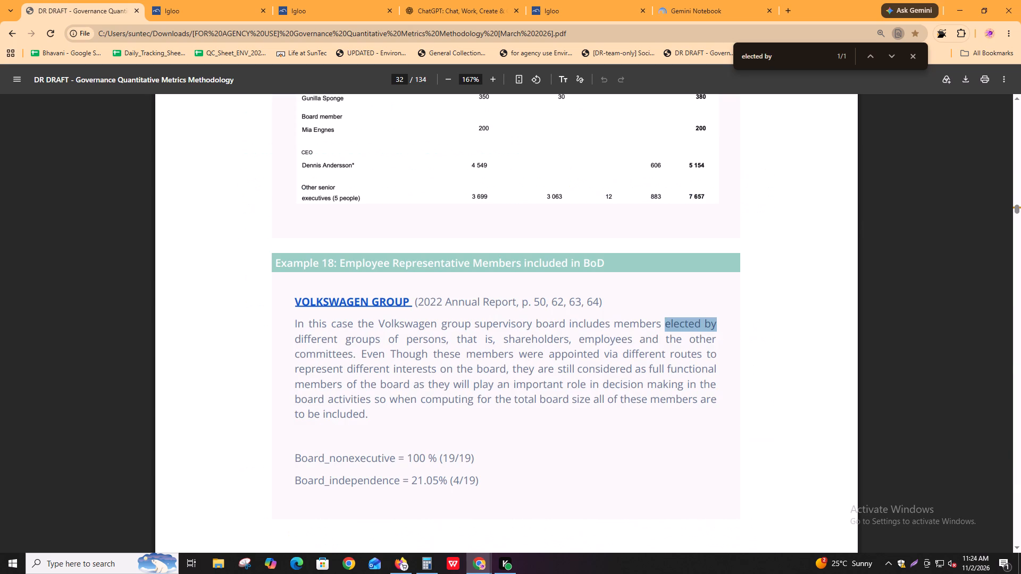
key(Return)
key(Return)
key(Return)
key(Return)
key(Return)
Read how Example 18 (Volkswagen Group) treats employee representative members when computing total board size.
key(ctrl+f)
drag(530, 353, 677, 346)
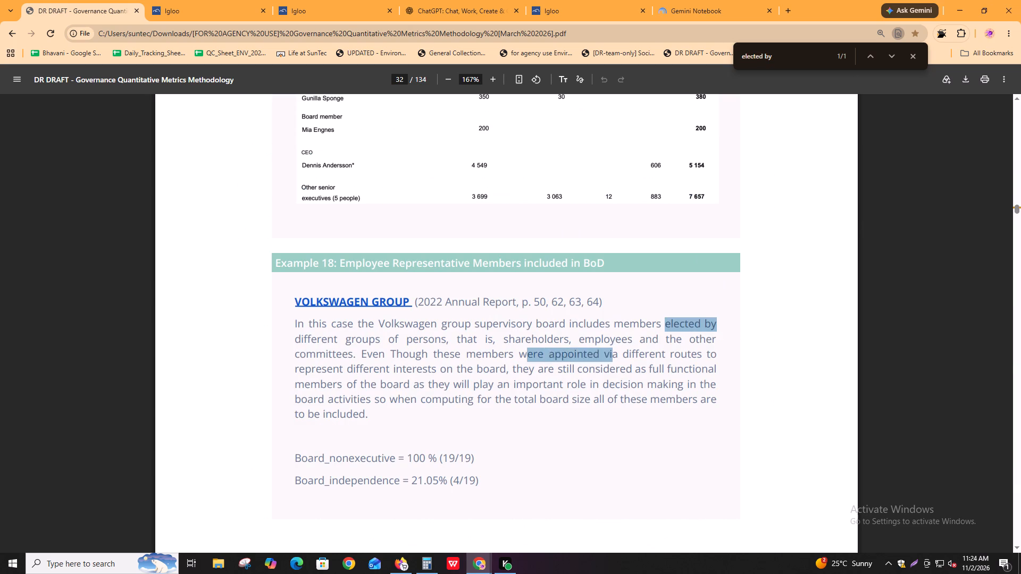
drag(677, 346, 682, 345)
drag(389, 363, 558, 369)
drag(385, 399, 525, 402)
drag(414, 403, 597, 399)
Return to RBC_v4_2025_gov.pdf and check every mention of the searched employee-elected board member.
key(alt+Tab)
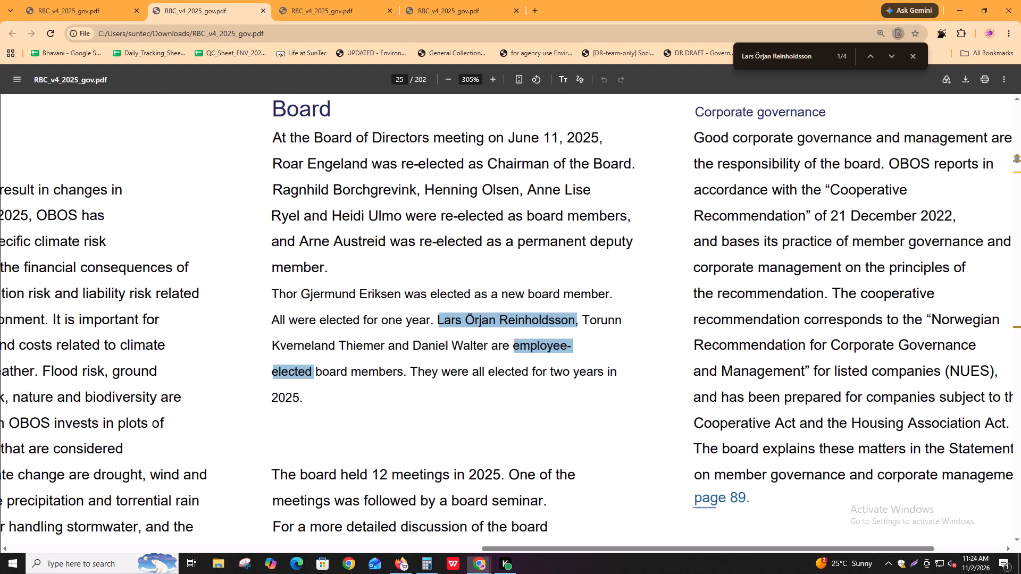
key(ctrl+f)
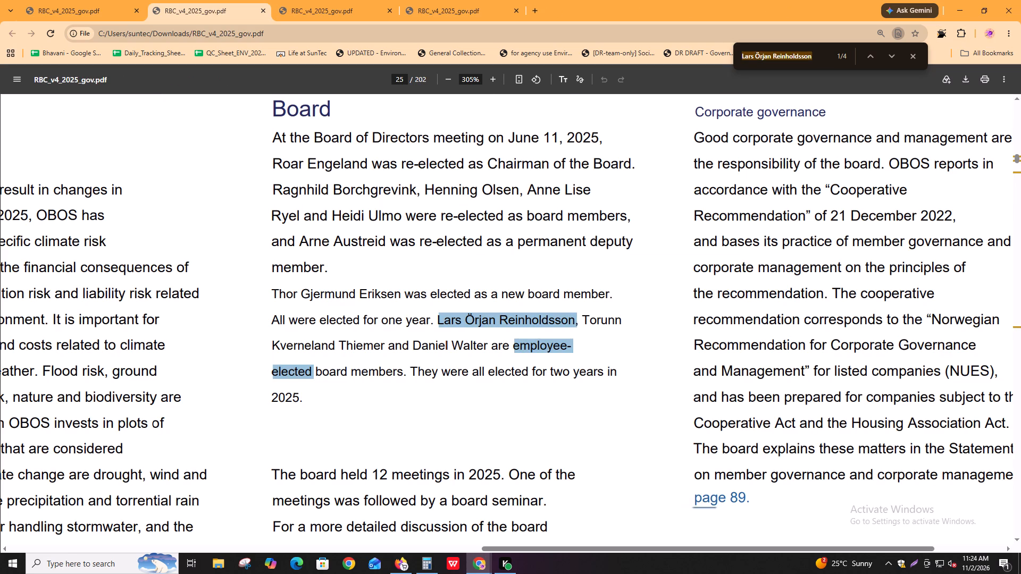
key(Return)
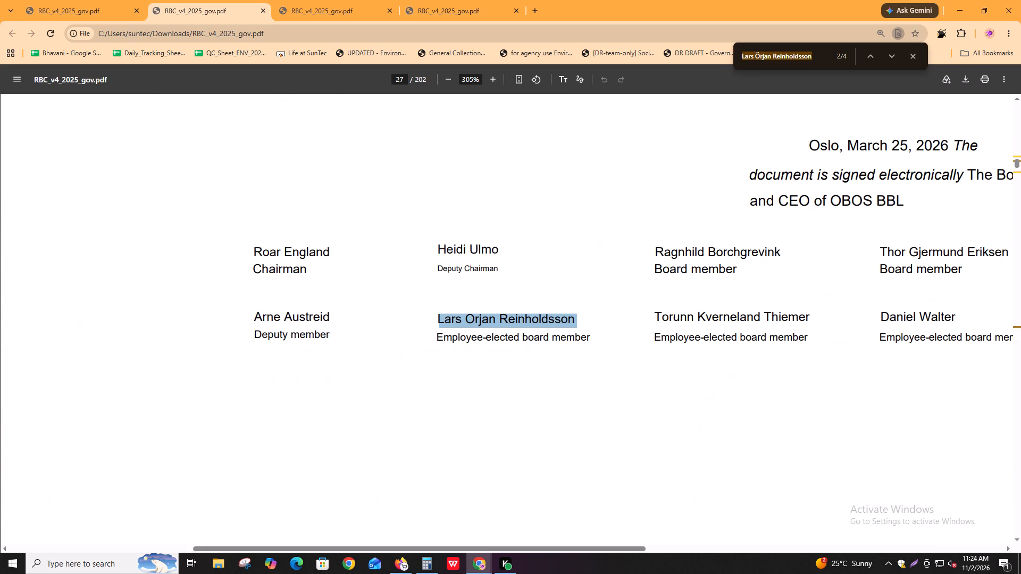
key(shift+Return)
key(Return)
key(Return)
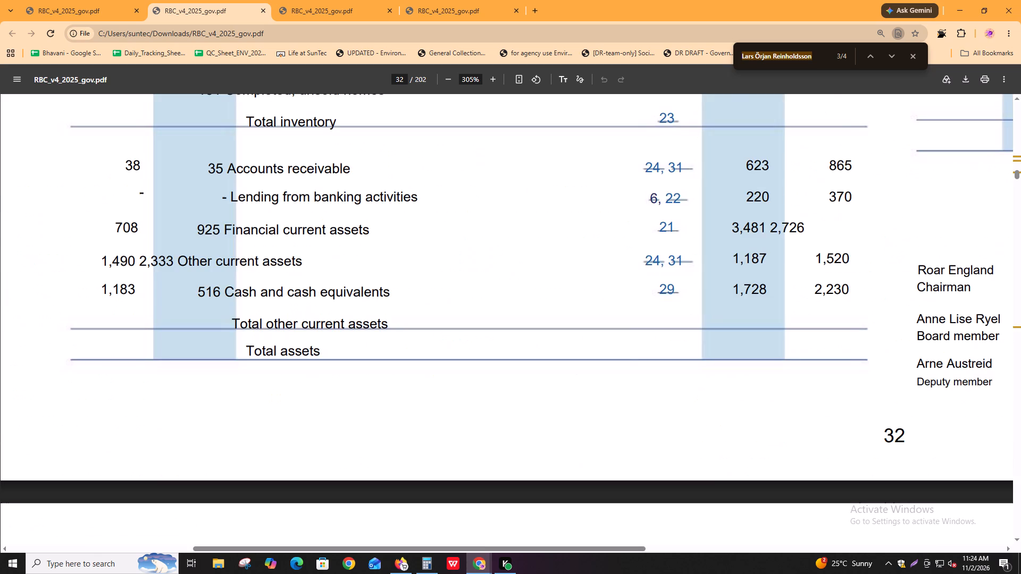
key(Return)
key(Return)
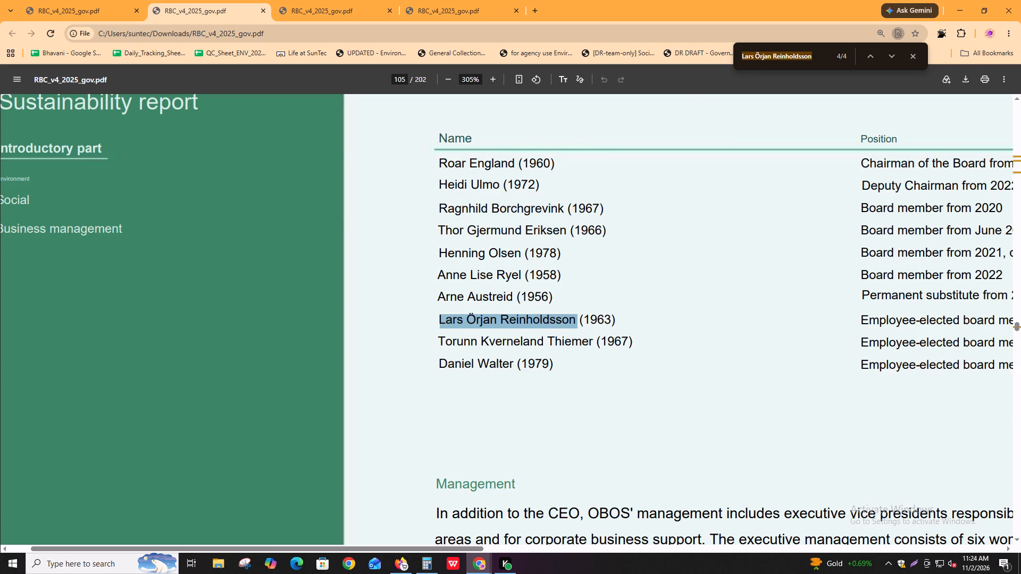
key(ctrl+f)
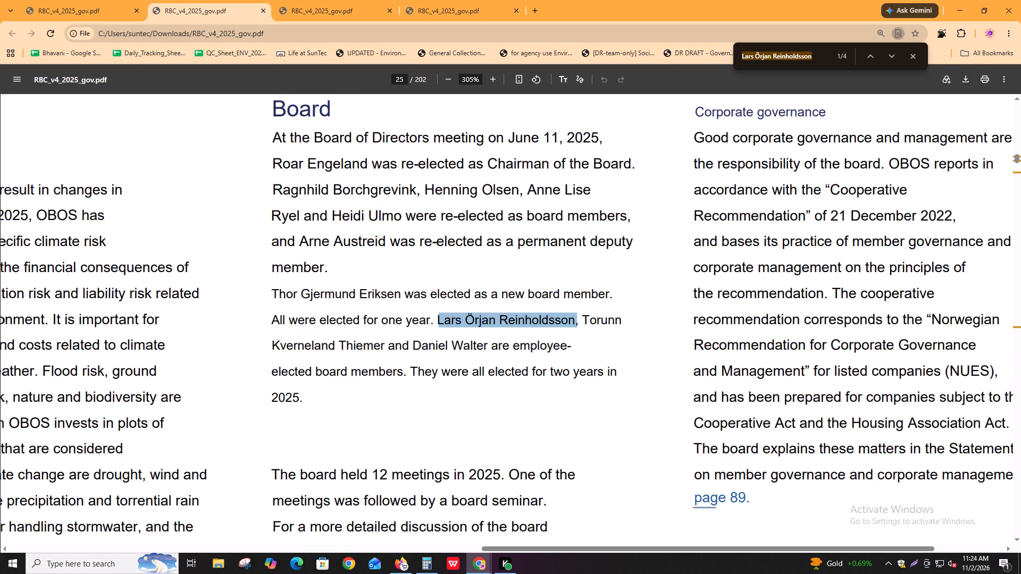
Compare Example 18 in the methodology with the report's page 25 passage about employee-elected board members.
key(alt+Tab)
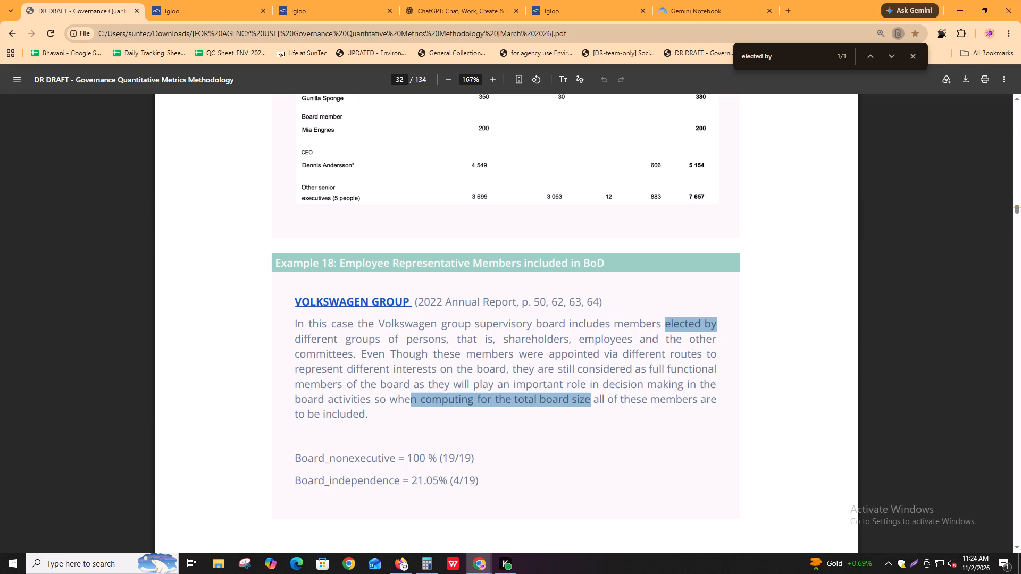
key(alt+Tab)
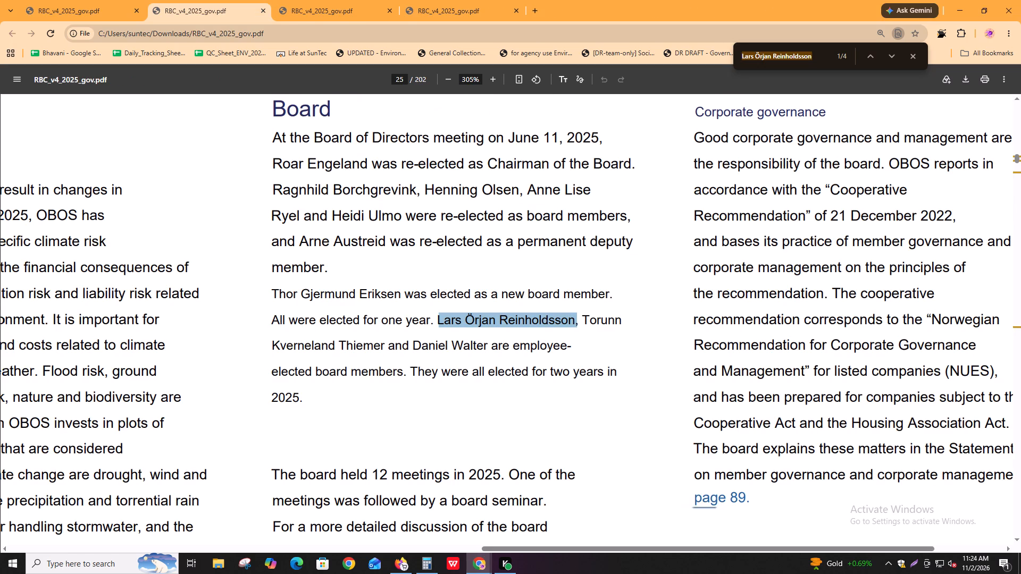
drag(275, 372, 305, 372)
click(305, 372)
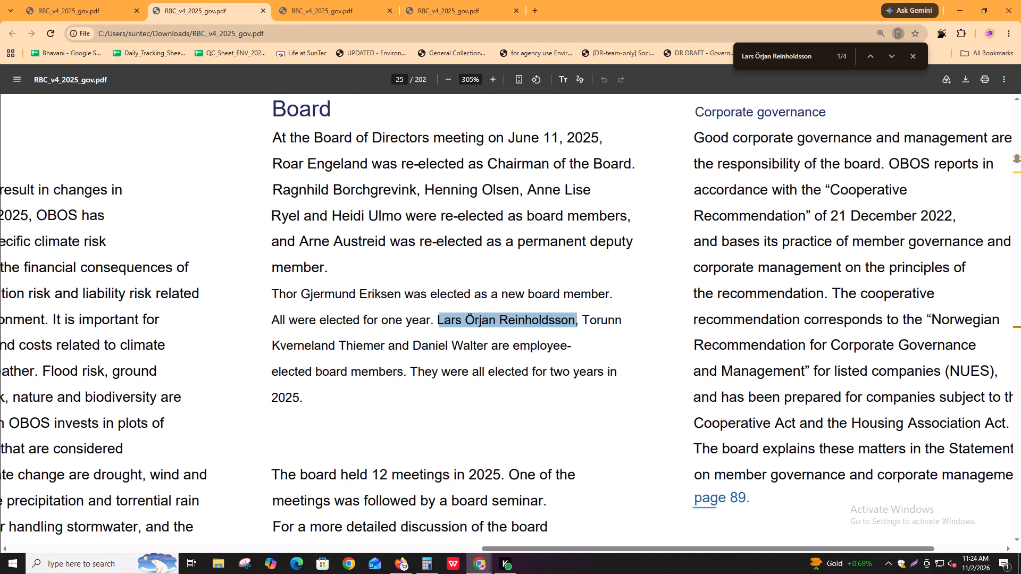
drag(301, 383, 306, 382)
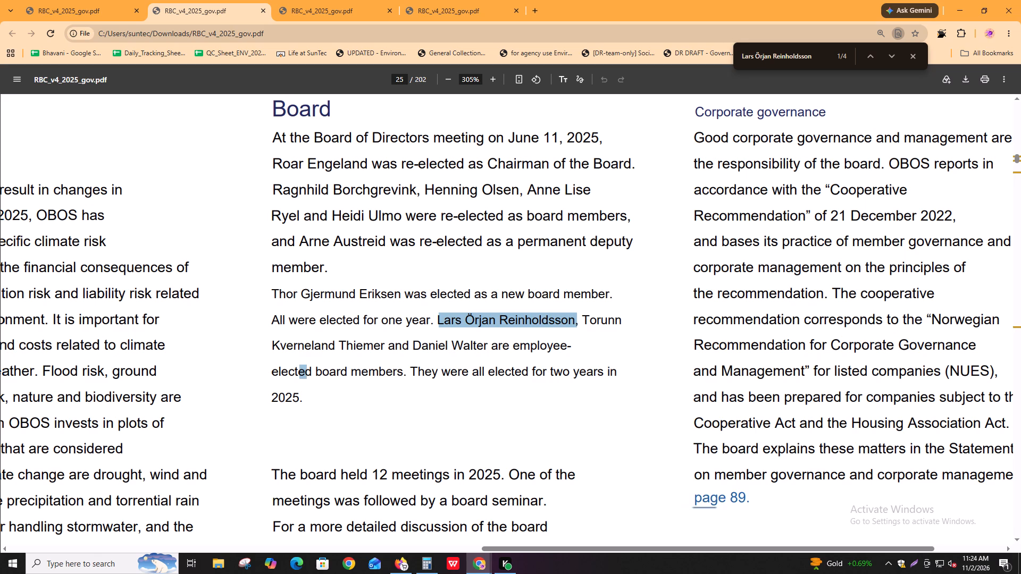
double_click(313, 382)
click(313, 382)
triple_click(334, 371)
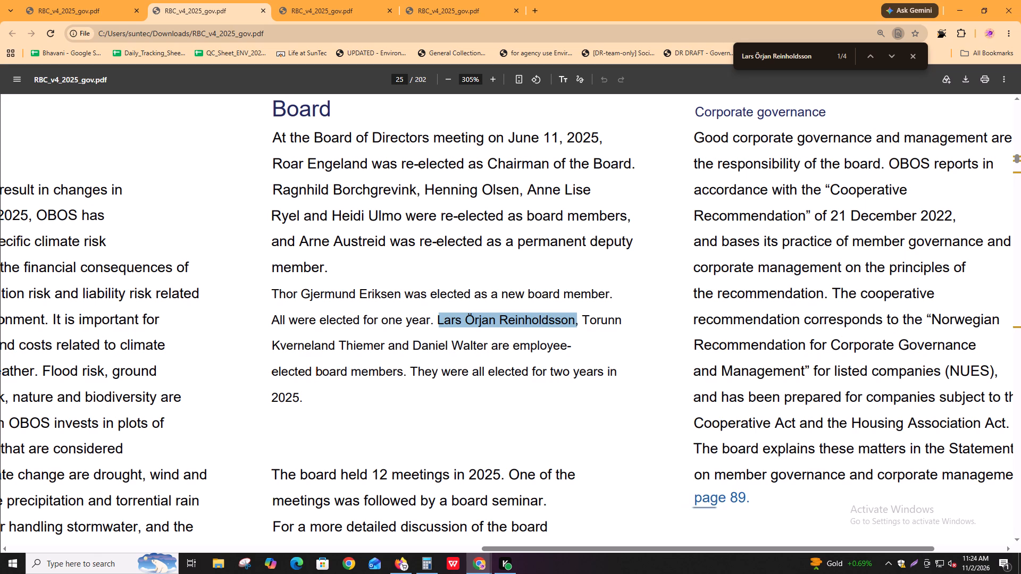
click(374, 374)
double_click(394, 358)
double_click(428, 363)
click(433, 361)
key(ctrl+f)
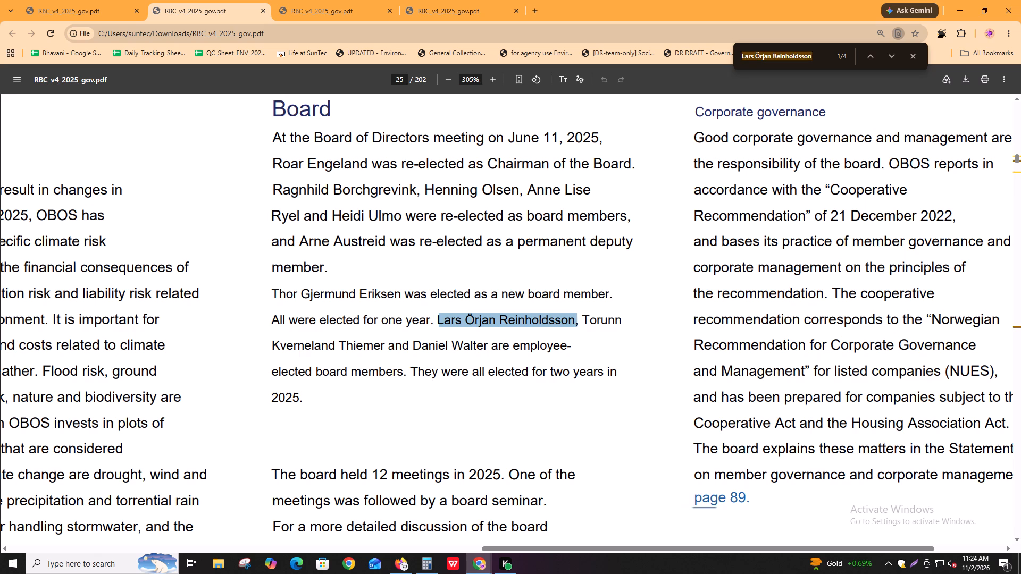
key(Return)
key(Return)
key(Return)
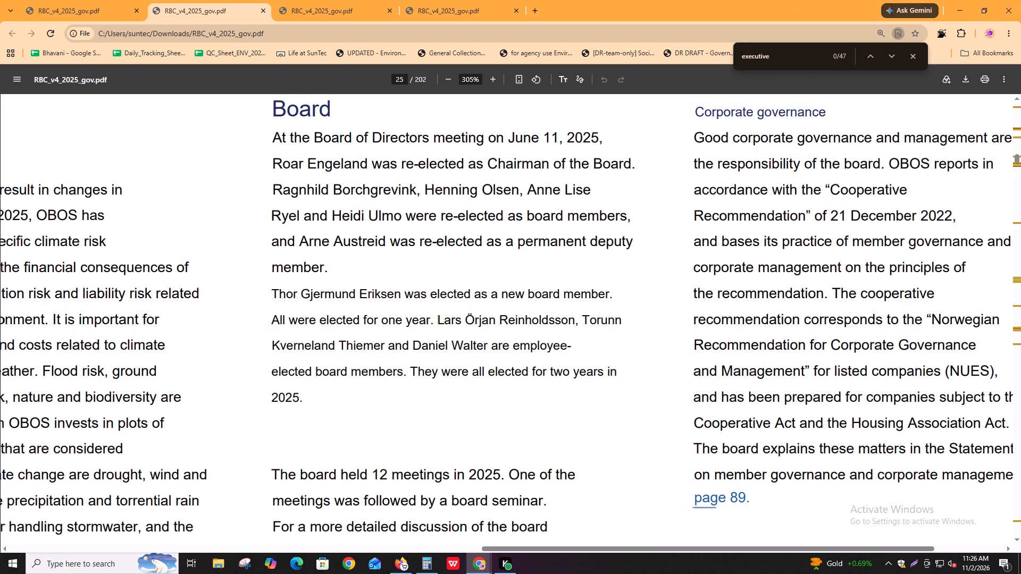
key(Return)
key(shift+Return)
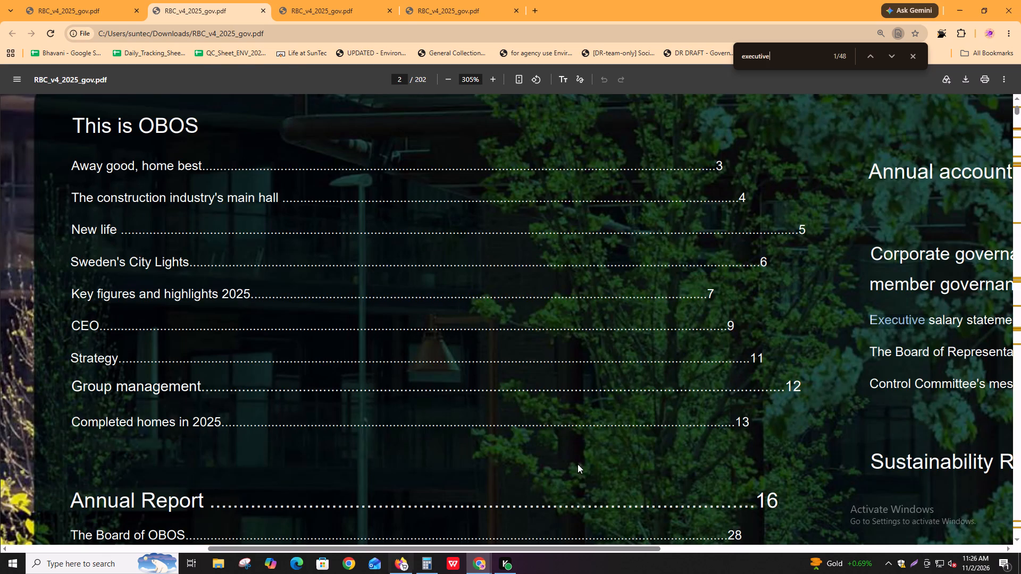
ctrl+scroll(599, 455, down, 2)
key(Return)
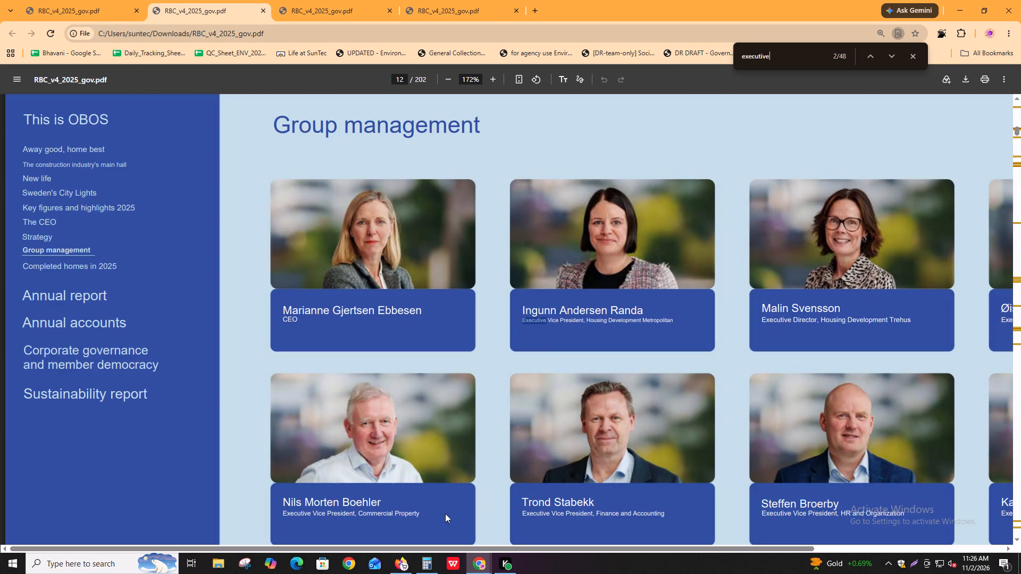
shift+scroll(517, 375, down, 4)
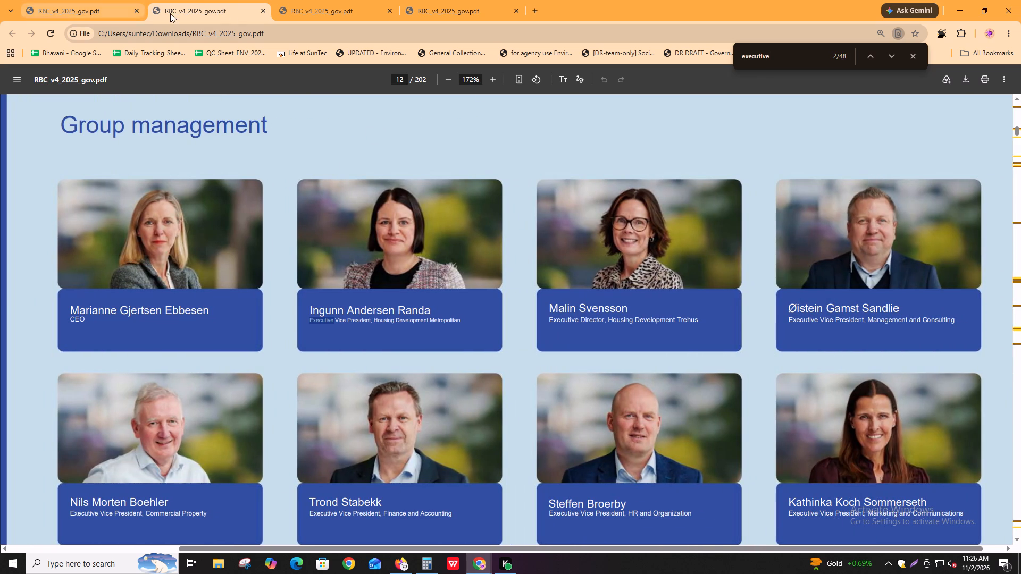
In the GOV sheet of the Google Sheets workbook, fill the two employee-elected Alternate Member rows (D37:E38) with yellow.
key(alt+Tab)
alt+click(570, 296)
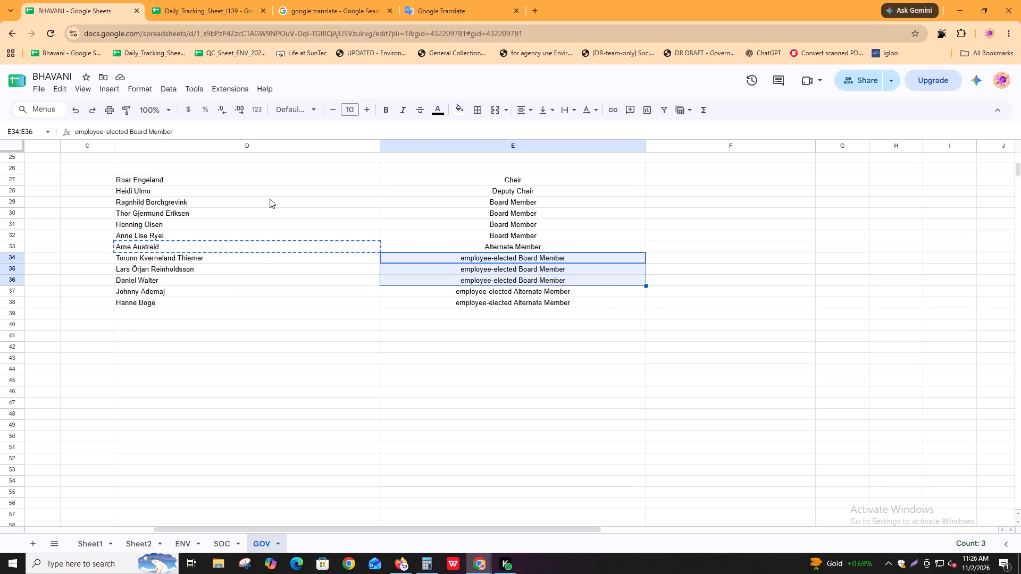
click(533, 290)
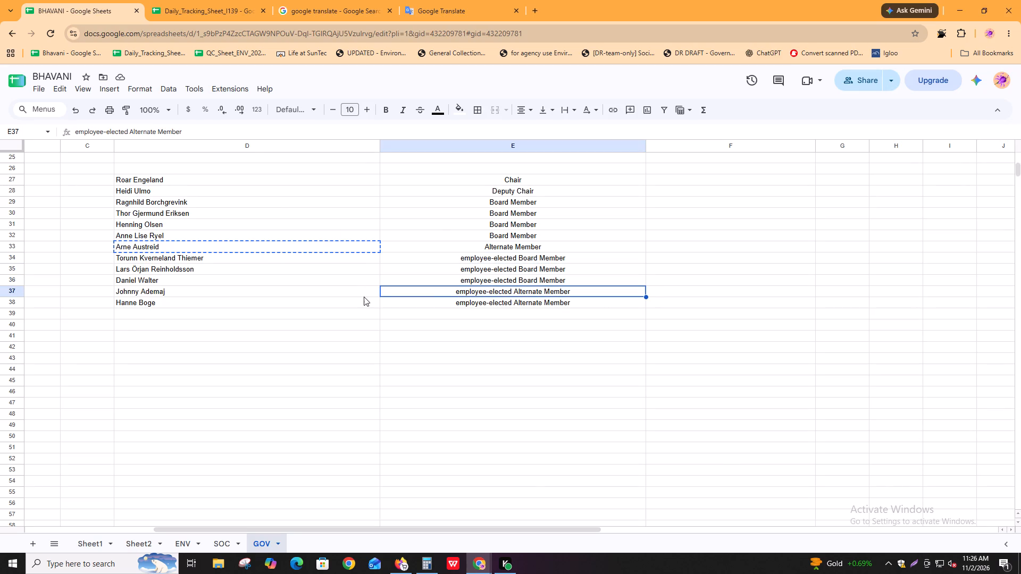
drag(364, 290, 462, 298)
click(457, 108)
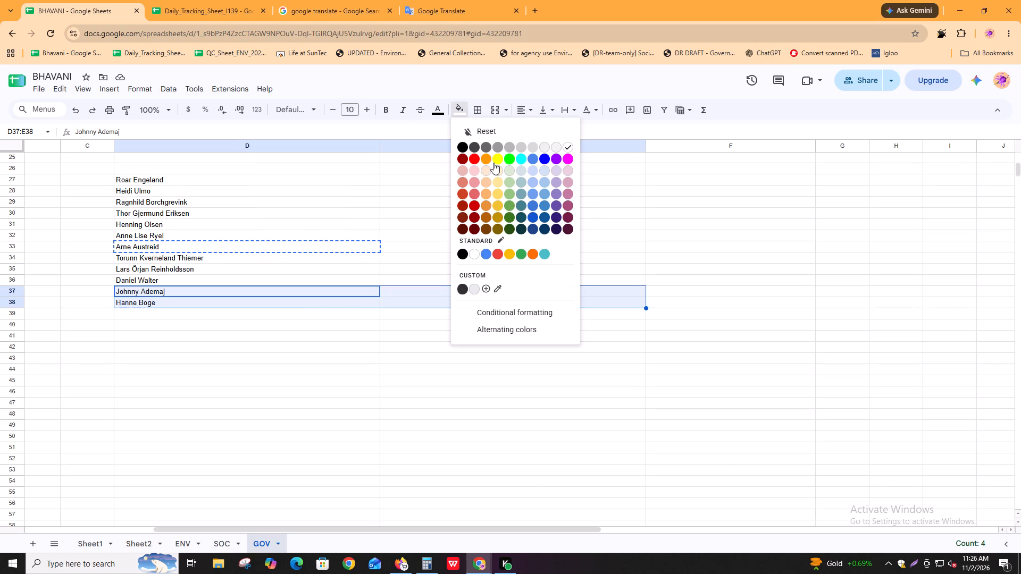
click(493, 162)
Fill the Alternate Member row (D33:E33) with yellow.
drag(227, 243, 315, 241)
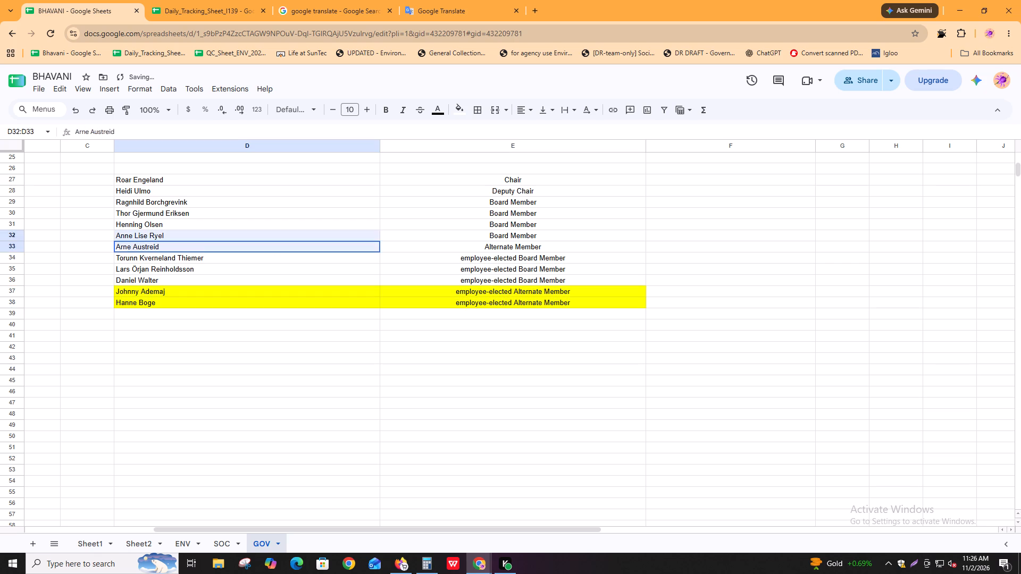
drag(315, 241, 487, 243)
click(467, 104)
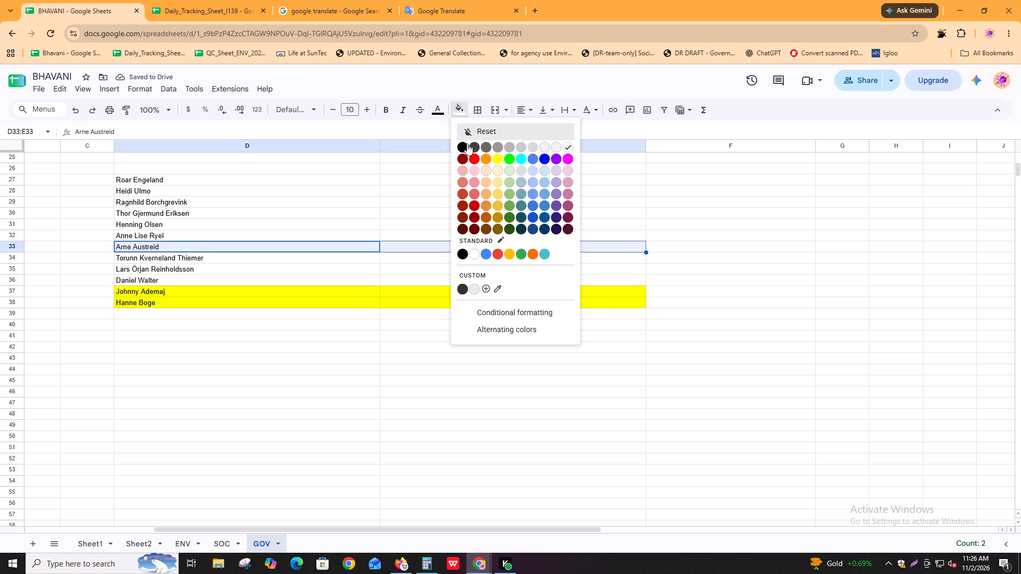
click(498, 157)
click(235, 280)
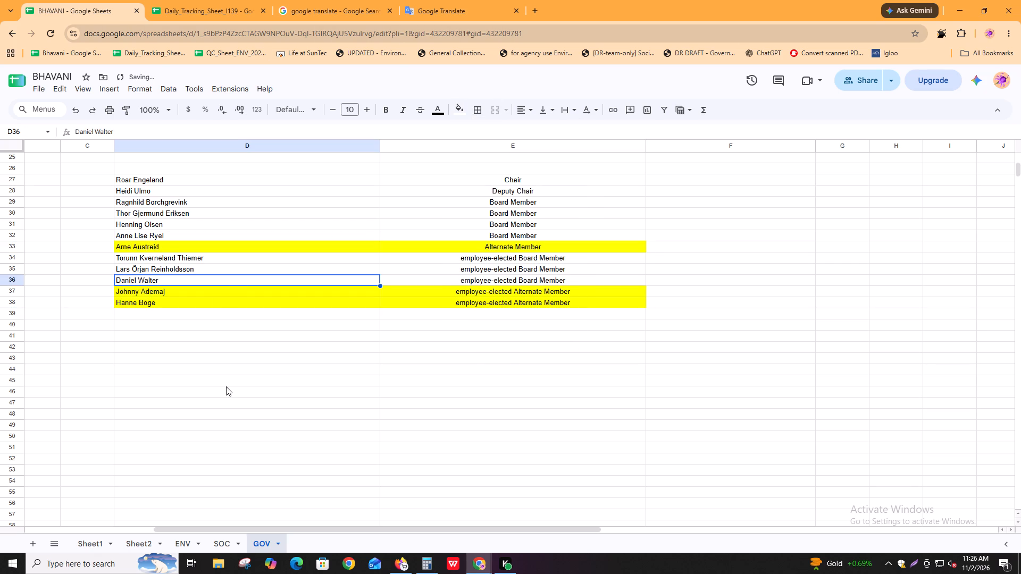
Count the unhighlighted board members in D27:D32 and D34:D36 of the GOV sheet.
drag(155, 179, 155, 232)
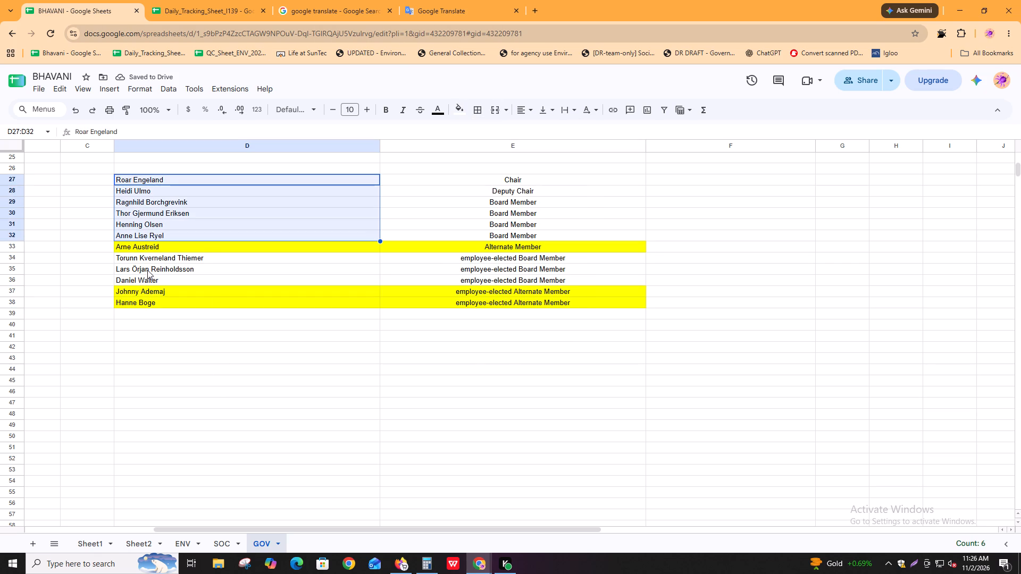
drag(153, 257, 150, 280)
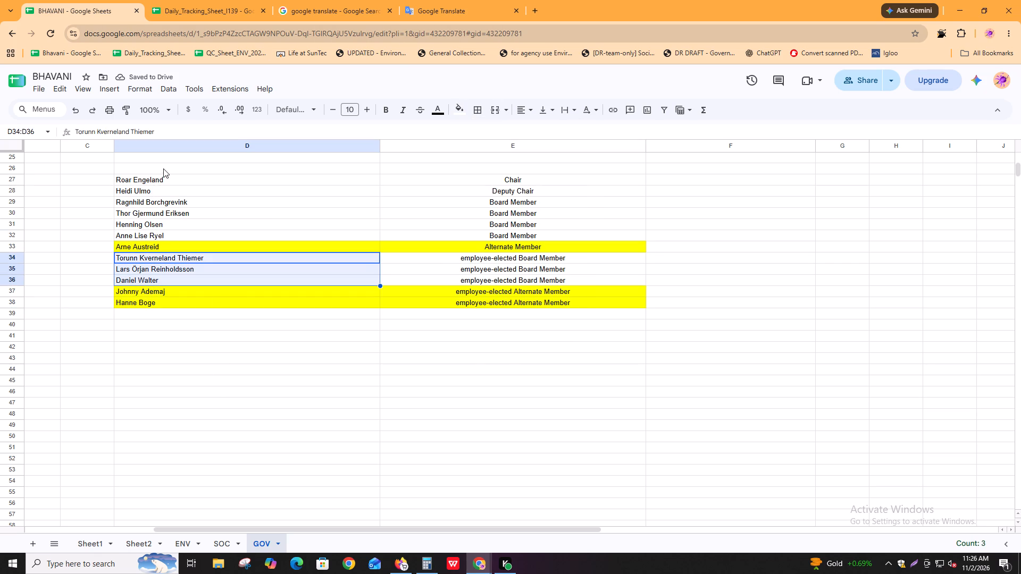
Compare the first row of executives on the PDF's Group management page with the board member names in the GOV sheet.
key(alt+Tab)
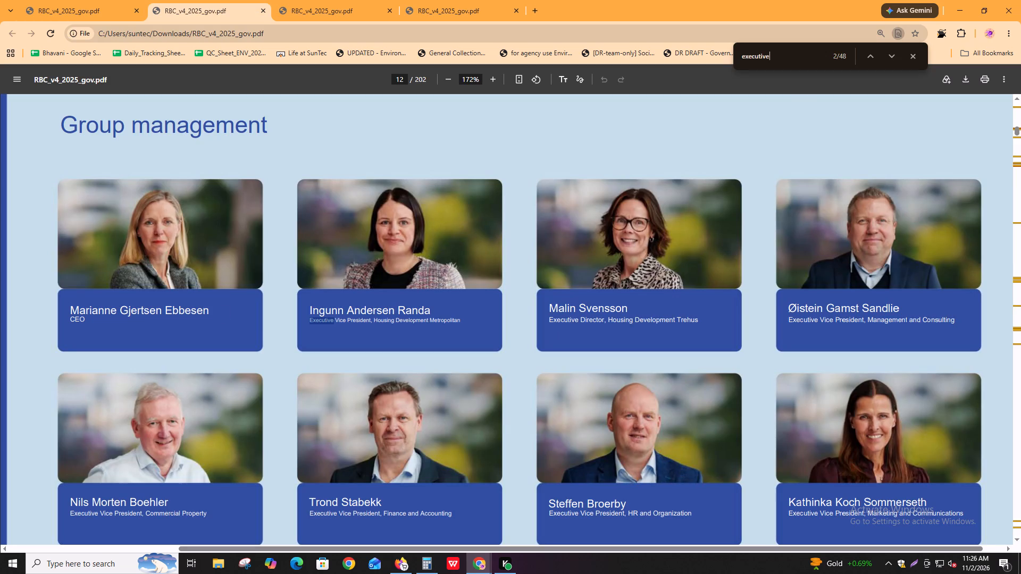
key(alt+Tab)
key(alt+Tab)
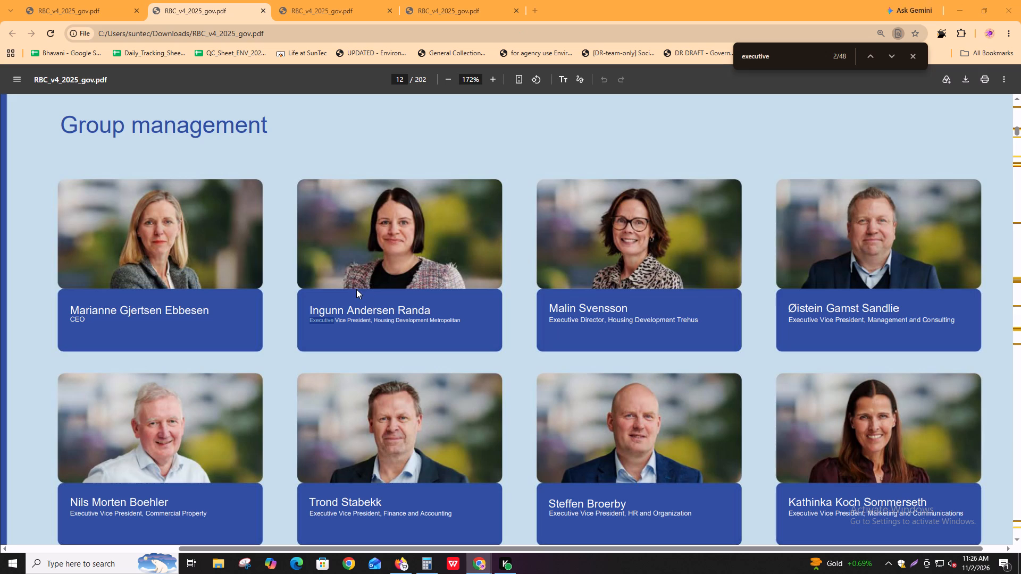
drag(339, 310, 393, 308)
click(393, 308)
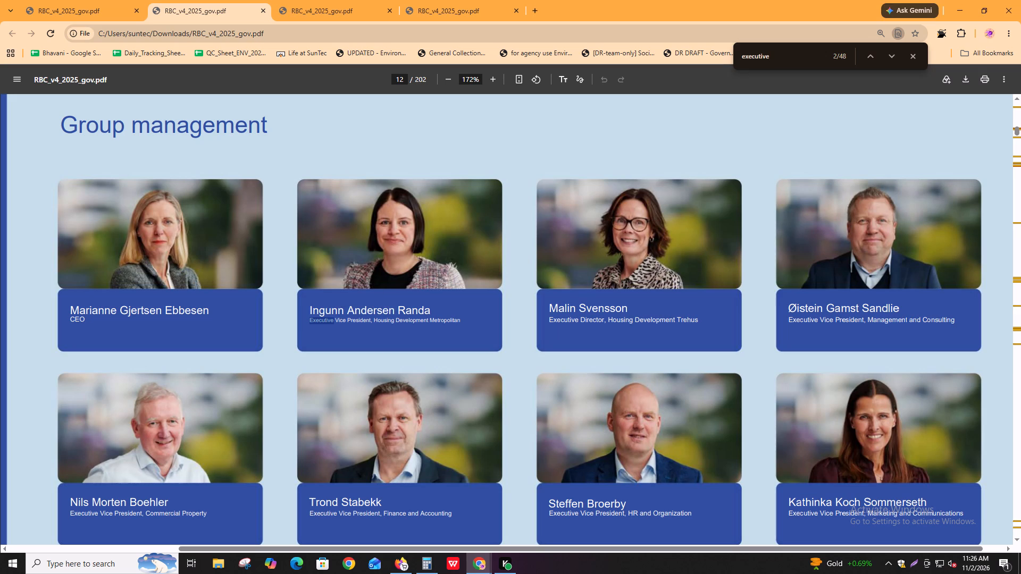
key(alt+Tab)
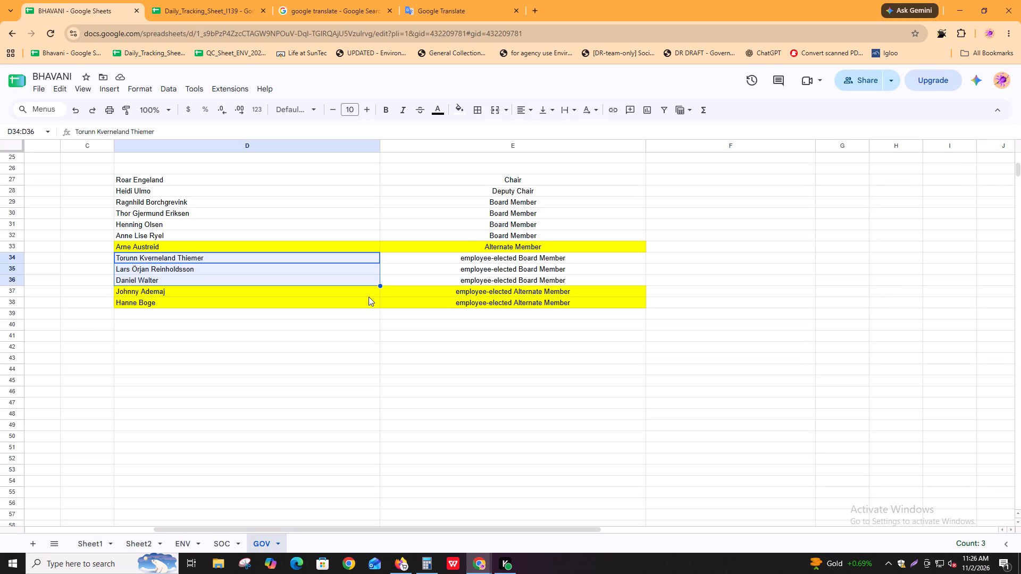
key(alt+Tab)
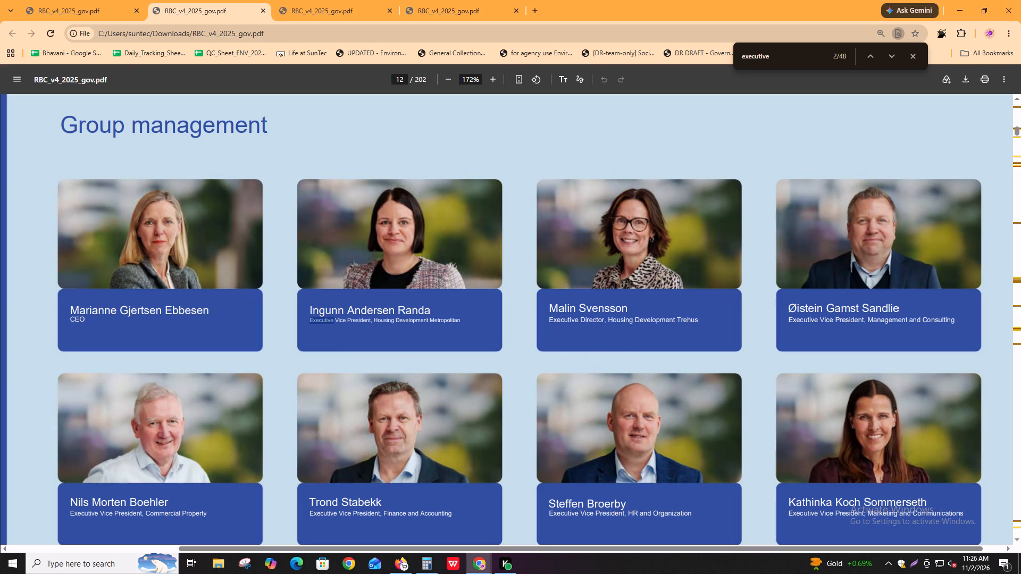
drag(554, 313, 612, 305)
click(612, 305)
drag(559, 310, 596, 308)
click(596, 308)
drag(804, 305, 841, 303)
click(841, 303)
drag(831, 309, 868, 307)
click(868, 307)
key(alt+Tab)
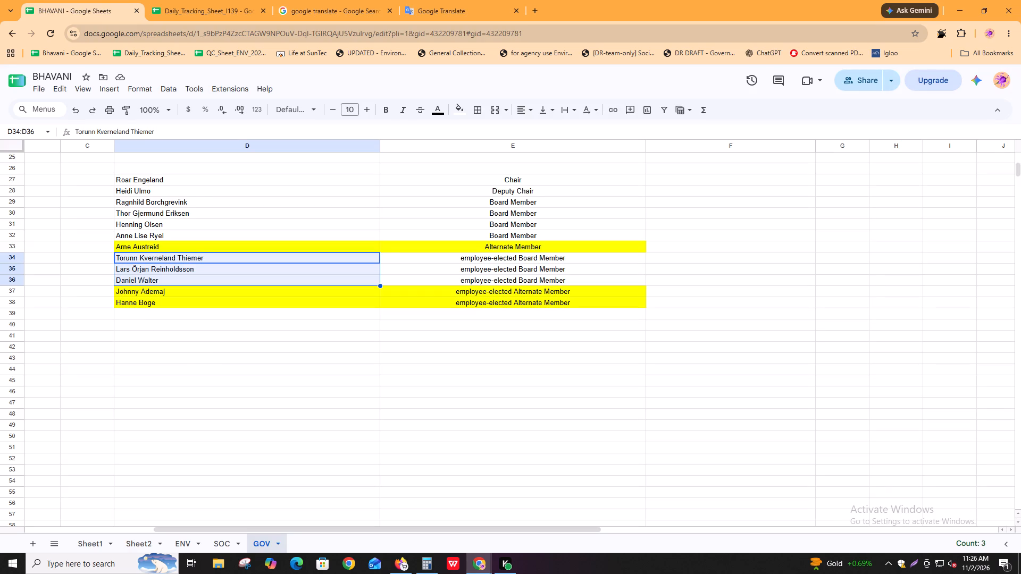
key(alt+Tab)
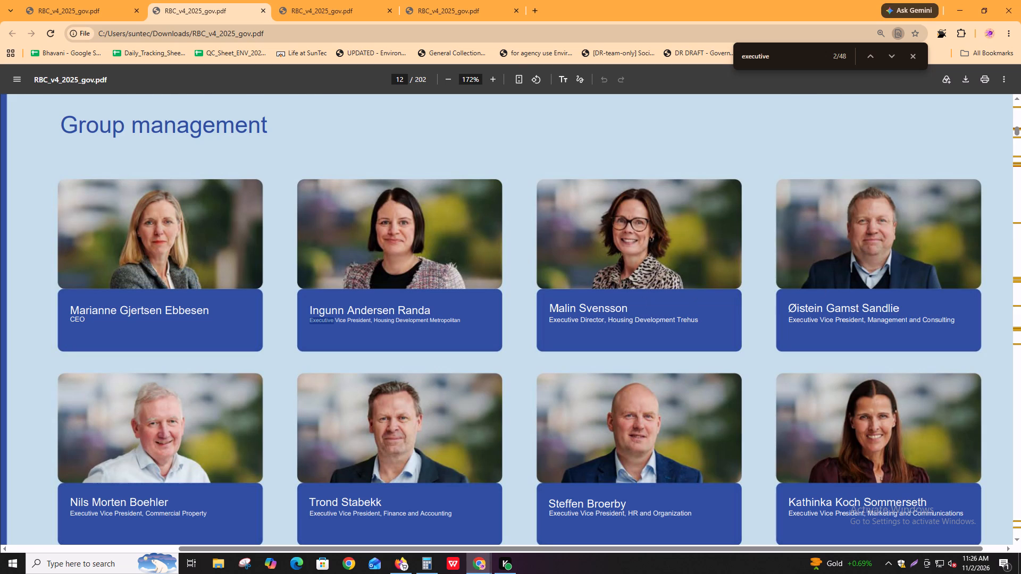
key(alt+Tab)
key(alt+Tab)
drag(796, 313, 839, 312)
key(alt+Tab)
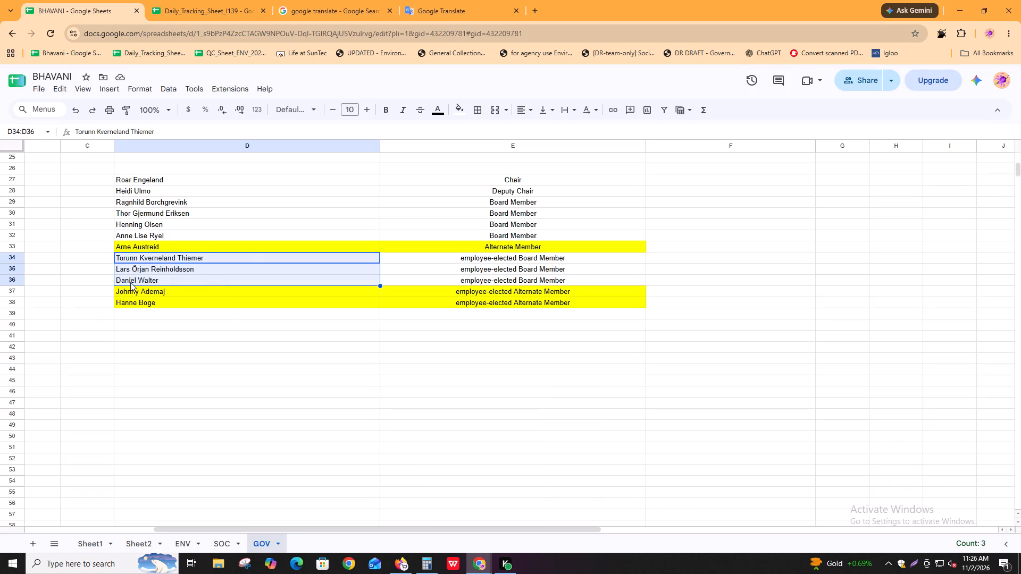
key(alt+Tab)
key(alt+Tab)
key(alt+Tab)
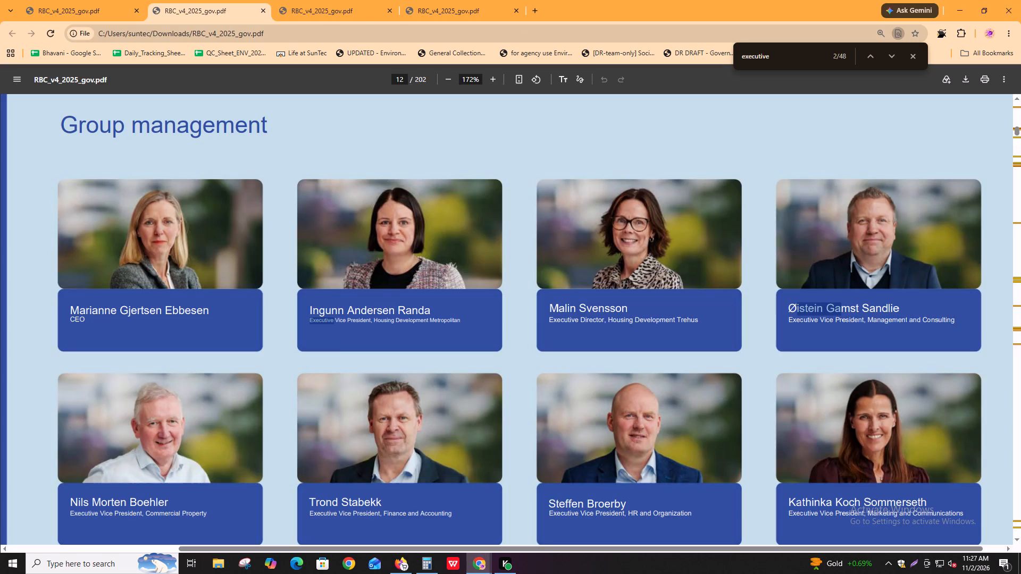
Compare the remaining Group management executives, down to the end of page 12, with the board member names in the GOV sheet.
drag(94, 502, 152, 510)
key(alt+Tab)
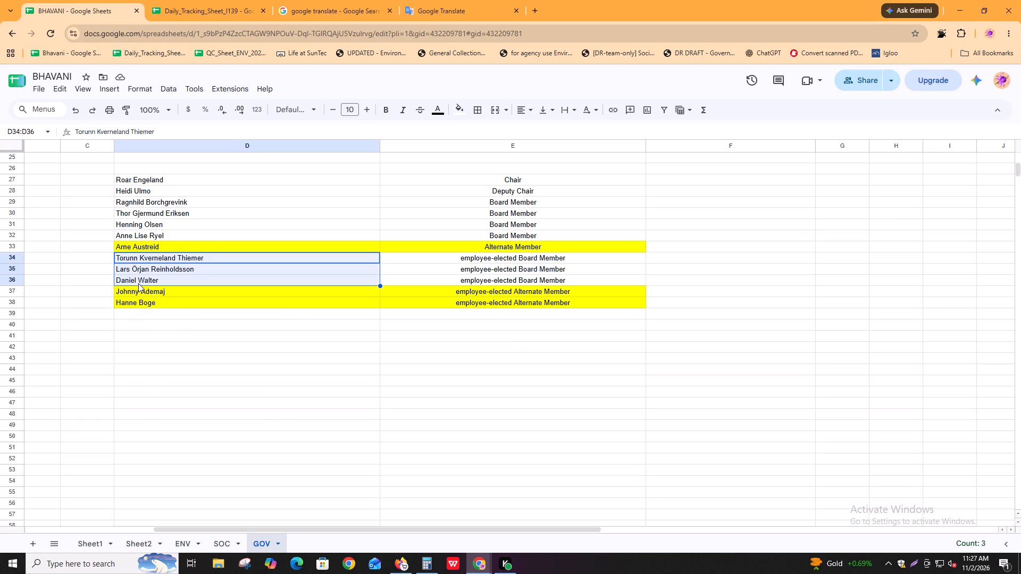
click(141, 300)
key(alt+Tab)
click(339, 480)
drag(319, 501, 349, 501)
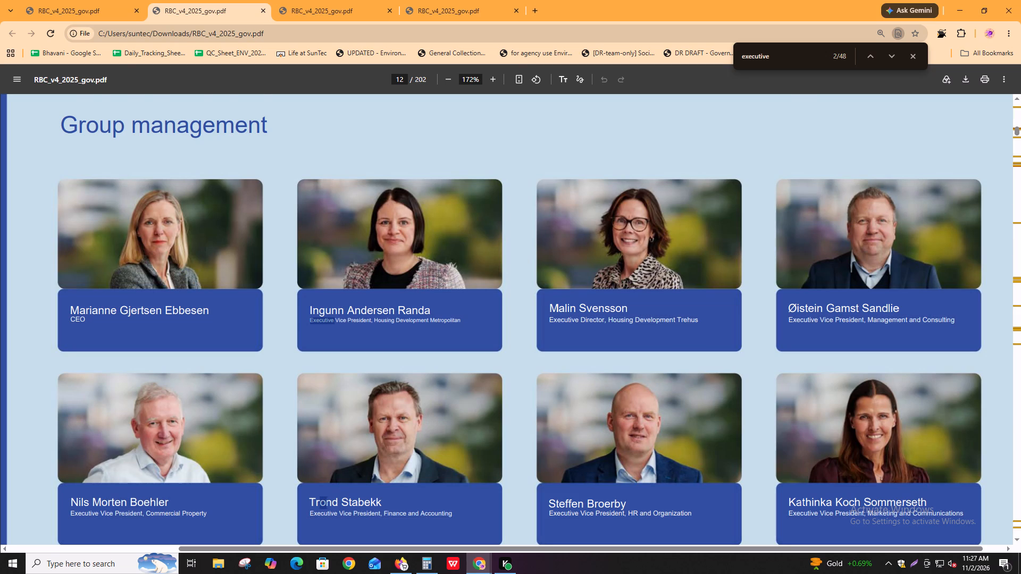
drag(349, 501, 354, 501)
click(354, 501)
key(alt+Tab)
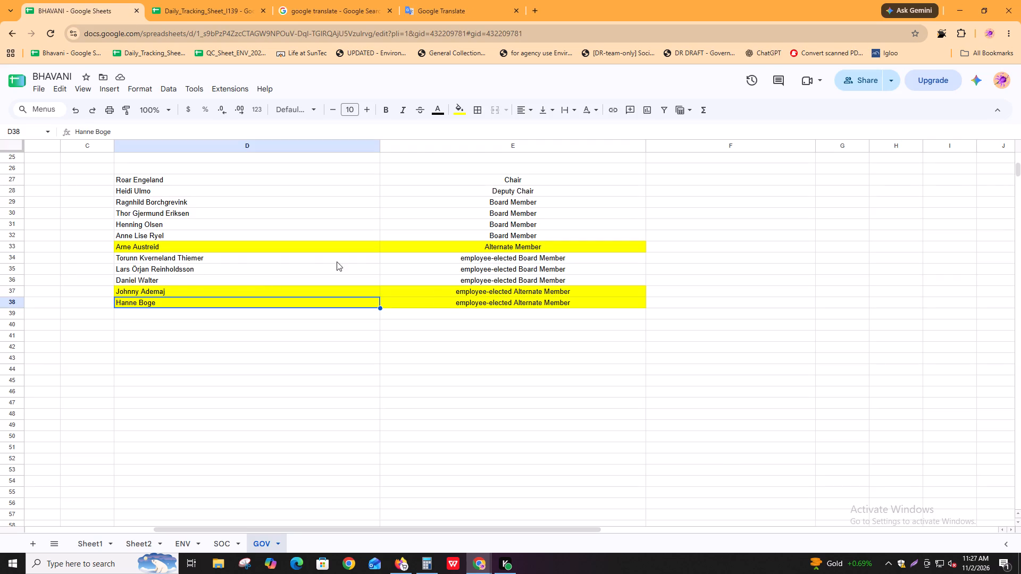
key(alt+Tab)
drag(541, 502, 607, 501)
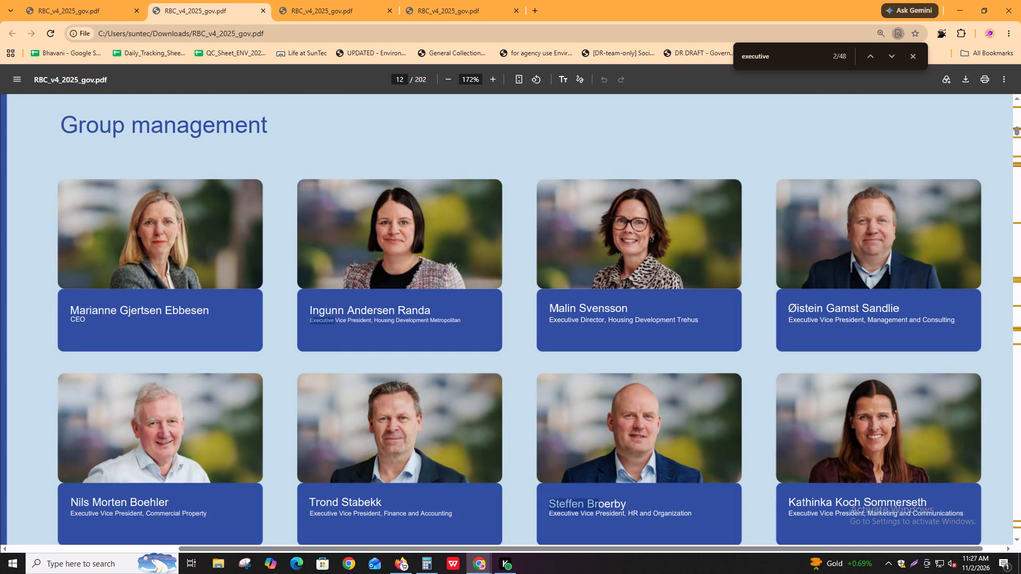
key(alt+Tab)
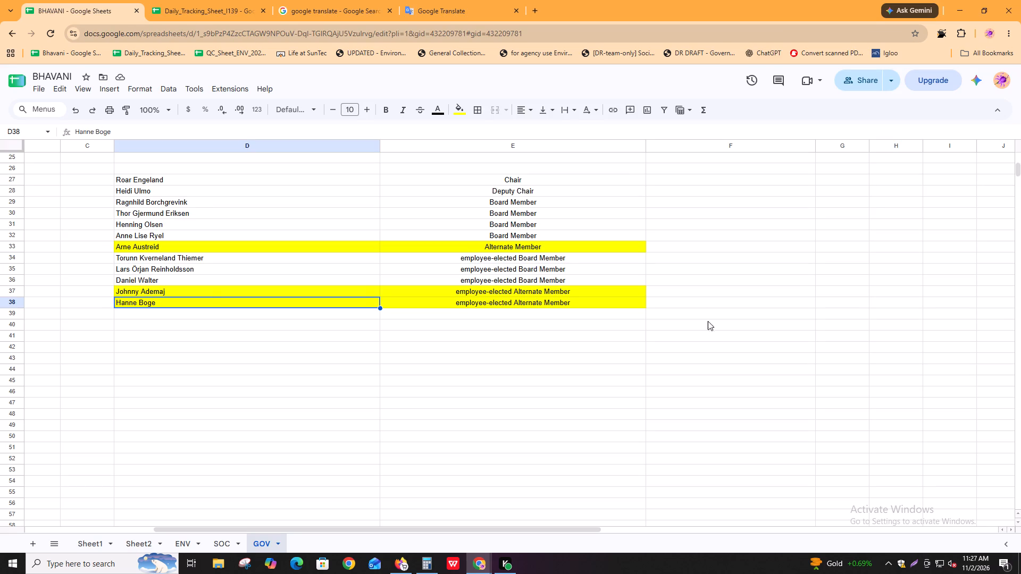
key(alt+Tab)
key(alt+Tab)
key(alt+Tab)
scroll(781, 511, down, 4)
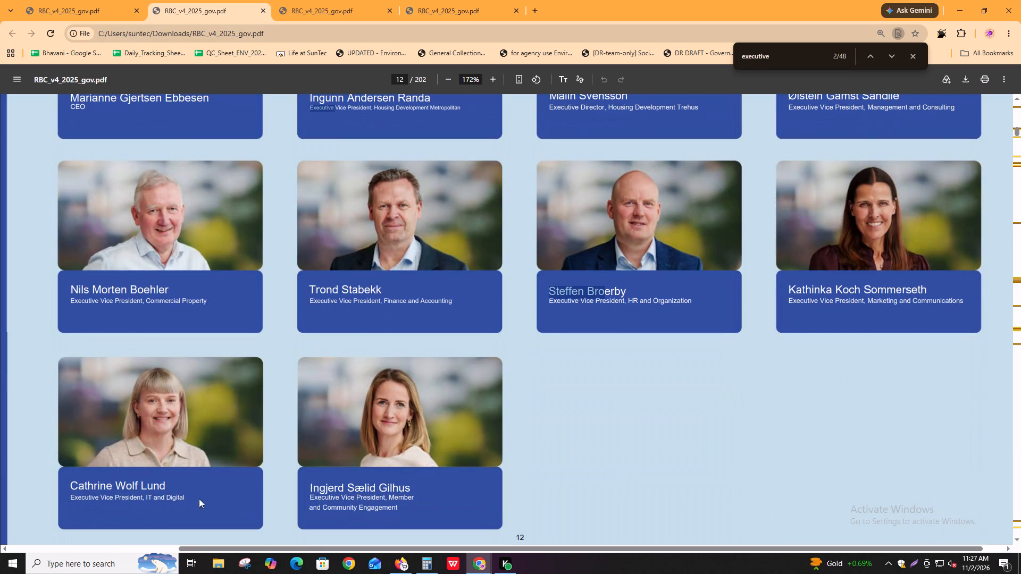
key(alt+Tab)
key(alt+Tab)
key(alt+Tab)
key(alt+Tab)
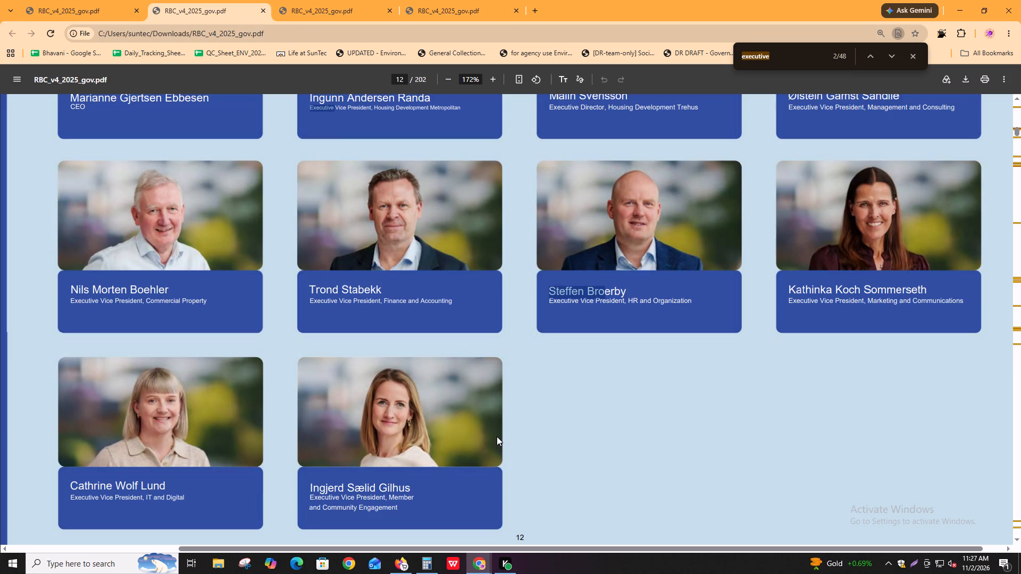
Go through the further occurrences of "executive" in RBC_v4_2025_gov.pdf, from the Group management page to page 28.
key(ctrl+f)
key(Return)
key(Return)
key(Return)
key(Return)
key(Return)
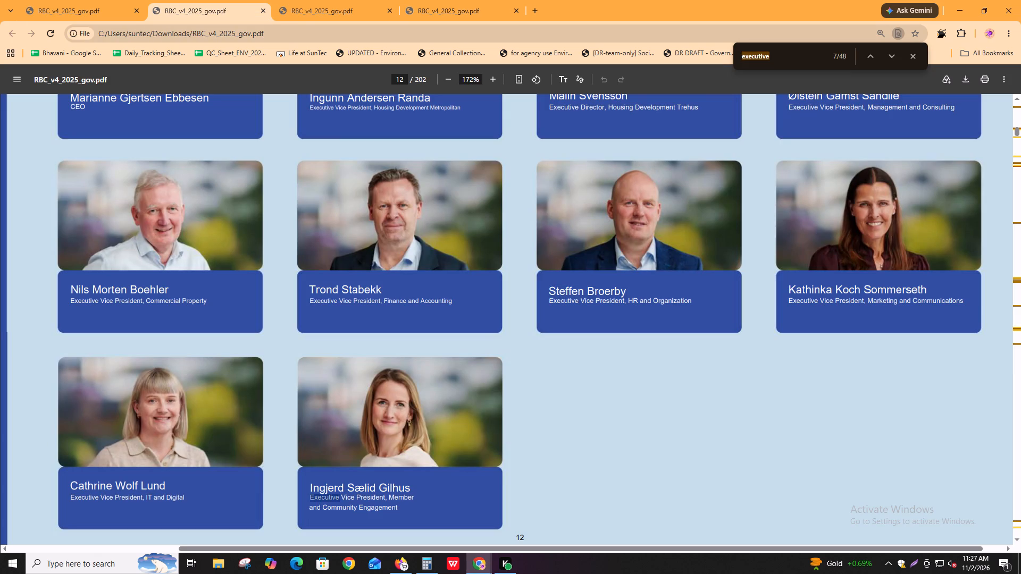
key(Return)
key(Return)
key(Return)
key(Return)
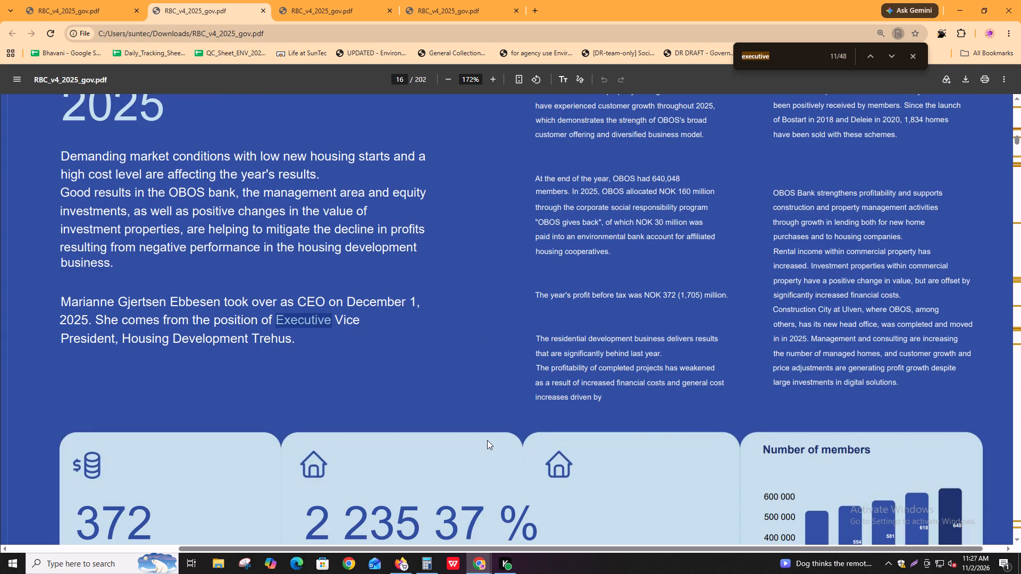
key(Return)
key(shift+Return)
key(Return)
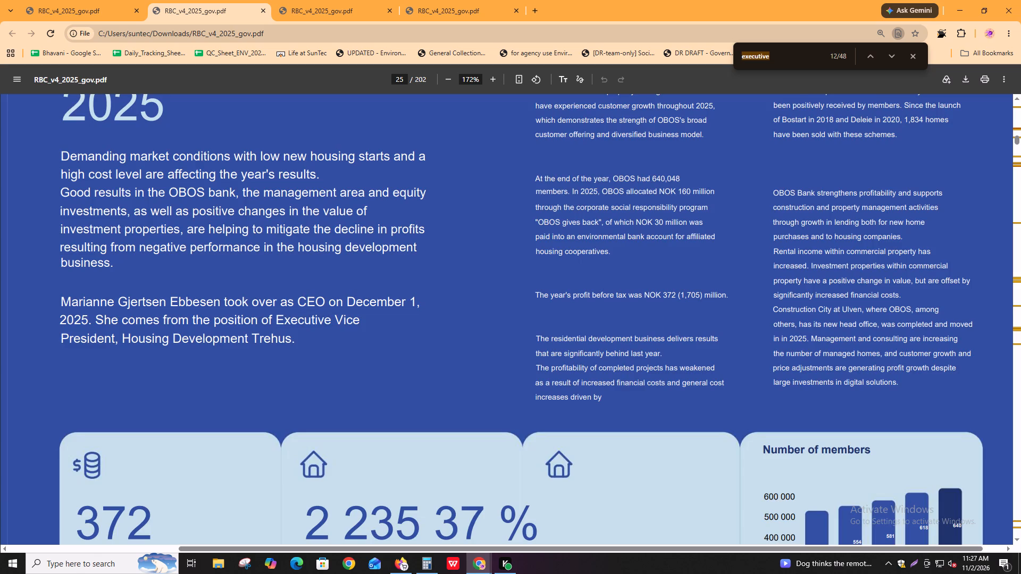
key(Return)
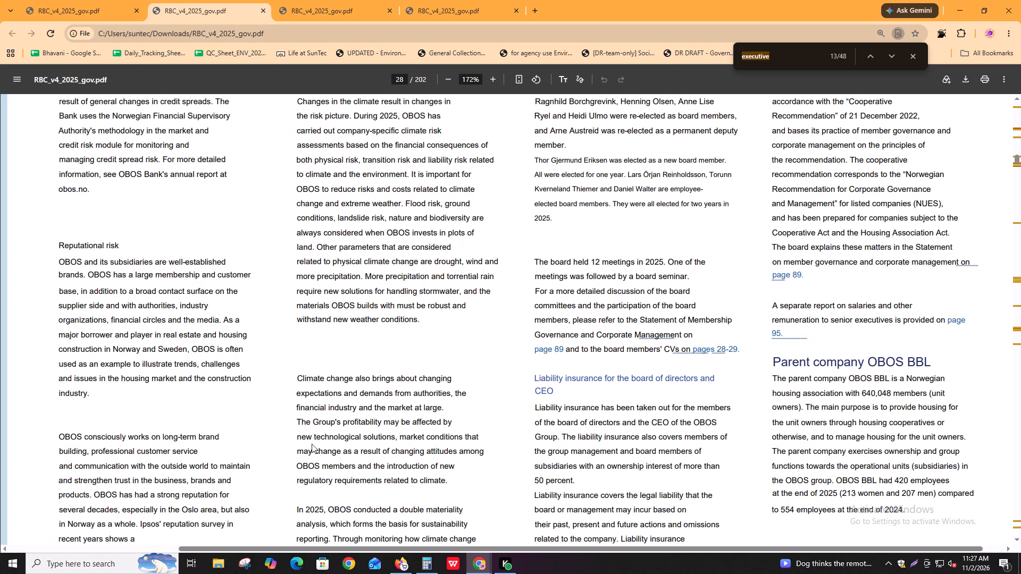
Examine the member profiles on "The Board of OBOS" page for executive roles, including the Executive Vice President entry, and return to the GOV board list.
scroll(285, 324, up, 8)
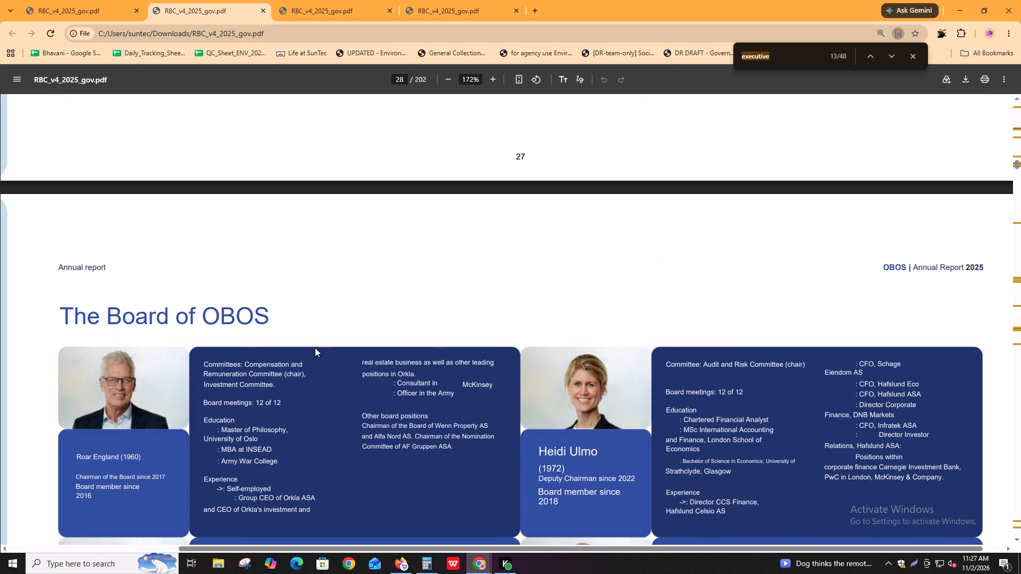
scroll(121, 474, down, 3)
scroll(513, 411, down, 1)
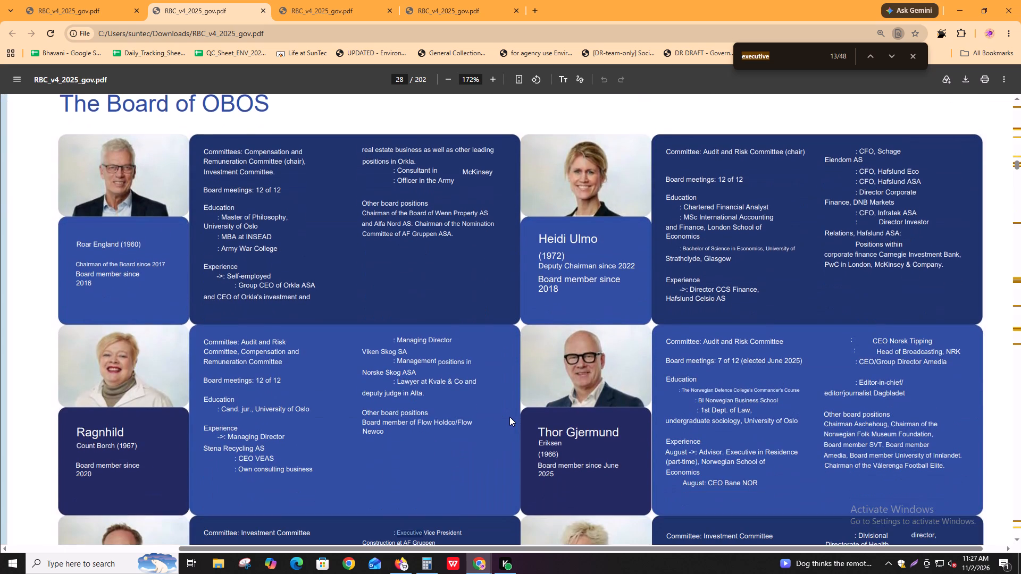
scroll(509, 417, down, 2)
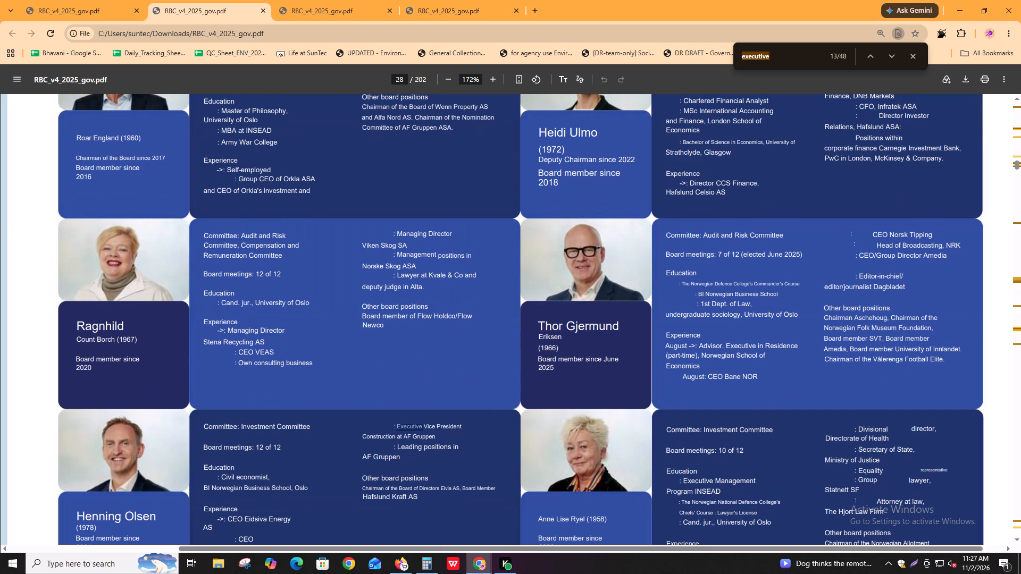
click(409, 430)
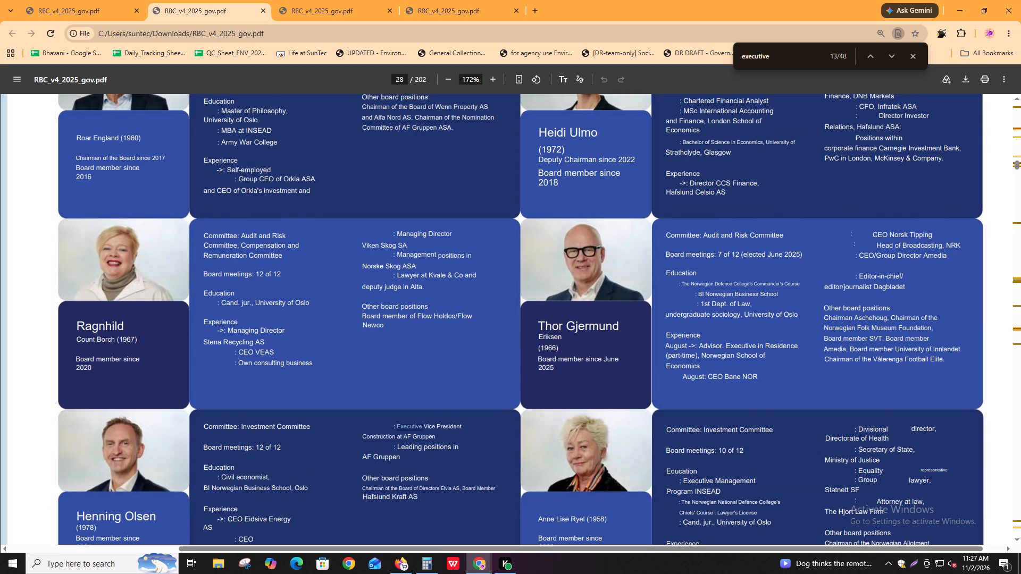
double_click(406, 425)
click(406, 425)
click(448, 429)
click(244, 425)
key(alt+Tab)
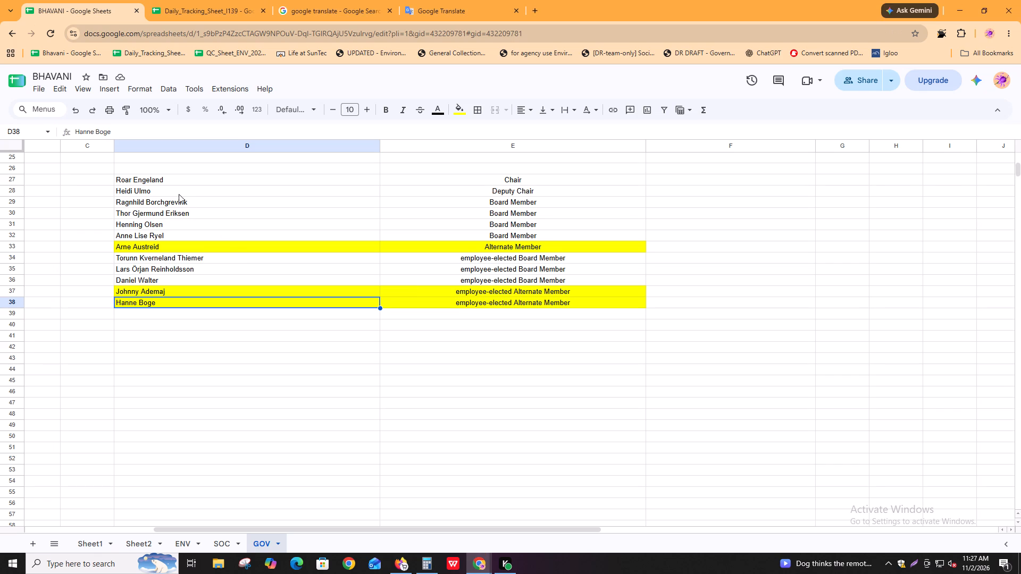
Check the board member in row 31 of the GOV sheet against the PDF, examining all member profiles on pages 28 and 29.
click(163, 225)
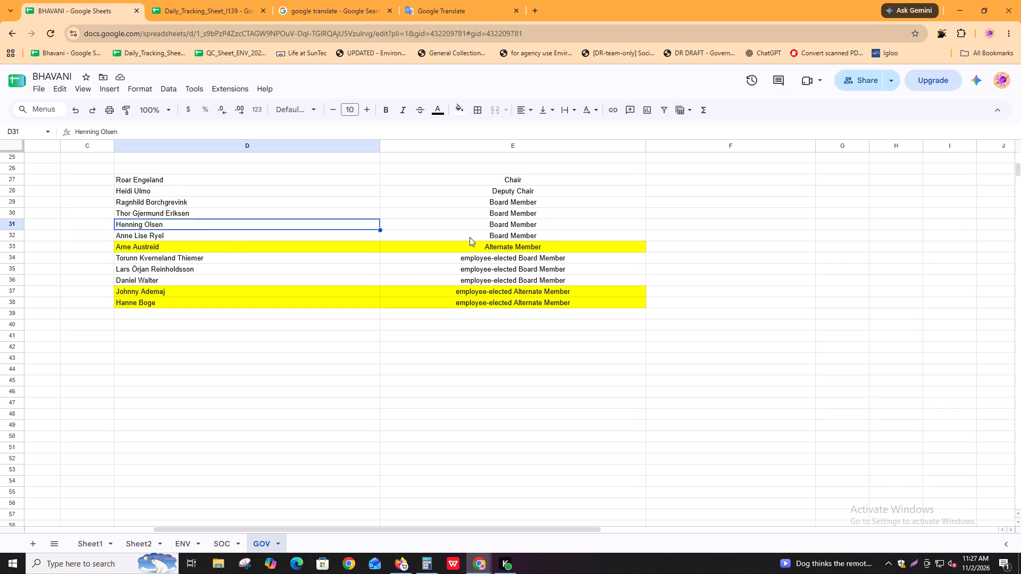
click(516, 224)
key(alt+Tab)
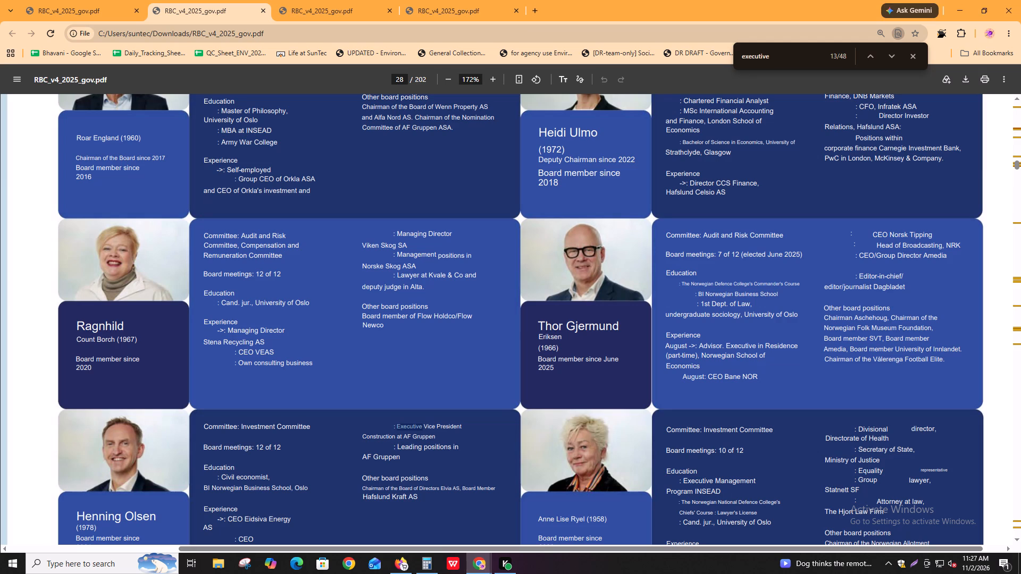
click(432, 450)
key(ctrl+f)
scroll(451, 418, up, 2)
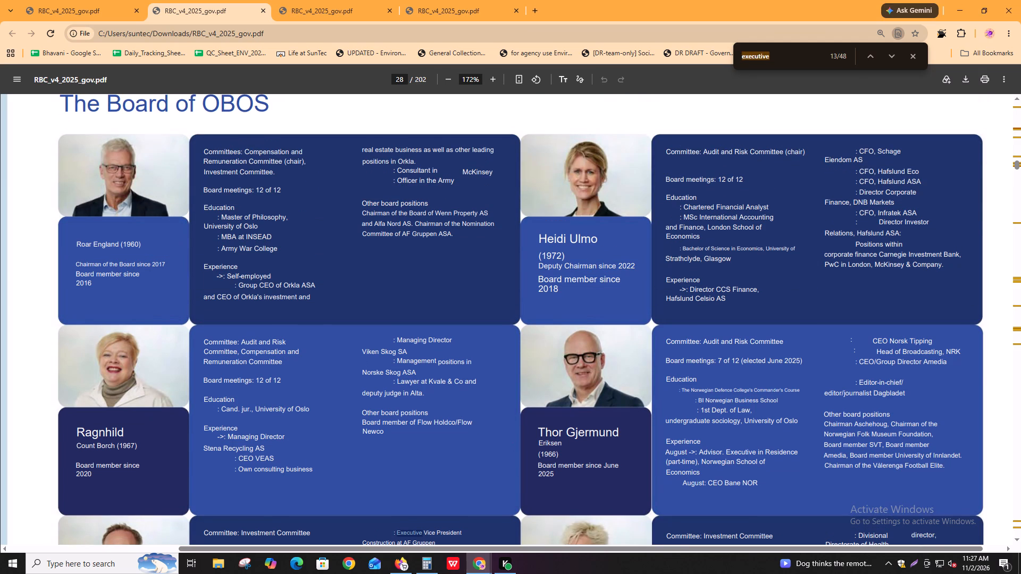
scroll(765, 425, down, 4)
scroll(934, 408, down, 11)
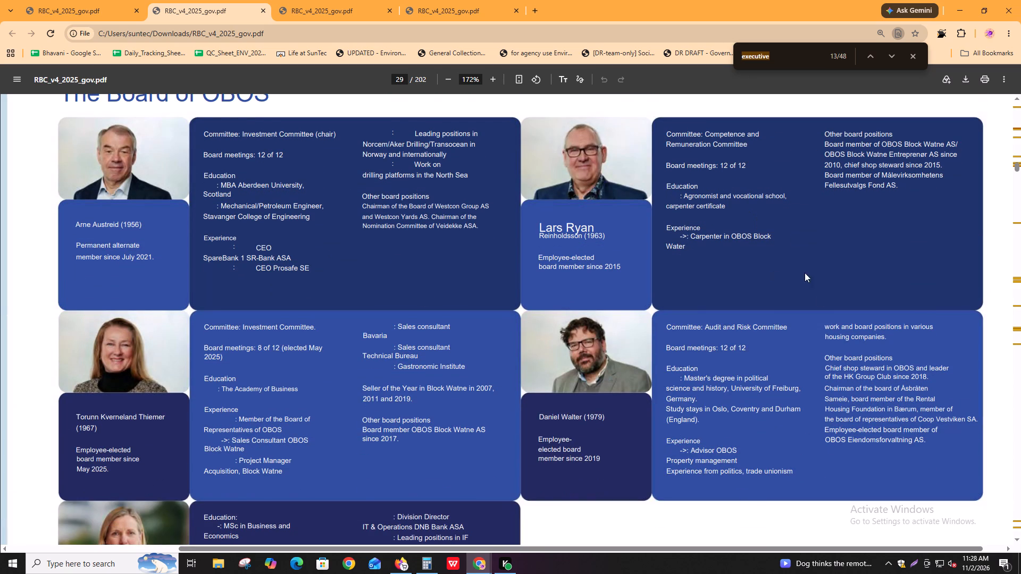
drag(710, 166, 749, 166)
click(749, 166)
scroll(764, 440, down, 3)
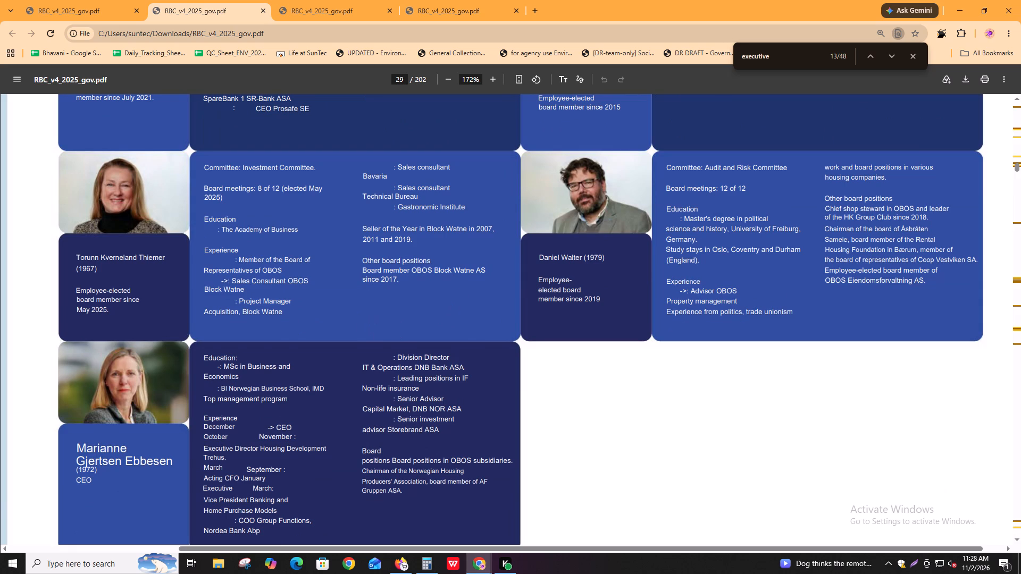
Go through the occurrences of "executive" in RBC_v4_2025_gov.pdf from the CEO profile on page 29 to the employee loans text on page 56.
key(ctrl+f)
key(Return)
key(Return)
key(Return)
key(Return)
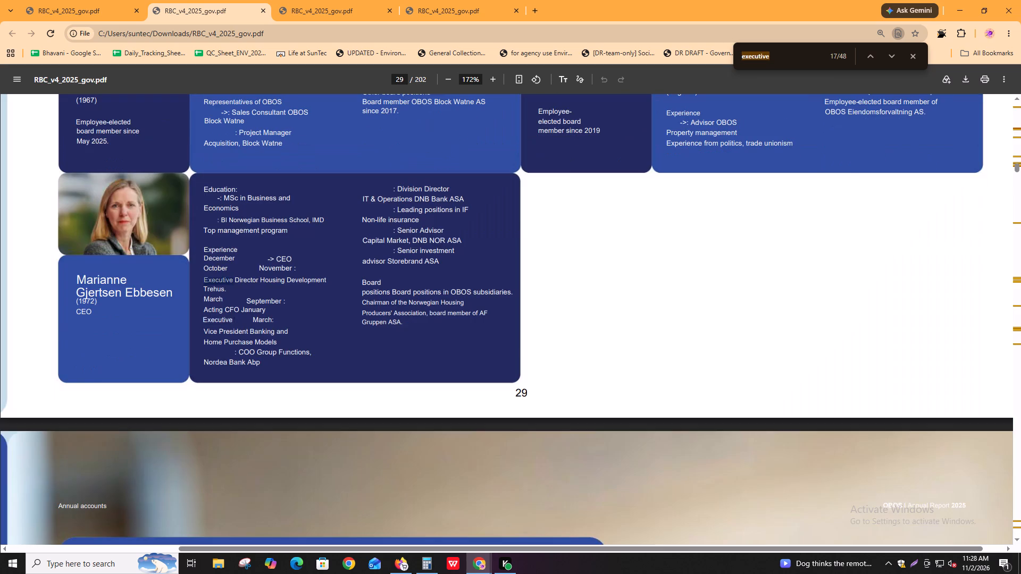
key(Return)
key(Return)
key(shift+Return)
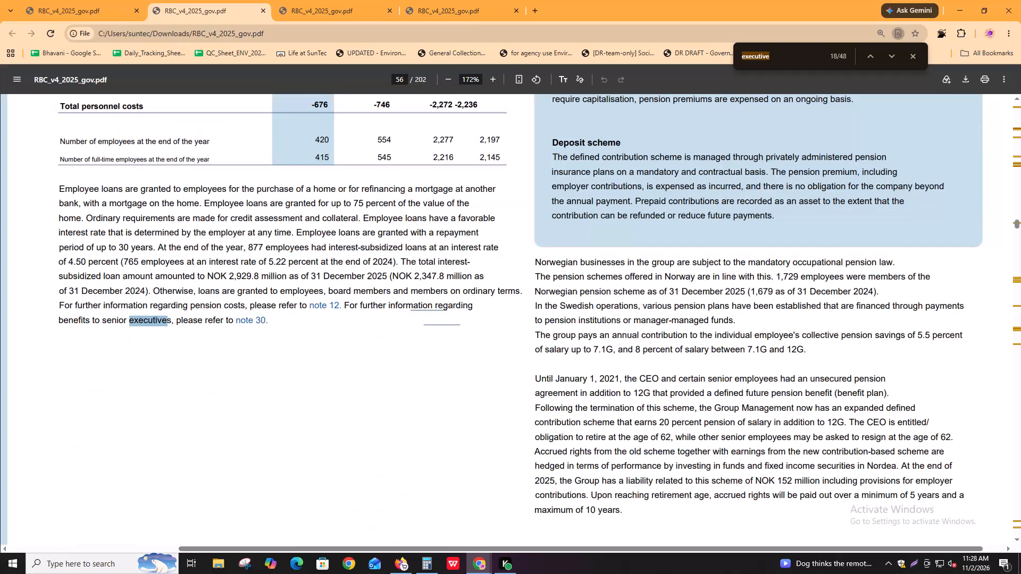
Examine the occurrences of "executive" in the Note 30 tables on benefits to senior executives, page 82.
key(Return)
key(Return)
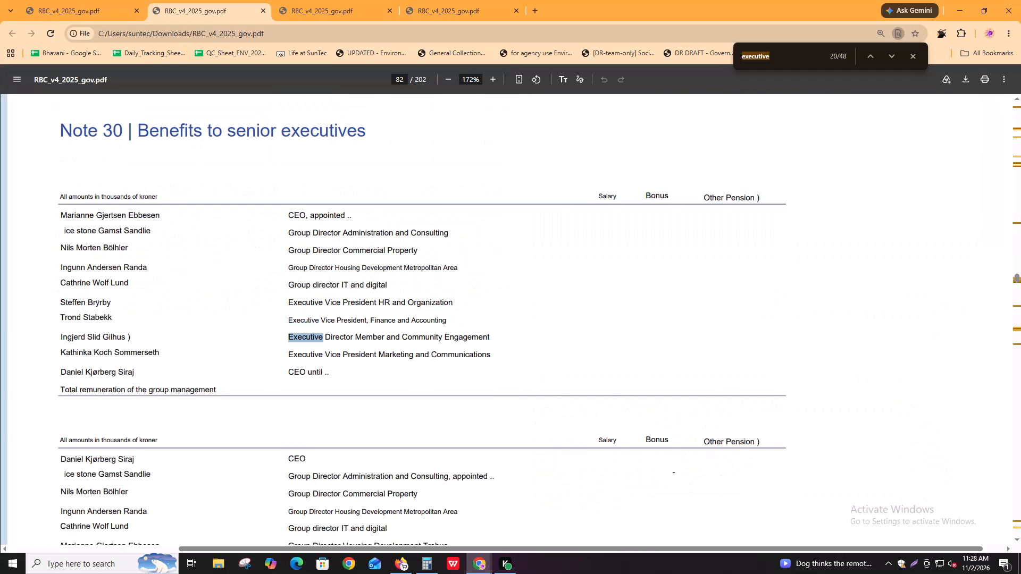
key(Return)
key(Return)
key(Return)
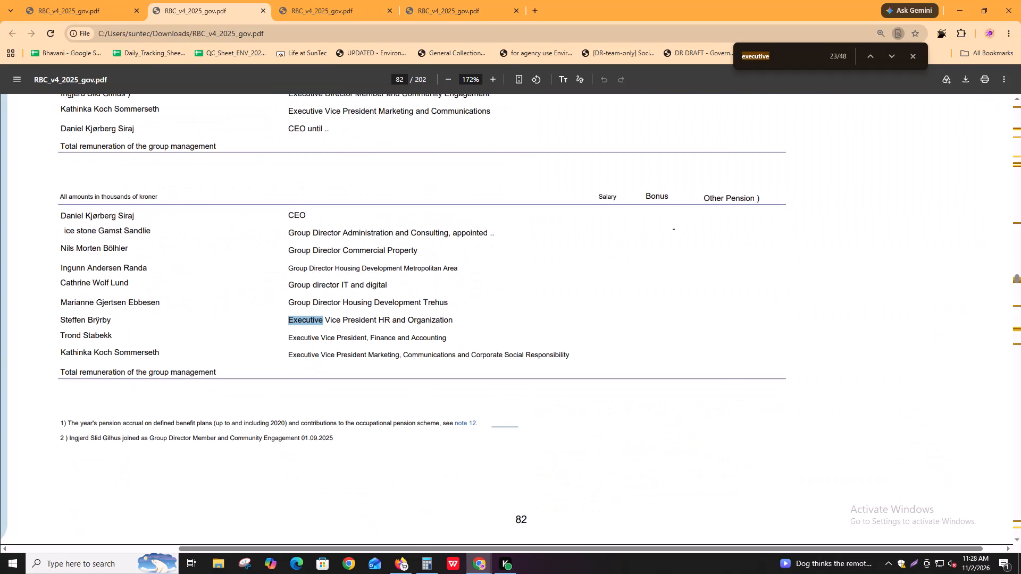
key(Return)
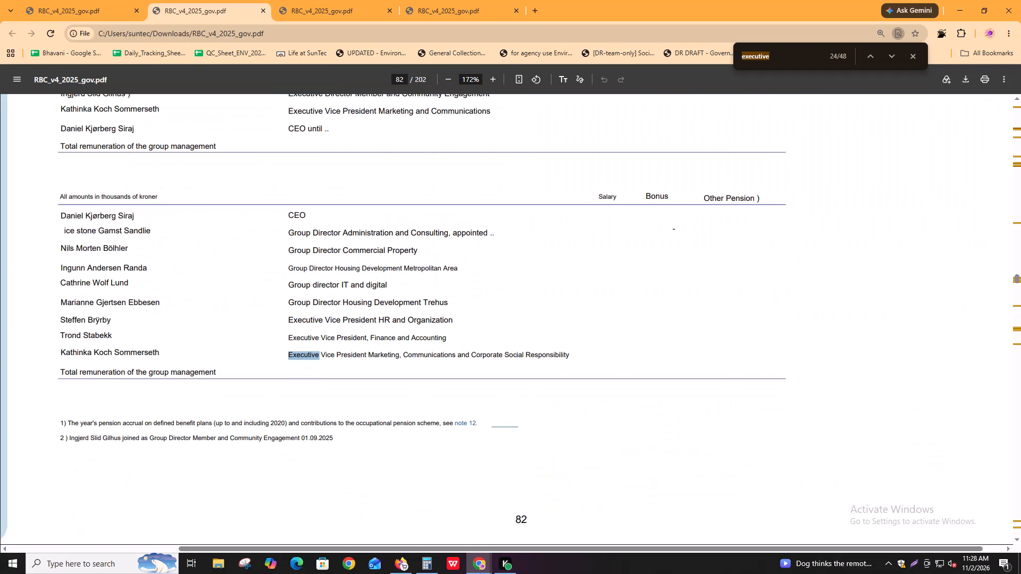
key(Return)
key(Return)
key(Return)
key(shift+Return)
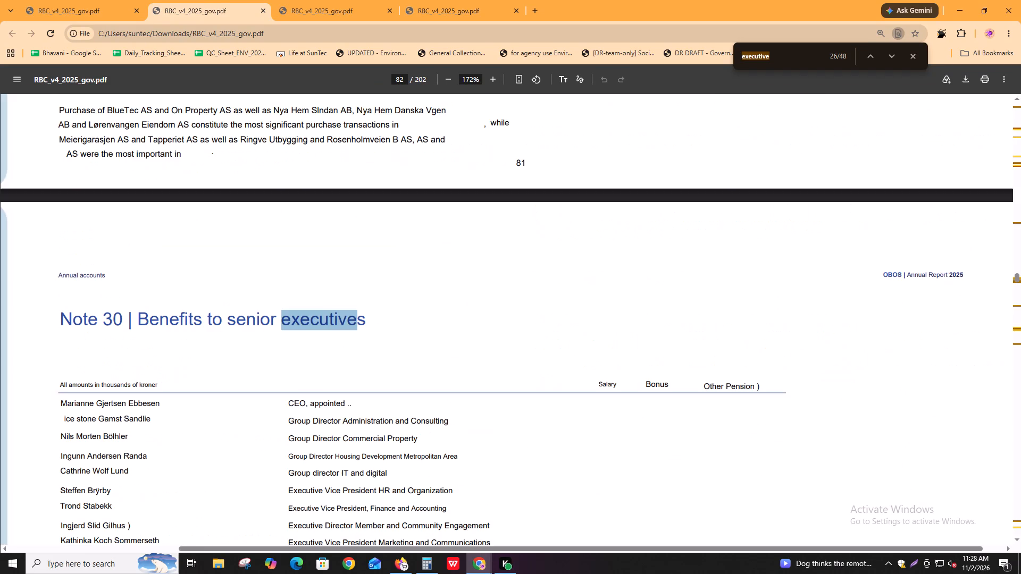
Go through the occurrences of "executive" from the remuneration guidelines on page 83 to the governance information on page 106.
key(Return)
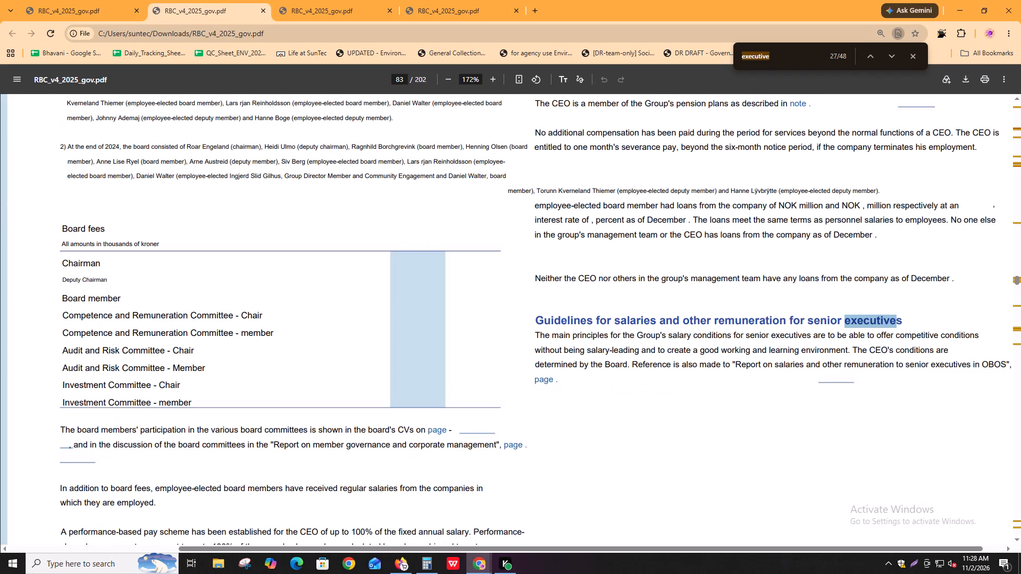
key(Return)
key(Return)
key(Return)
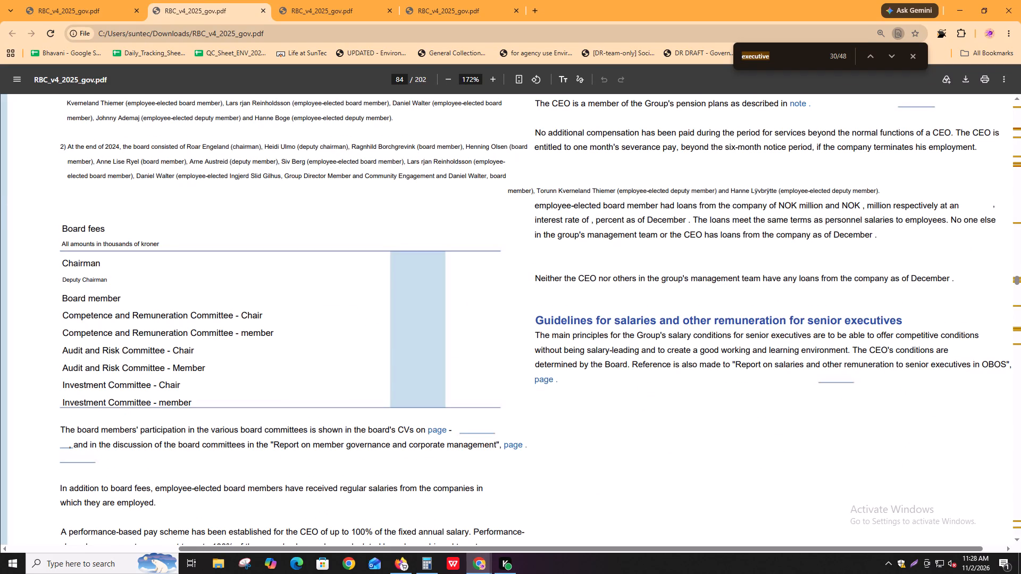
key(Return)
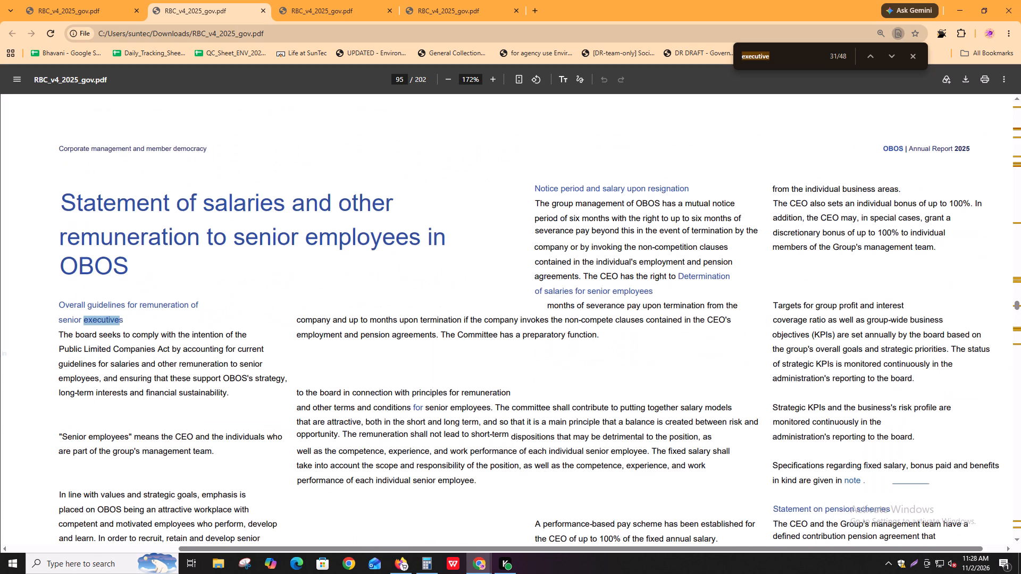
key(Return)
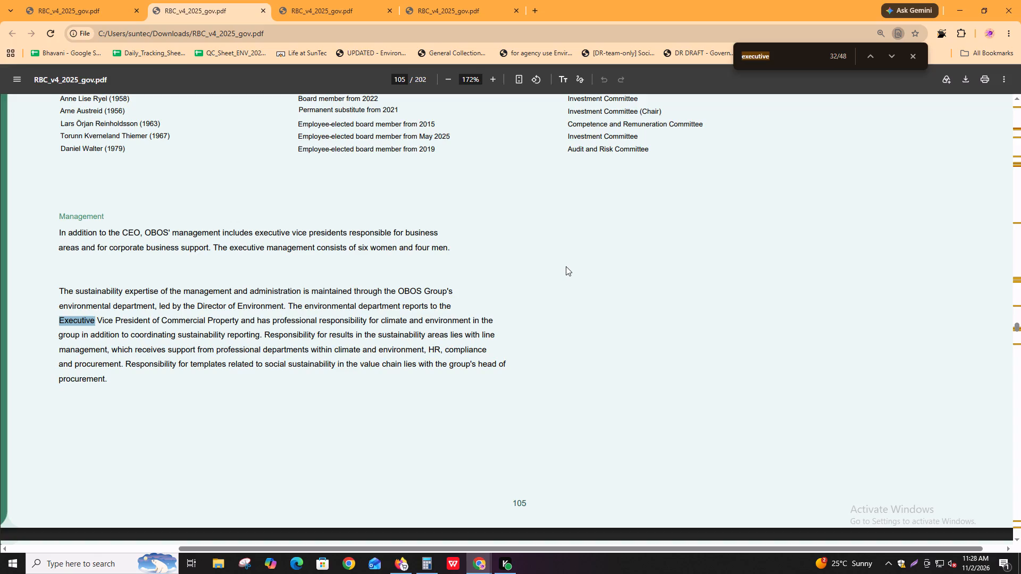
key(Return)
key(Return)
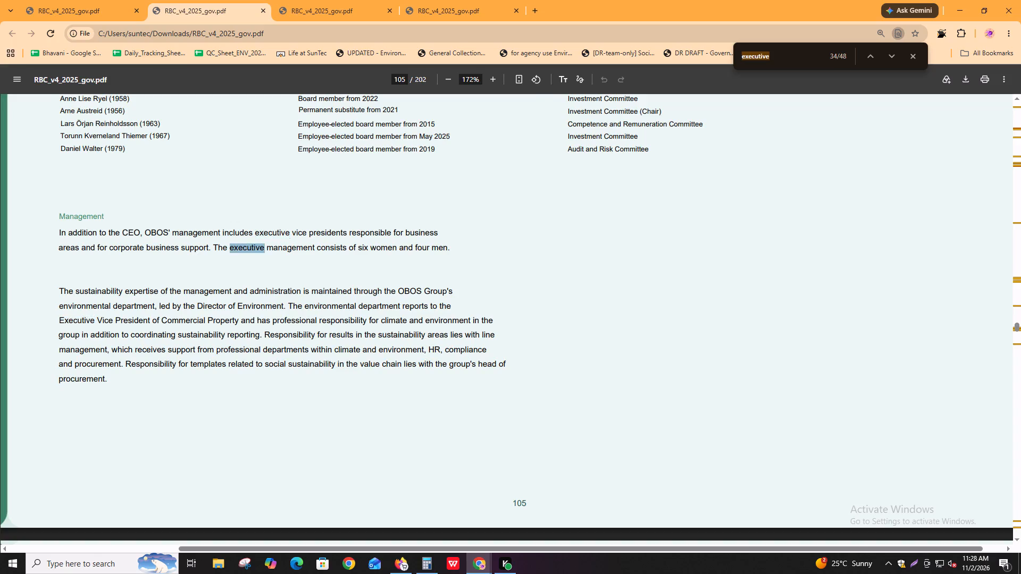
key(Return)
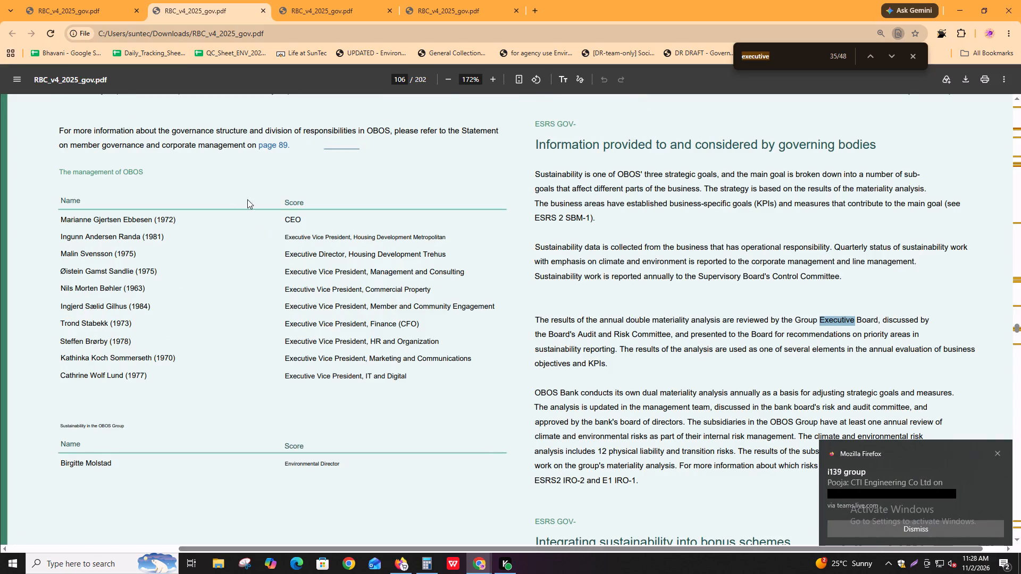
Read through the names in "The management of OBOS" table on page 106, looking for board members among the executives.
drag(92, 220, 202, 218)
drag(76, 240, 135, 246)
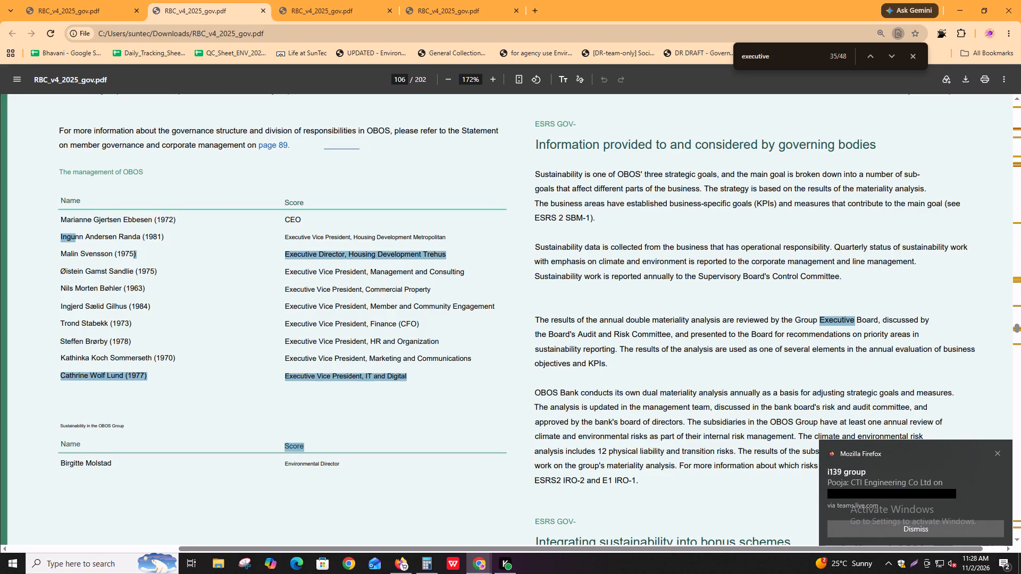
drag(77, 258, 123, 264)
drag(86, 277, 116, 284)
drag(83, 307, 127, 322)
drag(85, 346, 118, 358)
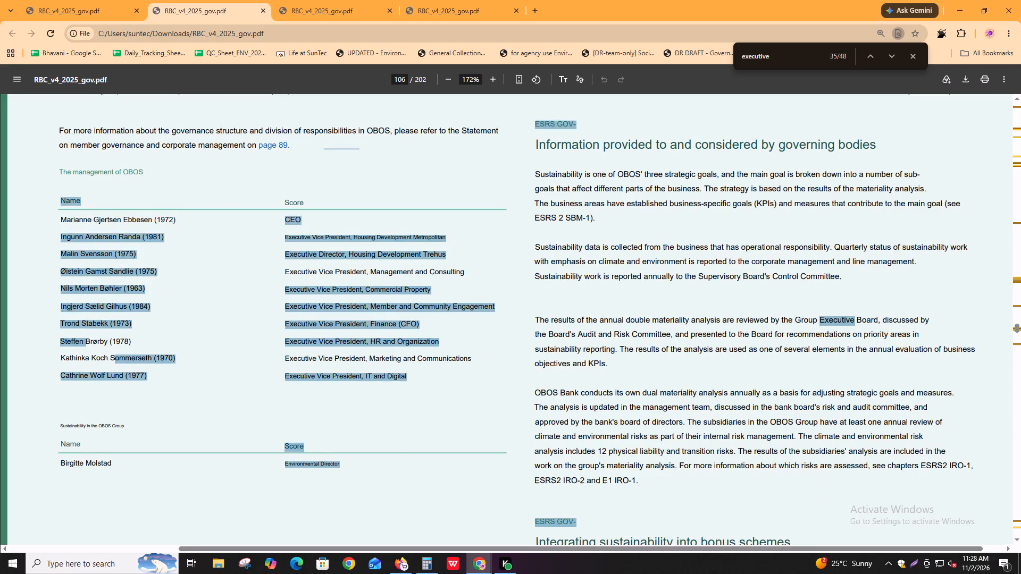
drag(79, 364, 103, 365)
drag(96, 365, 103, 364)
click(98, 361)
drag(117, 349, 128, 347)
click(132, 346)
click(182, 335)
triple_click(186, 335)
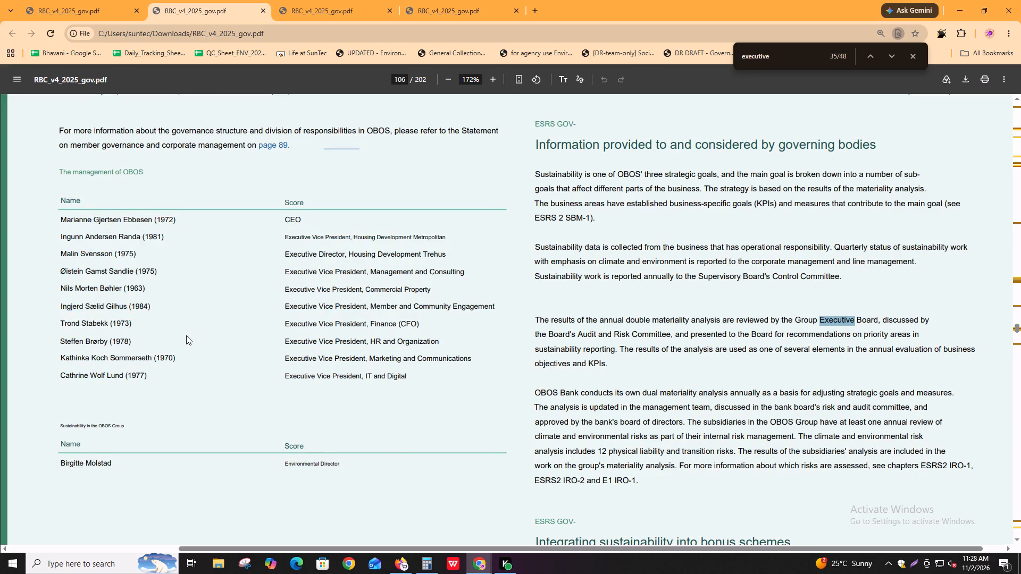
double_click(186, 335)
triple_click(148, 331)
Go through the remaining occurrences of "executive" in the PDF, from page 106 to the last one on page 199.
key(ctrl+f)
key(Return)
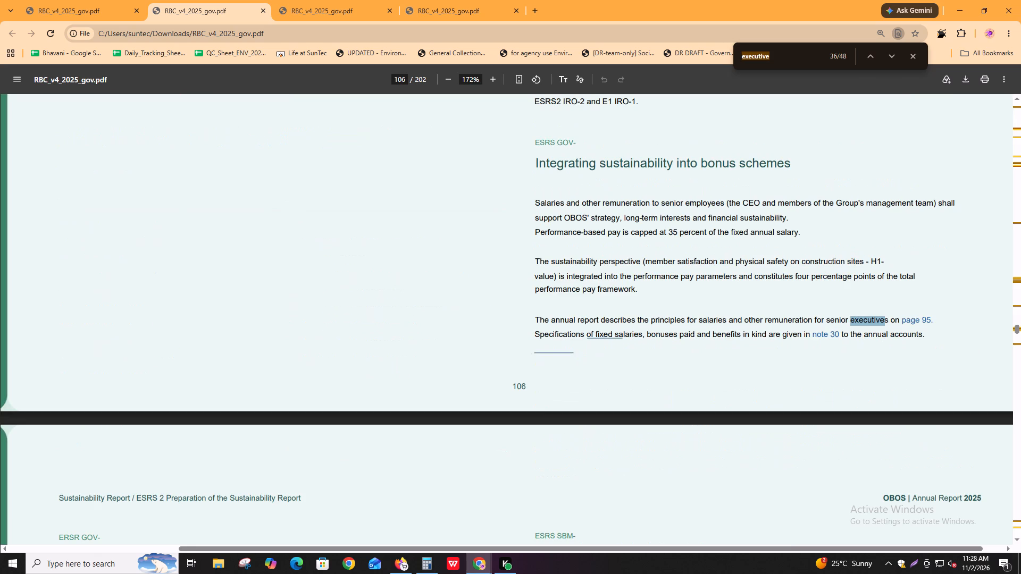
key(Return)
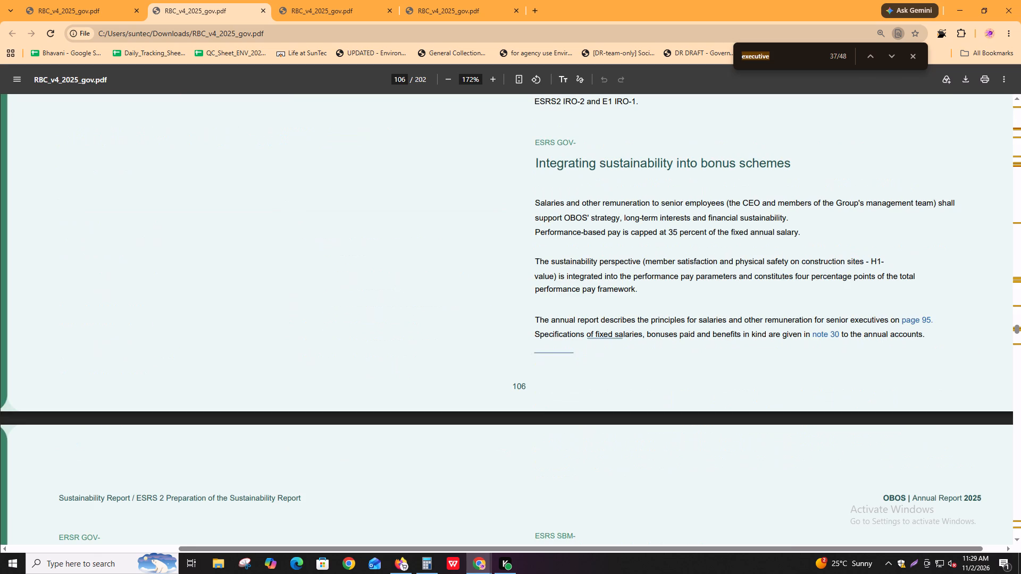
key(Return)
key(Return)
key(Return)
key(Return)
key(Return)
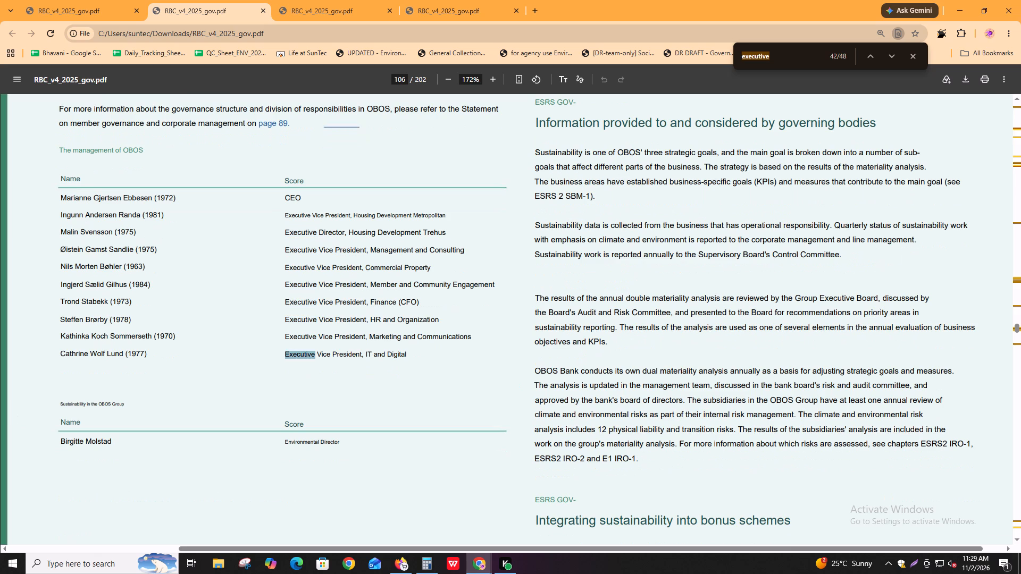
key(Return)
key(Return)
key(Return)
key(Return)
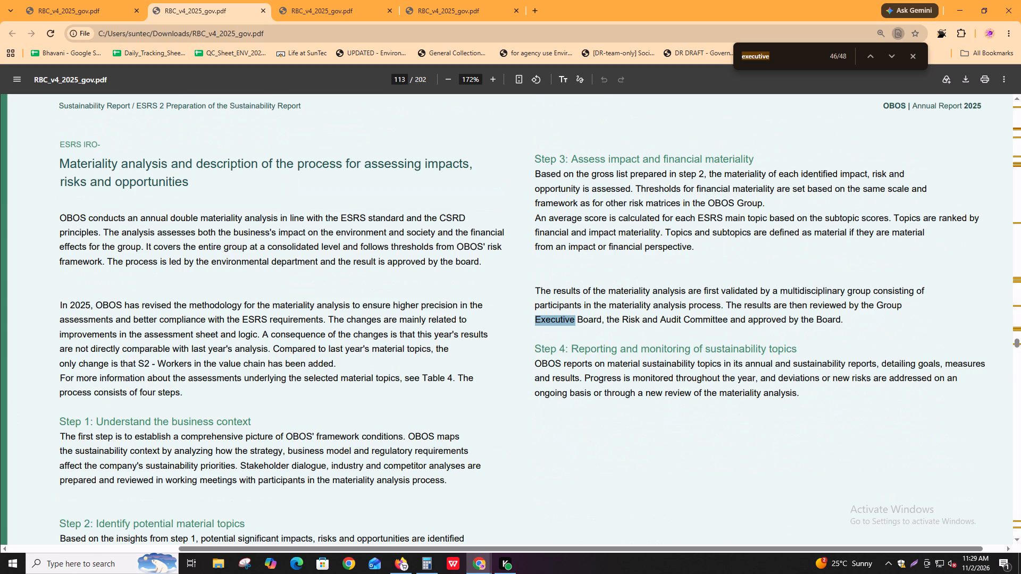
key(Return)
key(shift+Return)
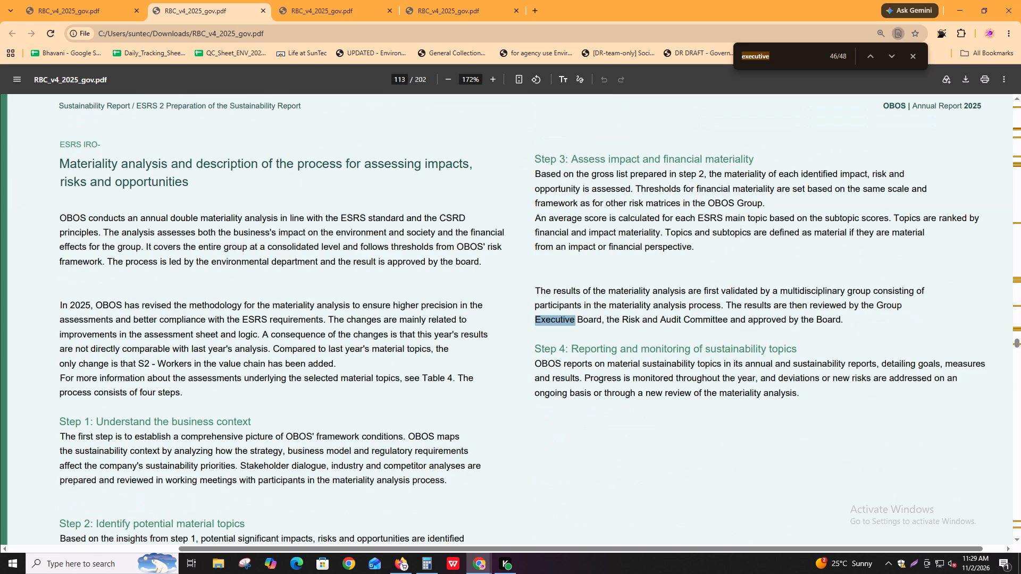
key(Return)
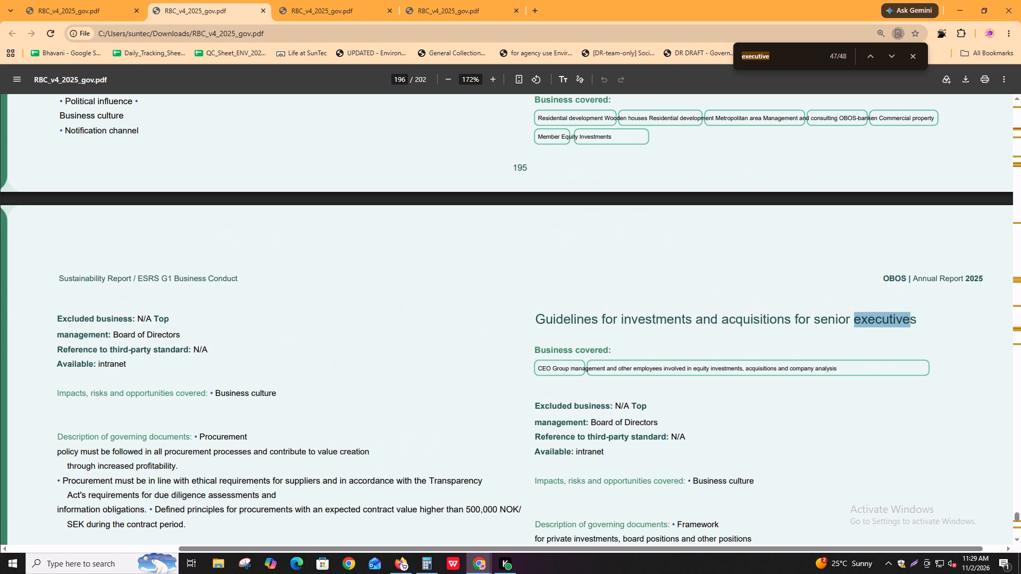
key(Return)
key(shift+Return)
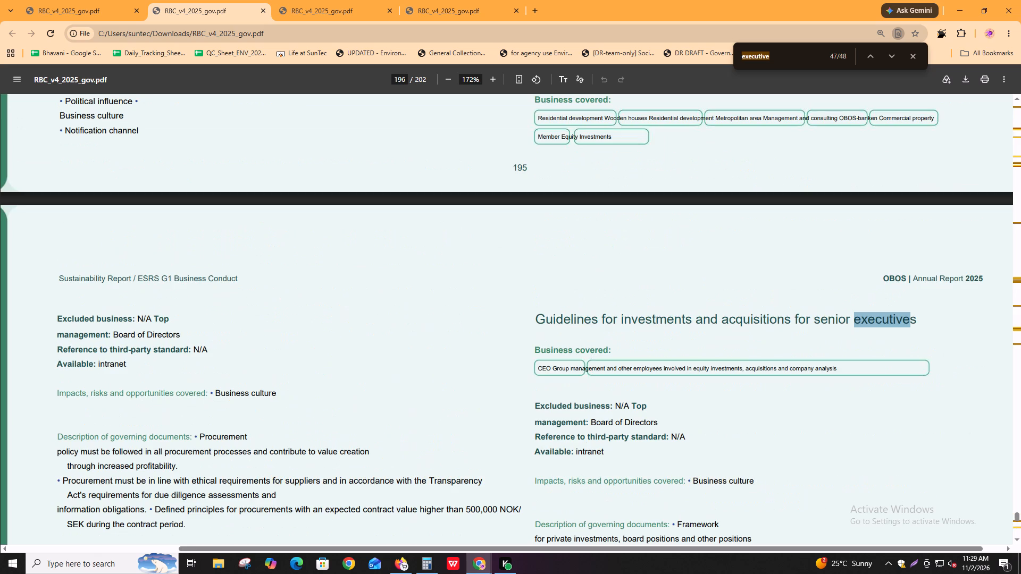
key(Return)
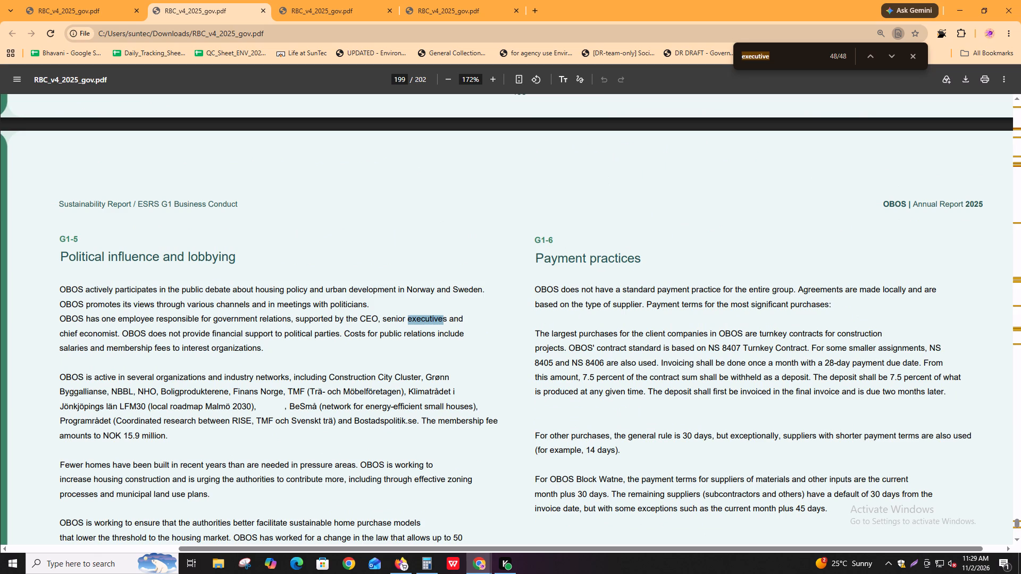
key(Return)
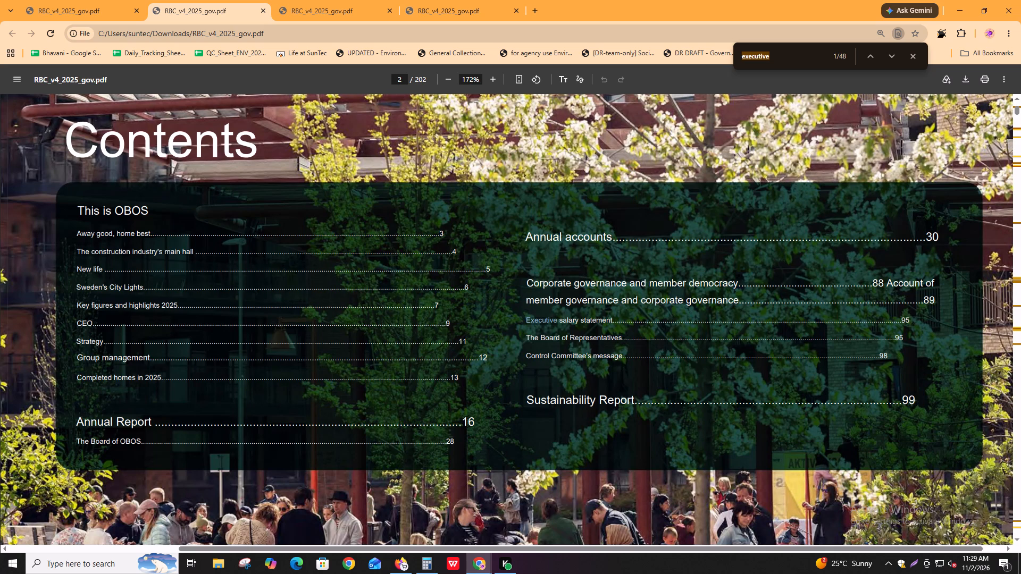
Return to the GOV board list and recheck the roles of the employee-elected members and the board member in row 31.
key(ctrl+f)
key(alt+Tab)
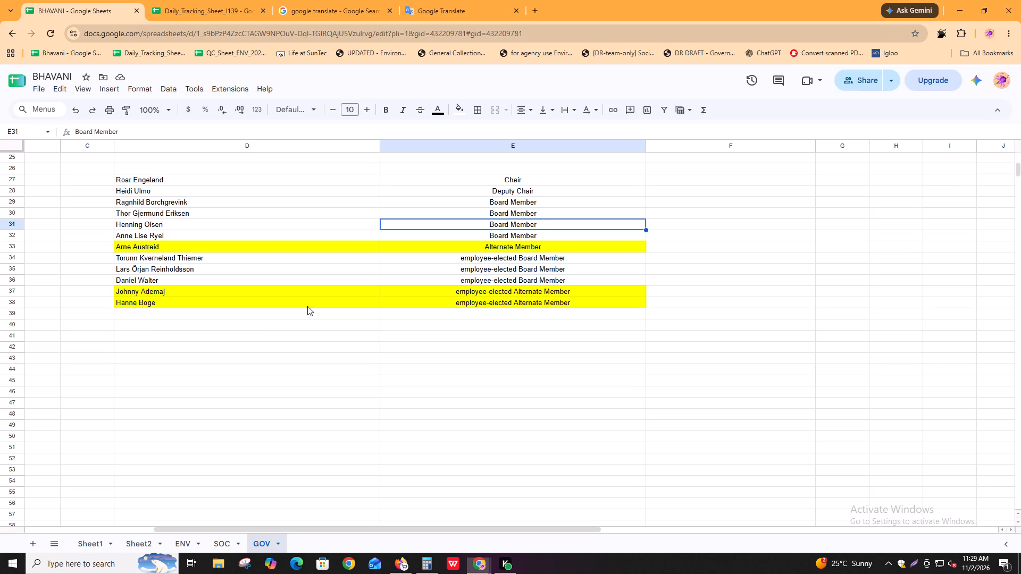
drag(560, 262, 566, 264)
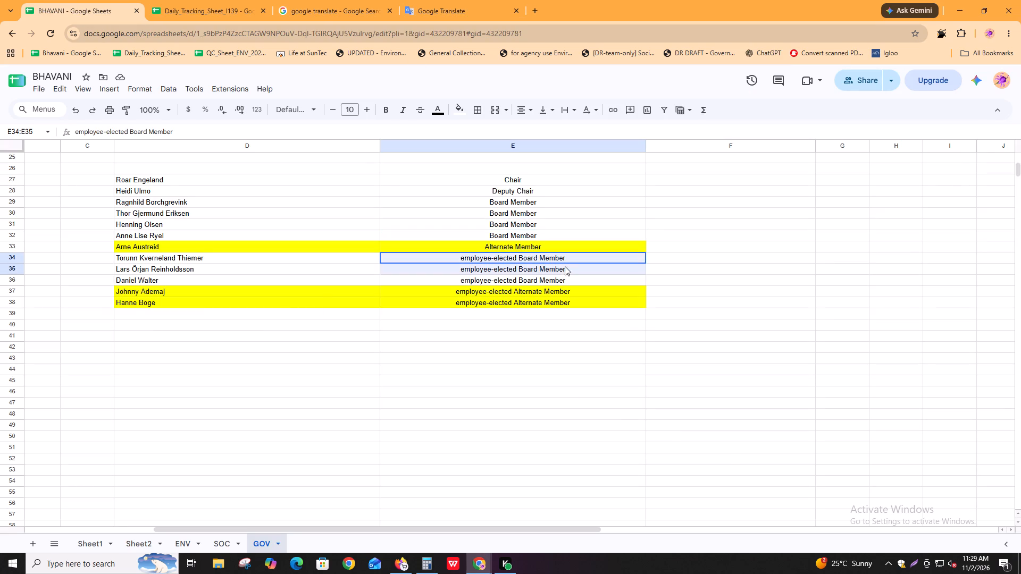
click(550, 281)
click(542, 258)
click(499, 224)
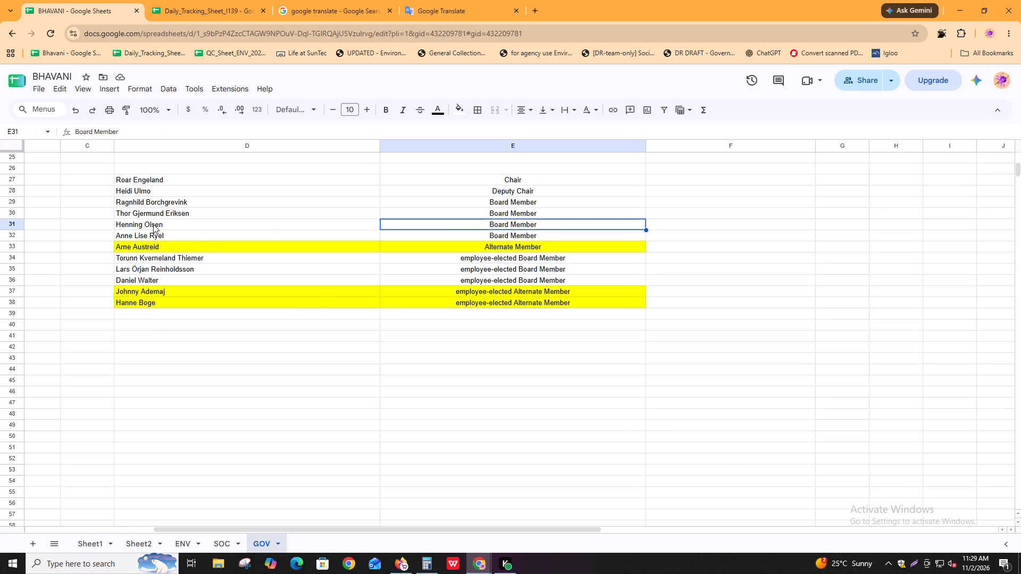
Copy the name of the employee-elected board member in row 34 and search the annual report PDF for it, through to page 83.
click(195, 244)
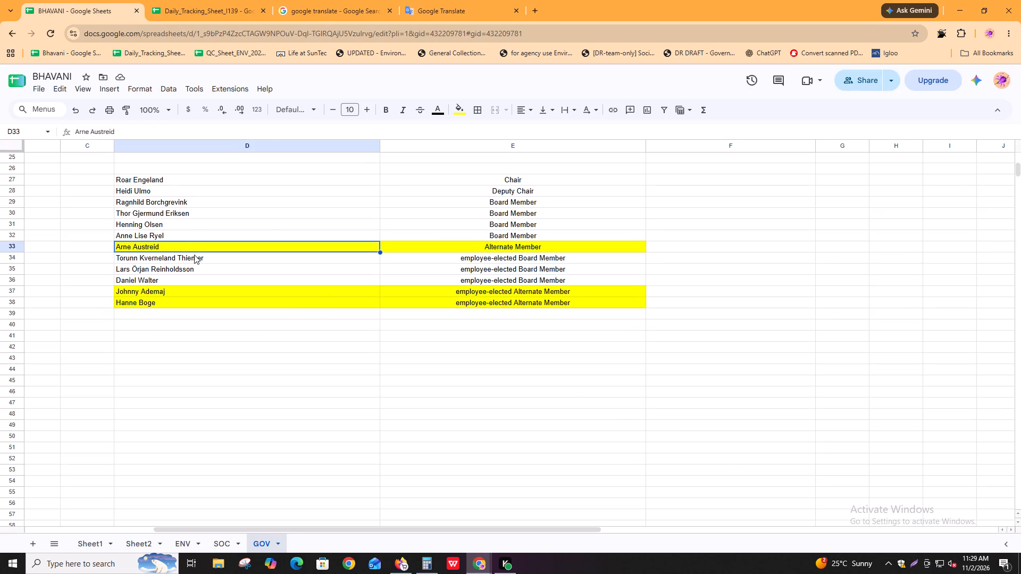
click(193, 255)
key(ctrl+c)
key(alt+Tab)
key(ctrl+f)
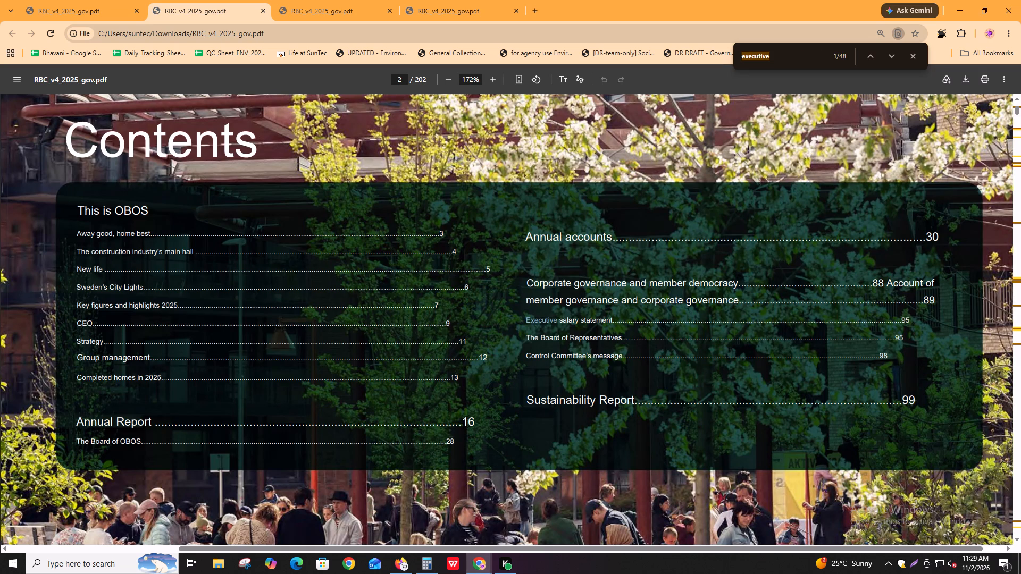
key(ctrl+v)
key(Return)
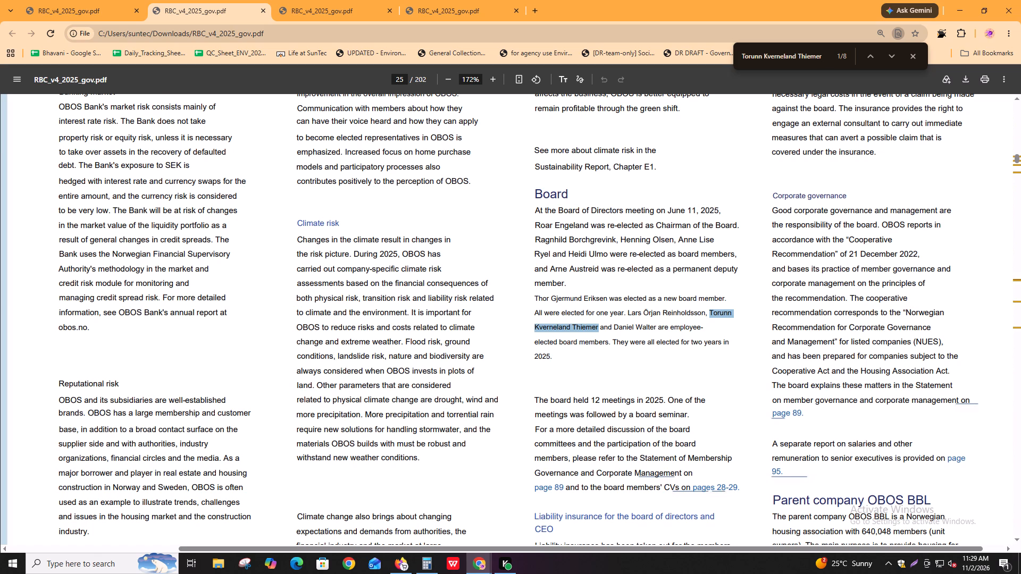
key(Return)
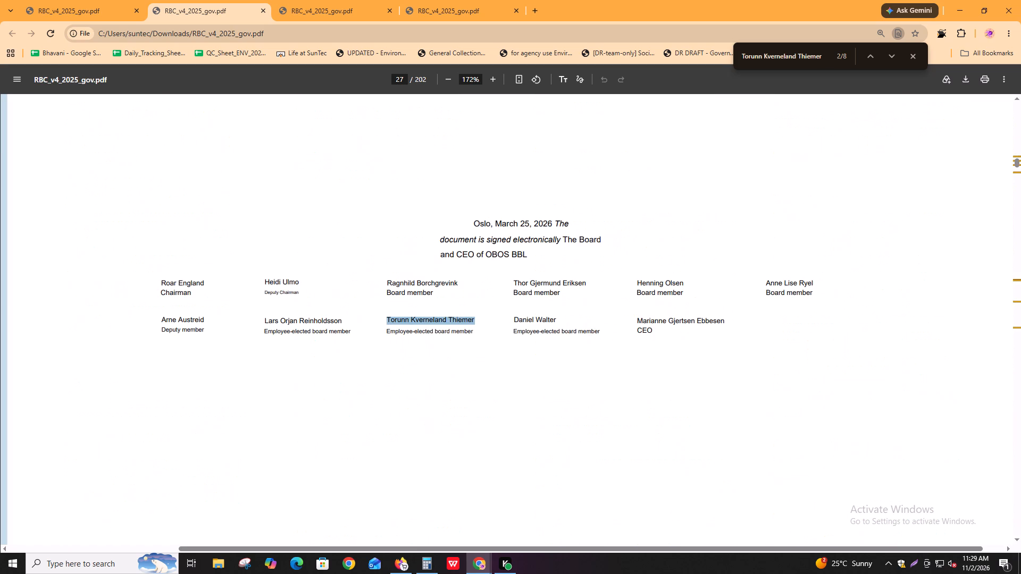
key(Return)
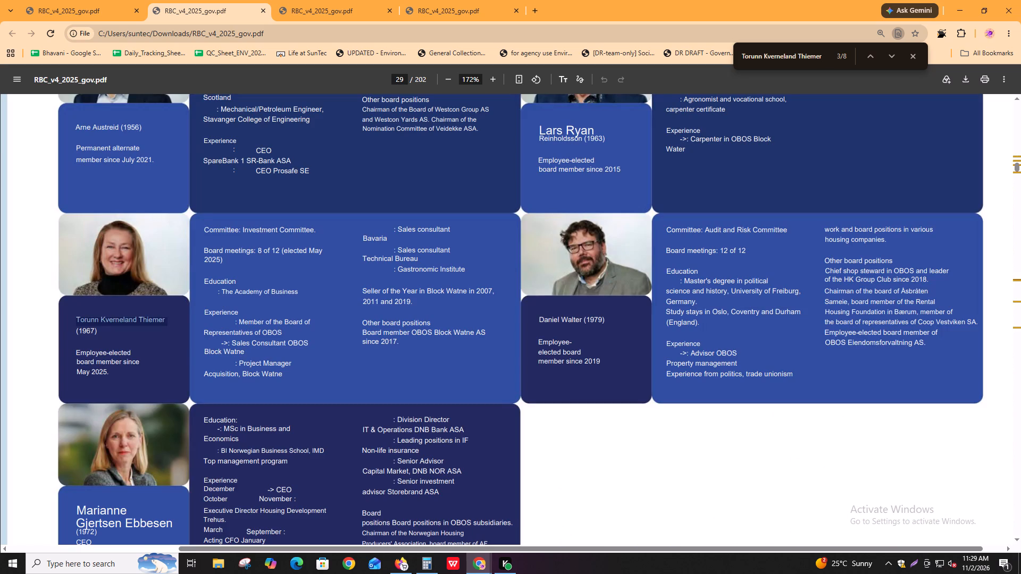
key(Return)
key(Return)
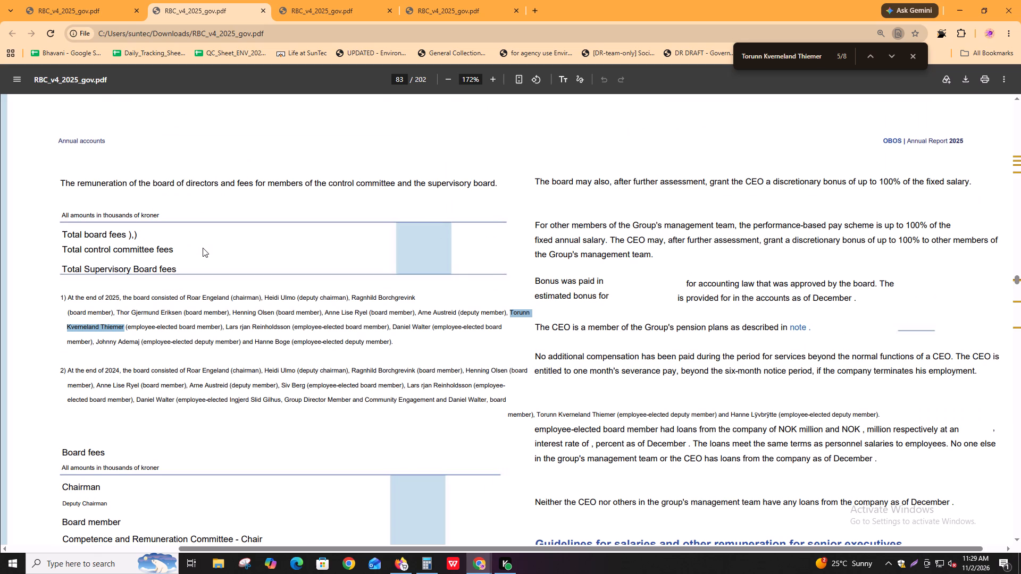
Read footnote 1 on page 83, checking the board composition at the end of 2025 and each member's role.
ctrl+scroll(232, 338, up, 2)
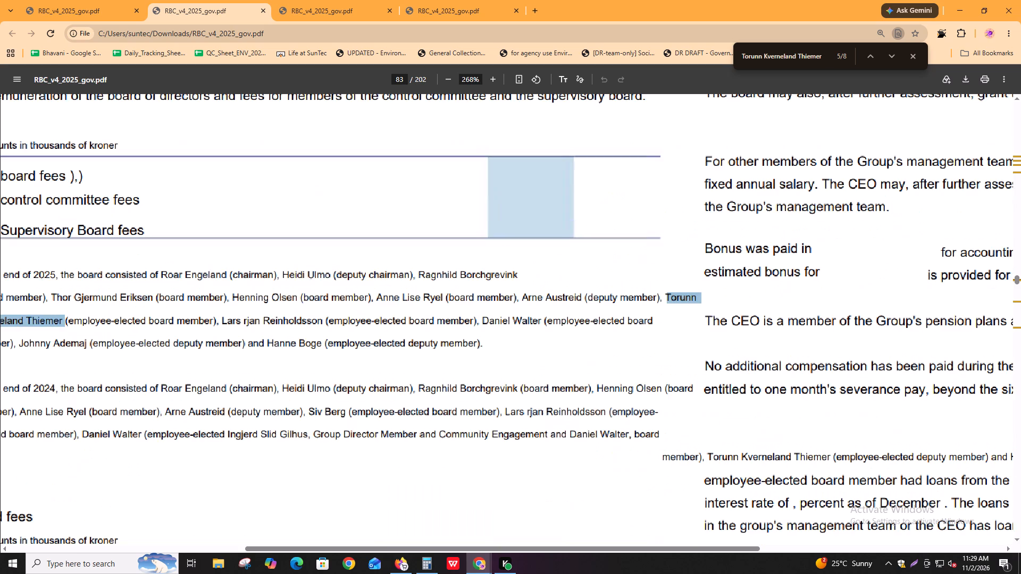
shift+scroll(224, 403, up, 2)
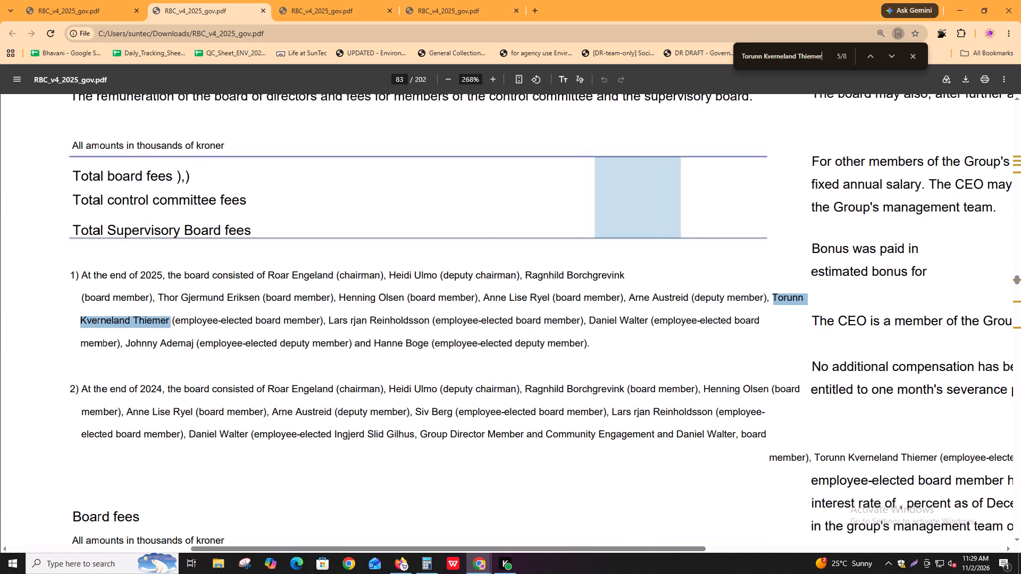
click(262, 344)
click(250, 300)
click(253, 299)
click(296, 316)
drag(163, 275, 340, 312)
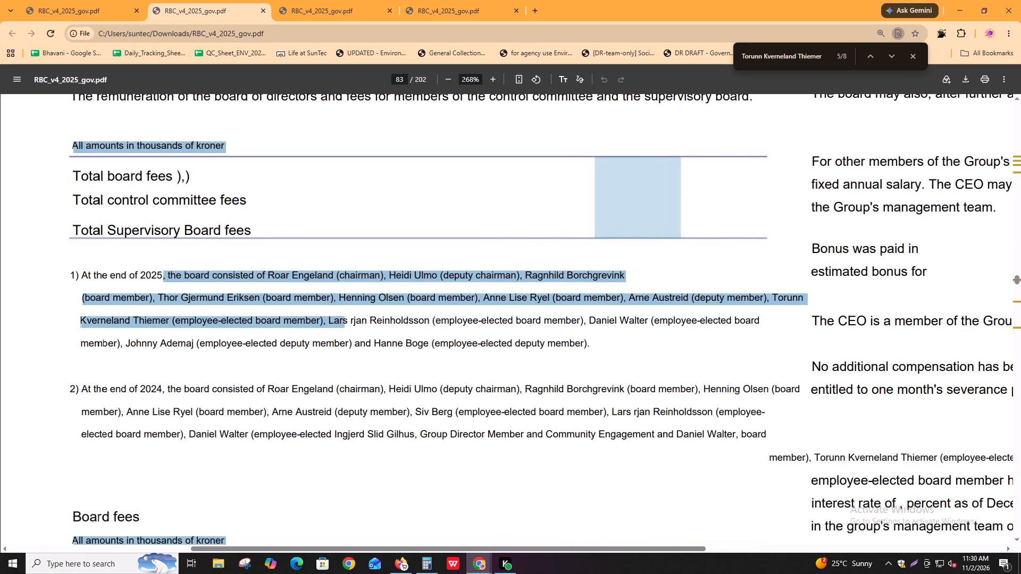
drag(340, 312, 319, 317)
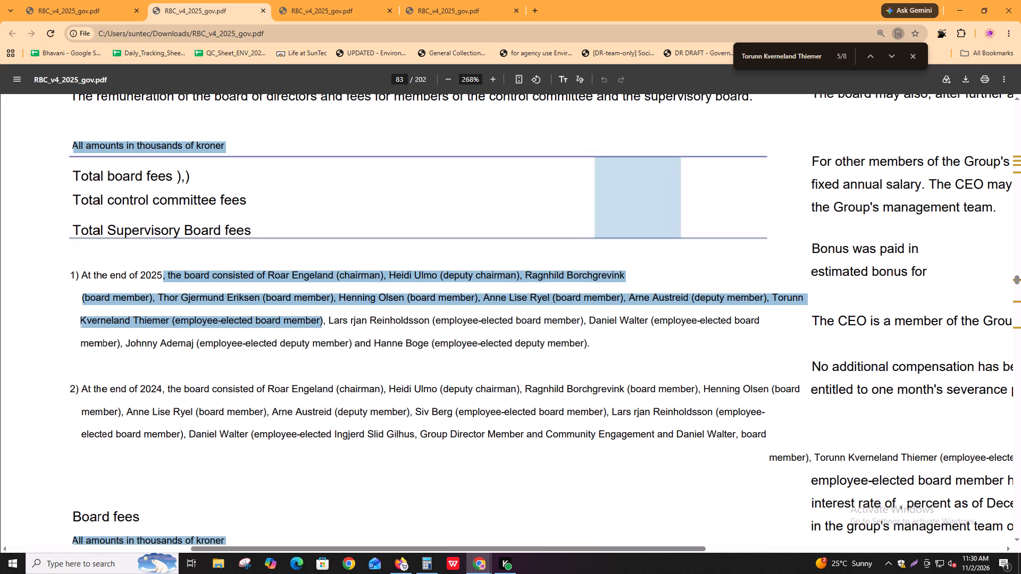
click(491, 332)
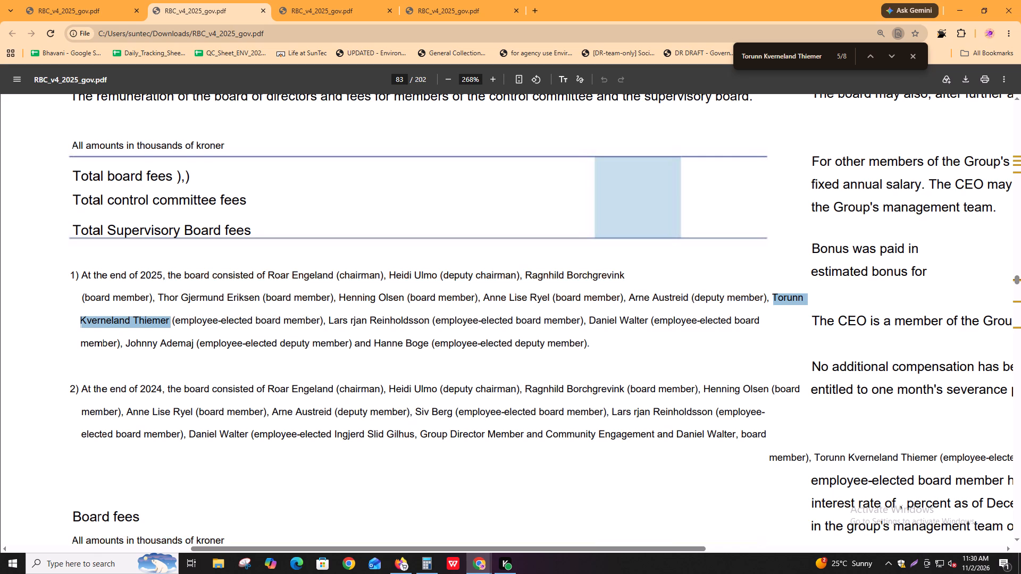
Go through the remaining occurrences of the employee-elected member's name, from page 83 to the board table on page 105.
key(ctrl+f)
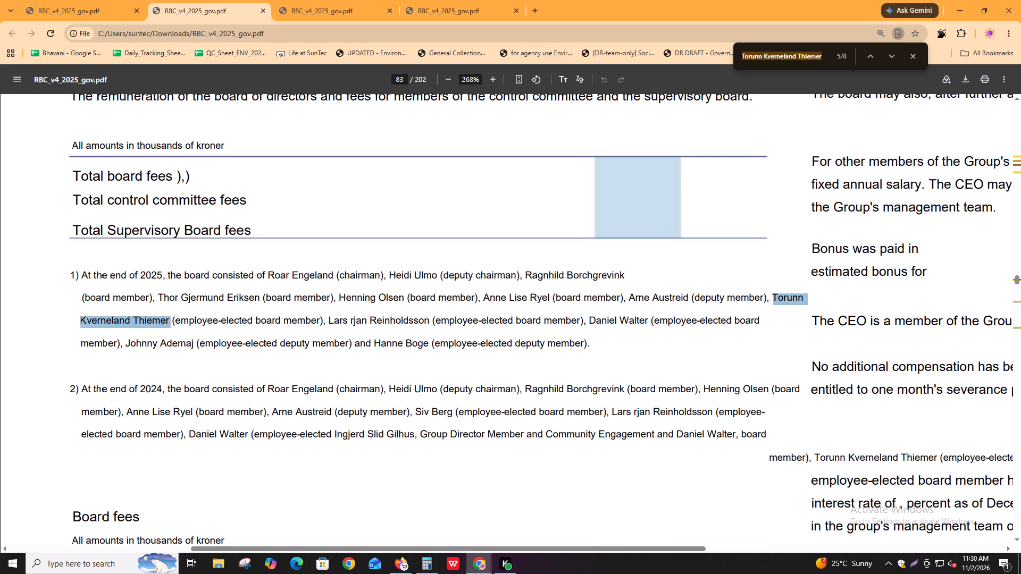
key(Return)
key(Return)
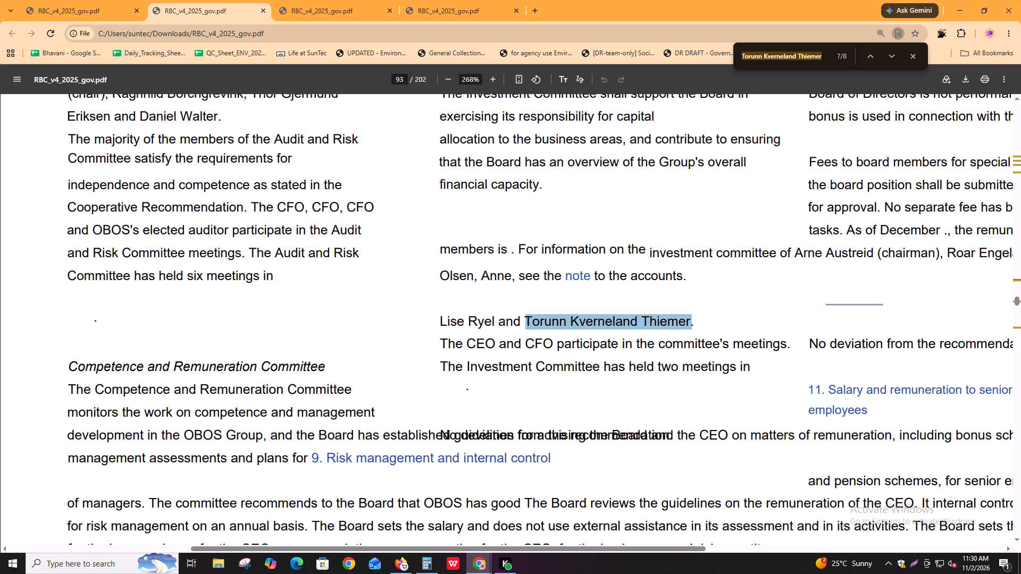
key(ctrl+f)
key(Return)
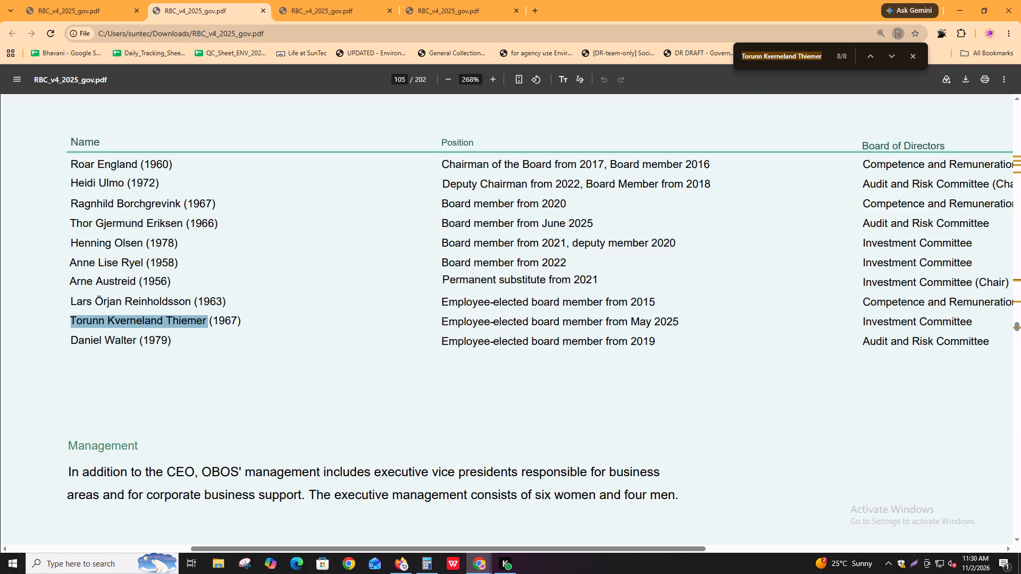
Read through the names and positions in the board table on page 105, down to the employee-elected members.
drag(424, 477, 602, 478)
click(602, 478)
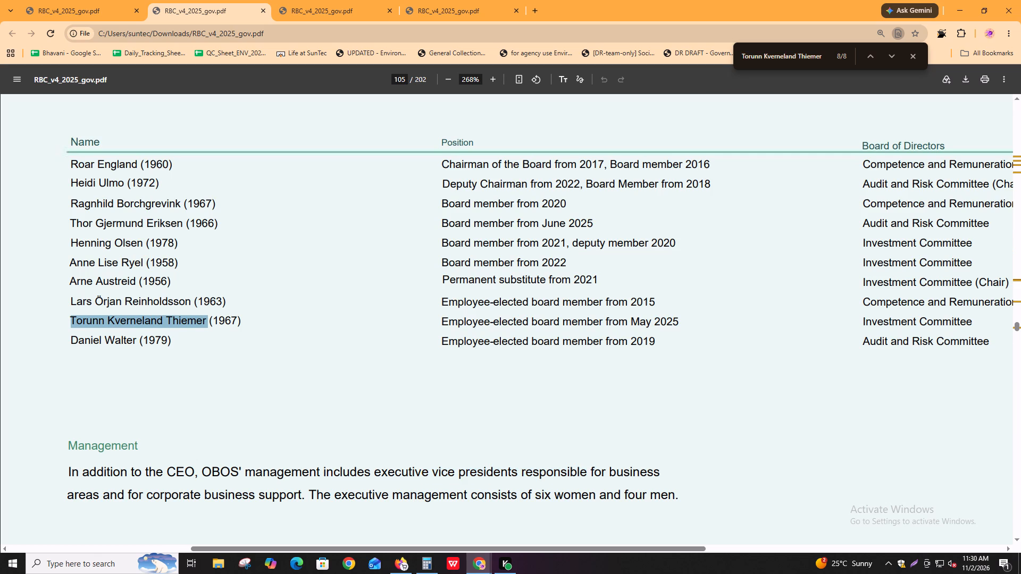
drag(69, 161, 160, 273)
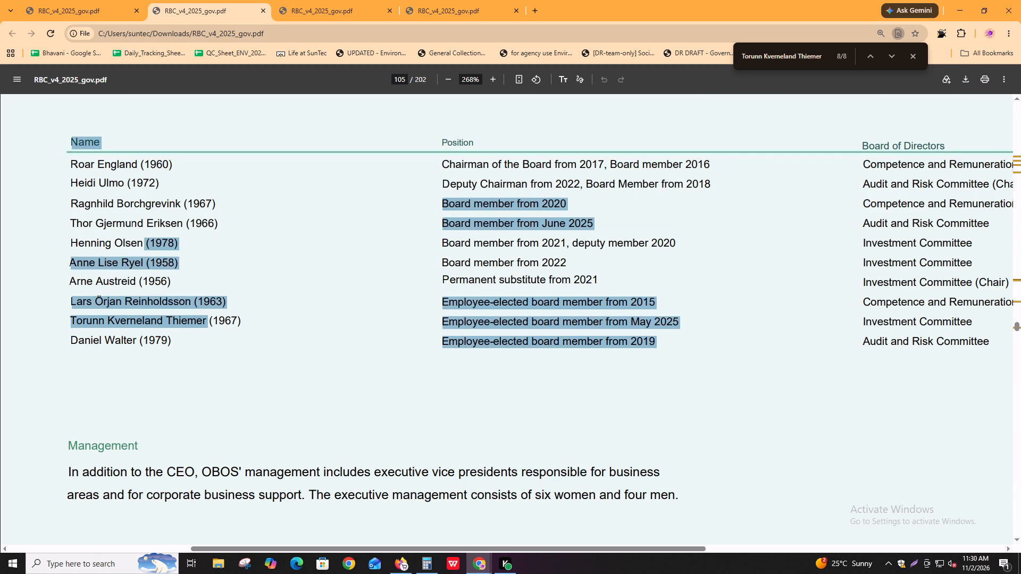
drag(160, 273, 193, 351)
click(89, 195)
drag(72, 159, 116, 227)
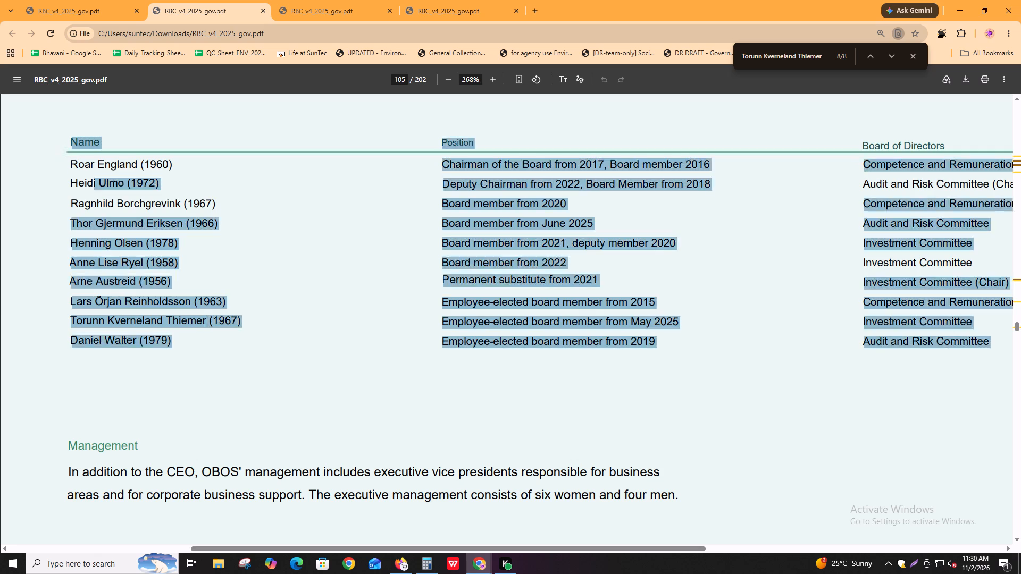
drag(116, 227, 159, 312)
click(159, 311)
click(165, 309)
click(188, 338)
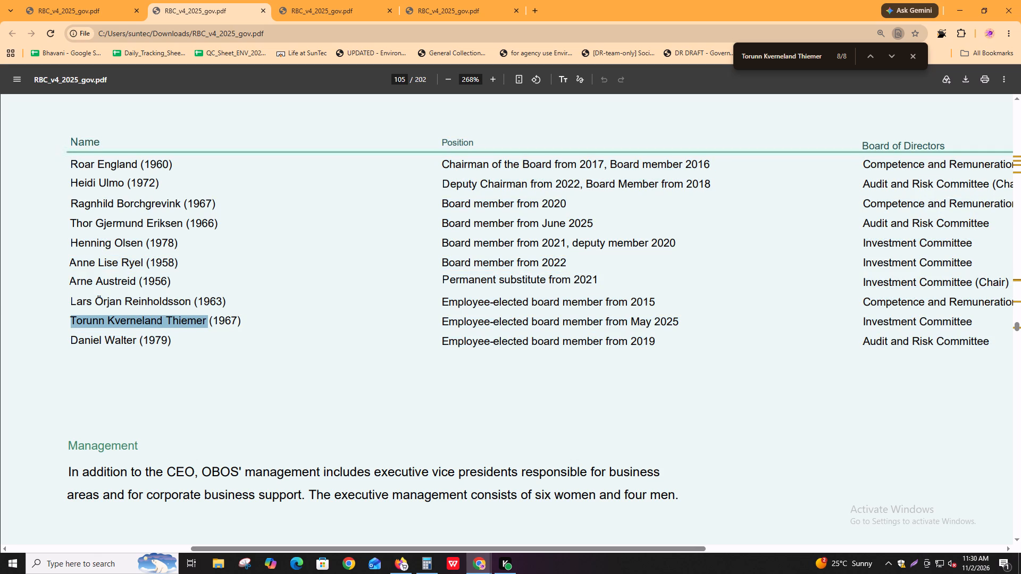
triple_click(187, 340)
double_click(178, 347)
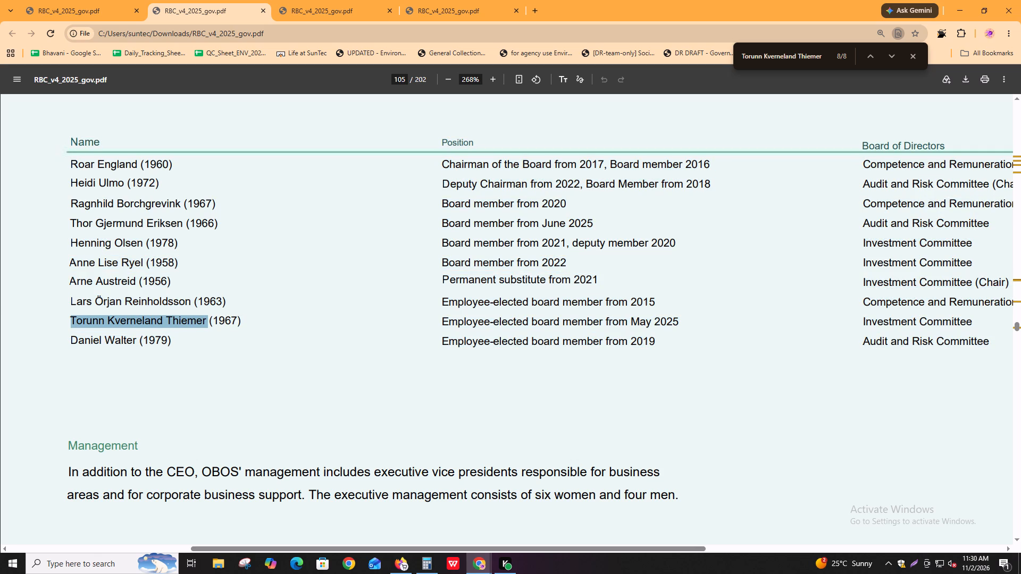
triple_click(185, 331)
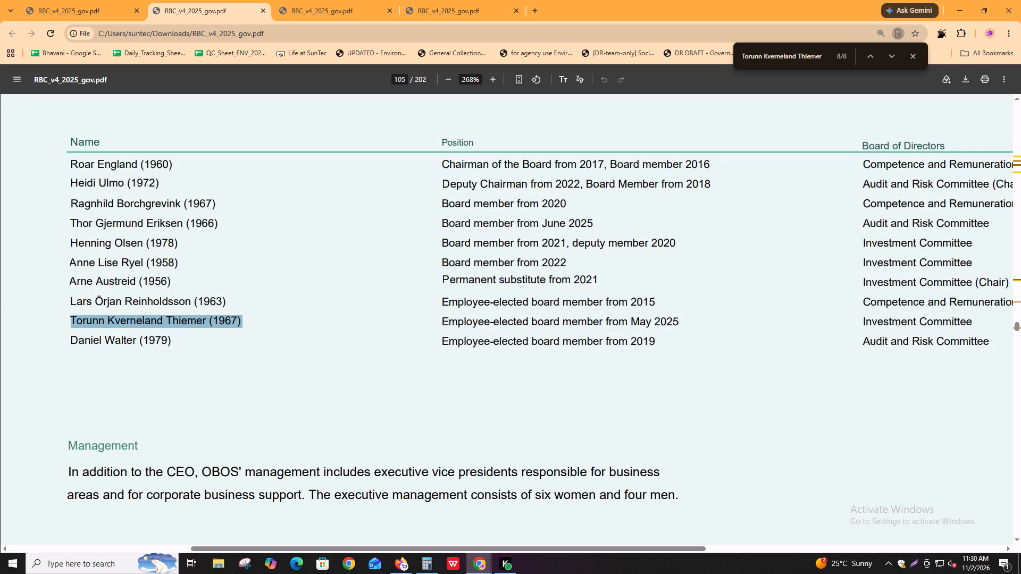
double_click(183, 331)
Check the names in "The management of OBOS" table on page 106 against the board members.
scroll(106, 474, down, 3)
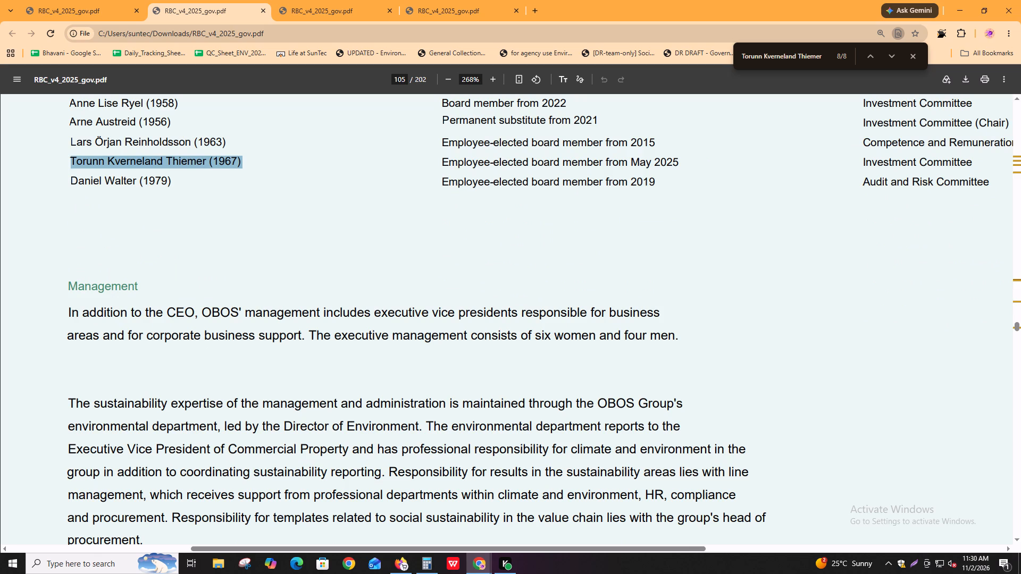
scroll(112, 317, down, 3)
scroll(514, 366, down, 7)
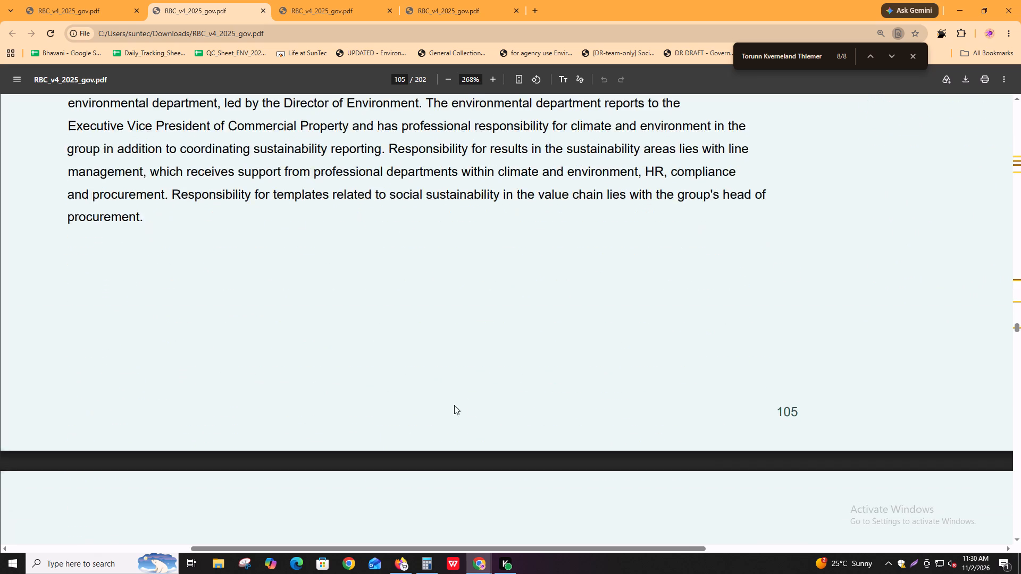
scroll(450, 401, down, 9)
scroll(451, 413, up, 2)
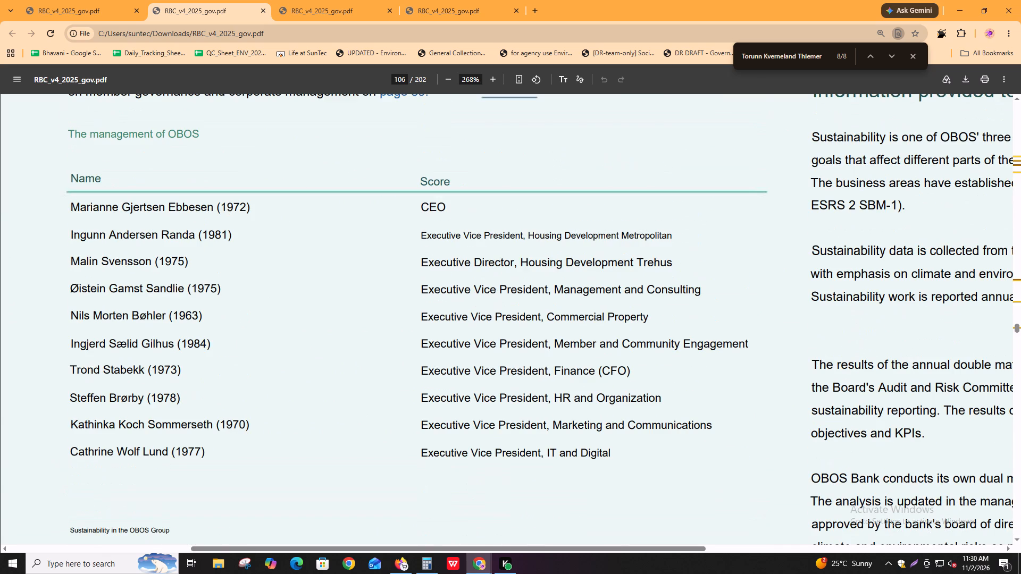
drag(72, 207, 228, 468)
click(228, 468)
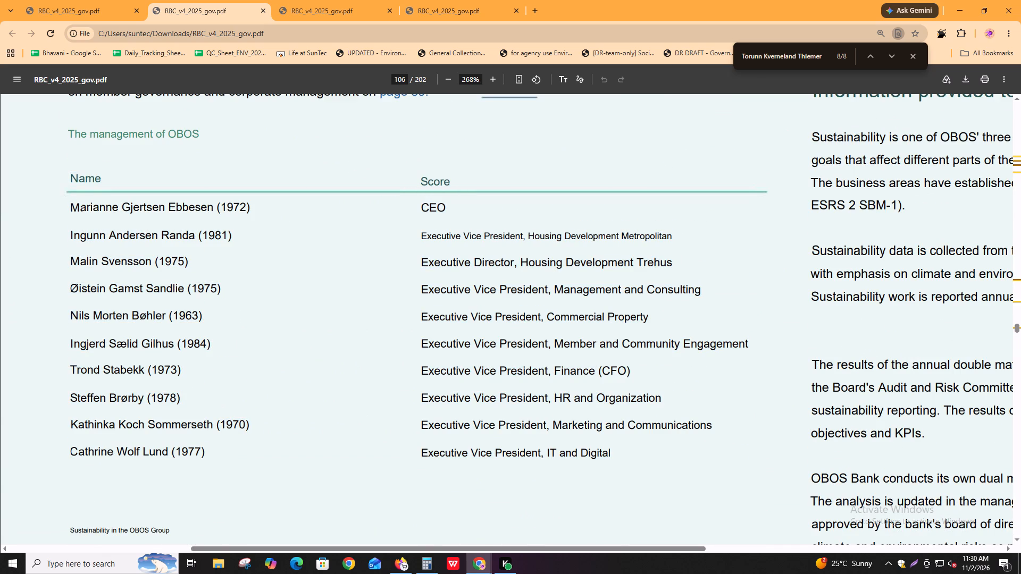
drag(137, 284, 165, 415)
click(122, 351)
Return to page 105 to recheck the board table and the Management paragraph, and restart the name search from its first occurrence.
scroll(295, 353, up, 4)
scroll(273, 350, up, 19)
scroll(99, 379, down, 3)
drag(81, 233, 120, 255)
click(120, 255)
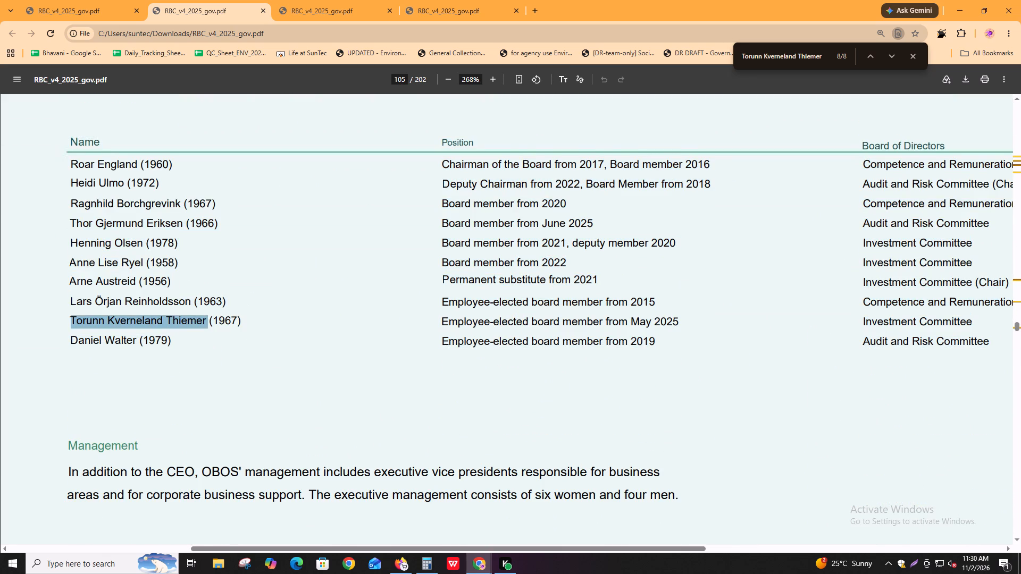
scroll(319, 349, down, 6)
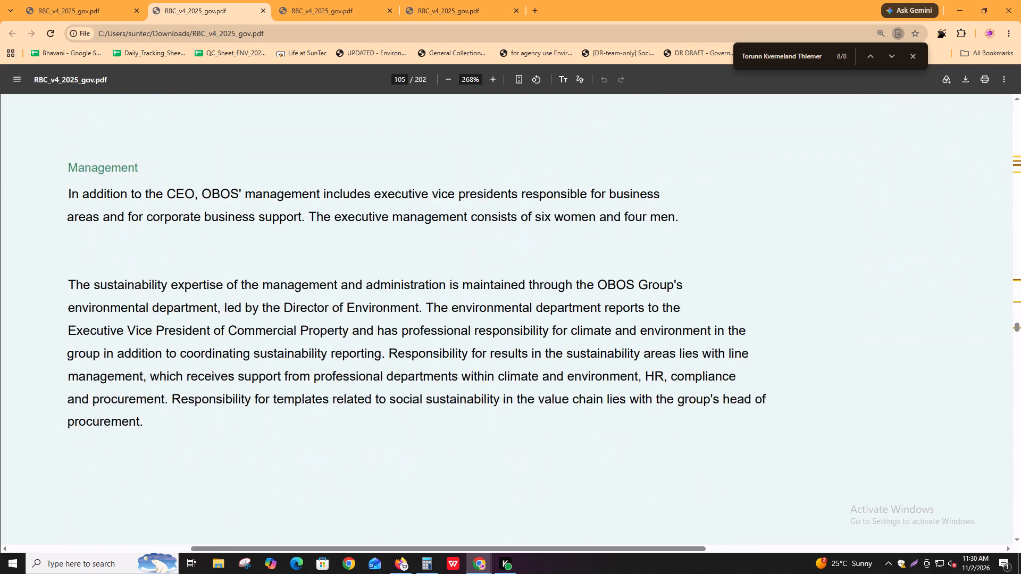
scroll(295, 357, up, 8)
key(ctrl+f)
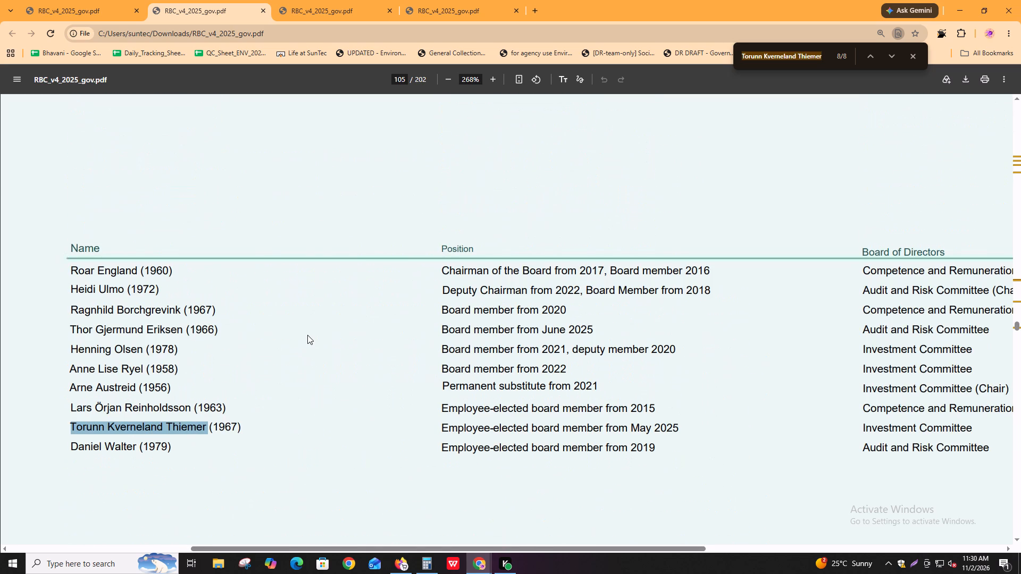
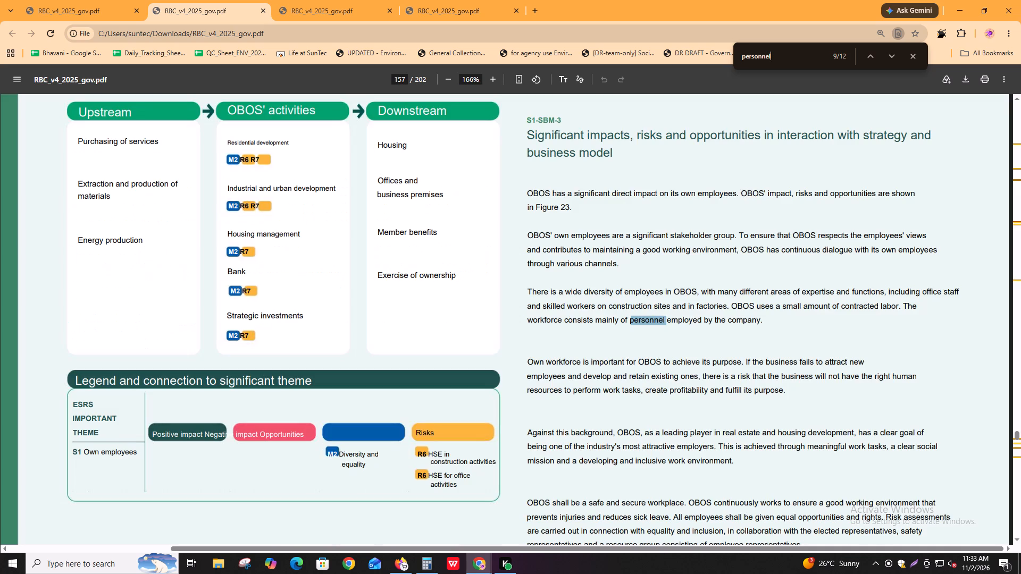
key(Return)
key(Return)
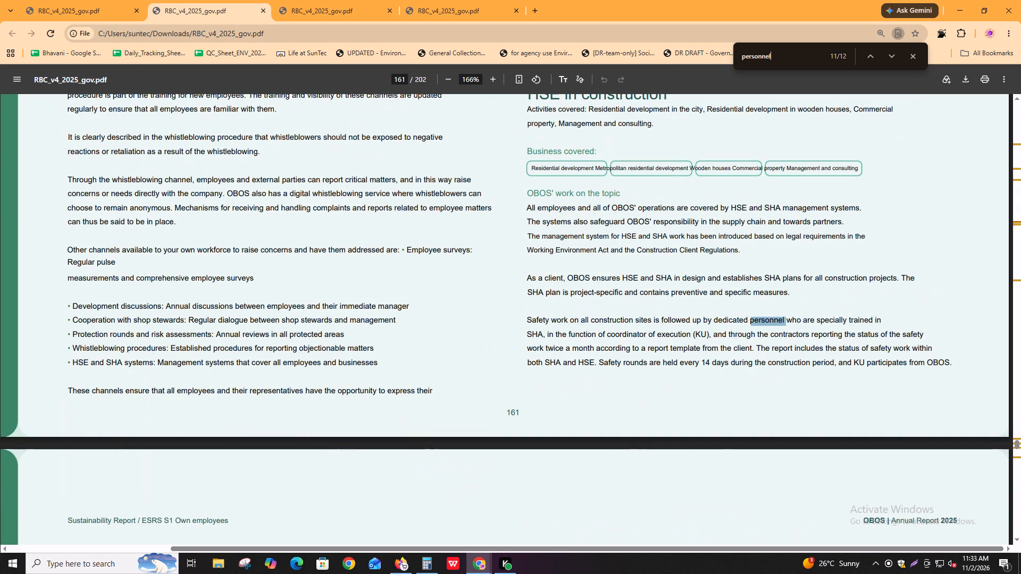
key(Return)
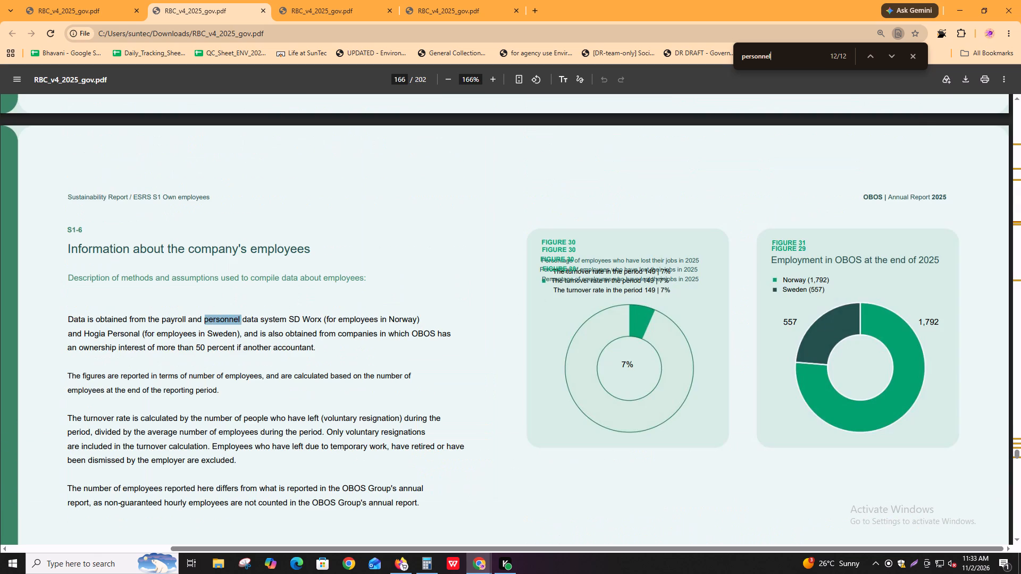
key(Return)
key(ctrl+f)
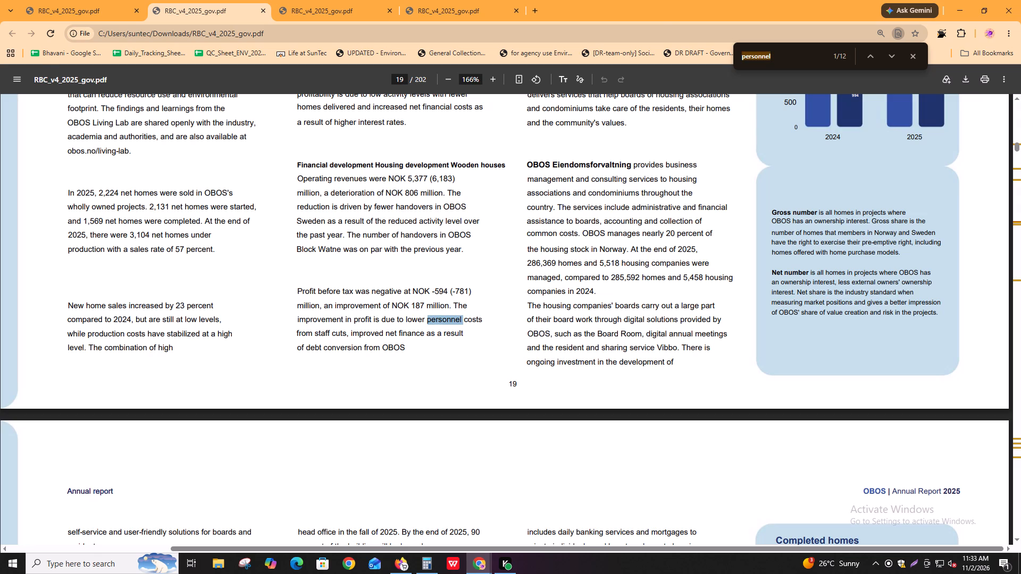
In Igloo, enter "(9/9)*100 = " as the comment for the Board_nonexecutive field.
key(alt+Tab)
click(212, 0)
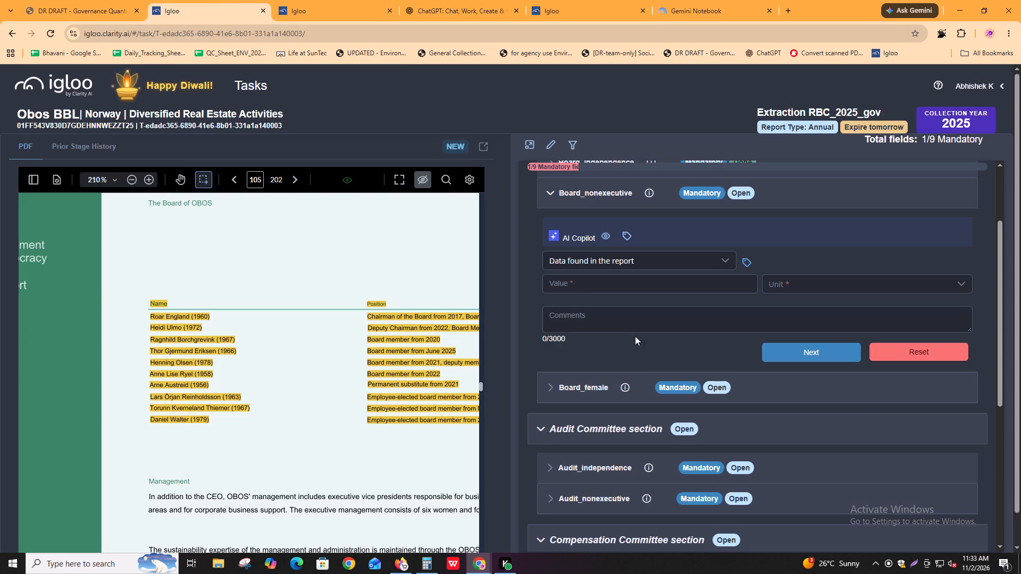
scroll(601, 289, down, 1)
click(591, 264)
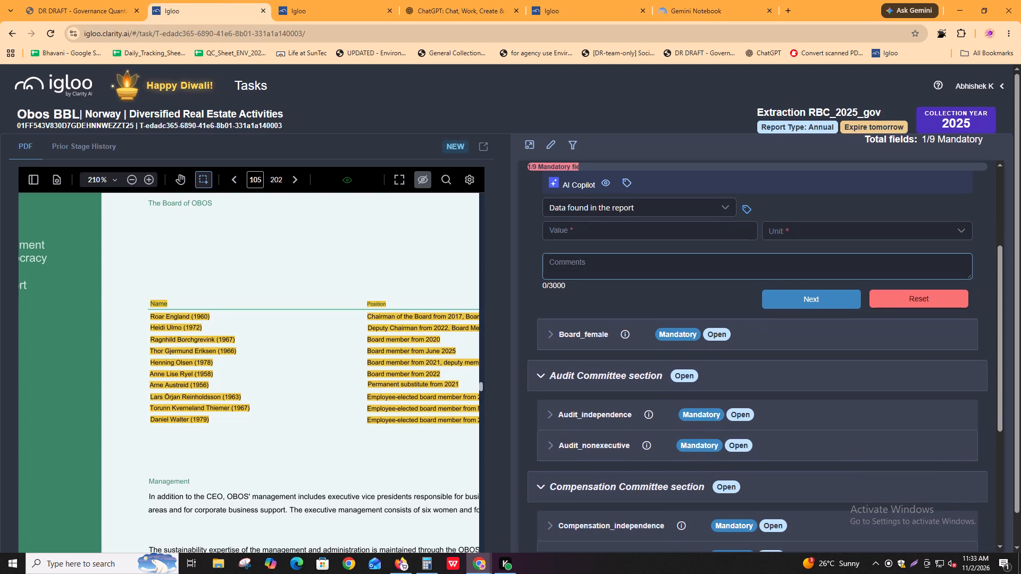
text((9/9)*100)
key(space)
text(=)
key(space)
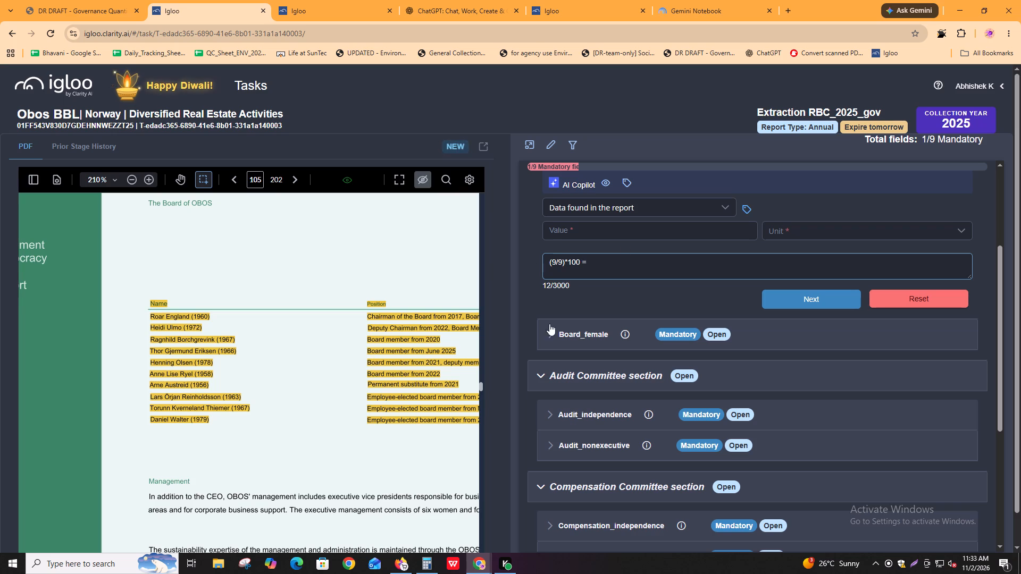
scroll(168, 528, down, 4)
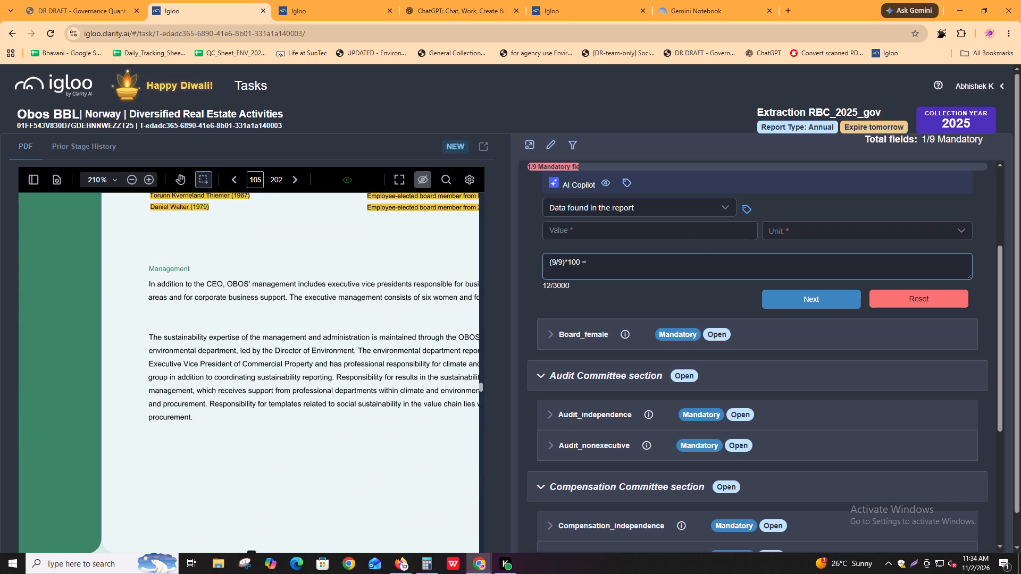
In the report PDF copy searched for "board", review the matches on page 25 about board elections, meetings and liability insurance.
key(alt+Tab)
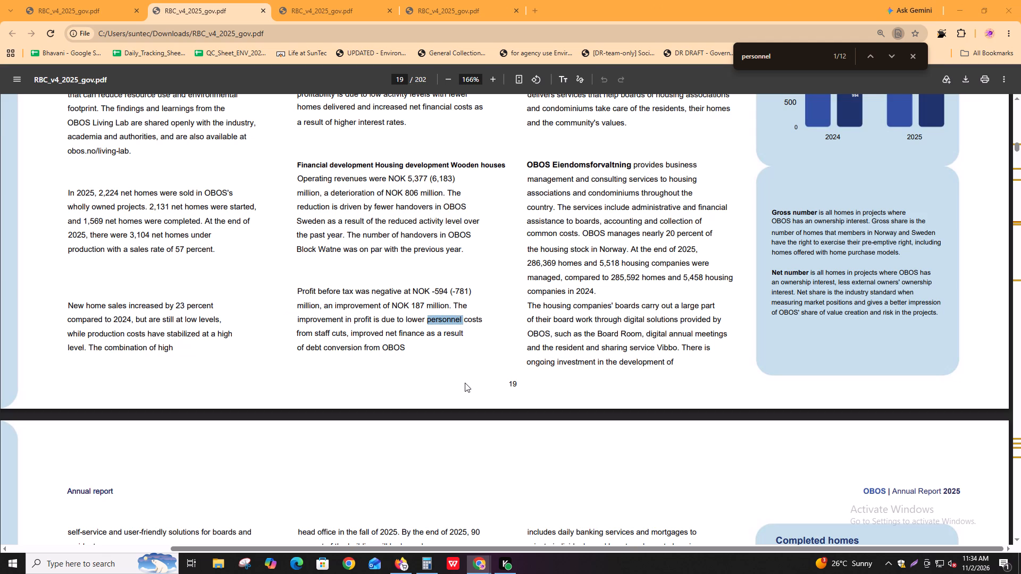
key(ctrl+f)
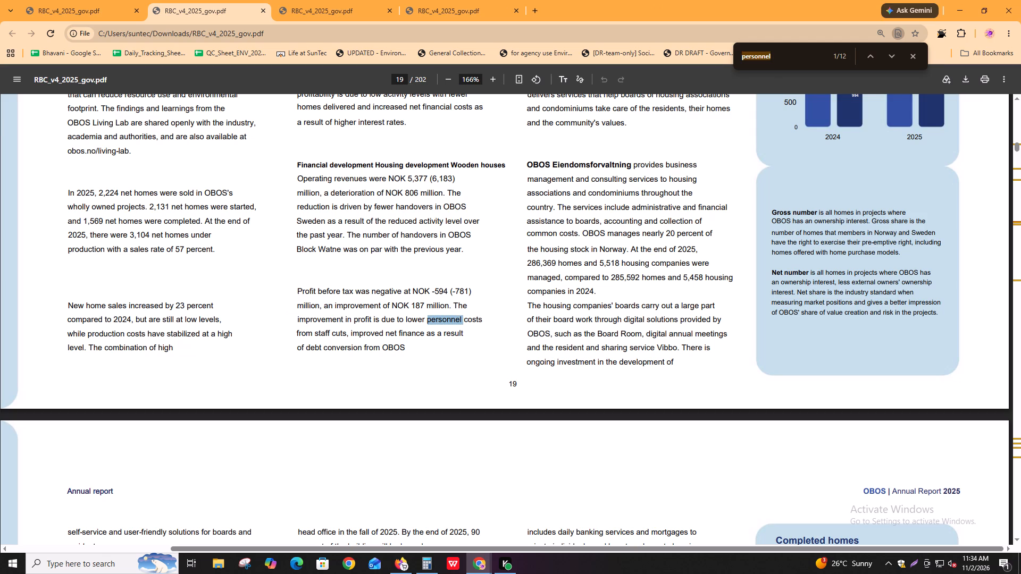
key(ctrl+shift+Tab)
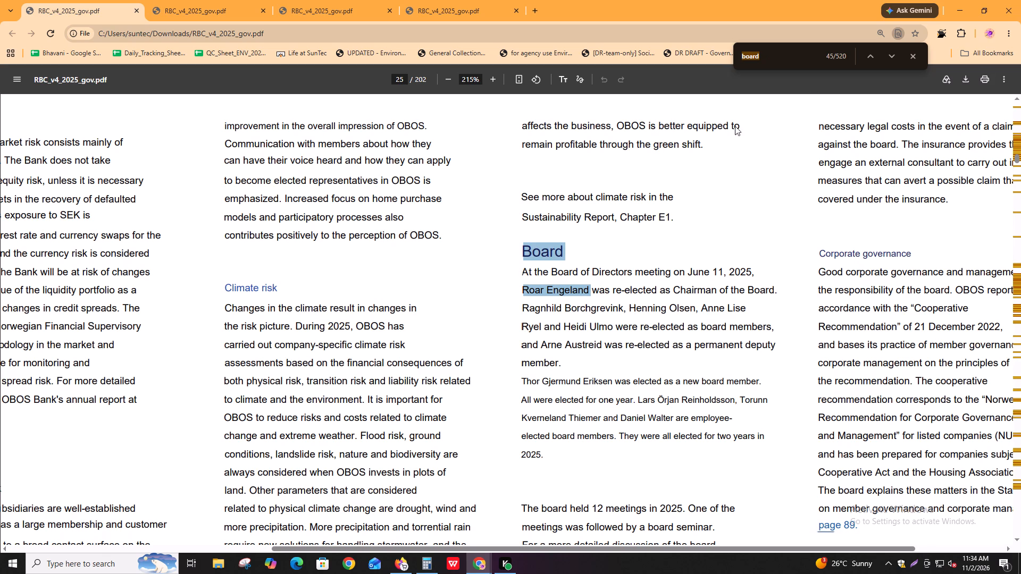
key(ctrl+f)
key(Return)
key(Return)
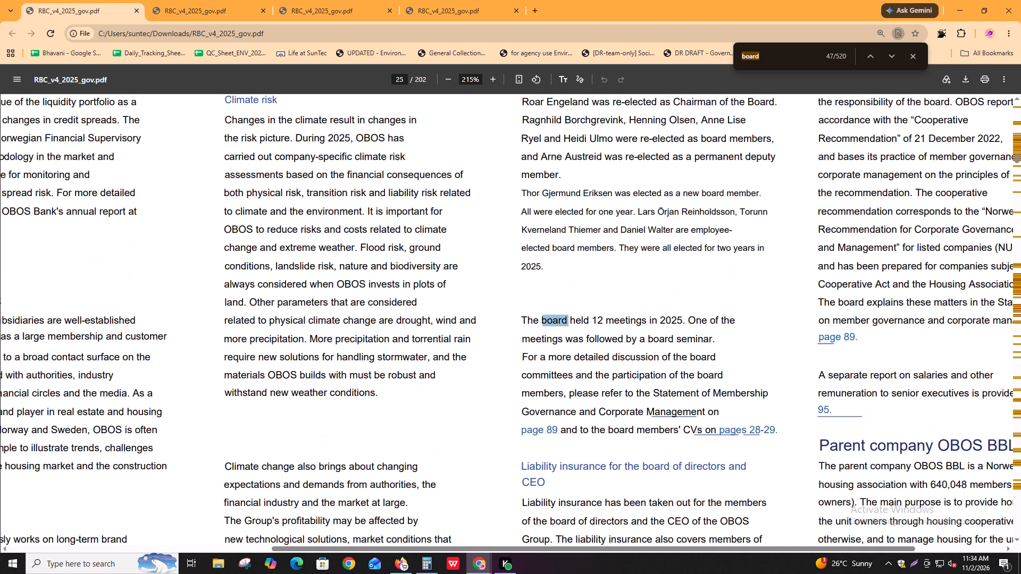
key(Return)
key(Return)
key(Return)
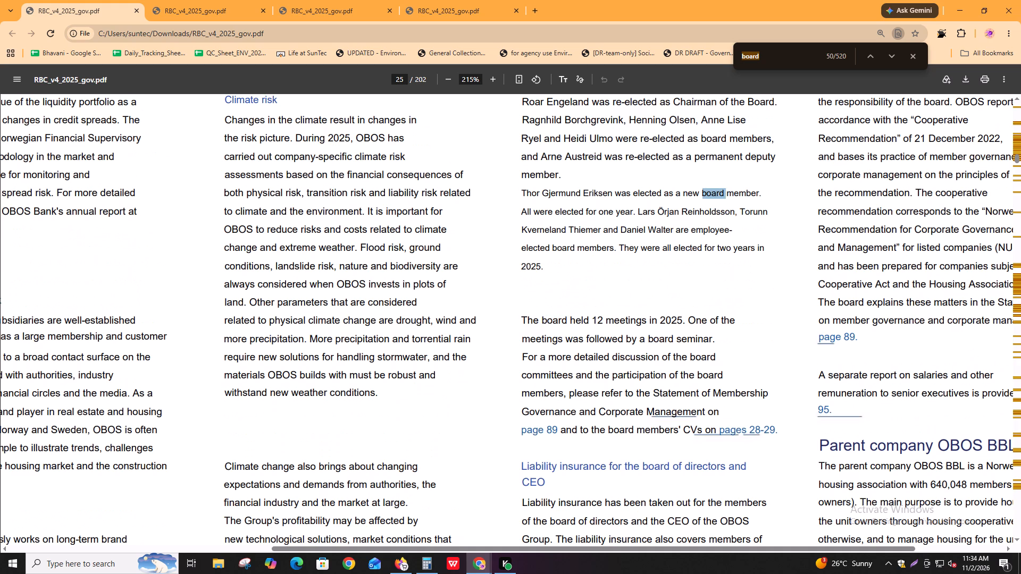
key(Return)
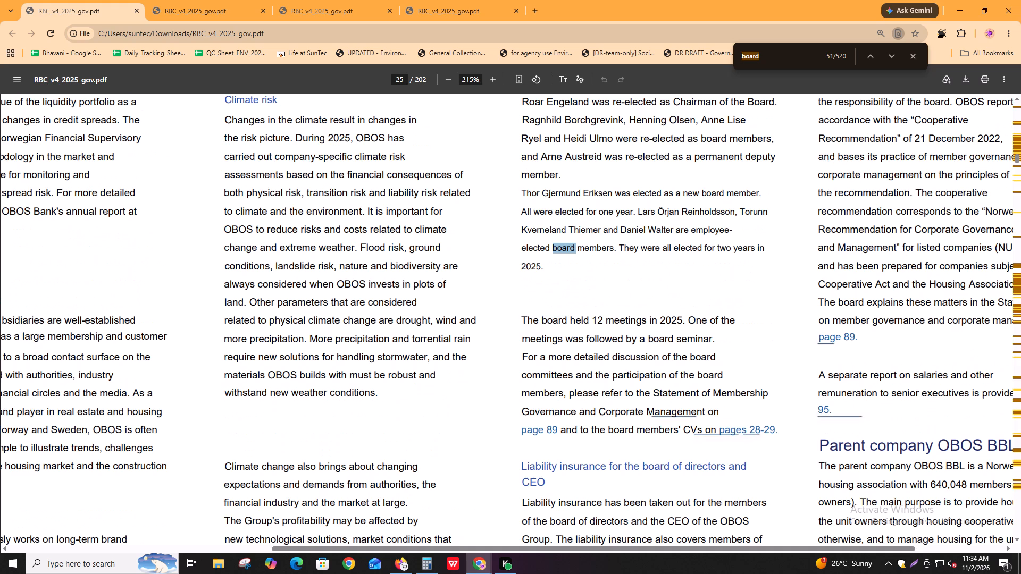
key(Return)
key(Return)
key(Return)
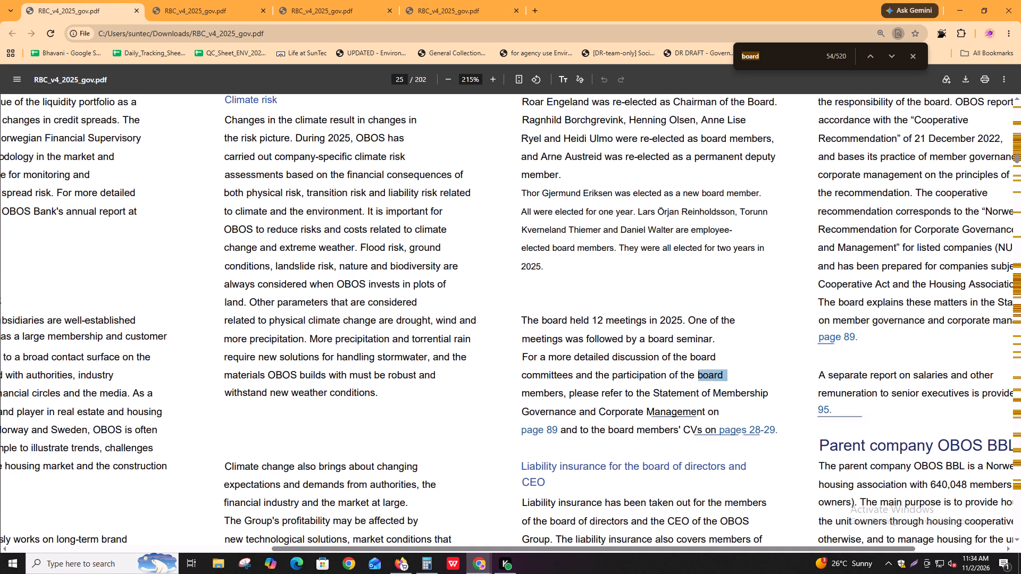
key(Return)
key(Return)
key(Return)
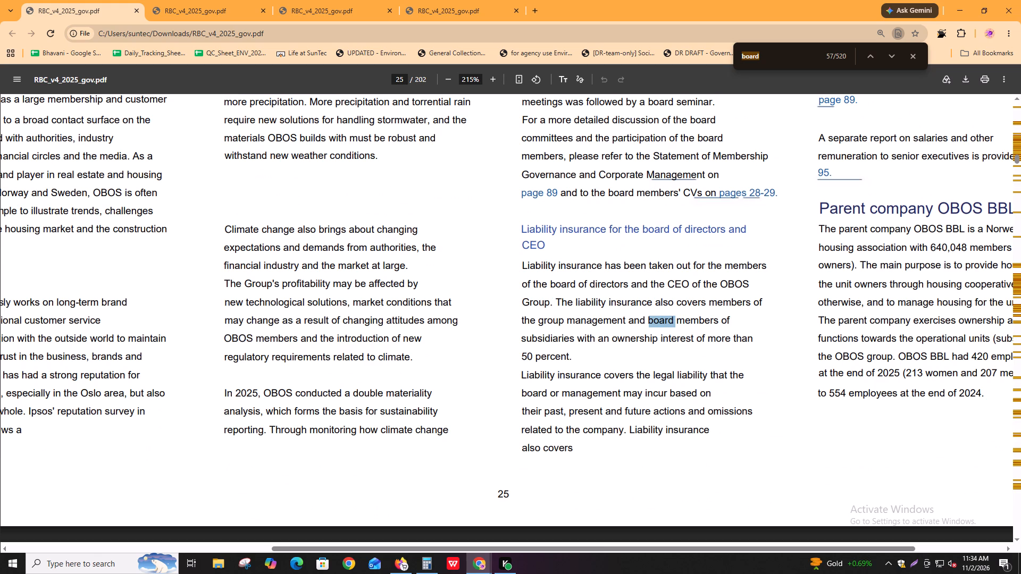
key(Return)
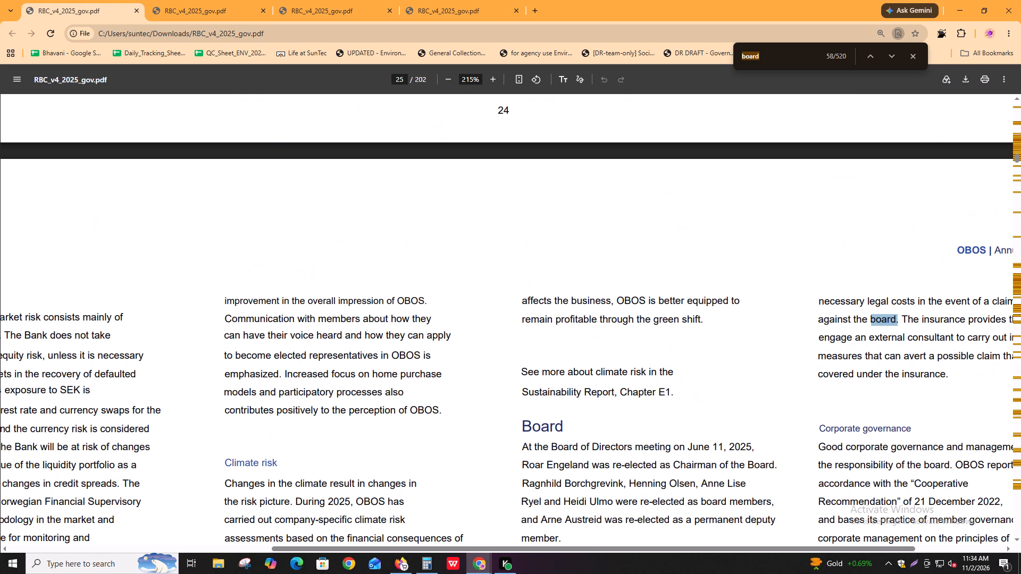
Continue through the "board" matches on pages 25 to 27, including the board members' signature listing.
key(Return)
key(Return)
key(Return)
key(Return)
key(Return)
key(Return)
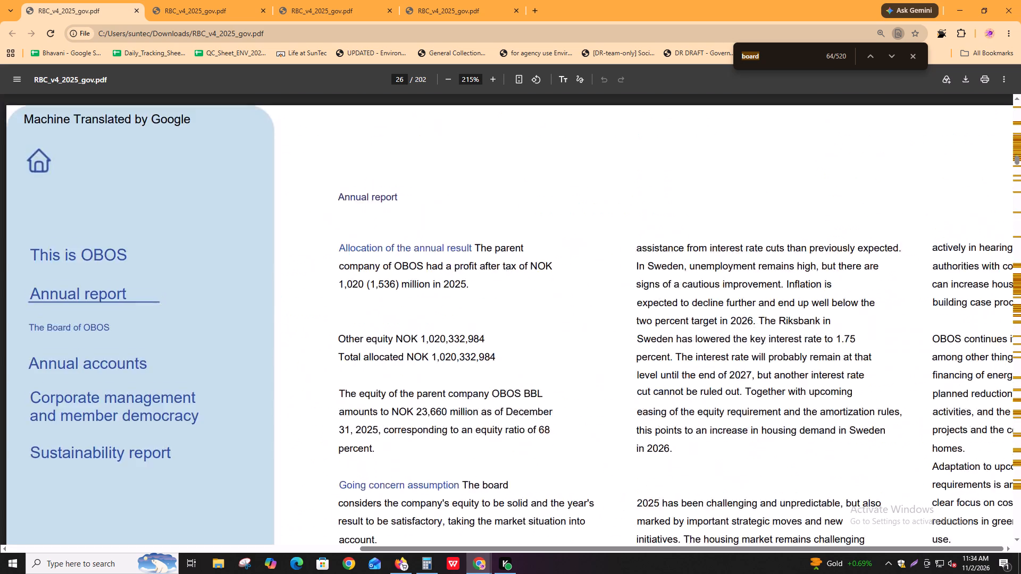
key(Return)
key(Return)
key(Return)
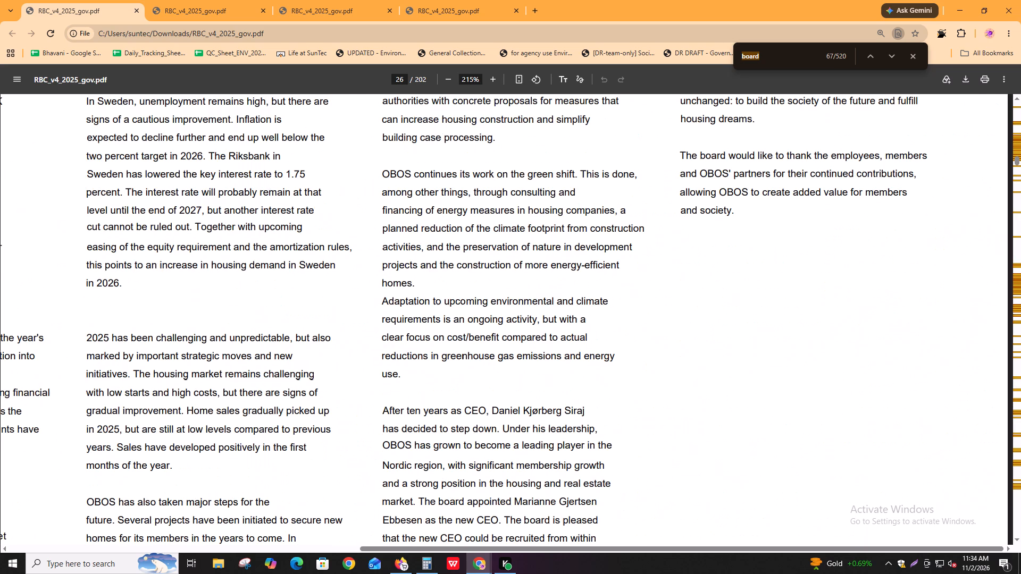
key(Return)
key(Return)
key(Return)
key(Return)
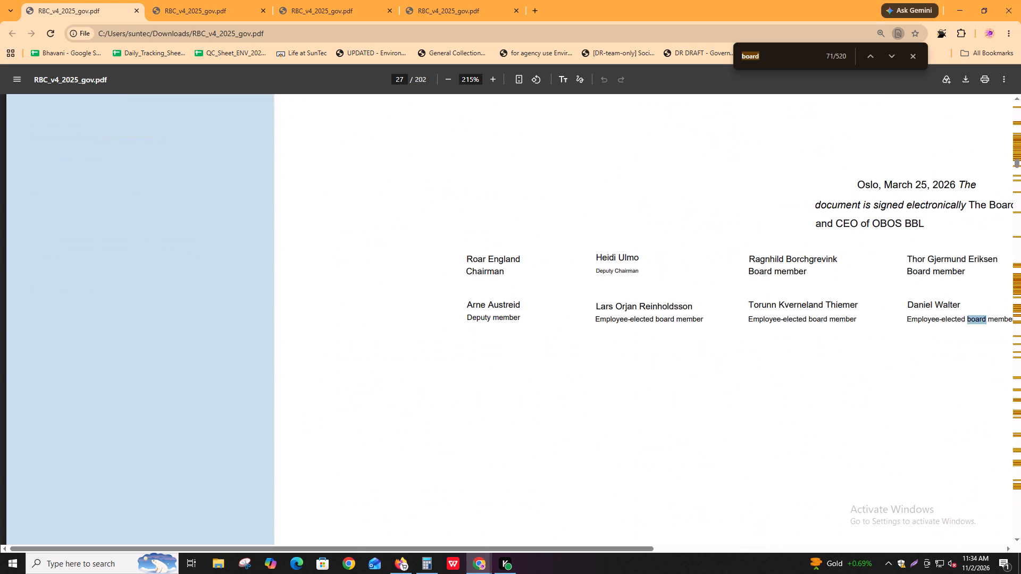
key(Return)
In the third report PDF copy, search for "executive" and review the matches from the contents through group management to page 16.
click(256, 0)
click(313, 0)
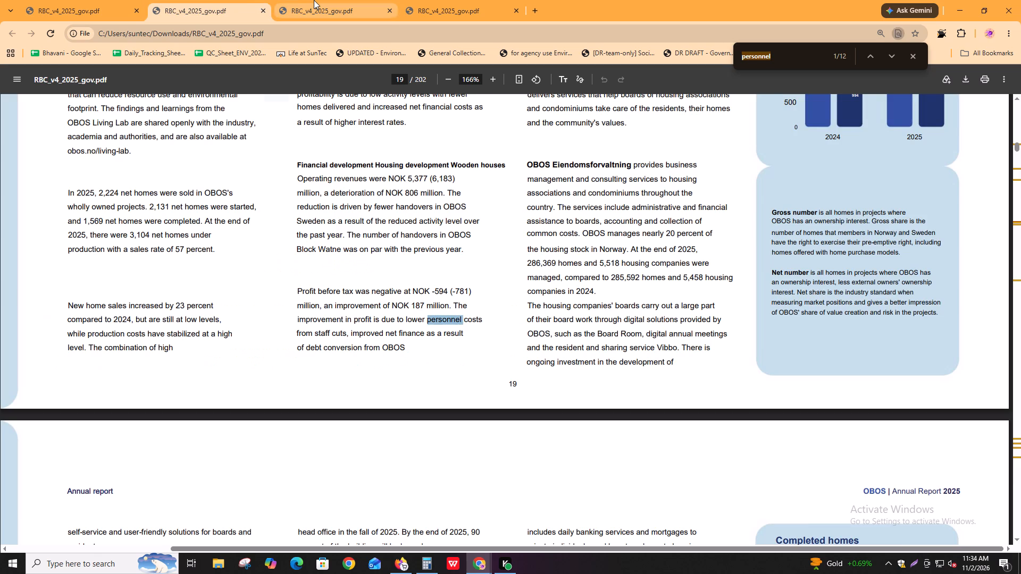
key(ctrl+f)
text(executibe)
key(BackSpace)
key(BackSpace)
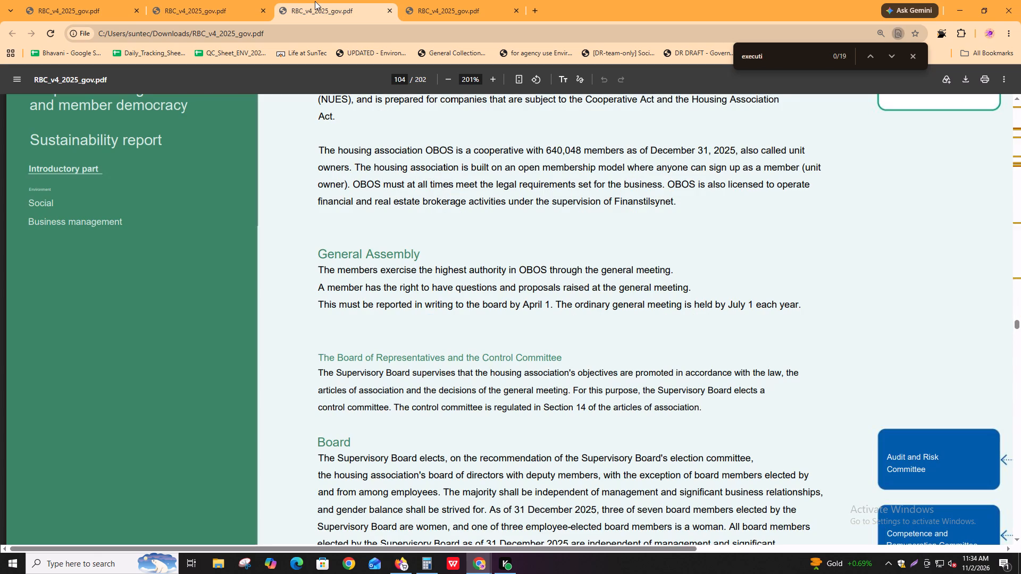
text(ve)
key(Return)
key(Return)
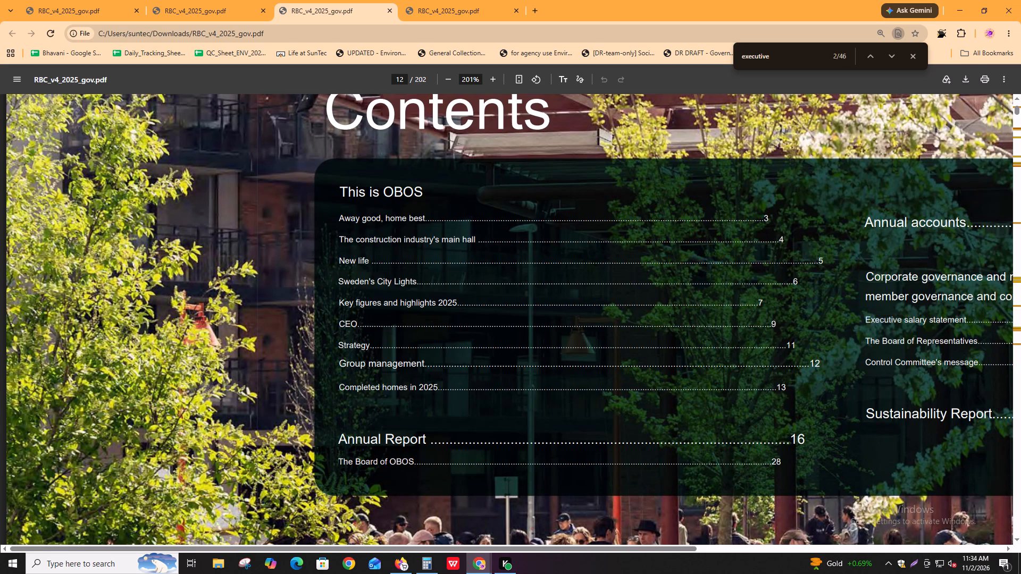
key(Return)
key(Return)
key(Return)
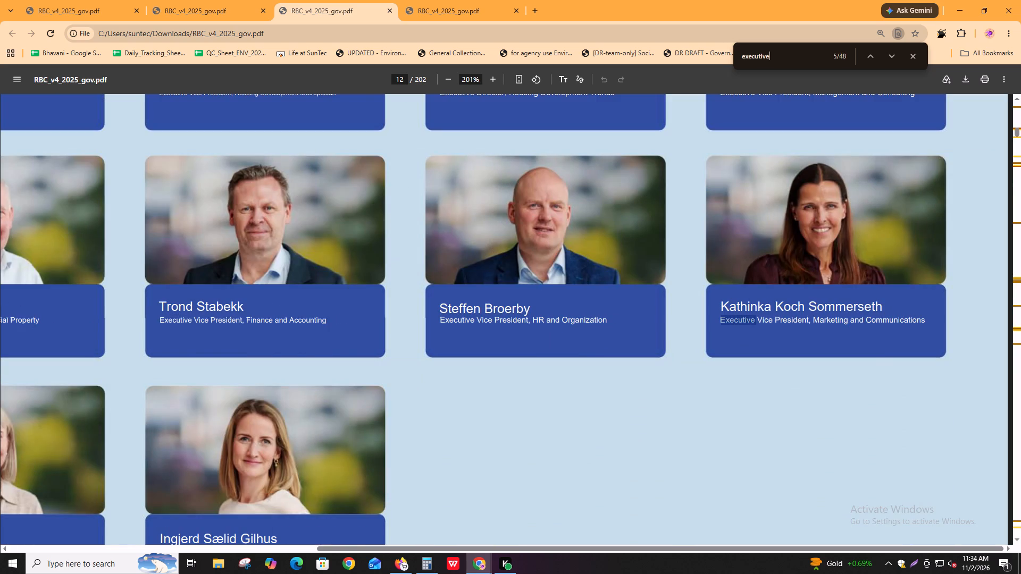
key(Return)
key(Return)
key(Return)
key(Return)
key(Return)
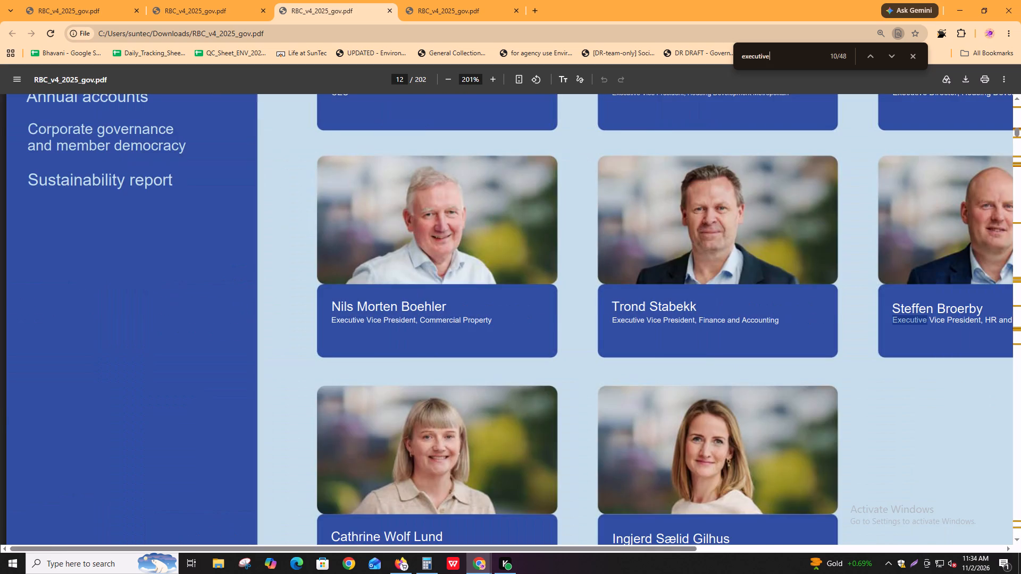
key(Return)
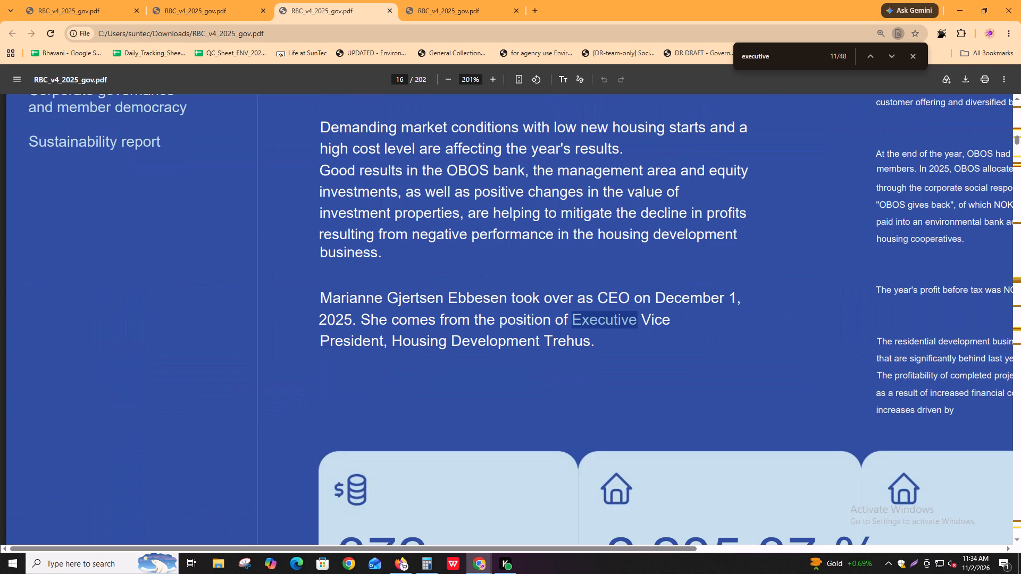
Review the "executive" matches on pages 25 to 29, checking the board members' CVs for executive roles.
key(Return)
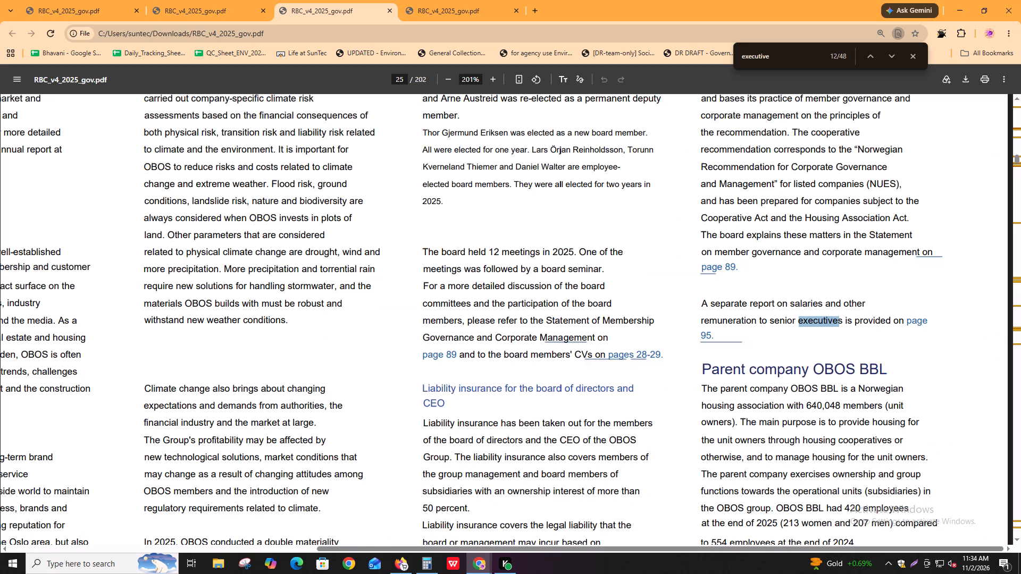
key(Return)
key(Return)
key(shift+Return)
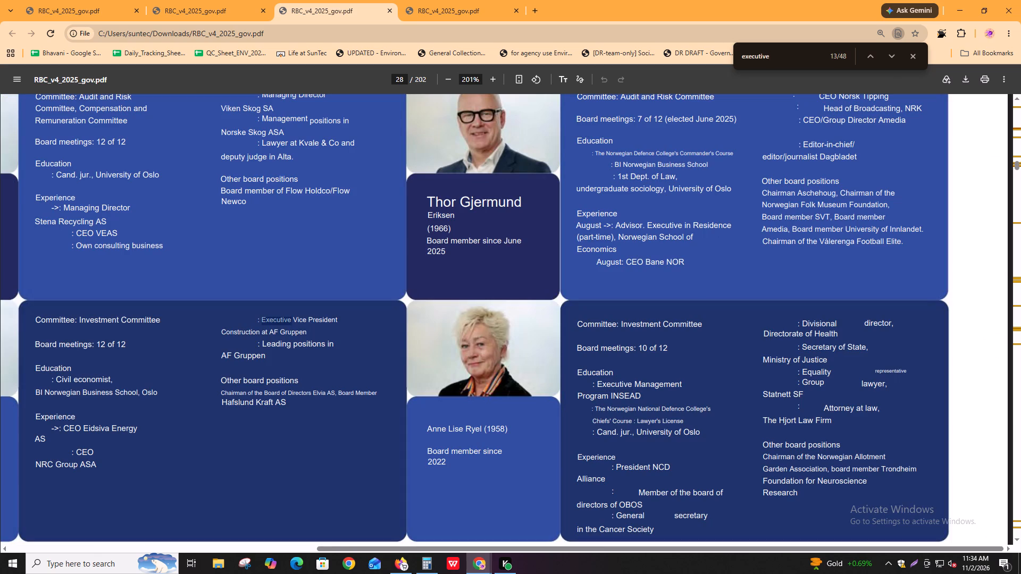
key(Return)
key(shift+Return)
key(Return)
key(Return)
key(Return)
key(Return)
key(Return)
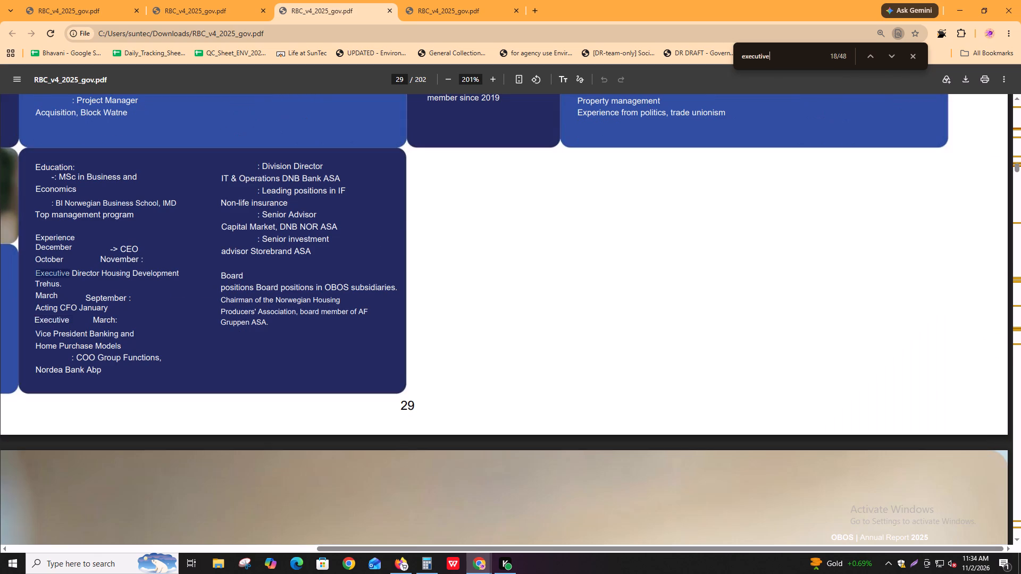
Review the "executive" matches in the management remuneration tables and salary guidelines on pages 82 and 83.
key(Return)
key(Return)
key(Return)
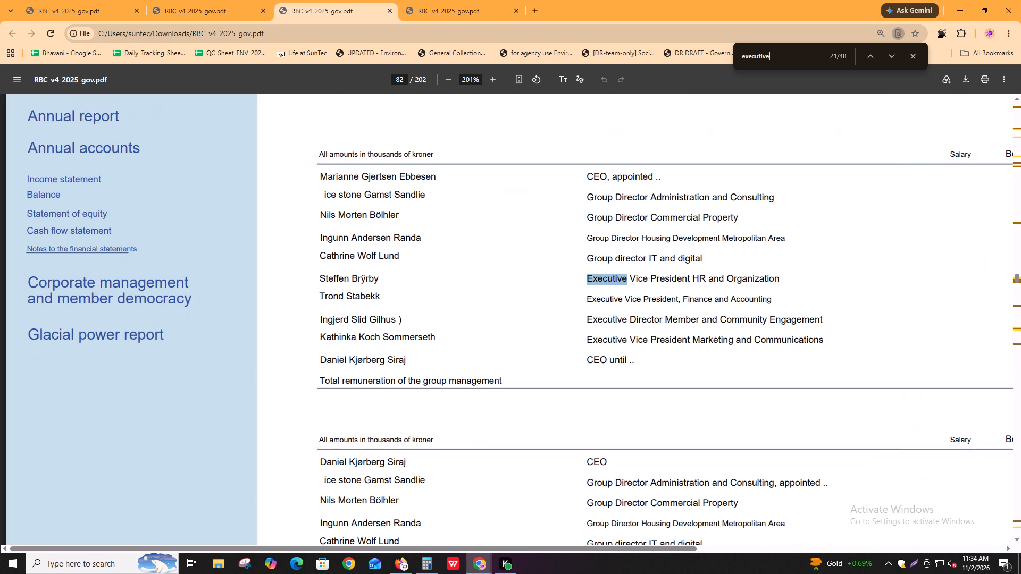
key(Return)
key(Return)
key(Return)
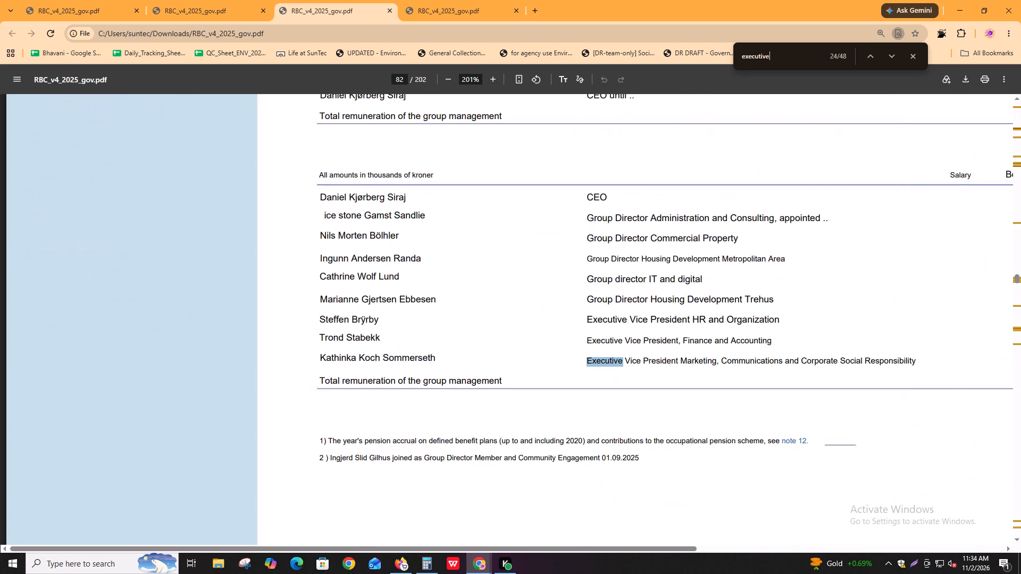
key(Return)
key(Return)
key(Return)
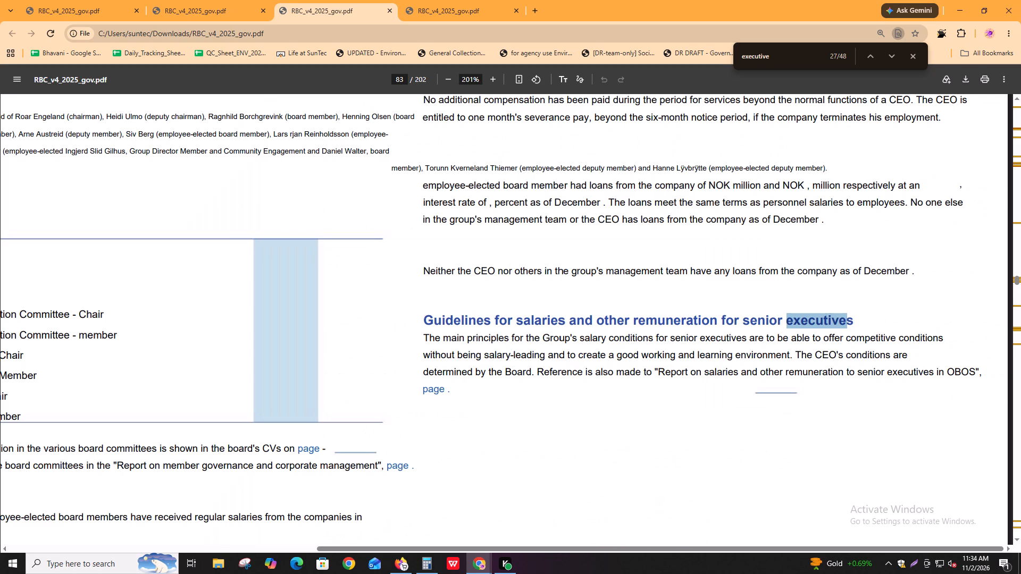
Review the "executive" matches from the senior salary statement on page 95 to the management section on page 105.
key(Return)
key(Return)
key(Return)
key(Return)
key(shift+Return)
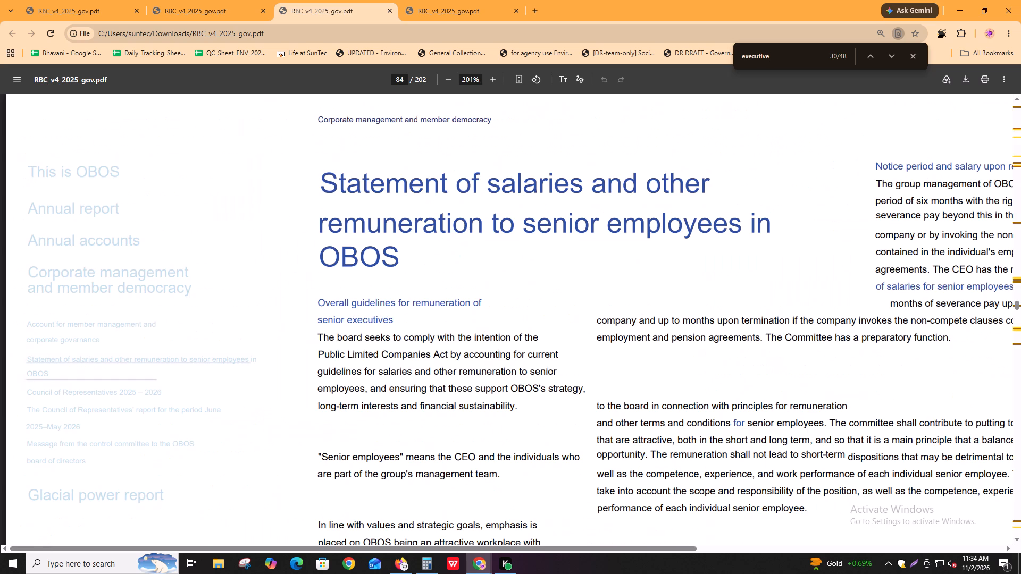
key(Return)
key(Return)
key(shift+Return)
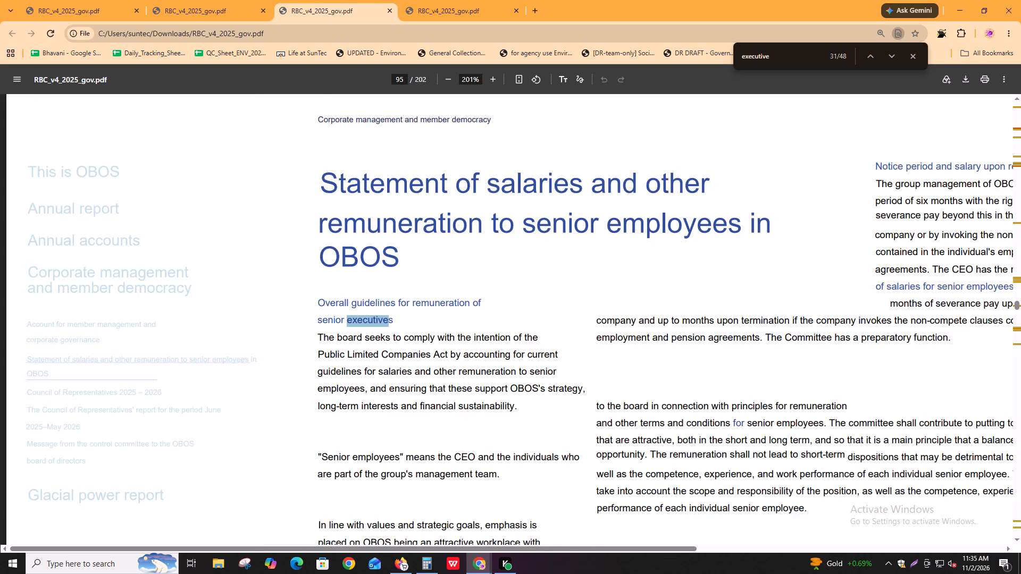
key(Return)
key(Return)
key(Return)
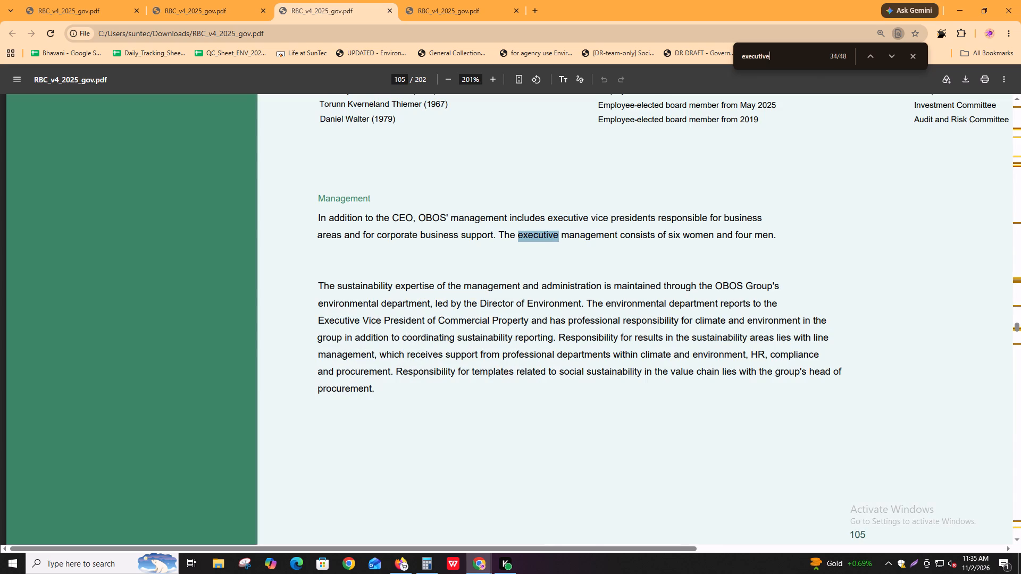
Review the remaining "executive" matches, covering the OBOS management list on page 106 and the guidelines on page 196.
key(Return)
key(Return)
key(shift+Return)
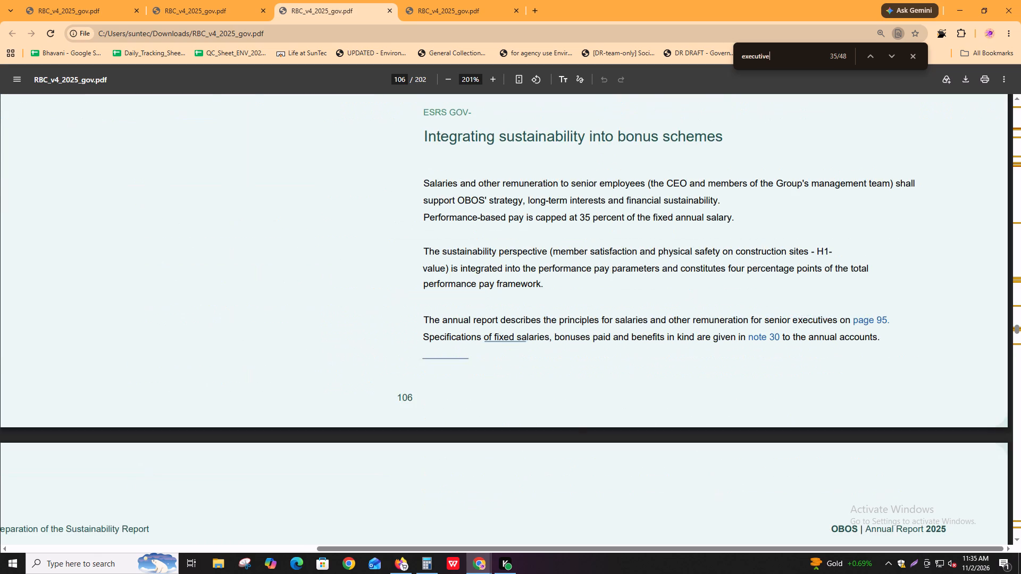
key(Return)
key(Return)
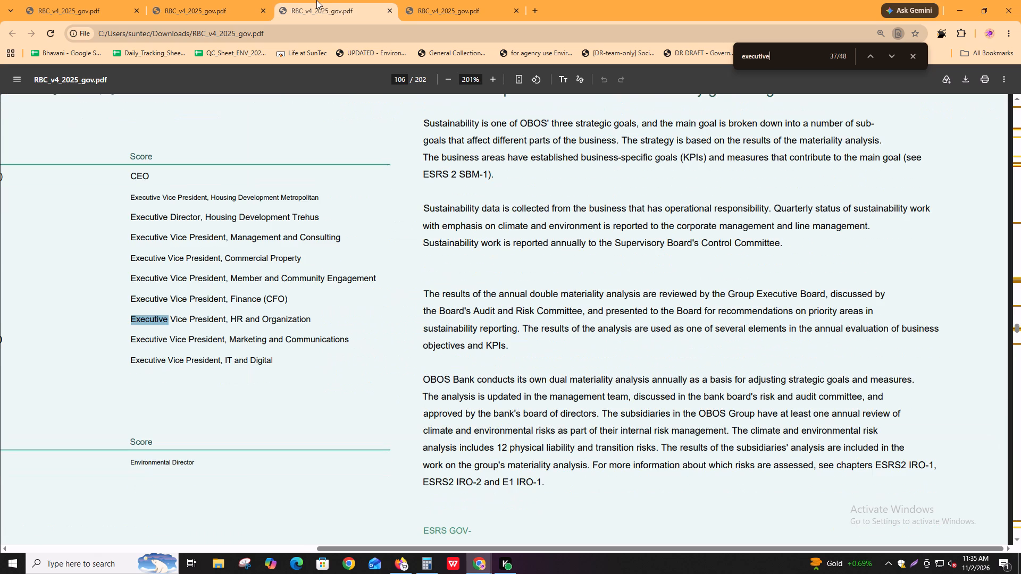
key(Return)
key(Return)
key(Return)
key(Return)
key(Return)
key(Return)
key(Return)
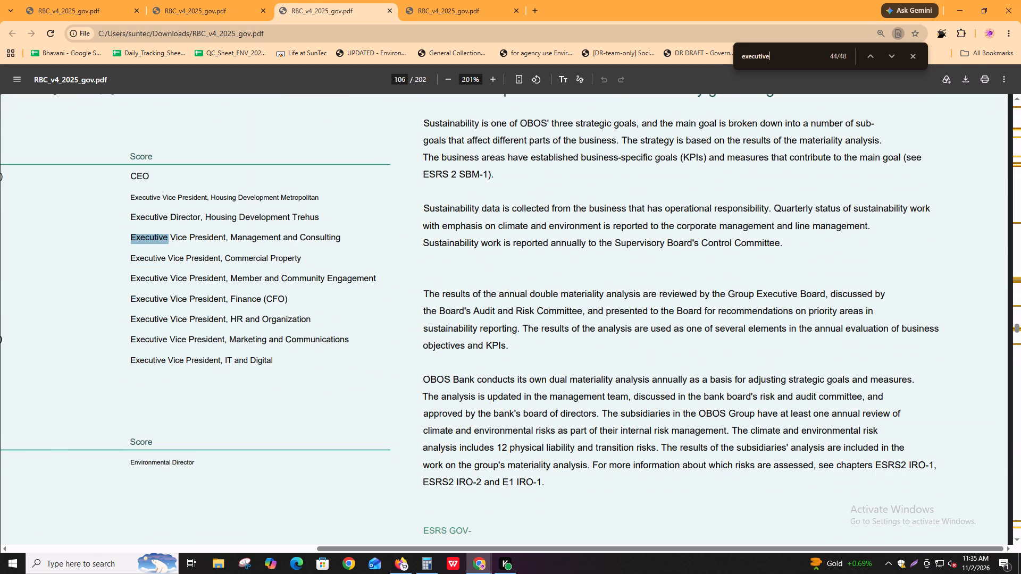
key(Return)
key(Return)
key(Return)
key(Return)
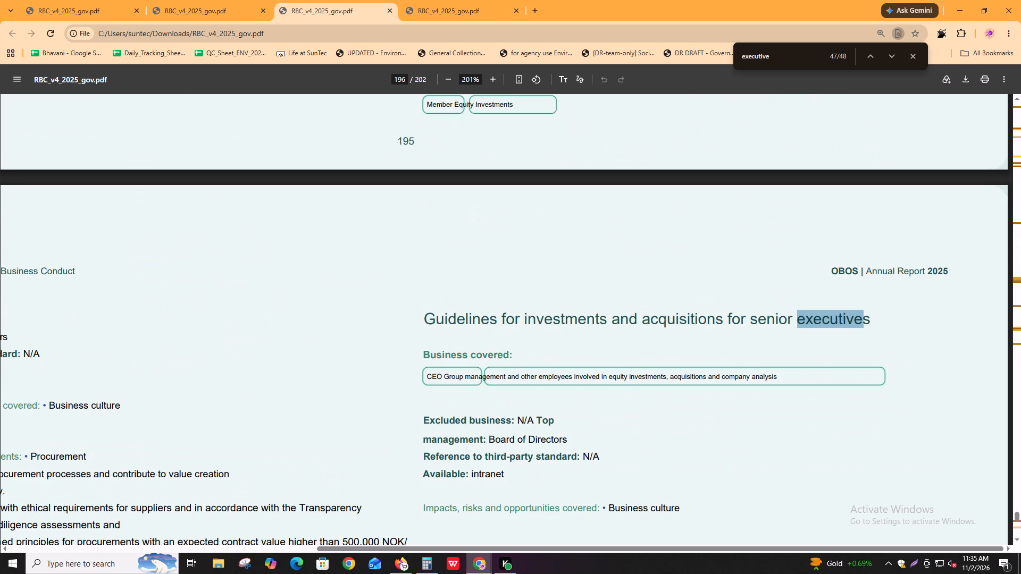
key(Return)
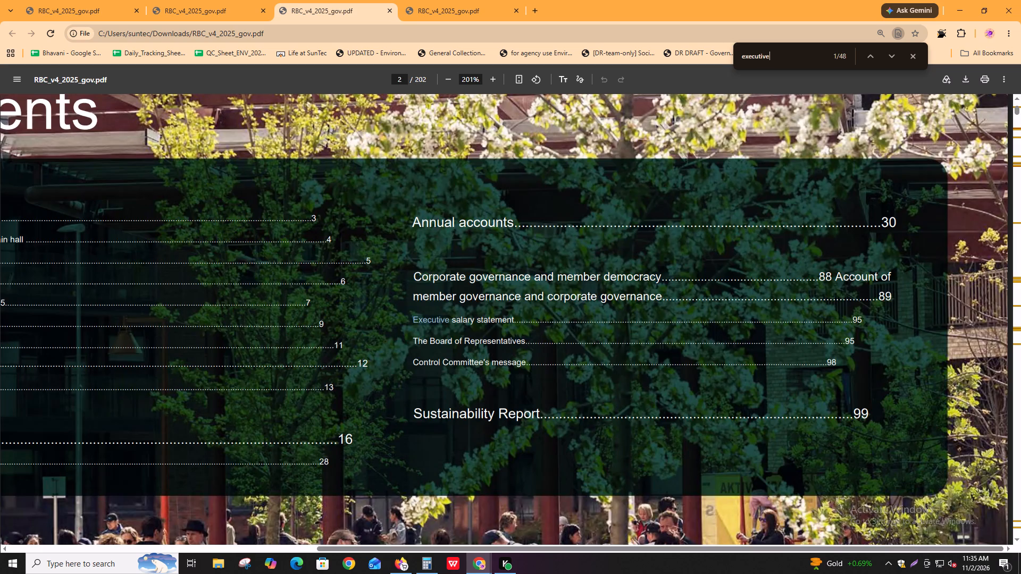
key(Return)
Back in Igloo, complete the Board_nonexecutive calculation with 100% and set its value to 100 with the % unit.
key(alt+Tab)
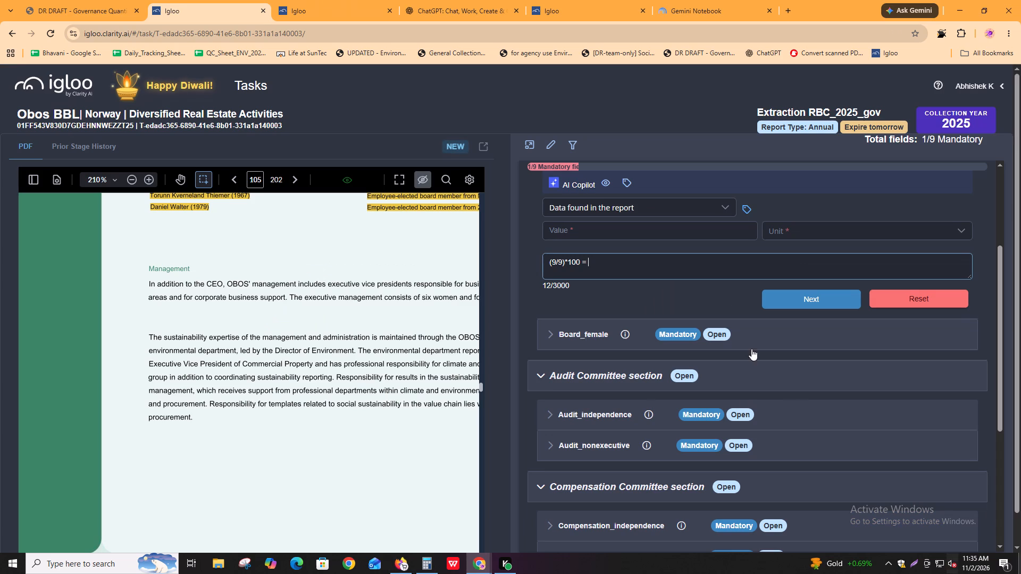
text(100%)
click(608, 232)
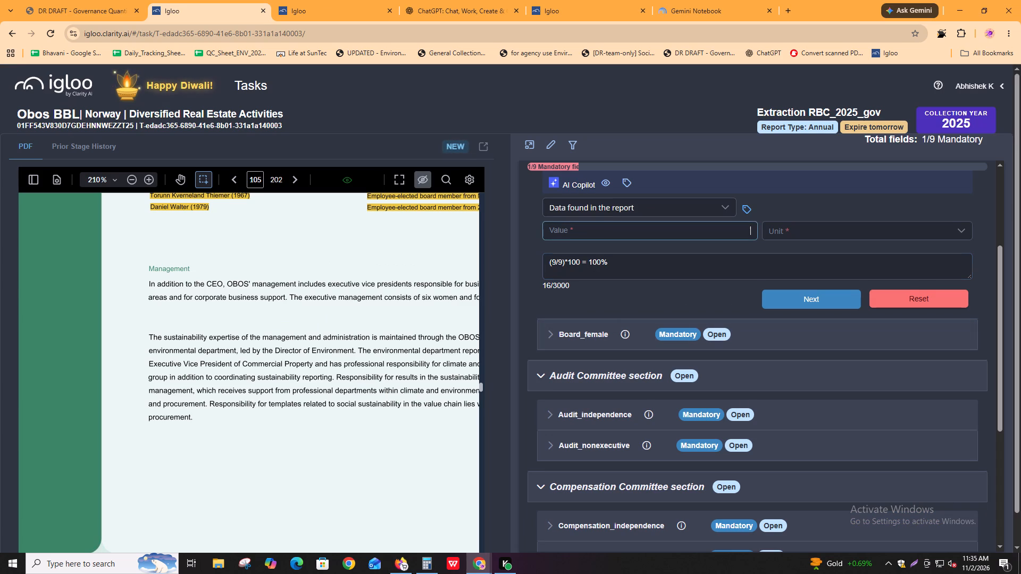
text(100)
key(Tab)
key(Return)
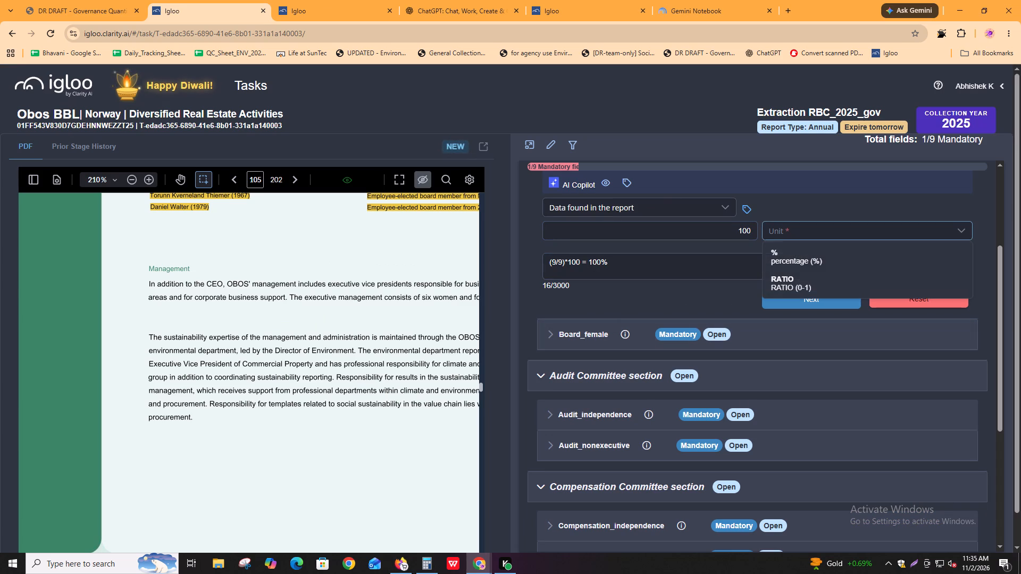
key(Down)
key(Return)
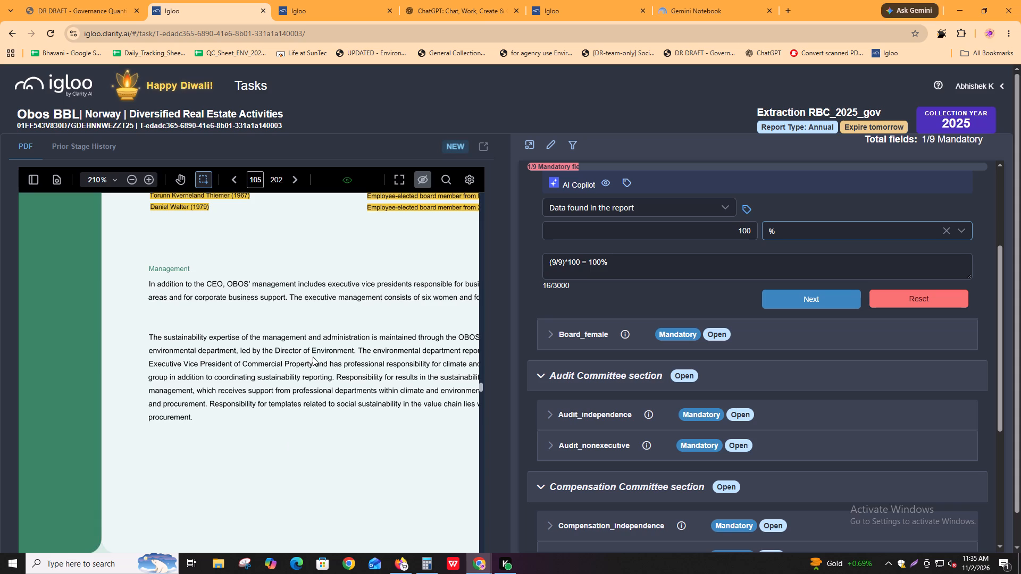
Tag the whole Board of OBOS table on page 105, with its names, positions and committees, as Board_nonexecutive's source.
shift+scroll(302, 370, down, 3)
scroll(302, 372, up, 2)
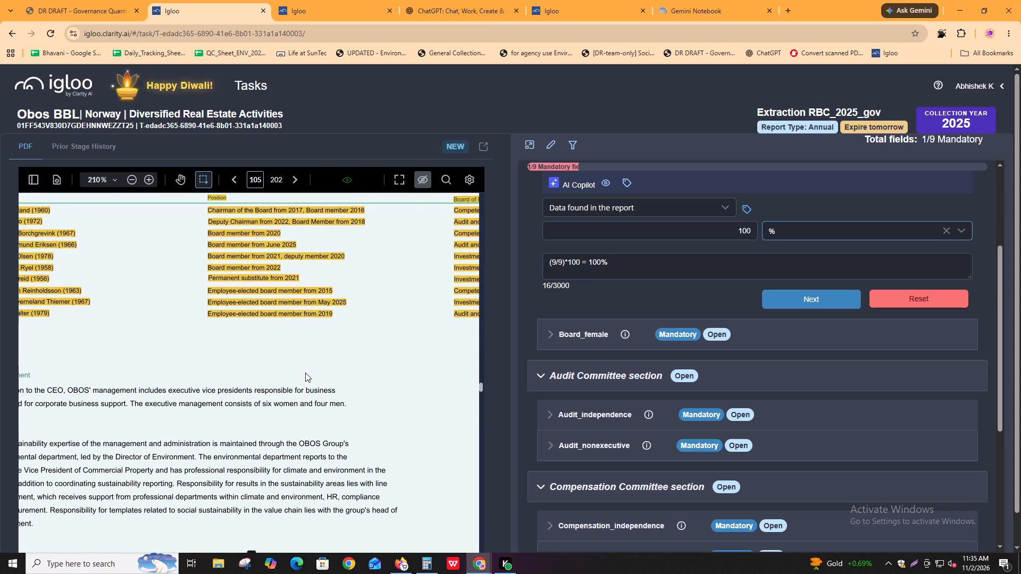
shift+scroll(286, 362, up, 1)
ctrl+scroll(286, 362, down, 1)
scroll(313, 367, down, 1)
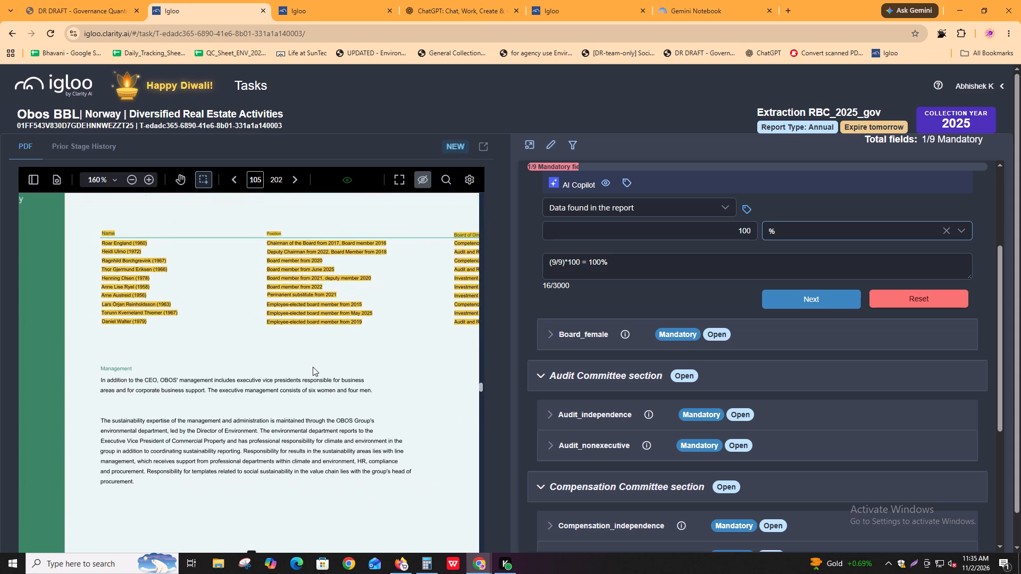
shift+scroll(313, 367, down, 1)
scroll(313, 367, up, 1)
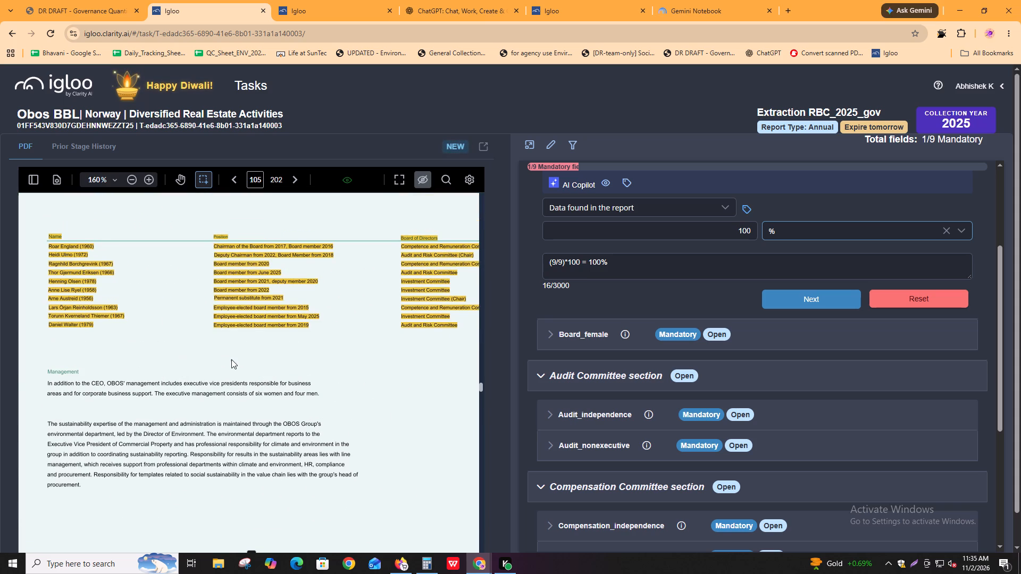
shift+scroll(231, 359, down, 1)
shift+scroll(231, 359, up, 1)
ctrl+scroll(231, 360, down, 1)
shift+scroll(232, 360, down, 1)
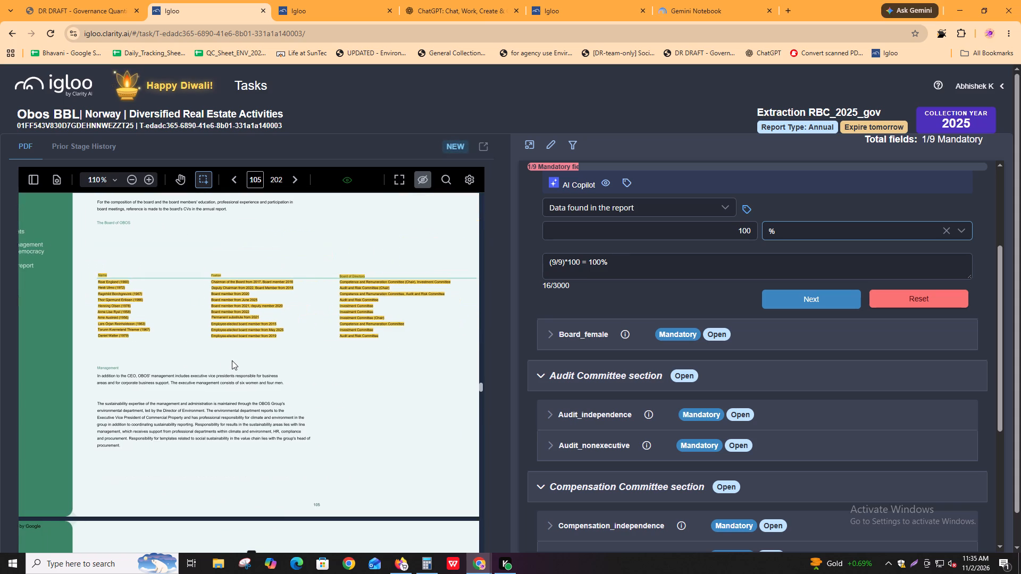
shift+scroll(232, 360, up, 1)
click(747, 209)
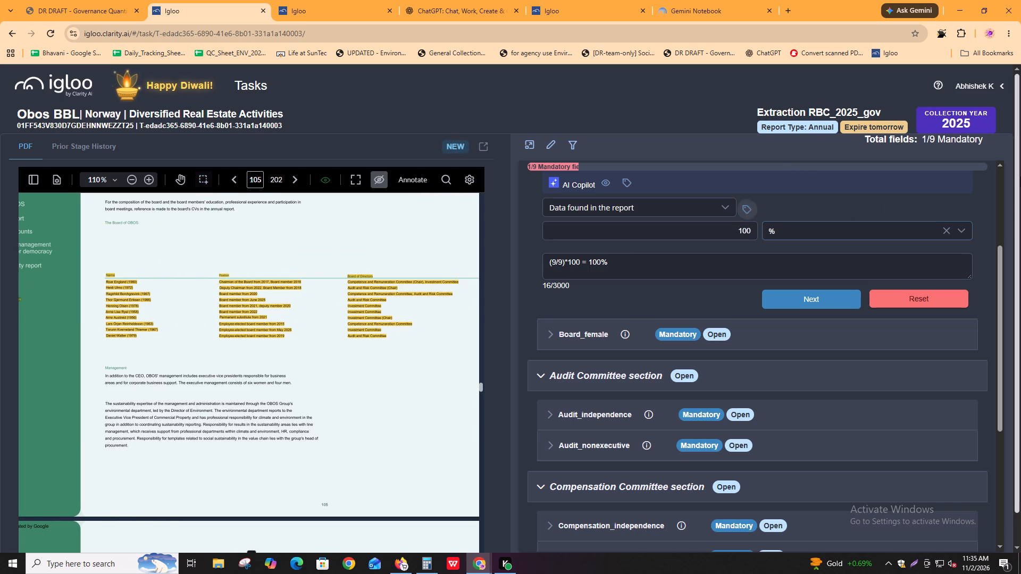
drag(94, 270, 161, 297)
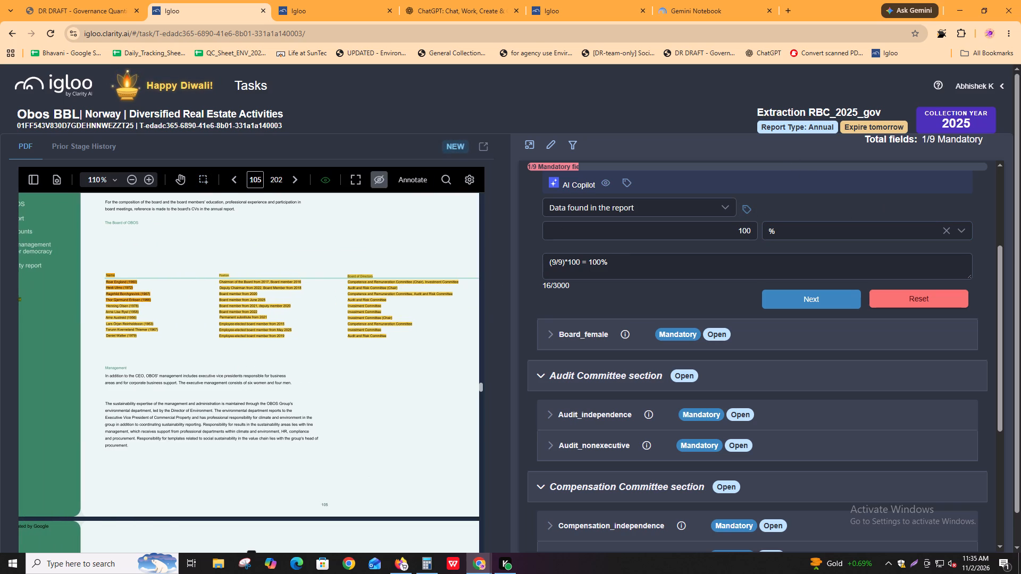
drag(161, 297, 387, 341)
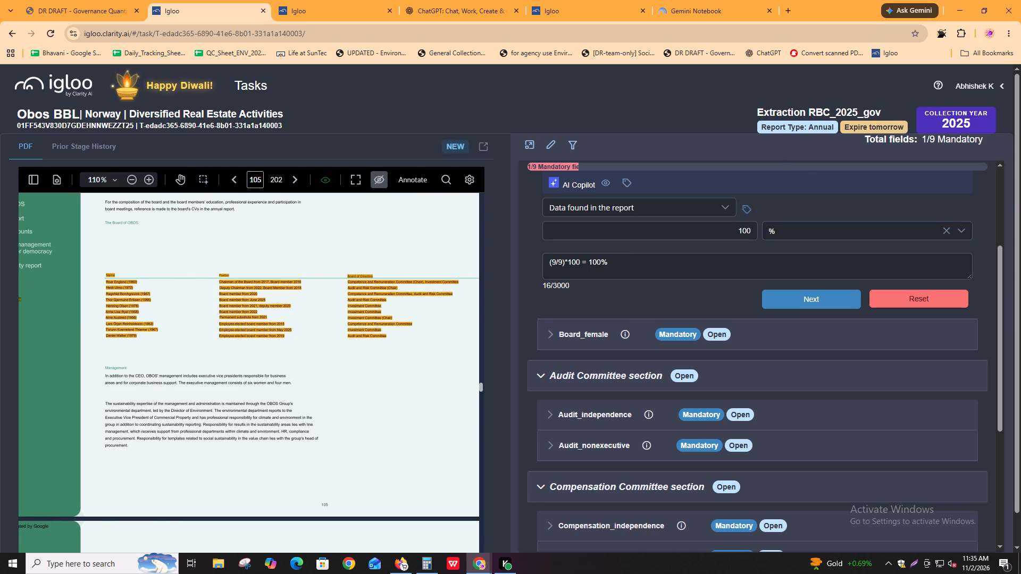
click(659, 310)
Below the calculation, start the explanatory comment "Since the management board list is already given on page 106".
click(661, 289)
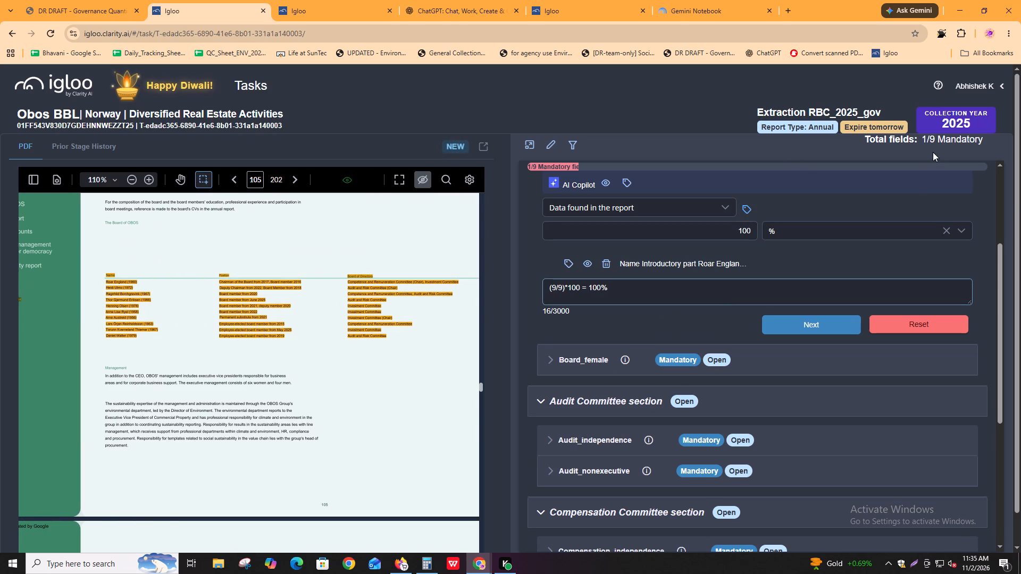
key(Return)
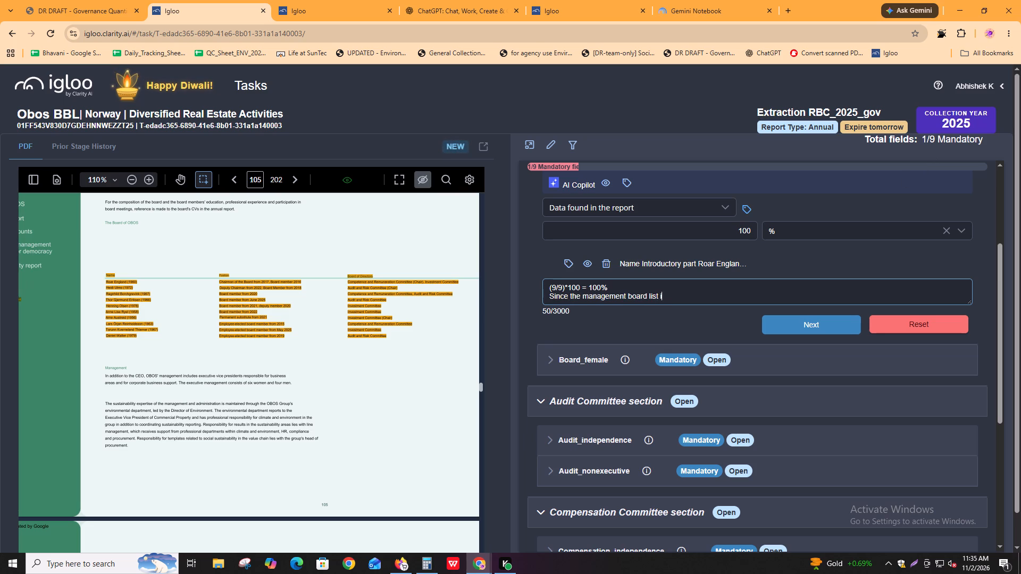
text(s already given on page)
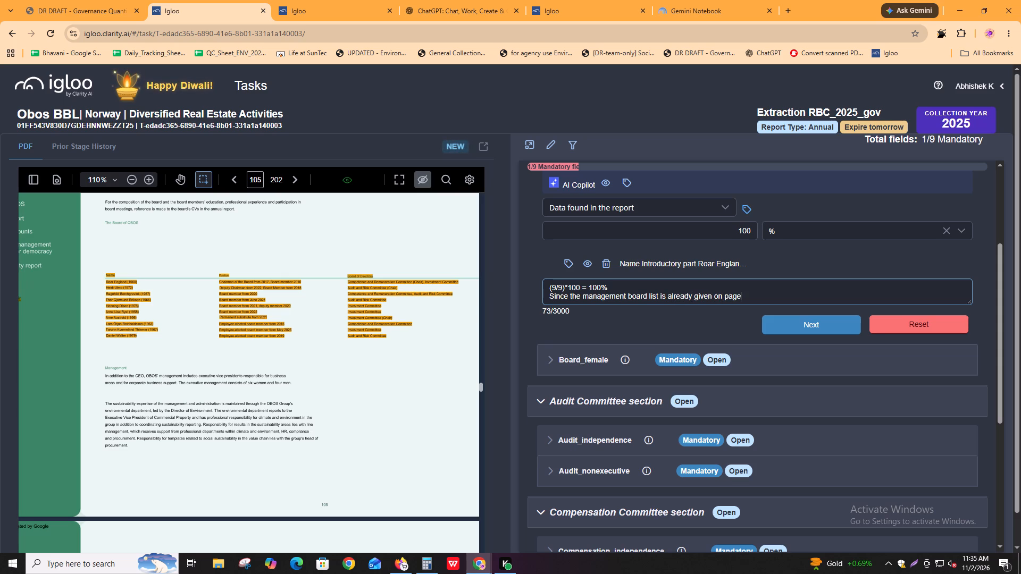
key(space)
scroll(263, 365, down, 6)
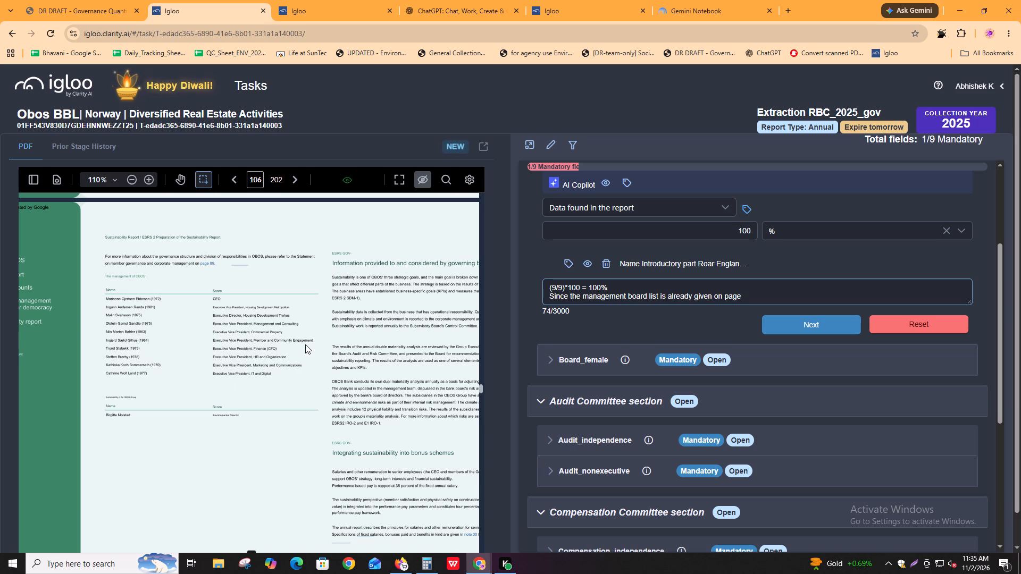
key(1)
key(0)
key(6)
Continue the comment with "and none of the members of board of directors is included in management board of".
key(space)
text(and)
key(space)
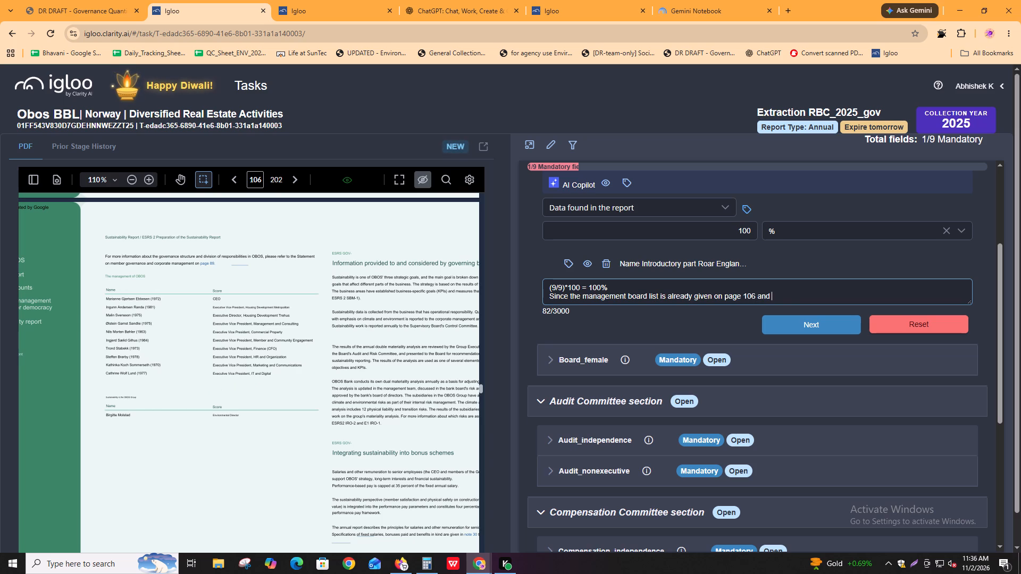
text(none of the m)
text(en)
key(BackSpace)
text(mbers of board of dirrctors)
key(BackSpace)
key(BackSpace)
key(BackSpace)
key(BackSpace)
key(BackSpace)
key(BackSpace)
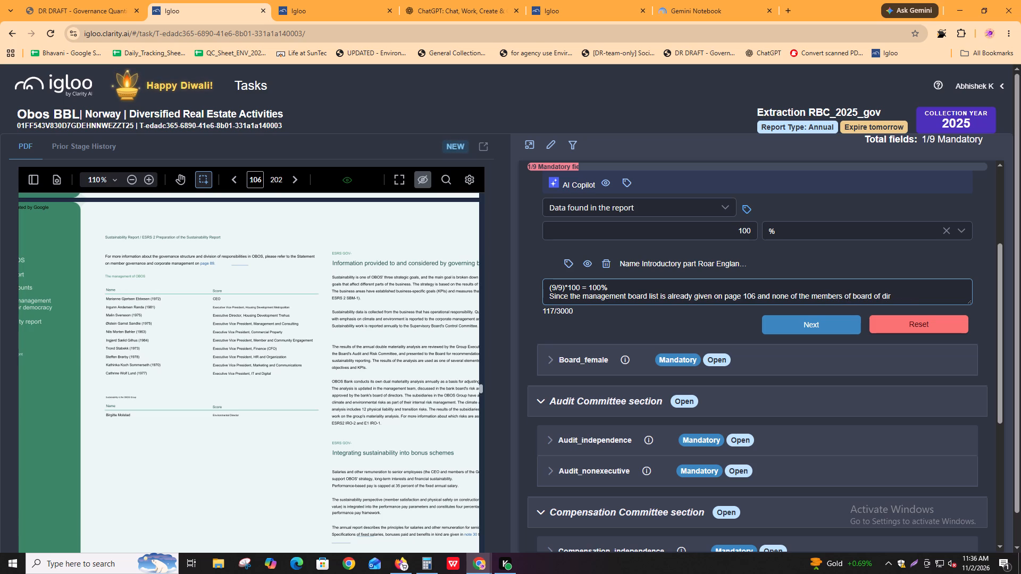
text(ex)
key(BackSpace)
text(cti)
key(BackSpace)
text(ors)
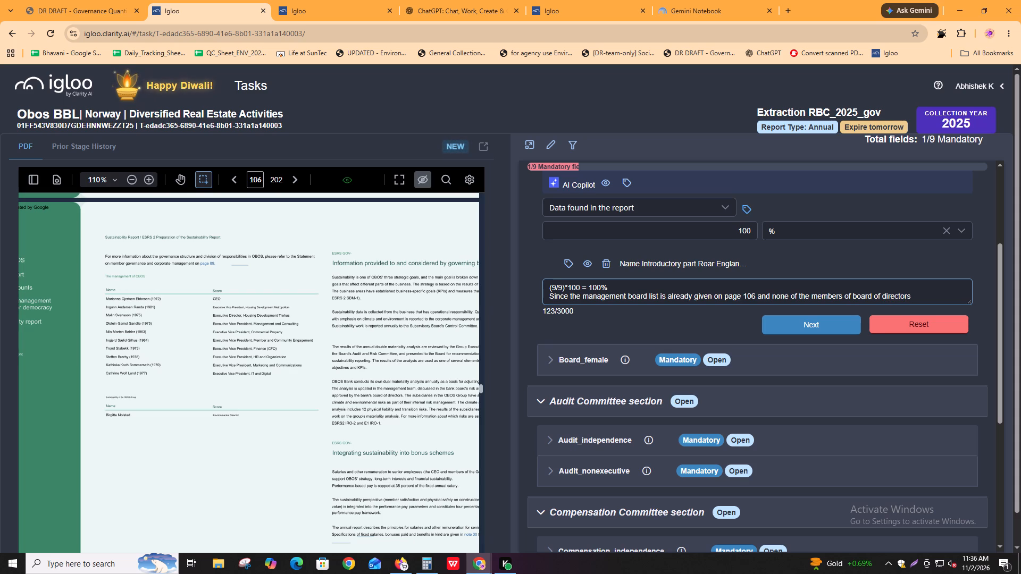
key(space)
text(is included in)
key(space)
text(management board of)
key(space)
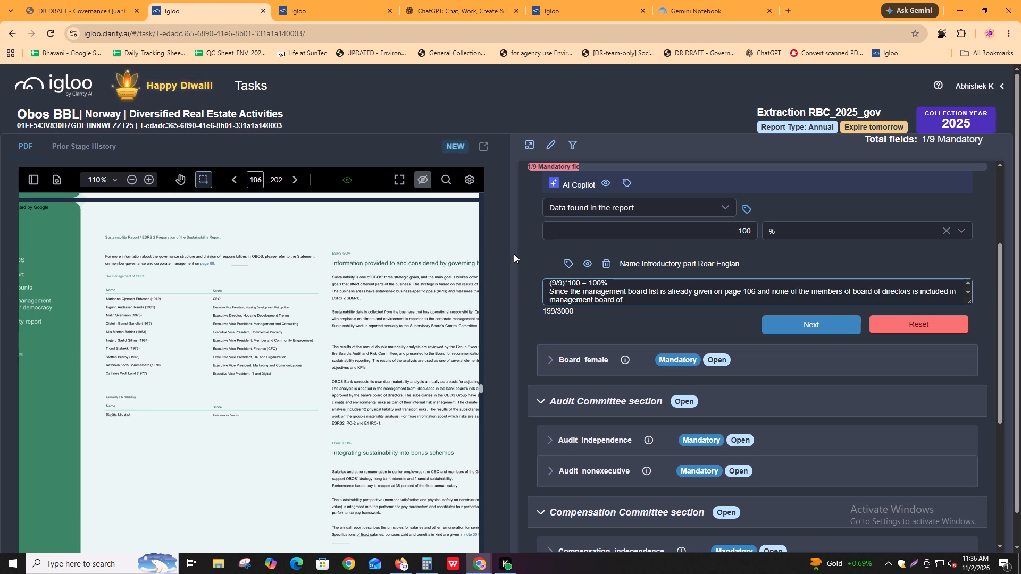
Continue the Board_nonexecutive comment with "the company, all the members of the board of directors".
text(the company, all the members of)
key(space)
text(the baord of)
key(space)
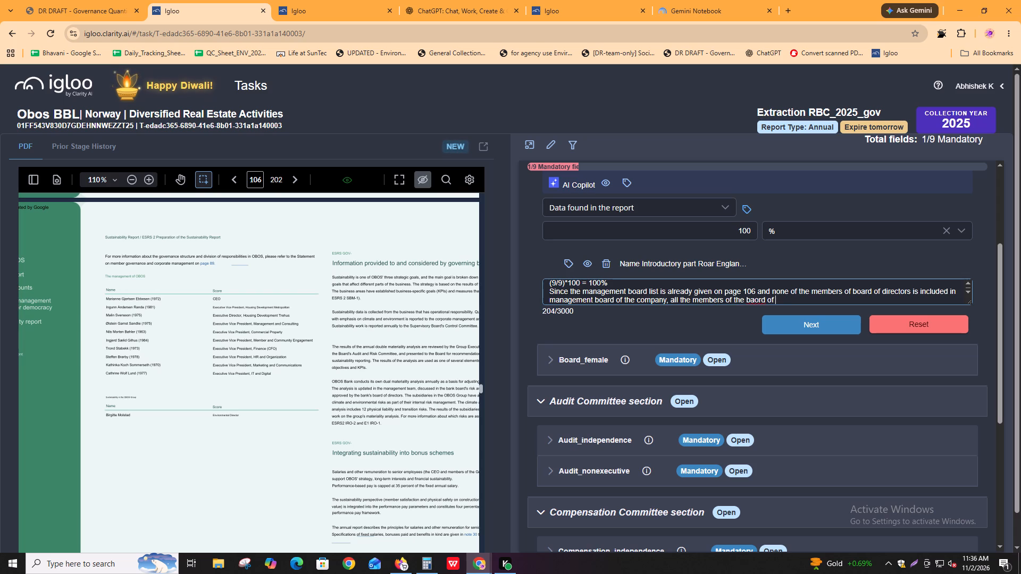
key(BackSpace)
key(BackSpace)
key(BackSpace)
key(BackSpace)
key(BackSpace)
key(BackSpace)
key(BackSpace)
key(BackSpace)
key(BackSpace)
text(board of dirc)
key(BackSpace)
text(ectors will be)
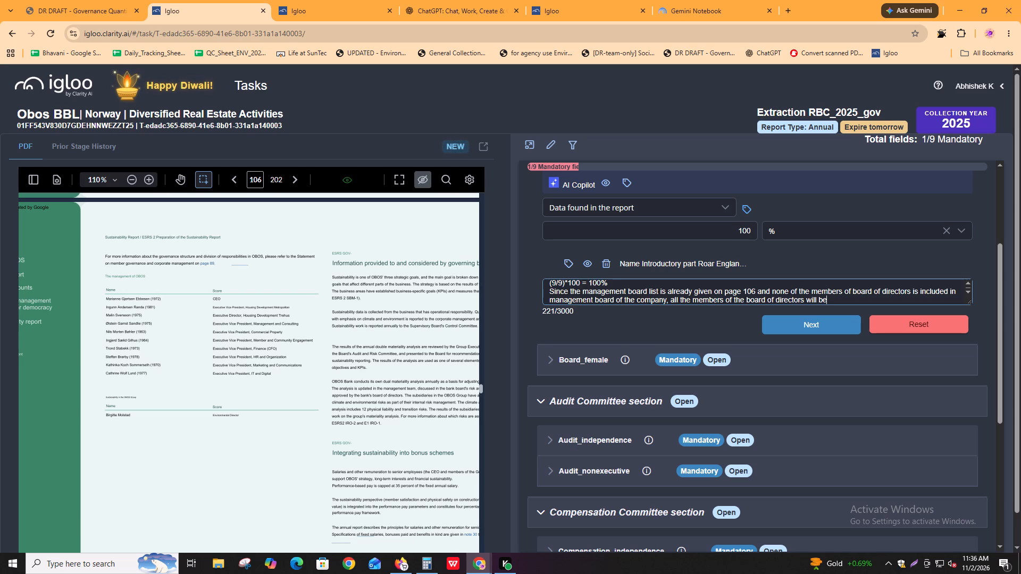
key(BackSpace)
key(BackSpace)
key(BackSpace)
key(BackSpace)
key(BackSpace)
key(BackSpace)
key(BackSpace)
Finish the comment's sentence with "are considered non-executive.".
text(are cos)
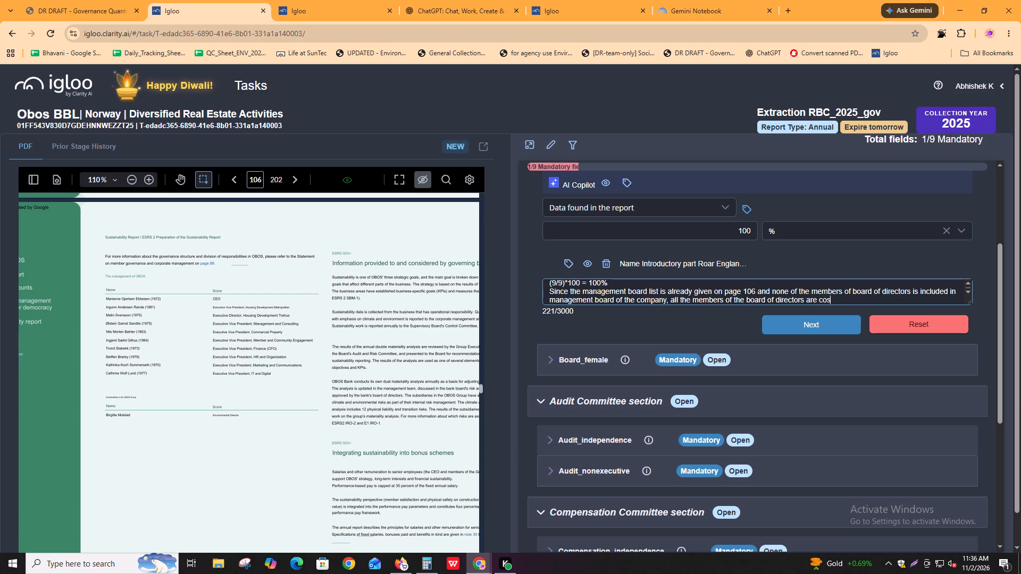
key(BackSpace)
key(equal)
key(BackSpace)
text(nsidiered)
key(space)
key(BackSpace)
key(BackSpace)
key(BackSpace)
key(BackSpace)
key(BackSpace)
key(BackSpace)
key(BackSpace)
key(BackSpace)
text(idered)
key(space)
text(non-executive)
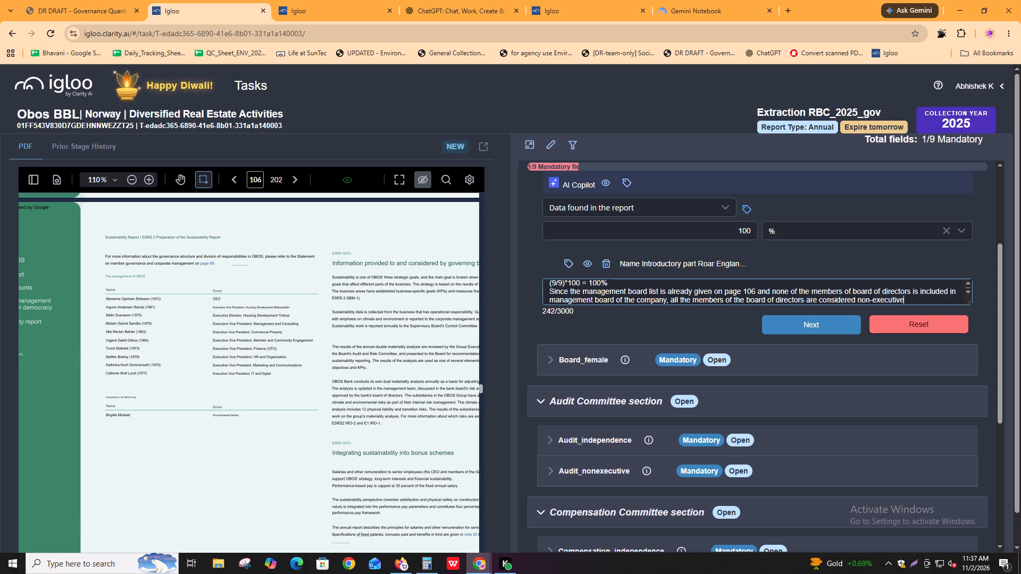
key(period)
Review the passages on page 104 tagged as Board_independence's sources and the rest of the Board paragraph.
scroll(702, 250, up, 2)
click(734, 217)
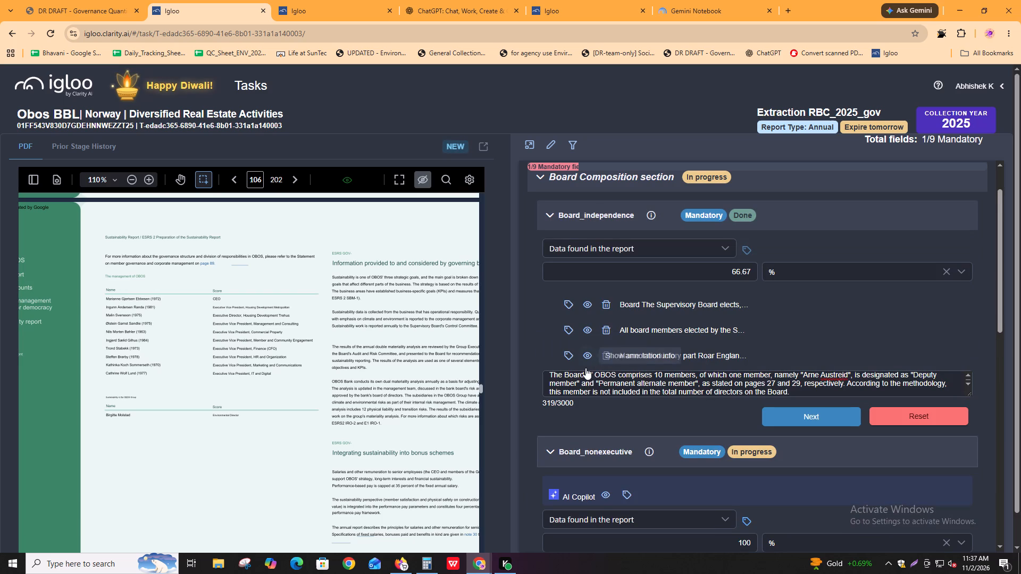
click(573, 304)
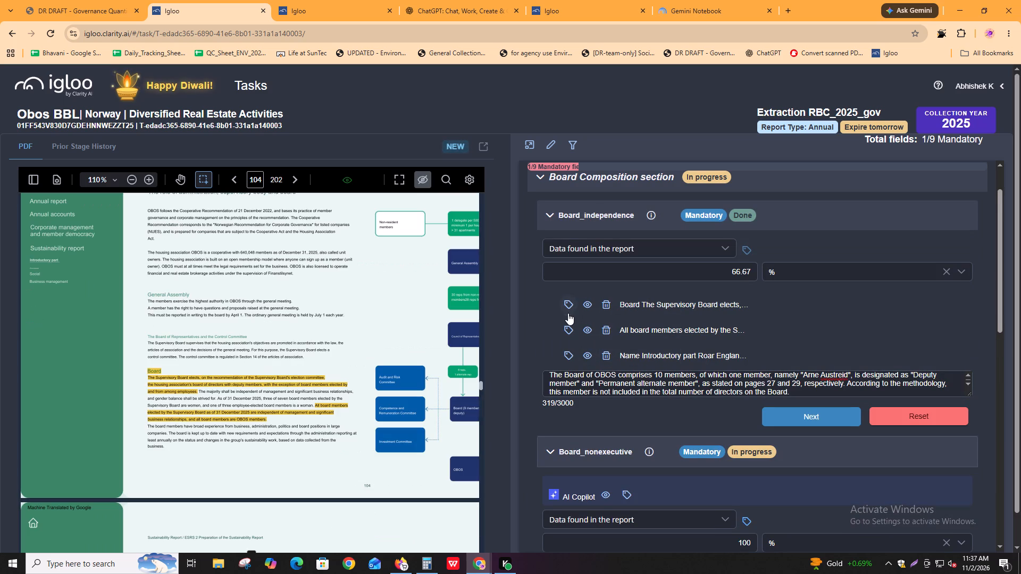
click(566, 325)
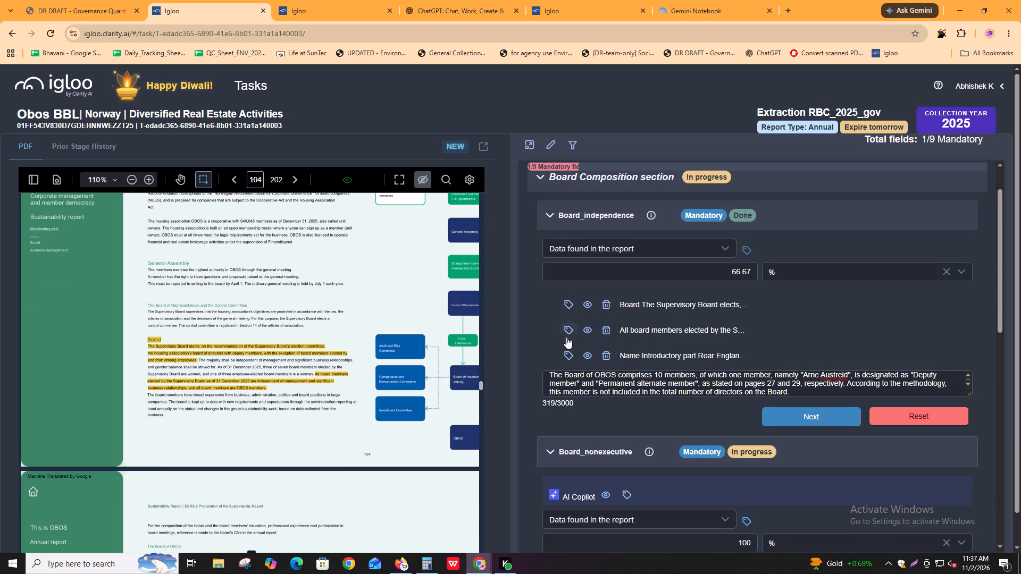
ctrl+scroll(295, 398, up, 2)
ctrl+scroll(122, 417, up, 1)
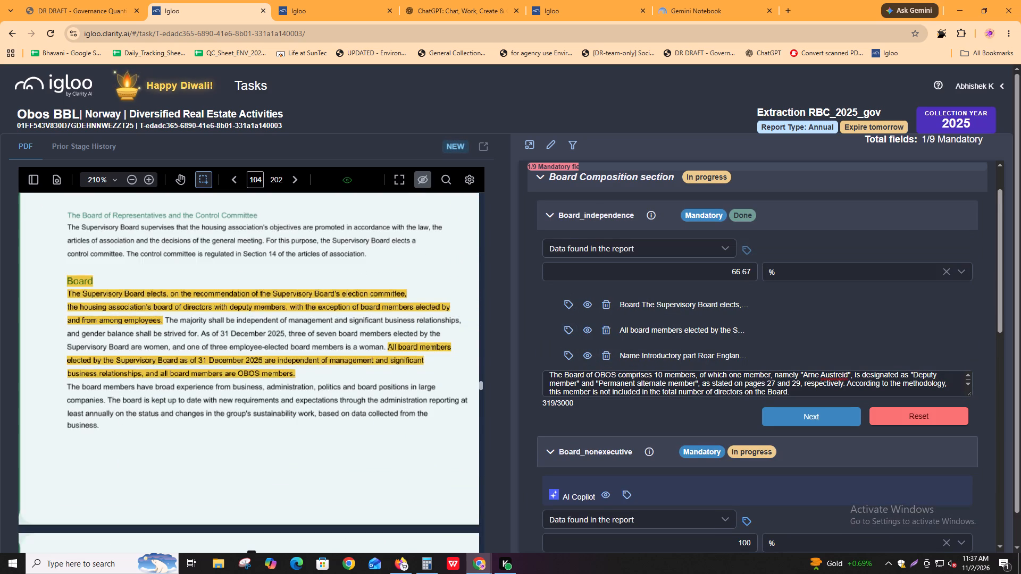
ctrl+scroll(122, 417, up, 1)
shift+scroll(186, 412, down, 1)
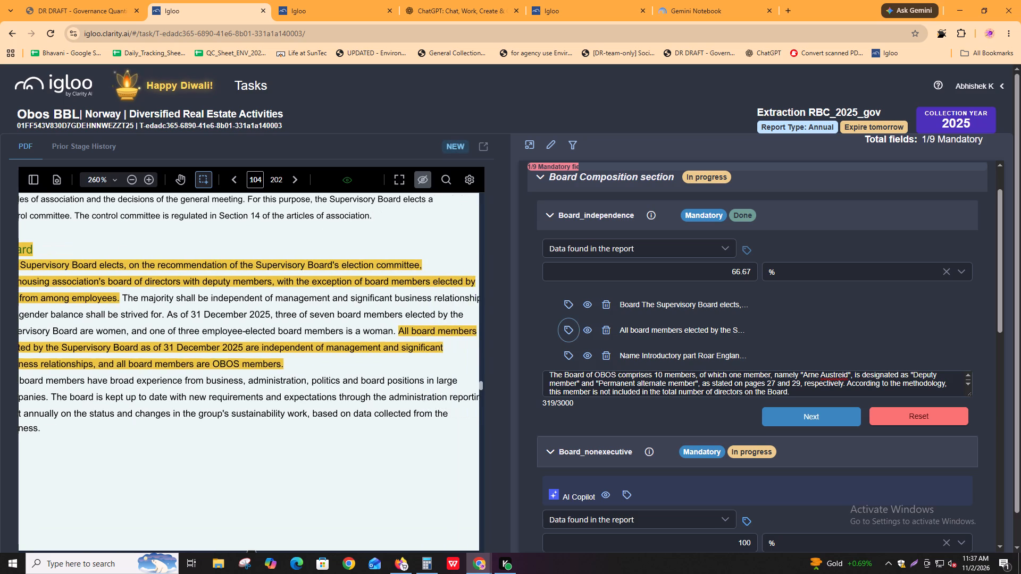
shift+scroll(186, 412, up, 1)
ctrl+scroll(186, 412, down, 1)
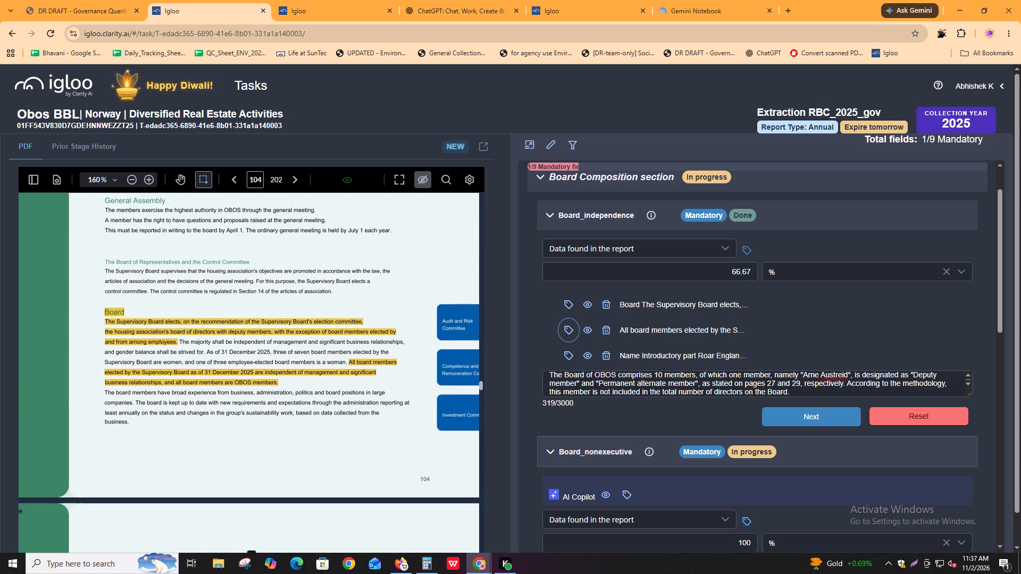
ctrl+scroll(203, 412, up, 1)
shift+scroll(202, 412, down, 1)
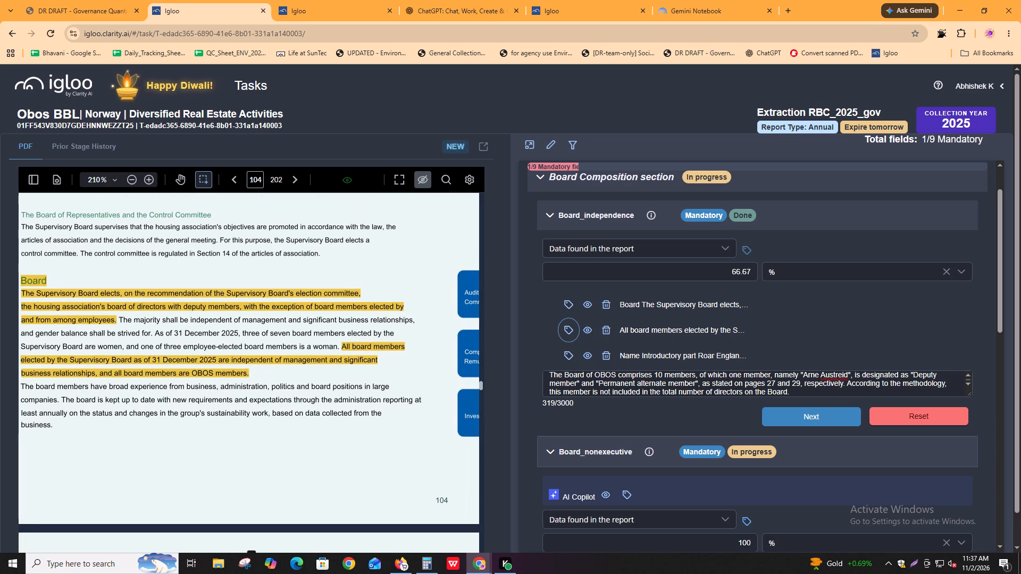
shift+scroll(200, 412, up, 1)
drag(120, 404, 269, 399)
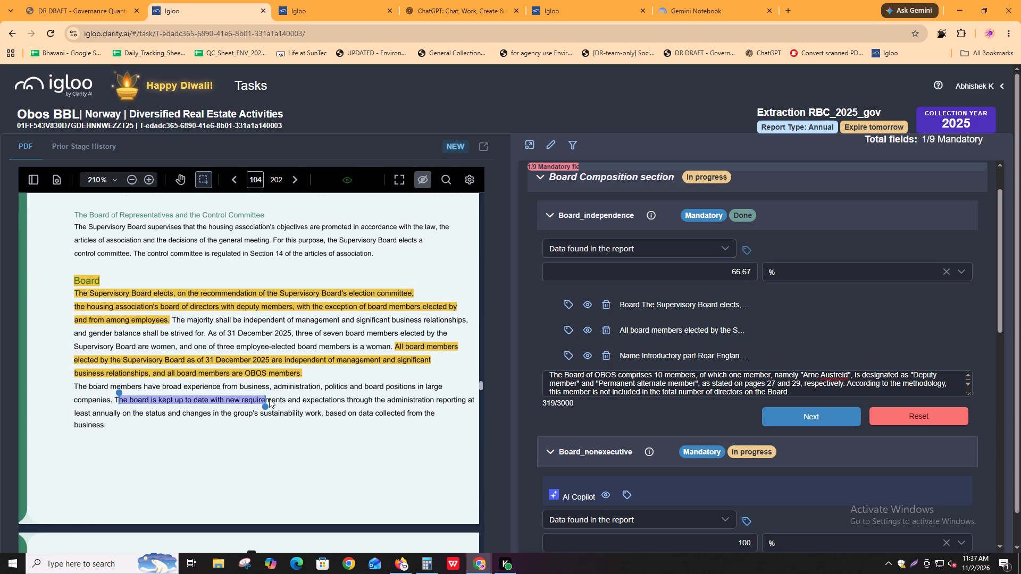
click(269, 399)
Examine page 105's Board of OBOS table and Management paragraph for a statement on the executive management's composition.
scroll(270, 408, down, 8)
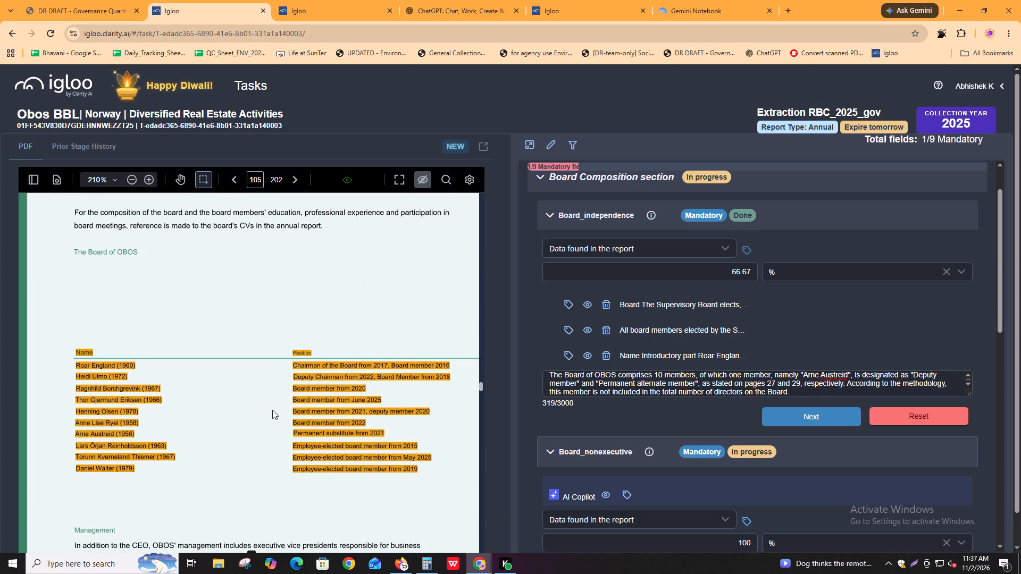
scroll(272, 410, up, 2)
scroll(272, 410, down, 4)
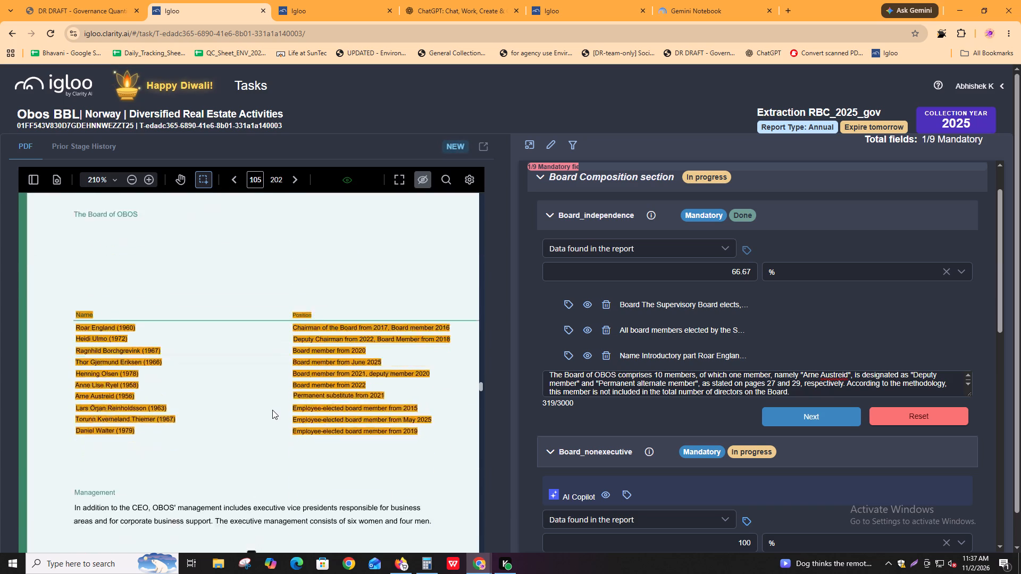
scroll(272, 410, down, 4)
scroll(272, 410, up, 1)
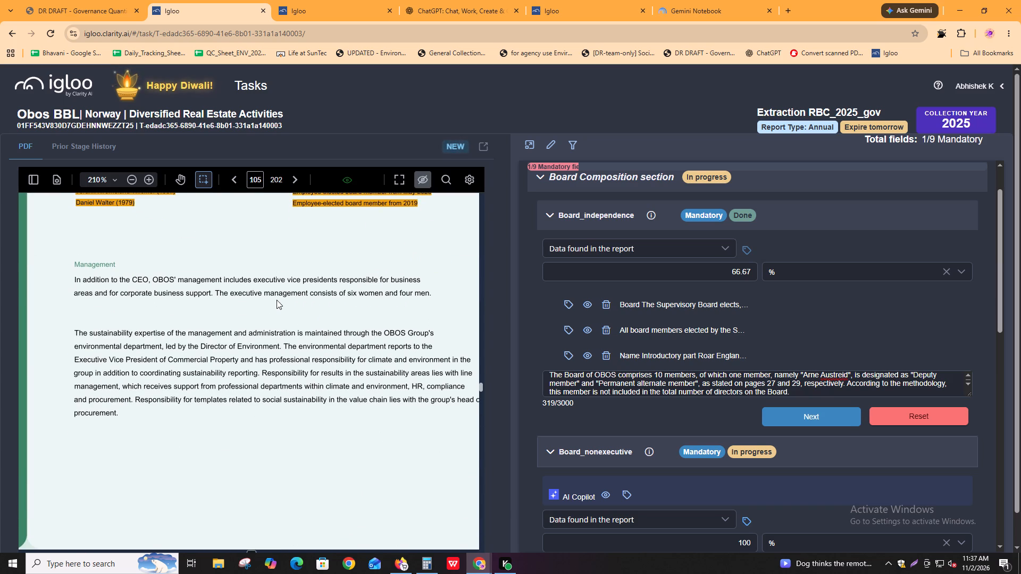
drag(278, 294, 371, 299)
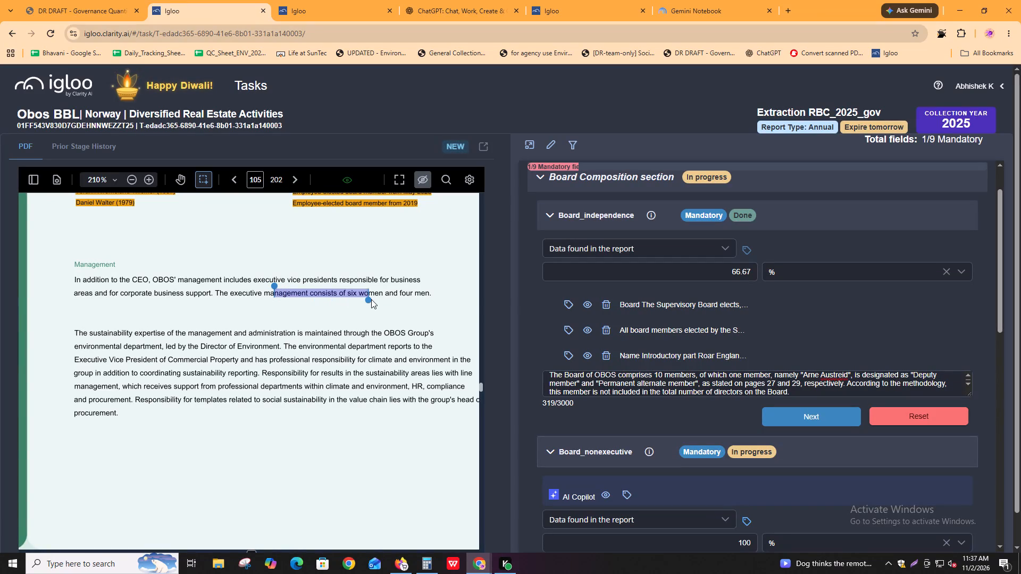
drag(371, 299, 375, 300)
scroll(702, 448, down, 3)
scroll(699, 381, up, 1)
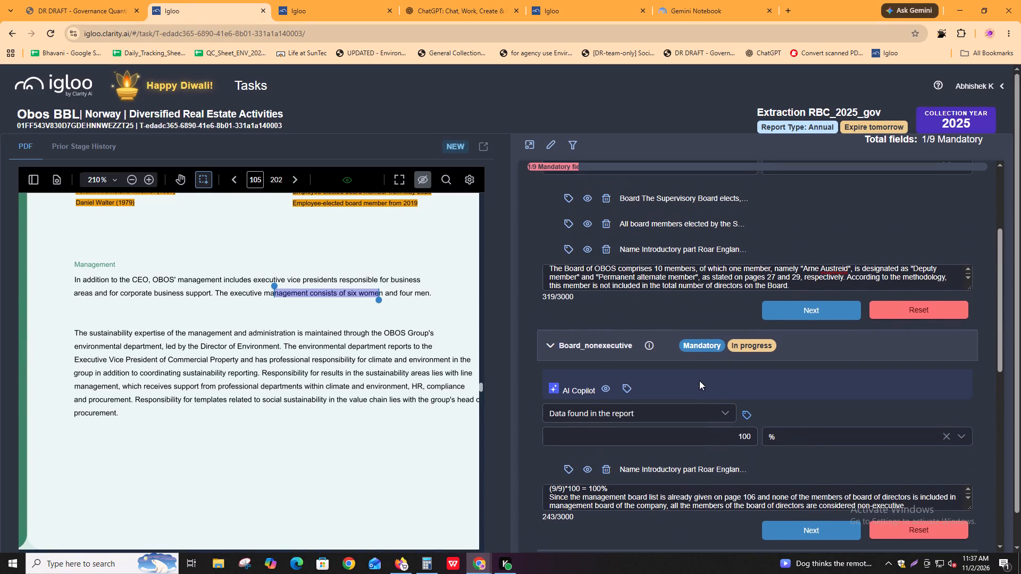
Tag the sentence "The executive management consists of six women and four men." on page 105 as an additional Board_nonexecutive source.
click(601, 302)
scroll(826, 478, down, 2)
click(744, 308)
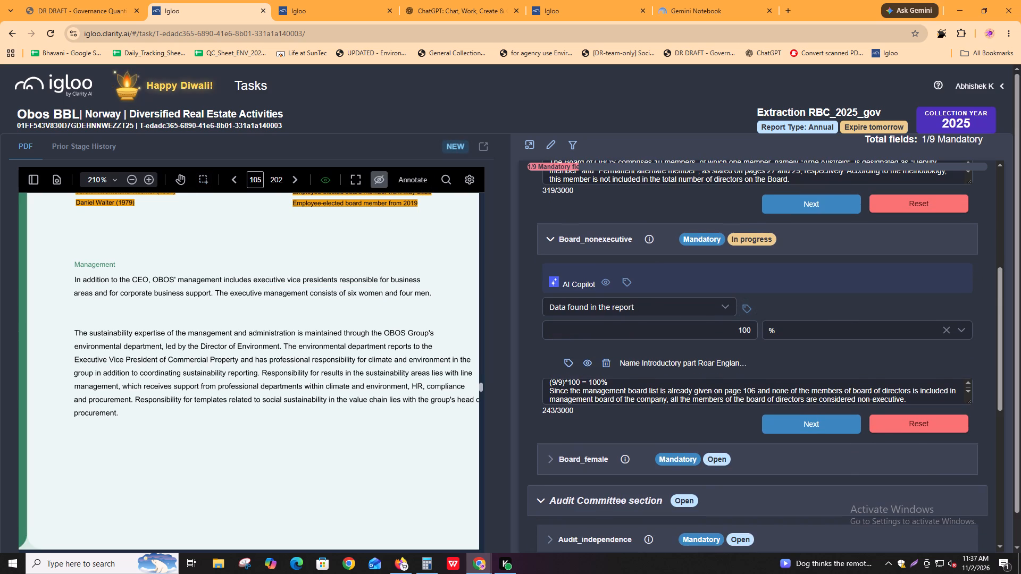
drag(214, 293, 428, 294)
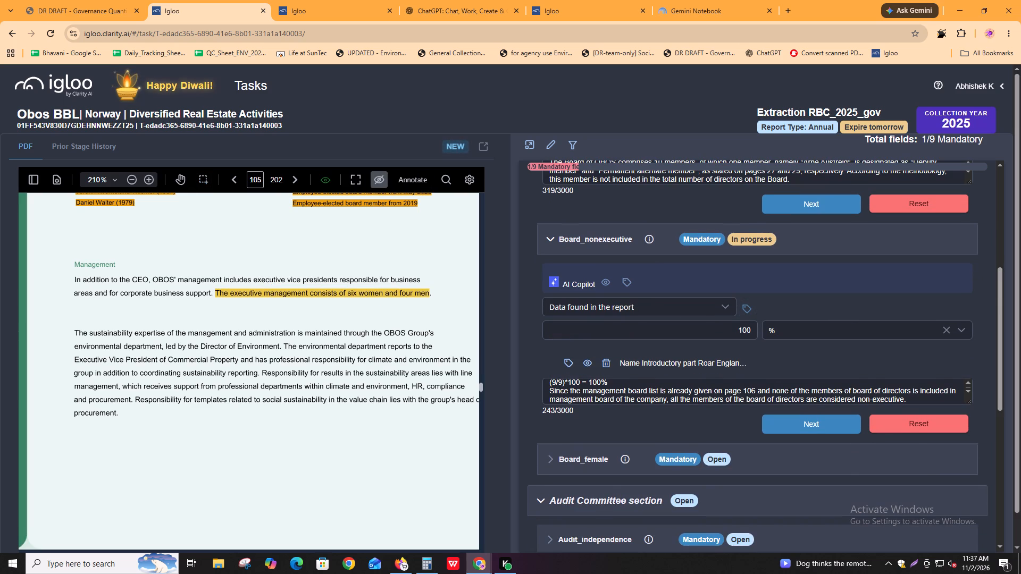
drag(428, 294, 431, 294)
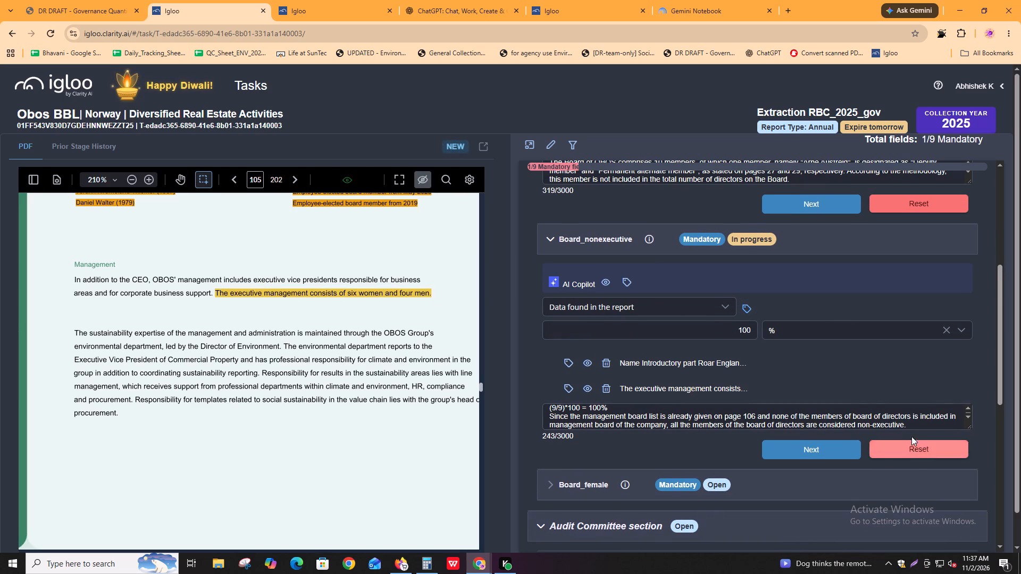
In the Board_nonexecutive comment, insert "/executive management" directly after "Since the management board".
click(675, 420)
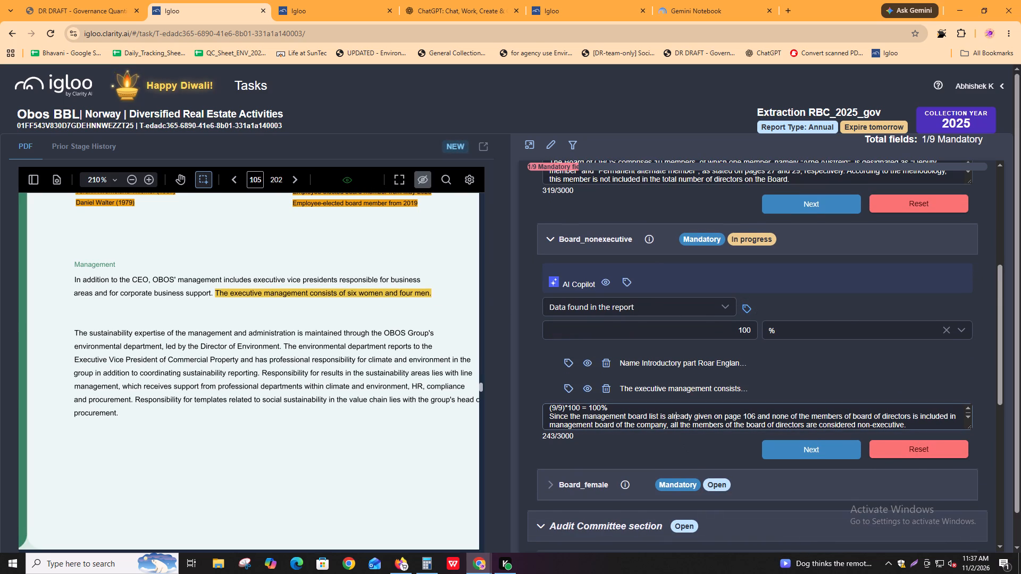
click(647, 416)
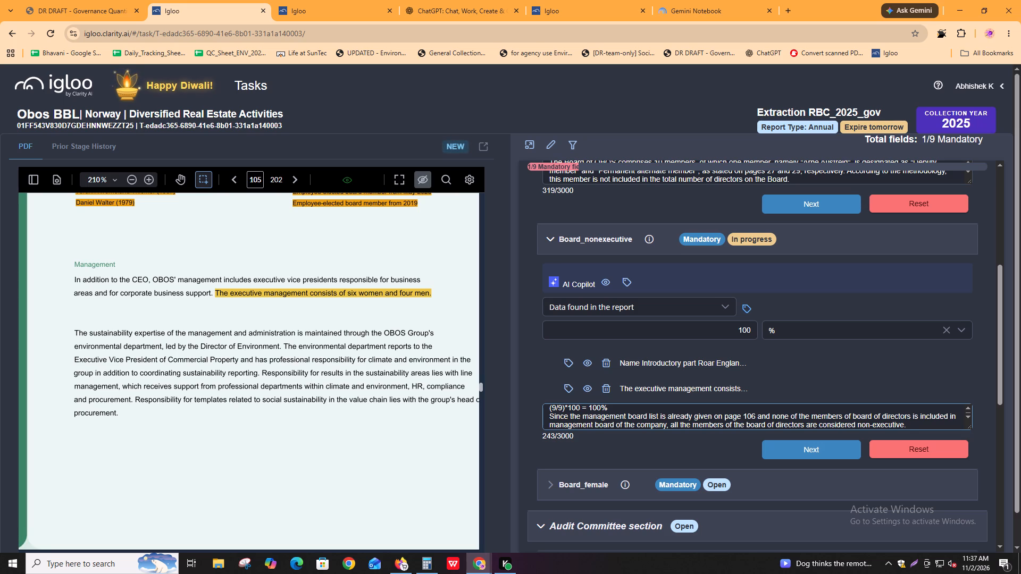
text(/execuit)
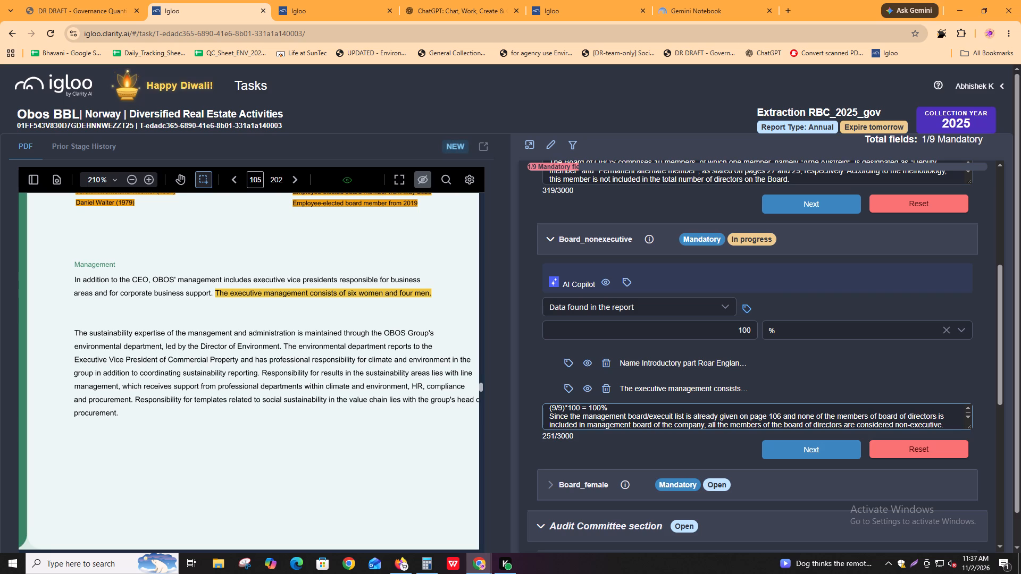
key(BackSpace)
key(BackSpace)
text(tive mamange)
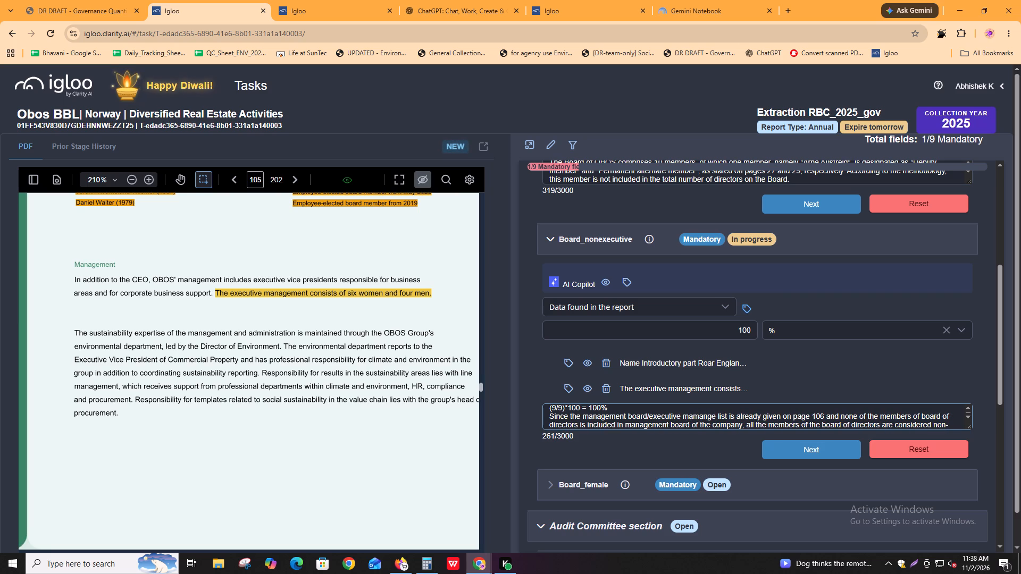
key(BackSpace)
key(BackSpace)
key(BackSpace)
key(BackSpace)
key(BackSpace)
text(namegement)
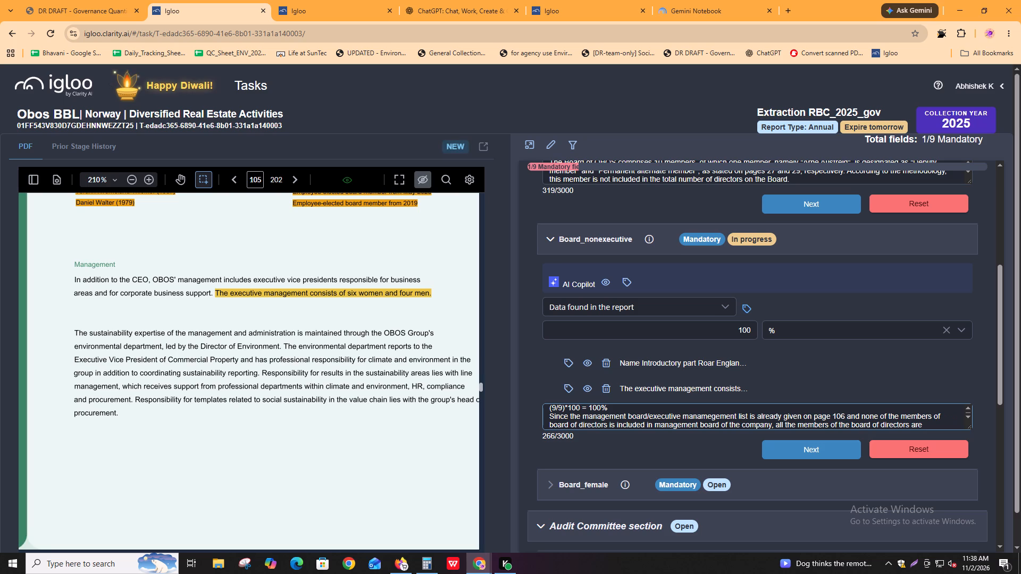
key(BackSpace)
key(BackSpace)
key(BackSpace)
key(BackSpace)
key(BackSpace)
key(BackSpace)
key(BackSpace)
key(BackSpace)
key(BackSpace)
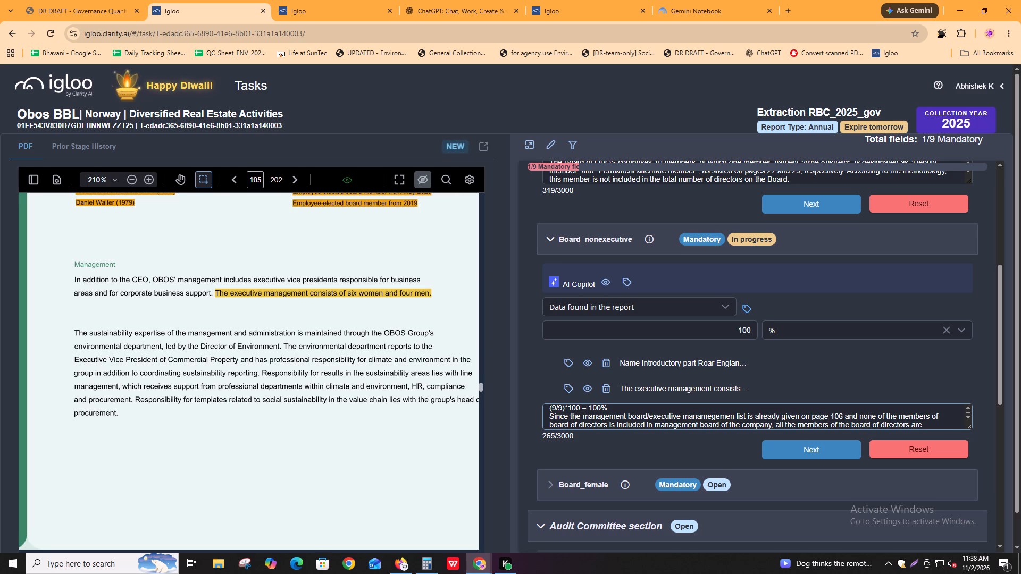
text(agement)
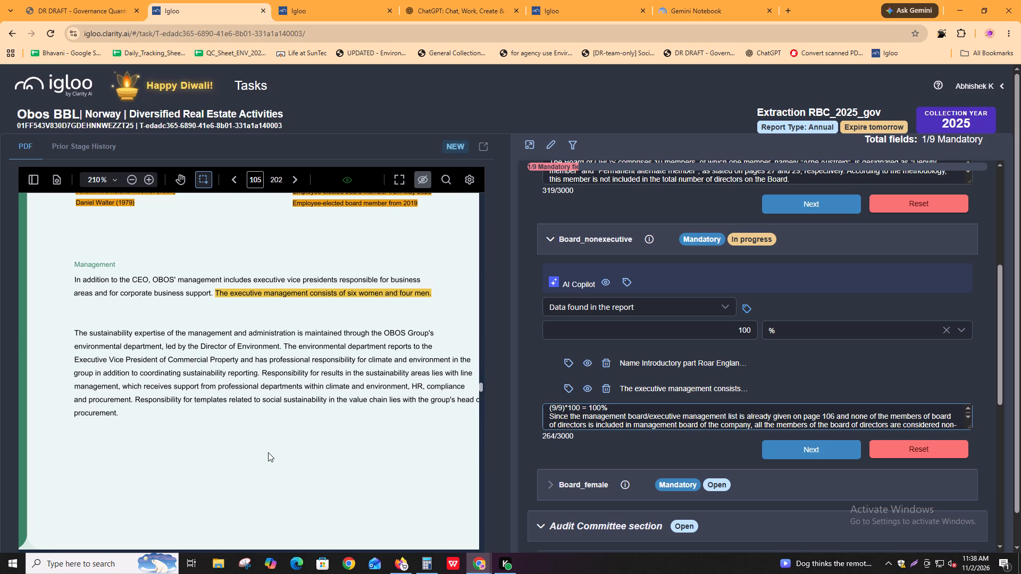
click(231, 419)
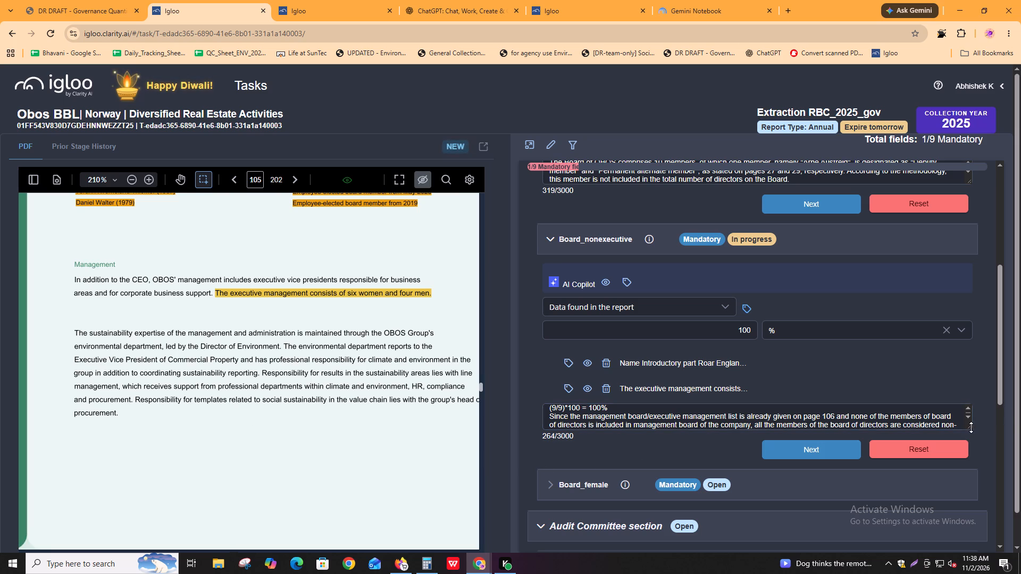
Append the Board_independence comment's paragraph about the 10-member board and its excluded deputy member to the Board_nonexecutive comment as a new line.
drag(971, 427, 964, 504)
click(605, 441)
scroll(711, 331, up, 3)
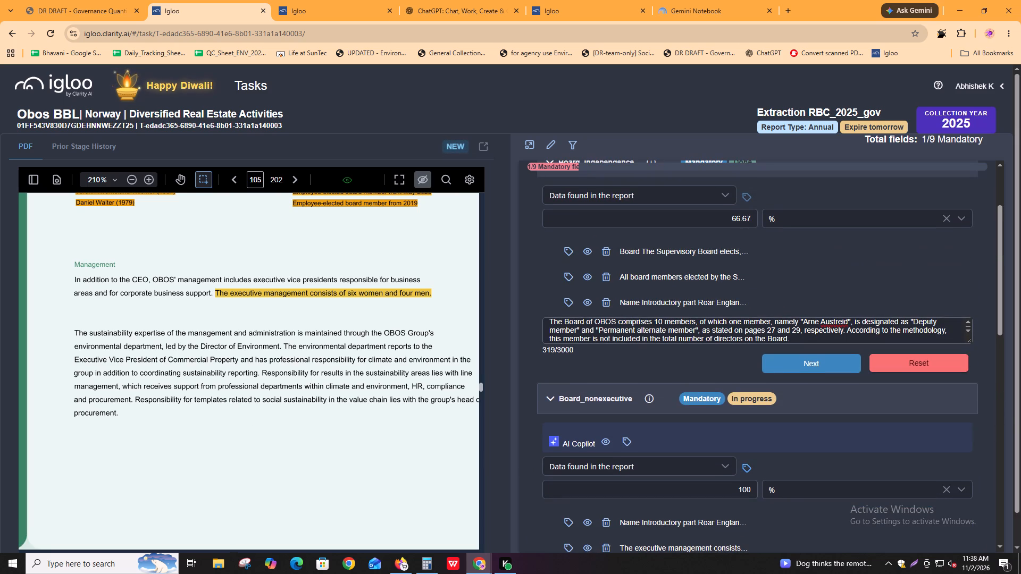
drag(546, 321, 794, 337)
key(ctrl+c)
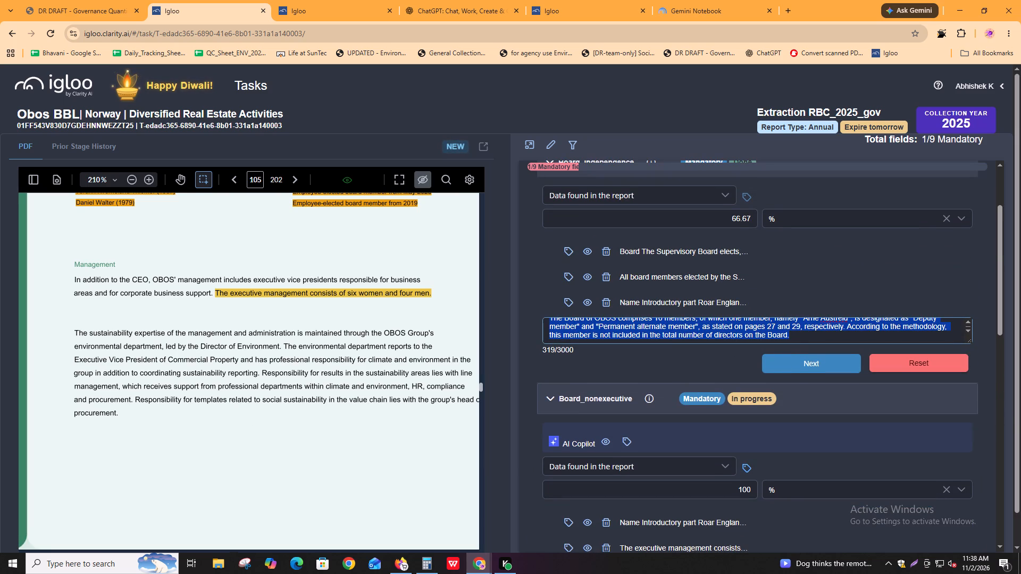
scroll(791, 483, down, 4)
click(619, 400)
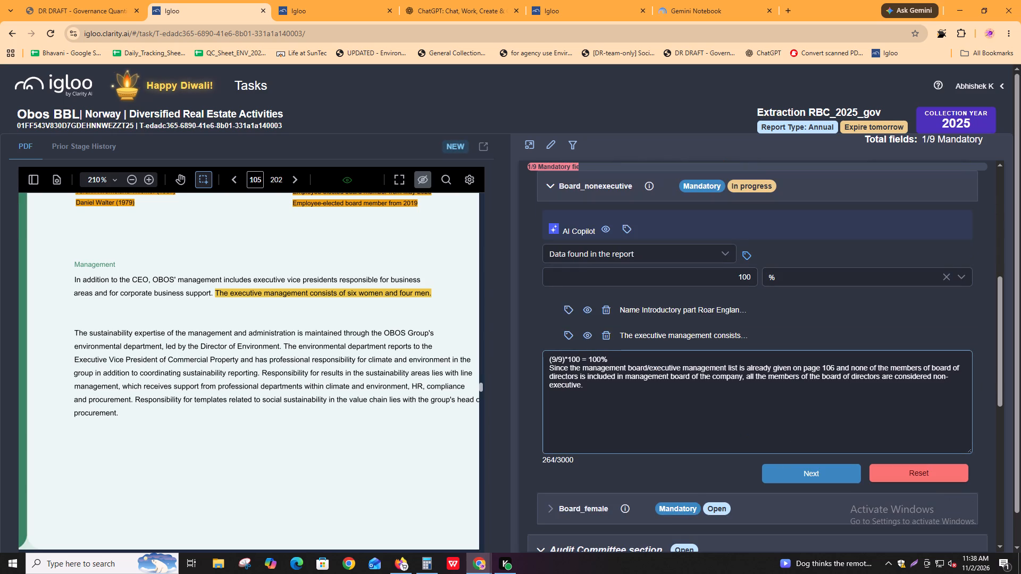
key(Return)
key(ctrl+v)
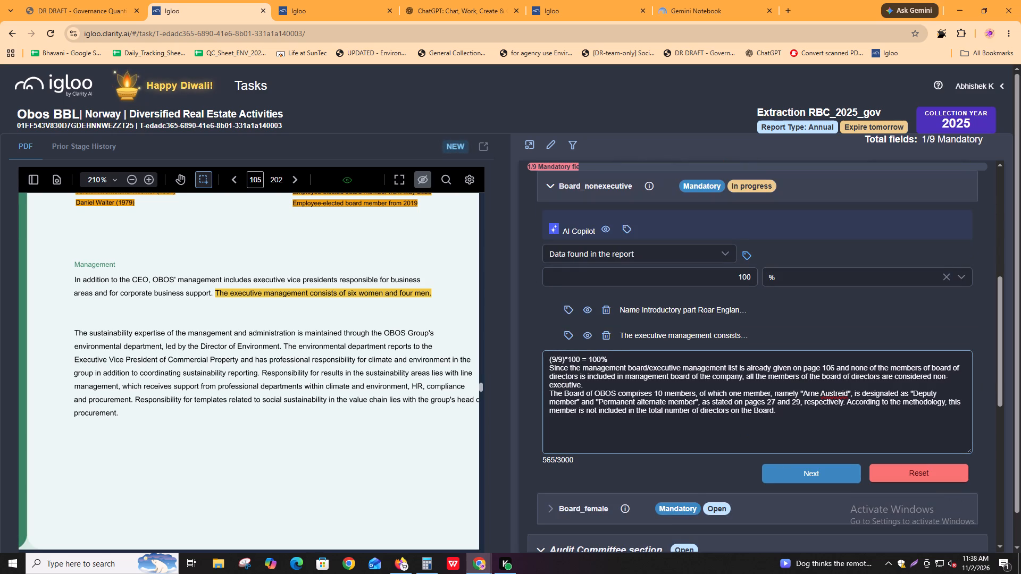
Search the separate report PDF for the employee-elected board member serving since 2015 and check the mentions for any executive role.
scroll(858, 360, up, 1)
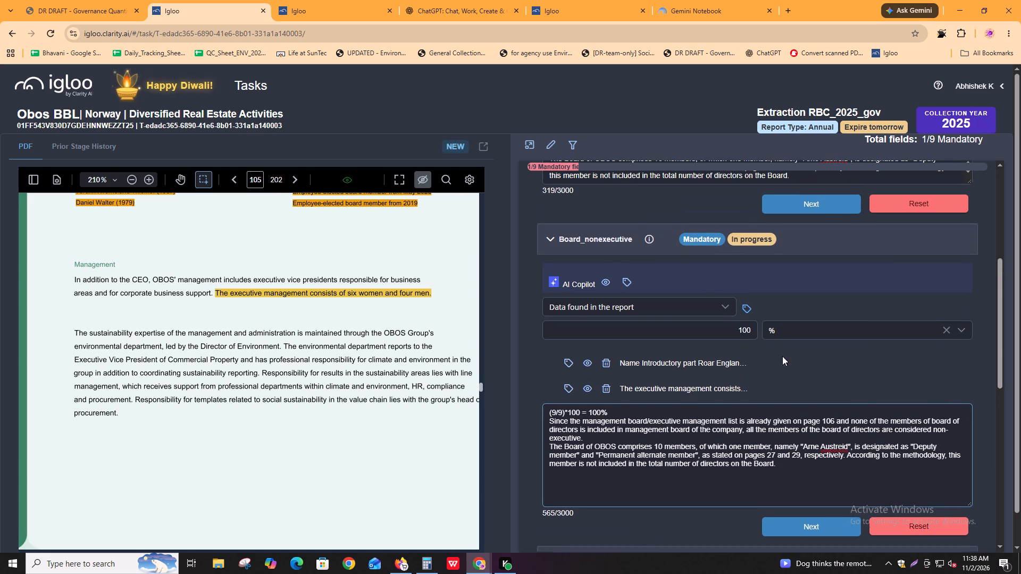
scroll(378, 362, up, 3)
scroll(369, 425, down, 1)
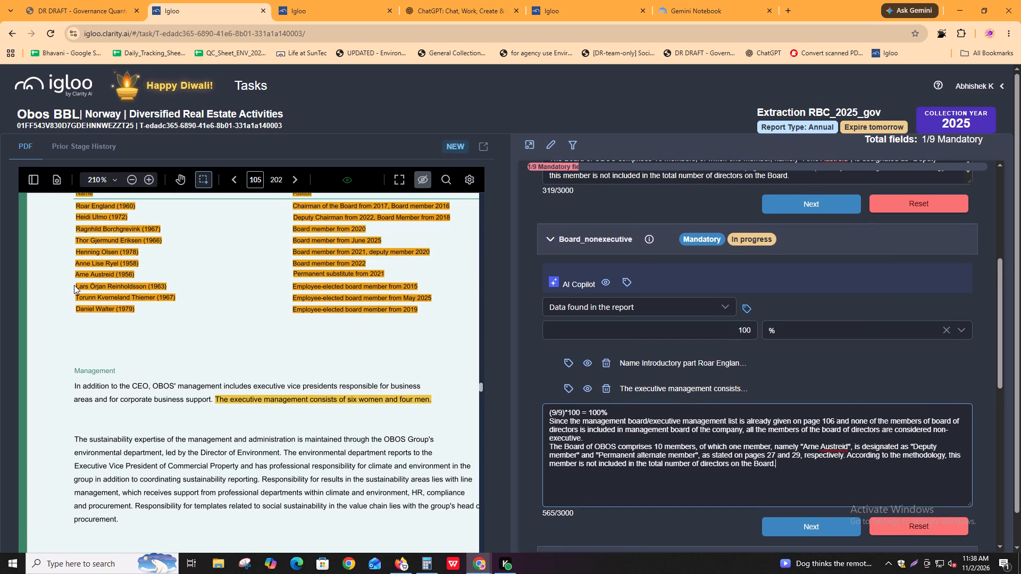
drag(76, 285, 145, 291)
key(ctrl+c)
key(alt+Tab)
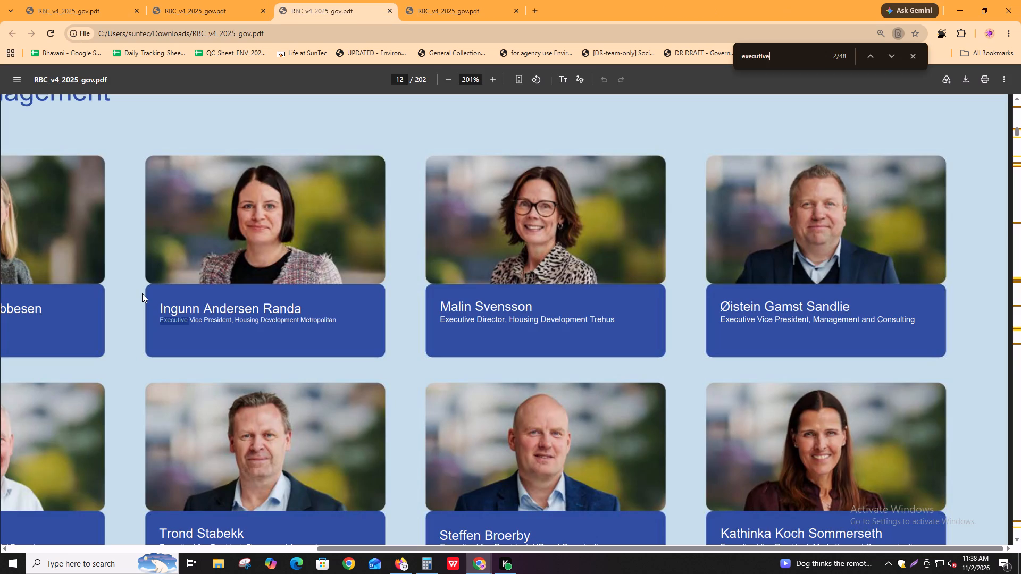
key(ctrl+f)
key(ctrl+v)
key(Return)
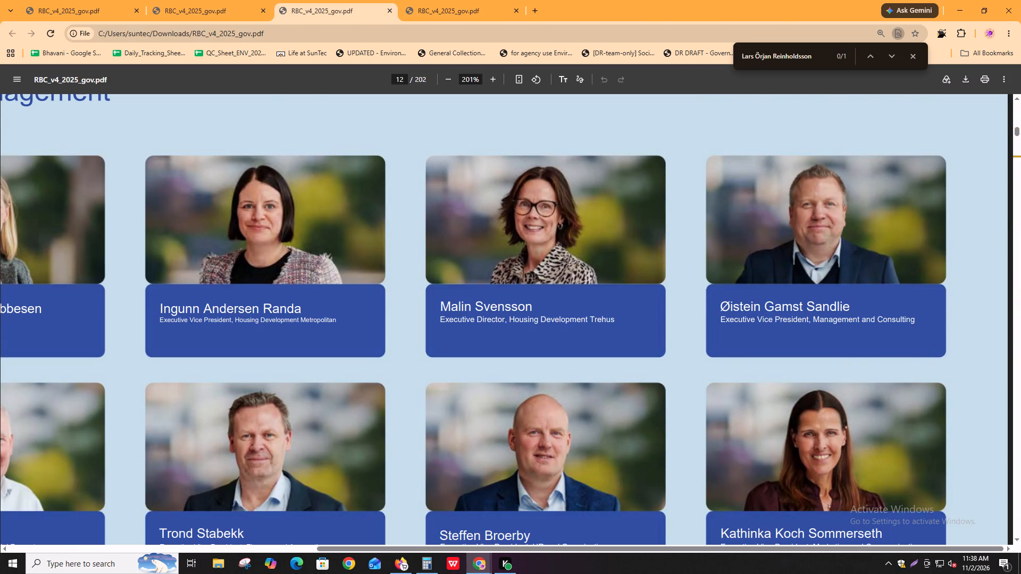
key(Return)
key(shift+Return)
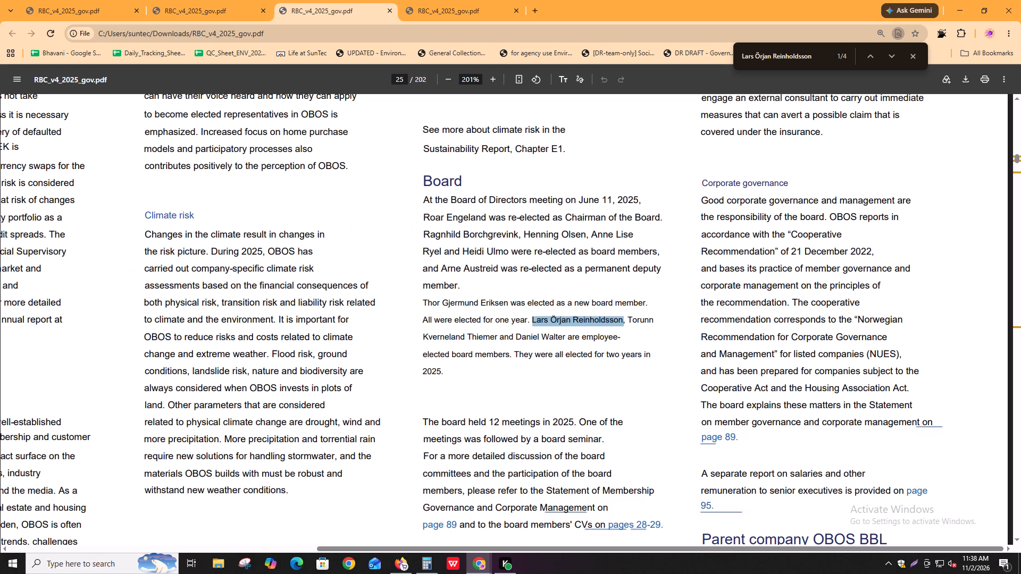
key(Return)
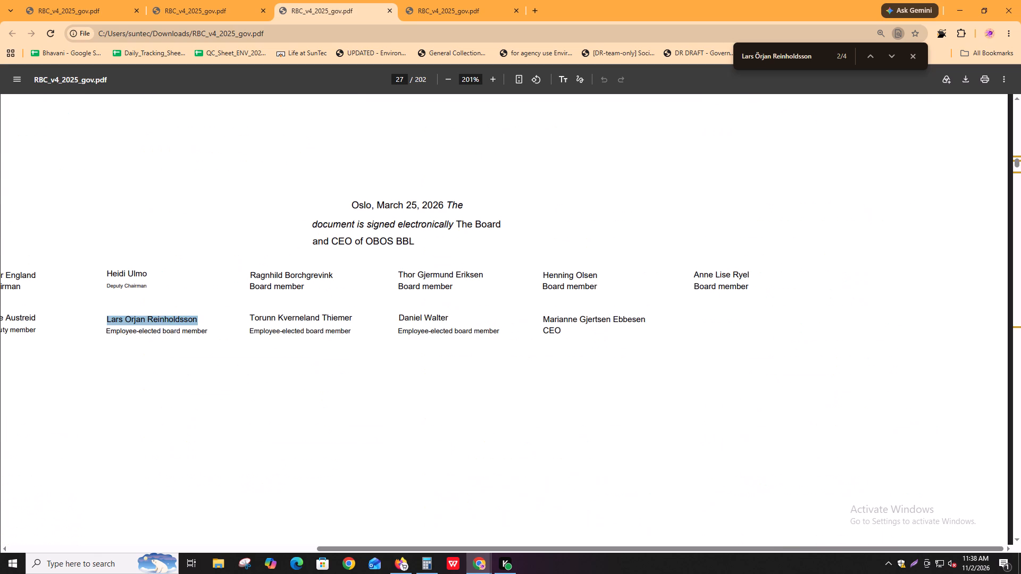
key(Return)
key(shift+Return)
key(Return)
key(Return)
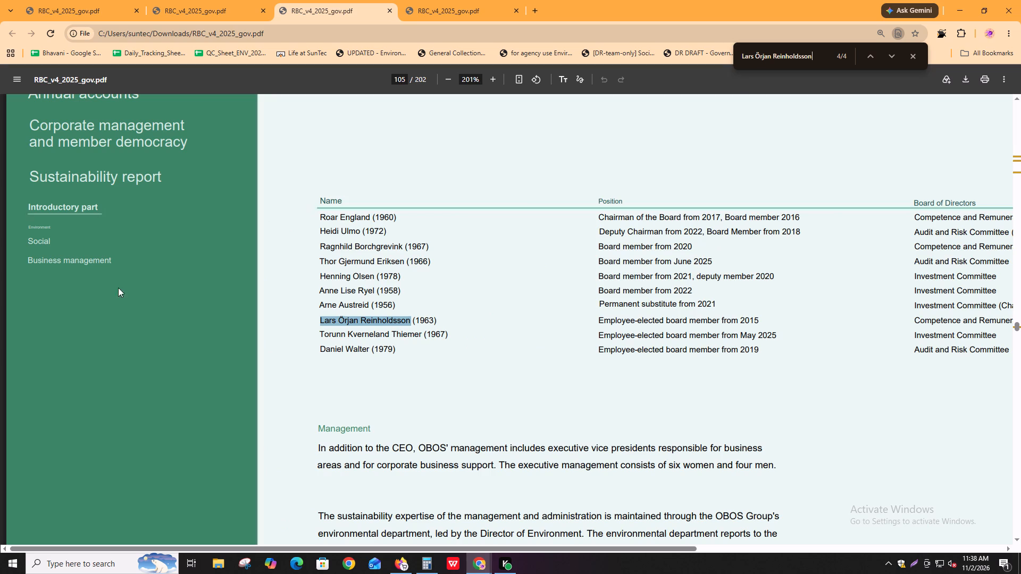
key(Return)
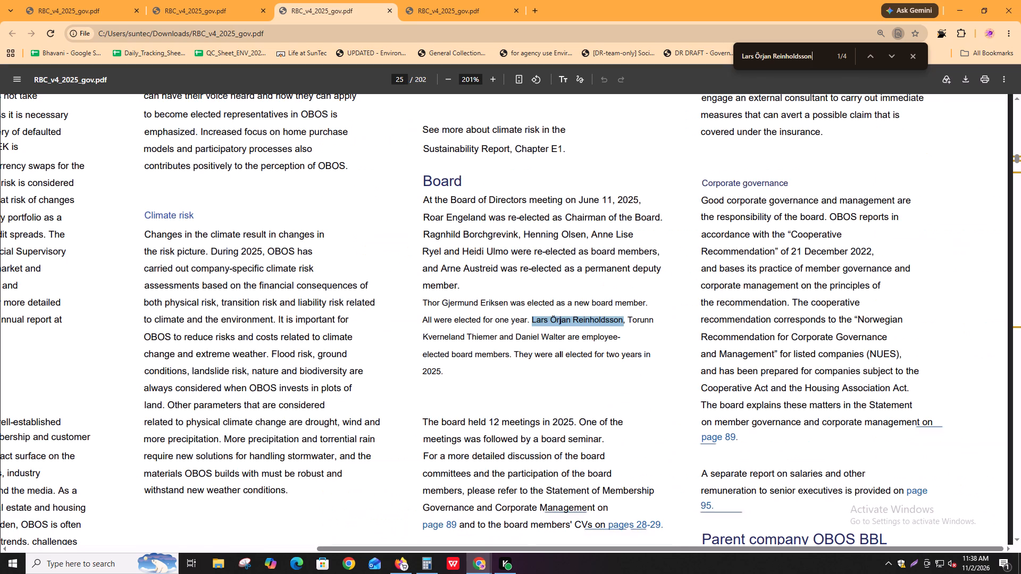
key(alt+Tab)
Search the report PDF for the employee-elected board member serving since May 2025 and check each mention for an executive role.
drag(70, 295, 89, 295)
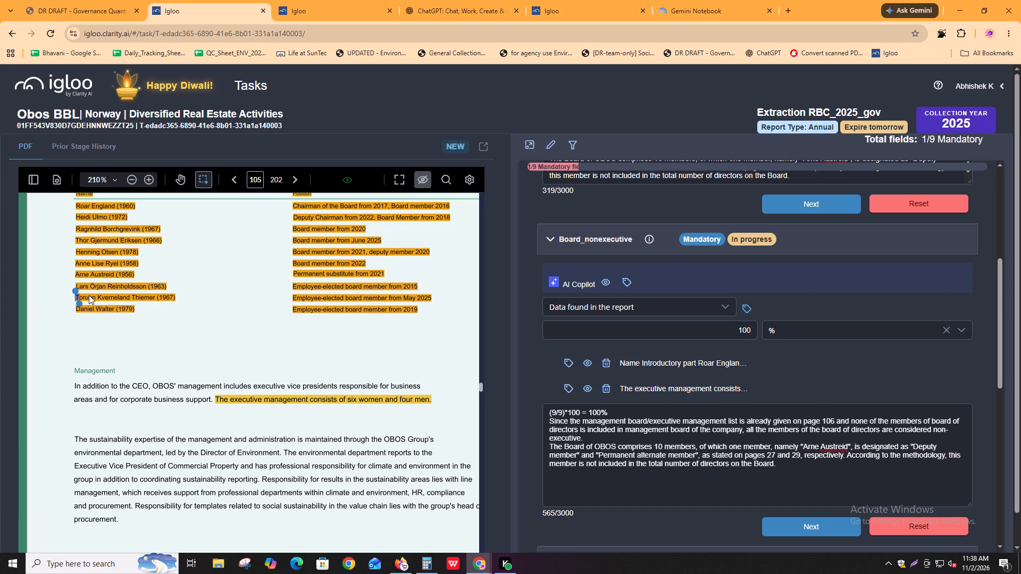
drag(89, 295, 153, 297)
key(ctrl+c)
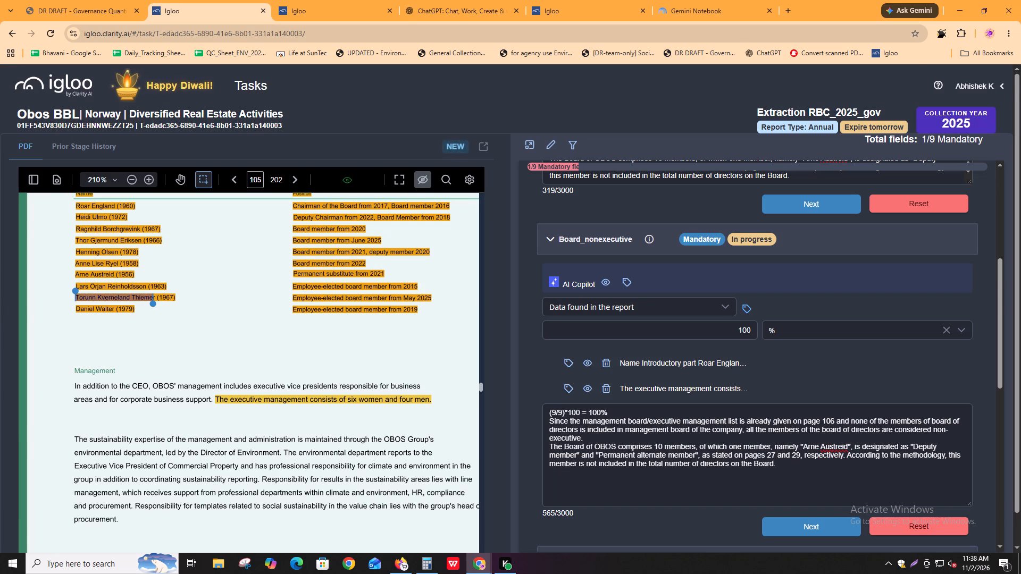
key(alt+Tab)
key(ctrl+f)
key(ctrl+v)
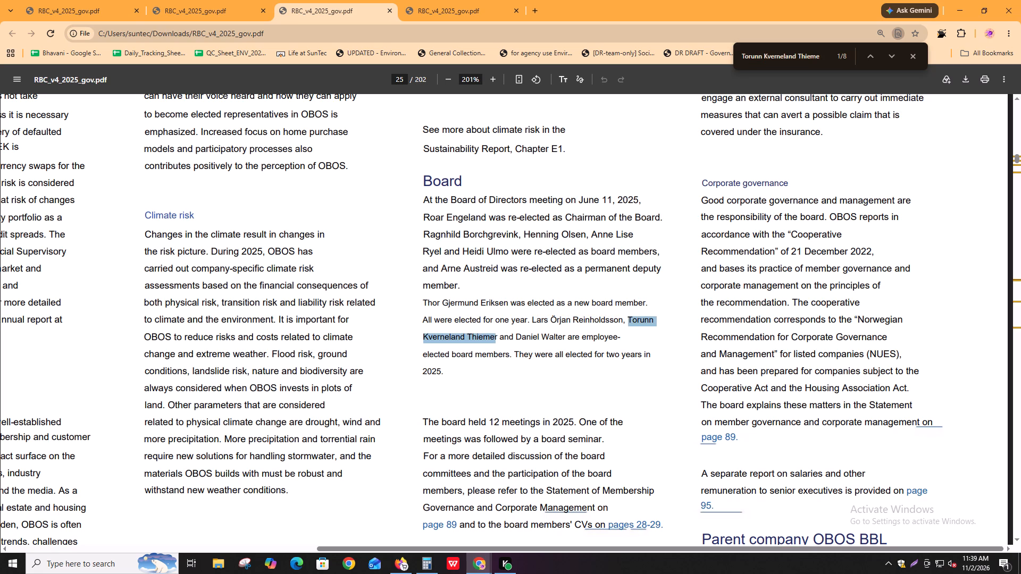
key(Return)
key(Return)
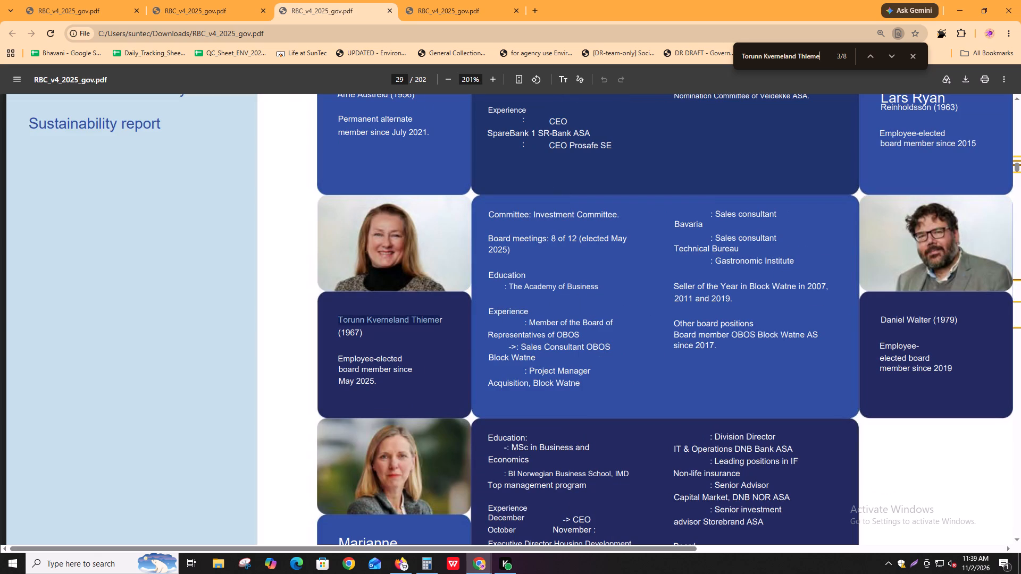
key(Return)
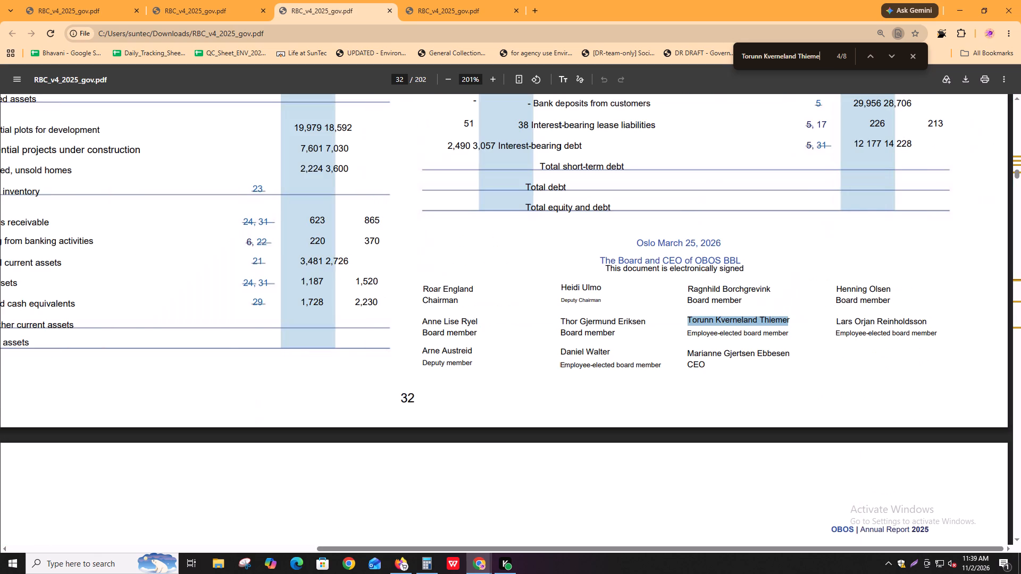
key(Return)
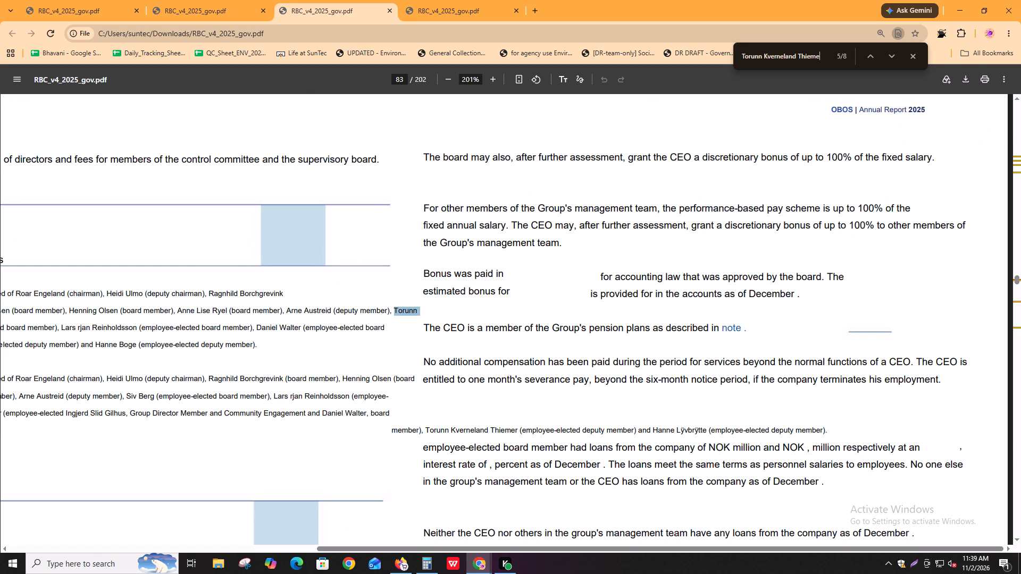
key(Return)
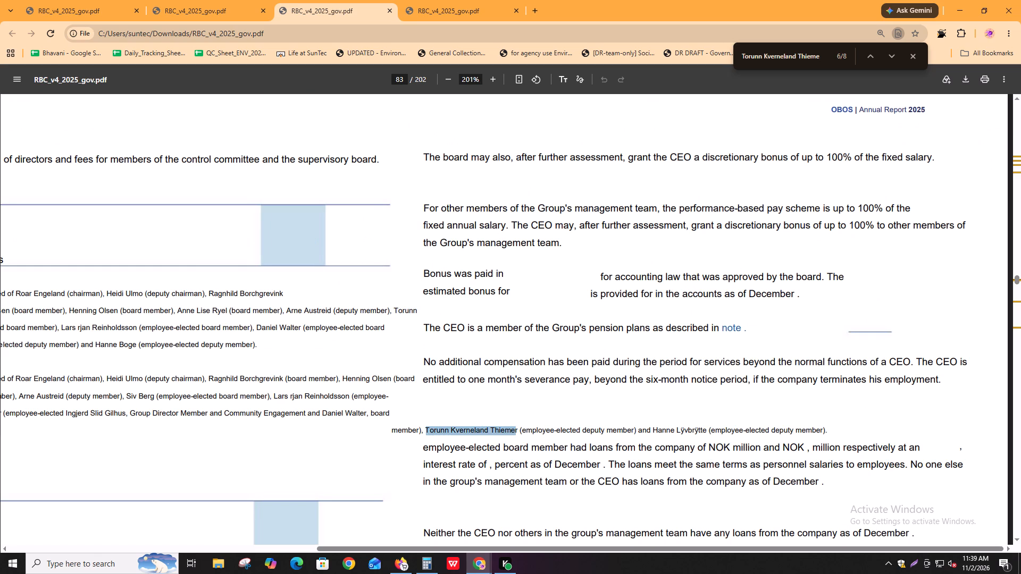
key(Return)
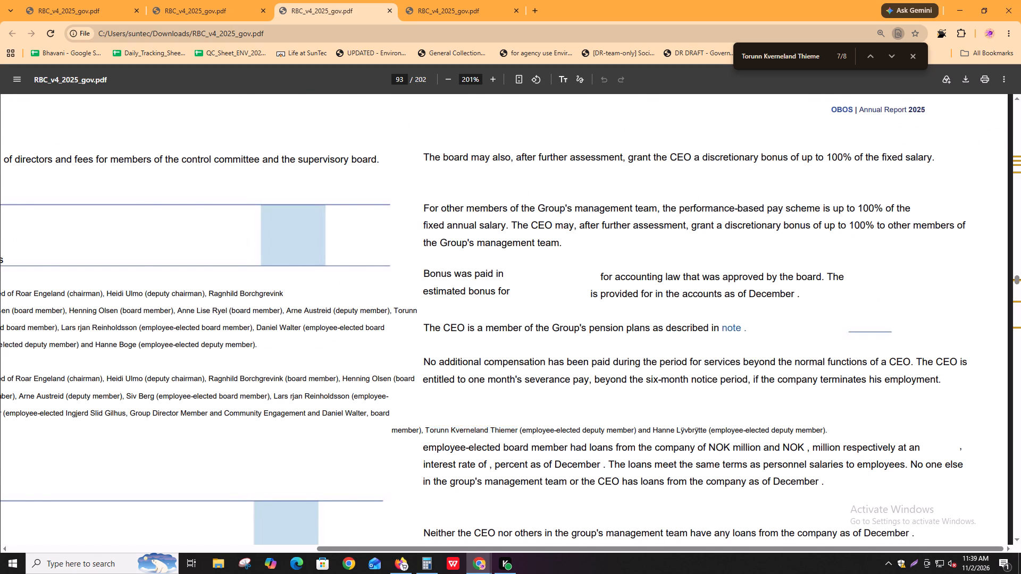
key(Return)
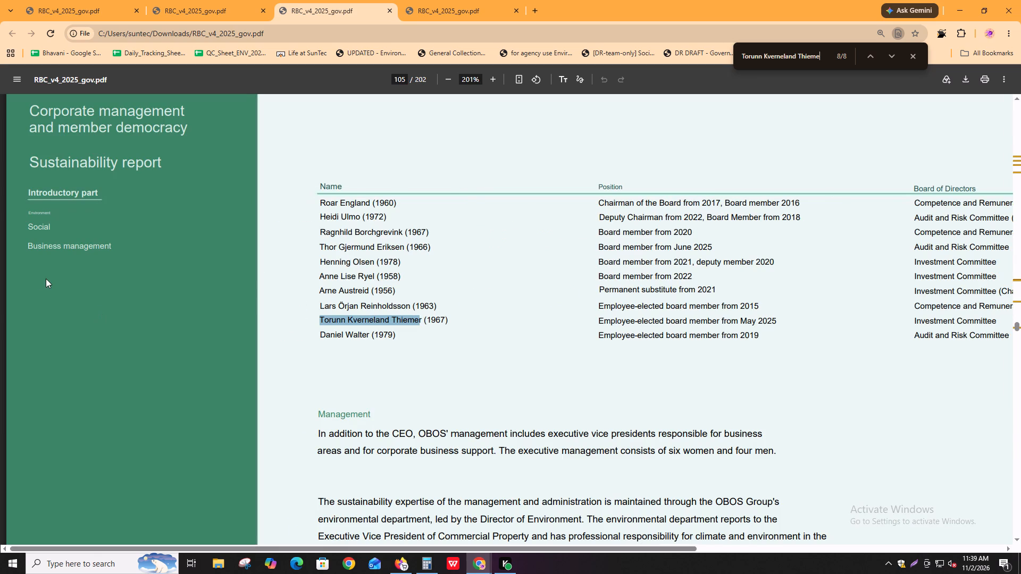
key(Return)
key(alt+Tab)
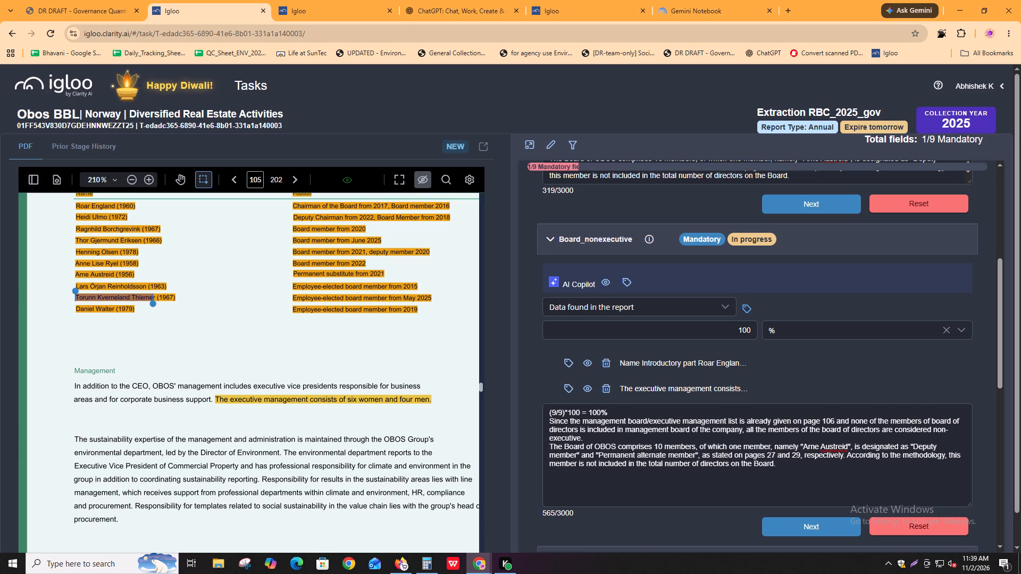
Search the report PDF for the employee-elected board member serving since 2019 and check the mentions for an executive role.
drag(72, 307, 114, 307)
key(ctrl+c)
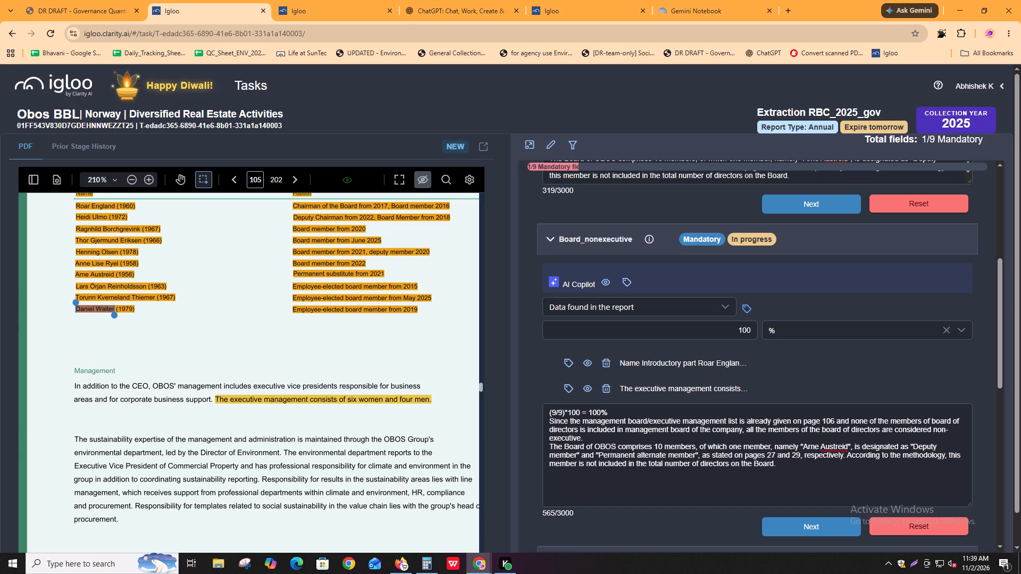
key(alt+Tab)
key(ctrl+f)
key(ctrl+v)
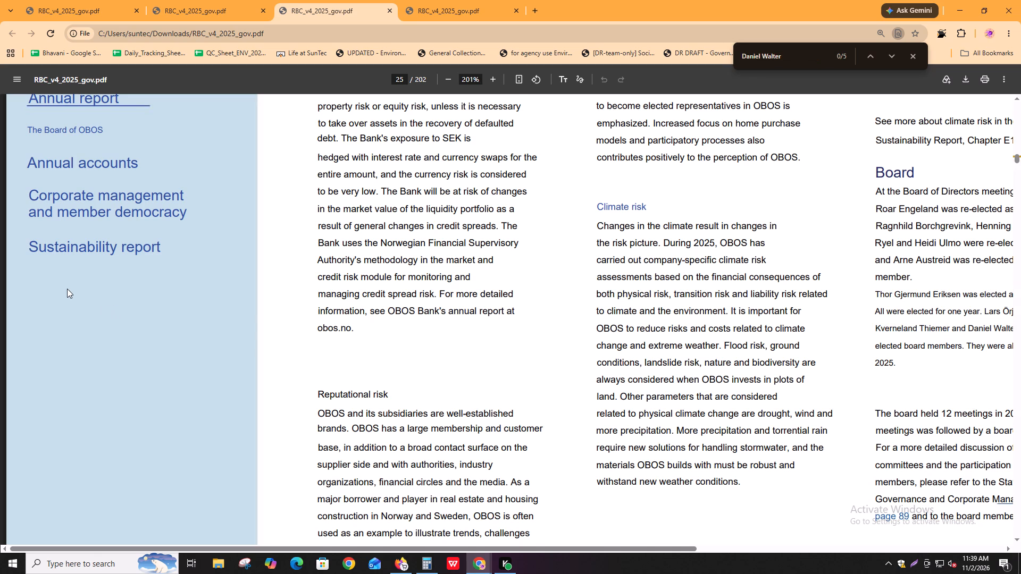
key(Return)
key(Return)
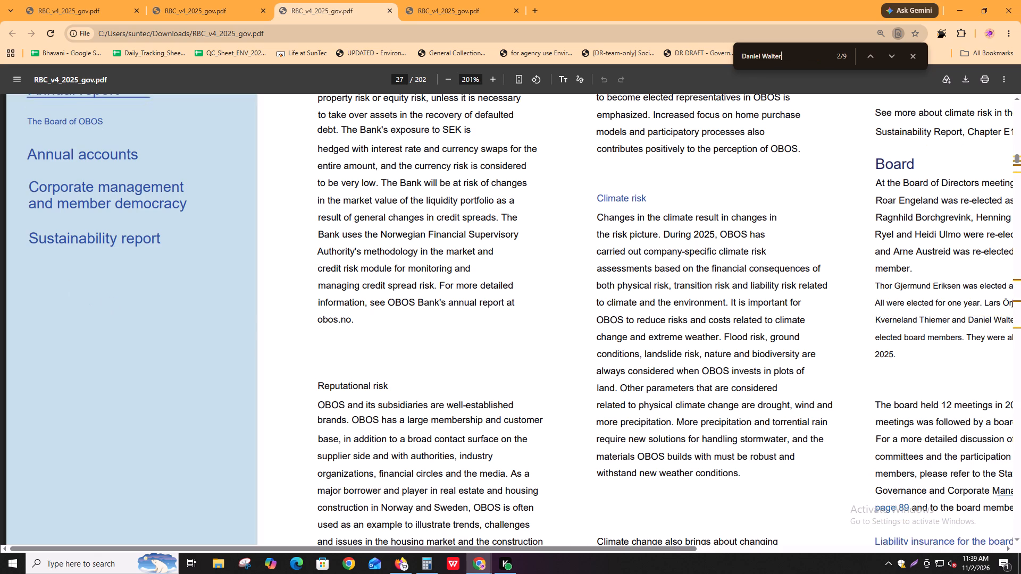
key(Return)
key(Return)
key(shift+Return)
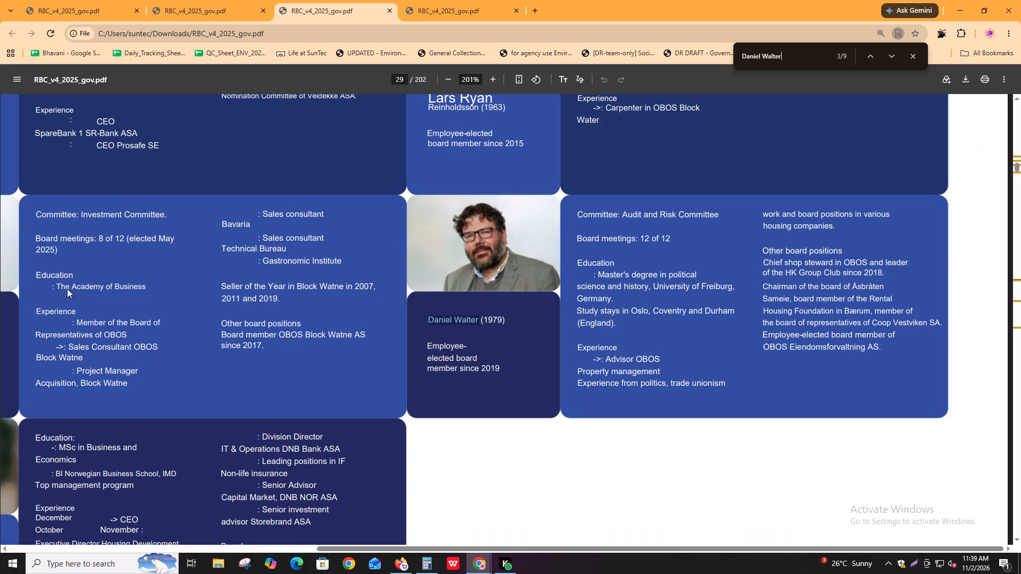
key(Return)
key(Return)
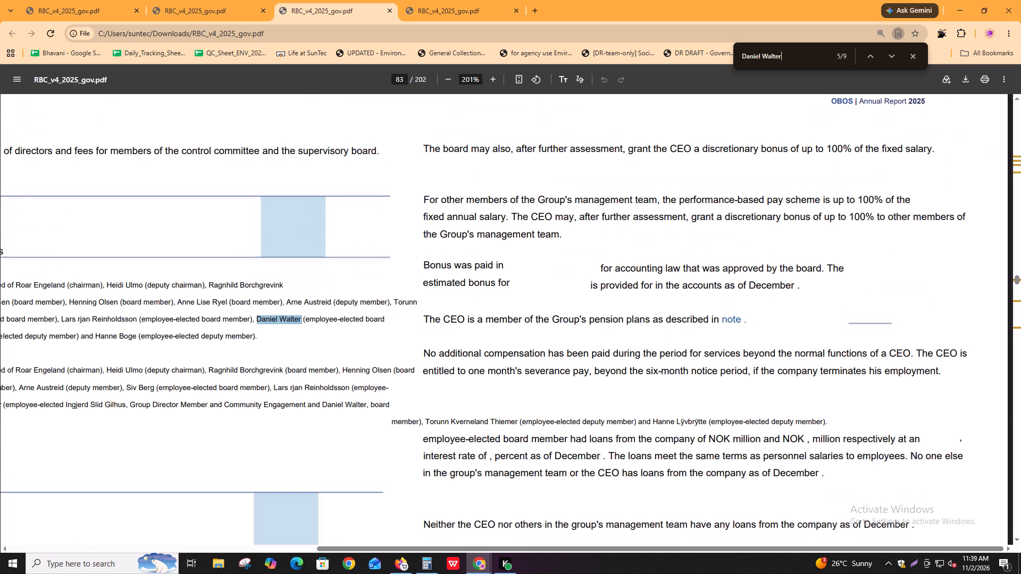
key(Return)
key(Return)
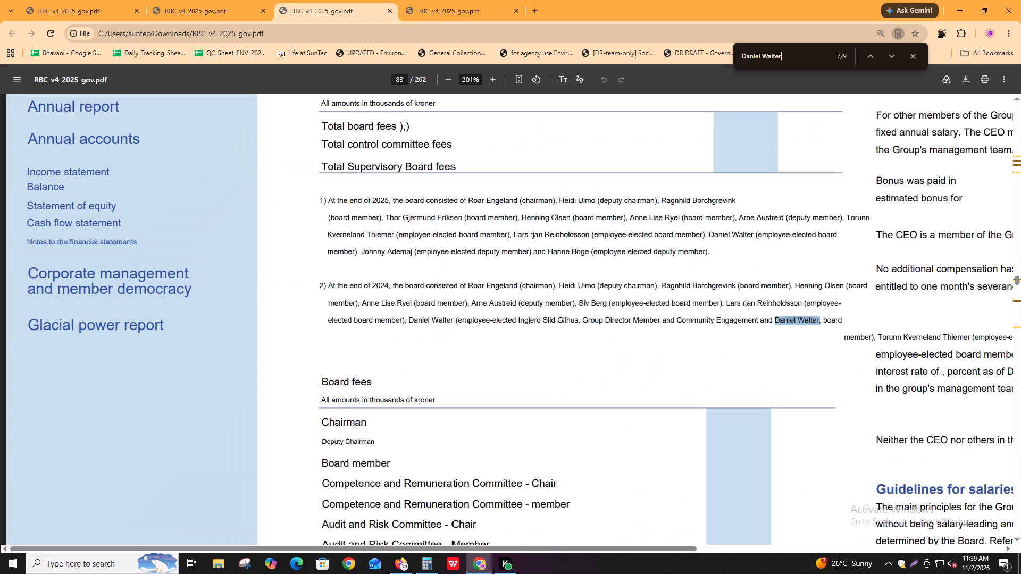
key(Return)
key(alt+Tab)
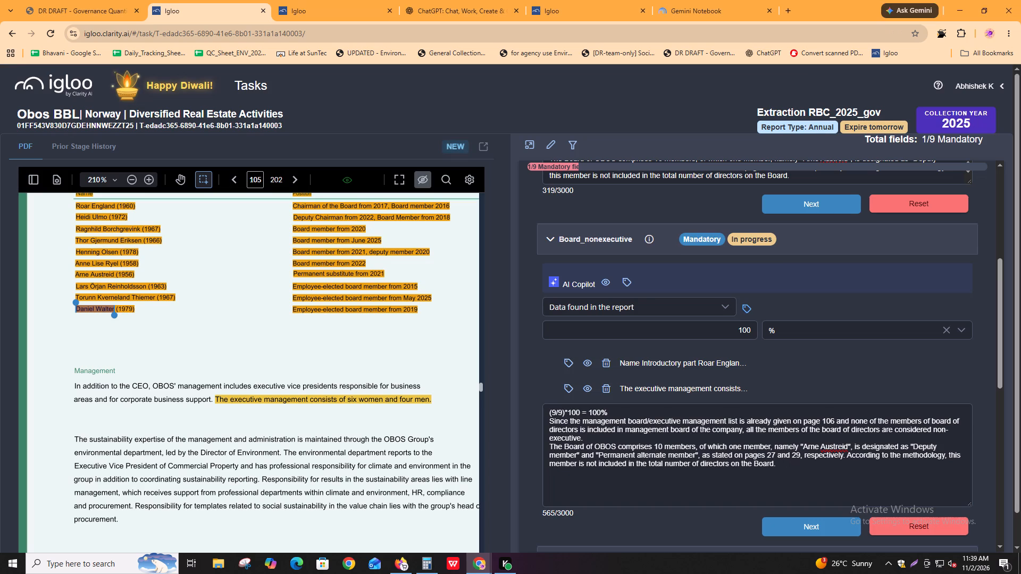
key(alt+Tab)
key(alt+Tab)
Complete the Board_nonexecutive field and advance to Board_female.
scroll(839, 448, down, 1)
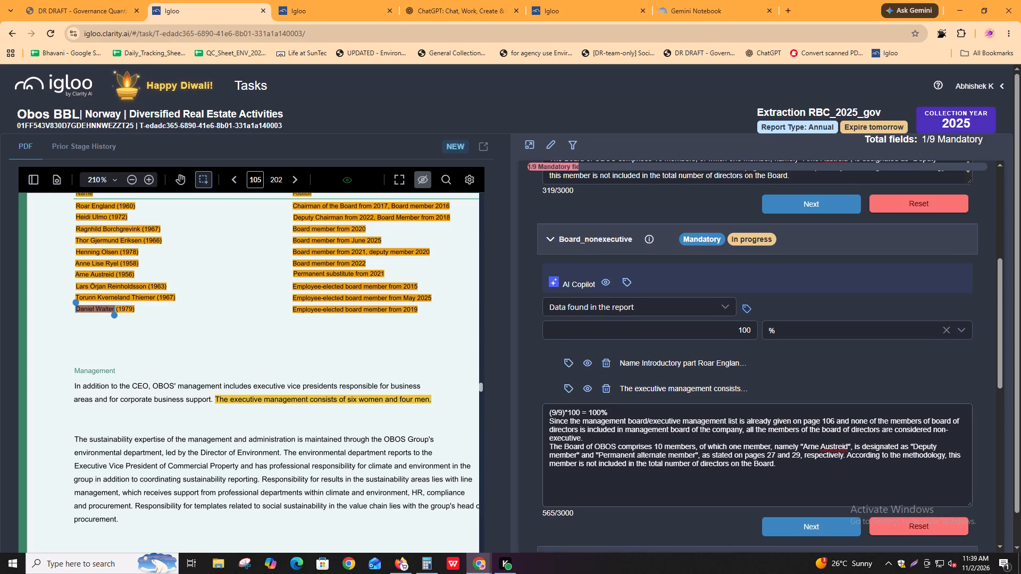
scroll(839, 448, down, 1)
click(823, 413)
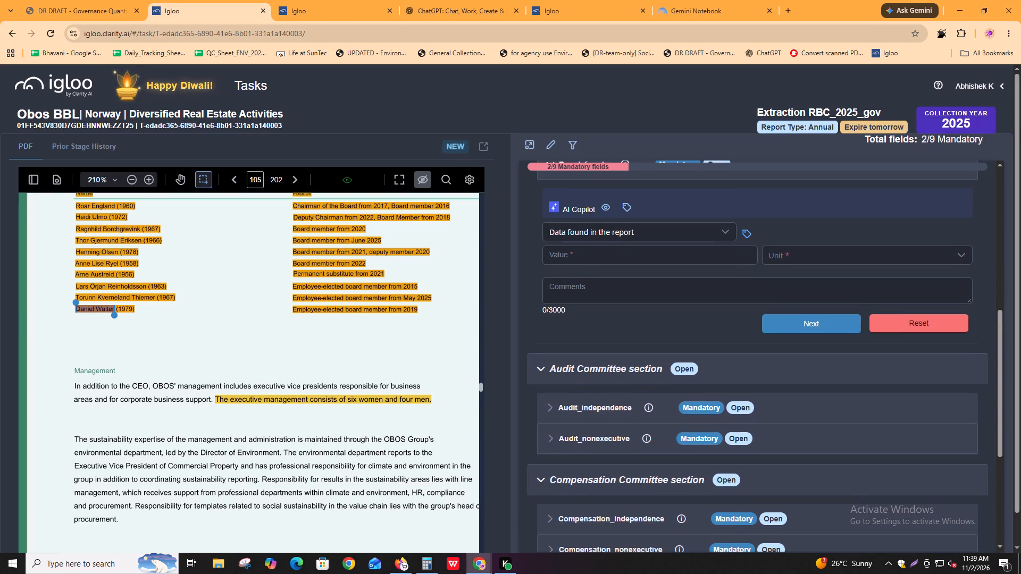
Search the separate report PDF for "female" and "women", and check the mentions for the board's gender composition.
scroll(200, 367, up, 15)
scroll(202, 347, down, 4)
key(alt+Tab)
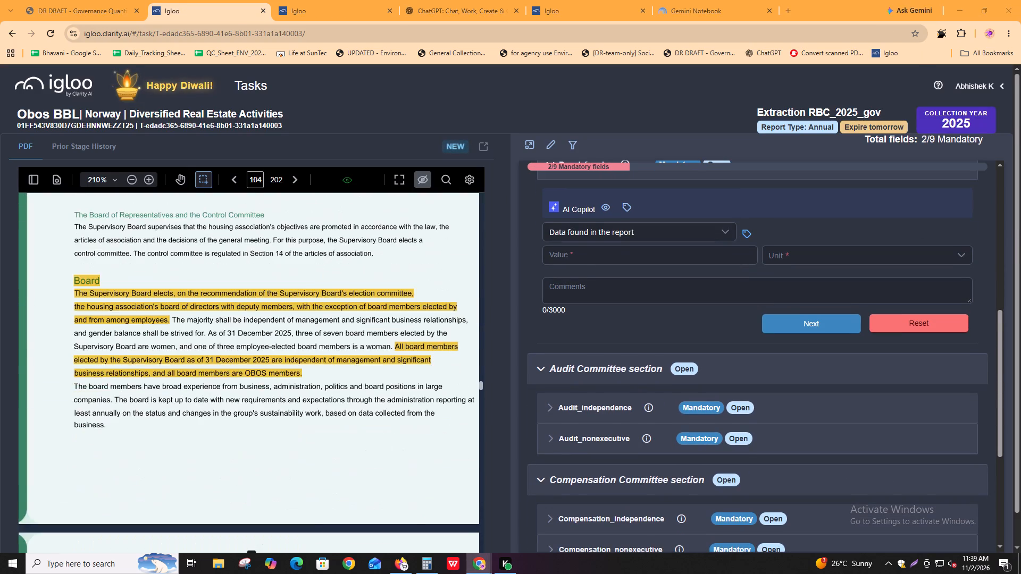
key(ctrl+f)
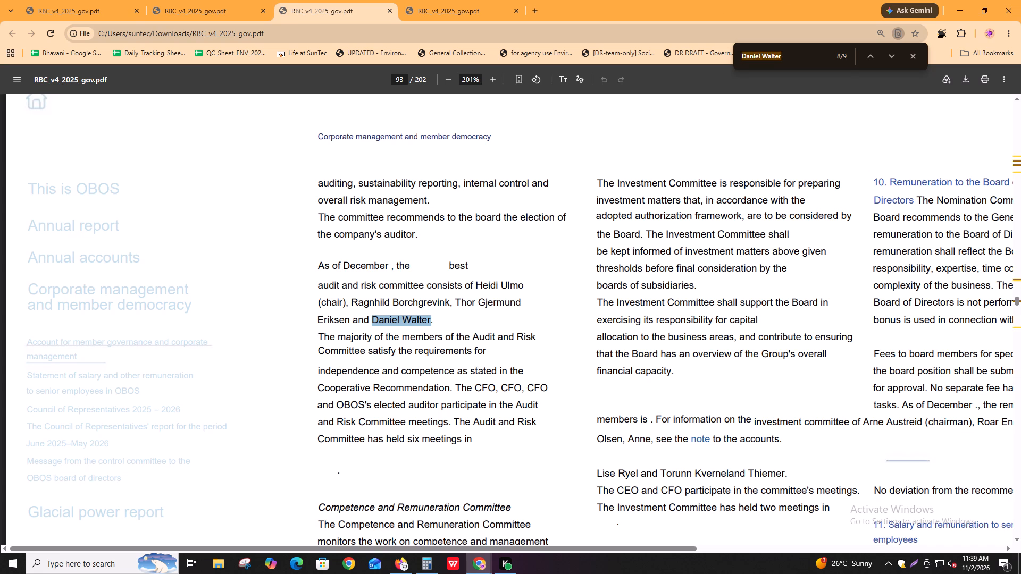
key(ctrl+shift+Tab)
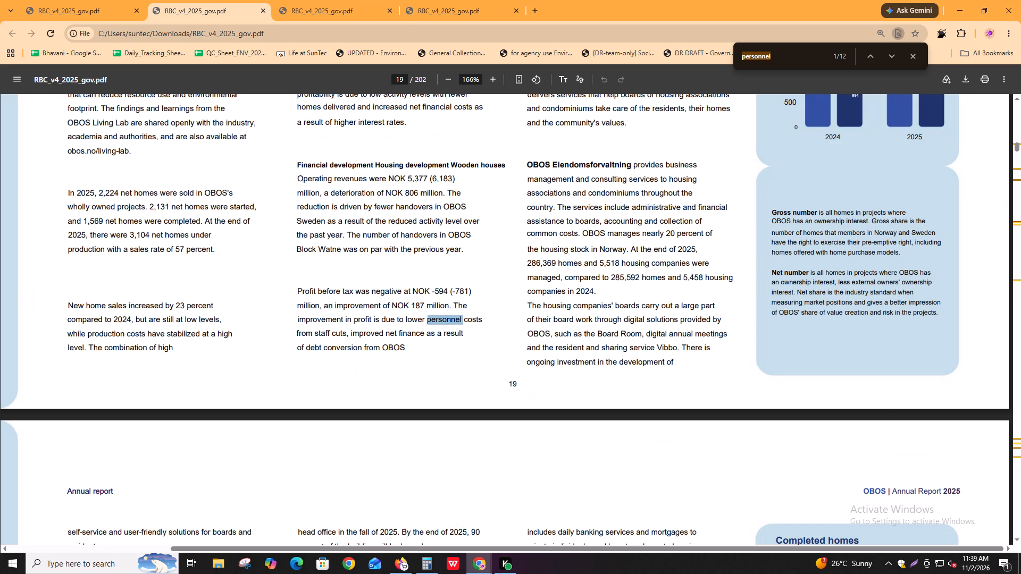
key(ctrl+f)
text(female)
key(Return)
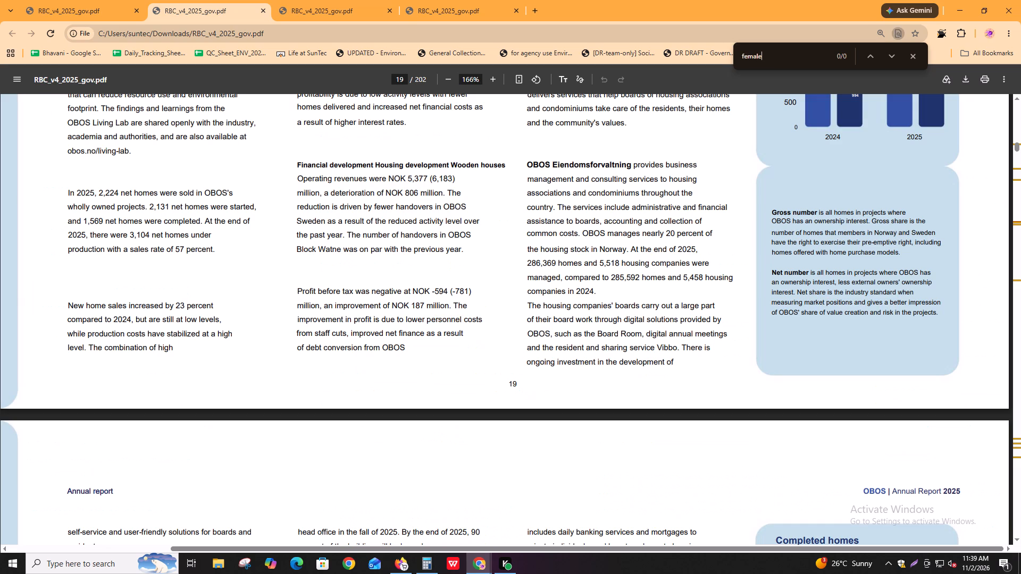
key(ctrl+f)
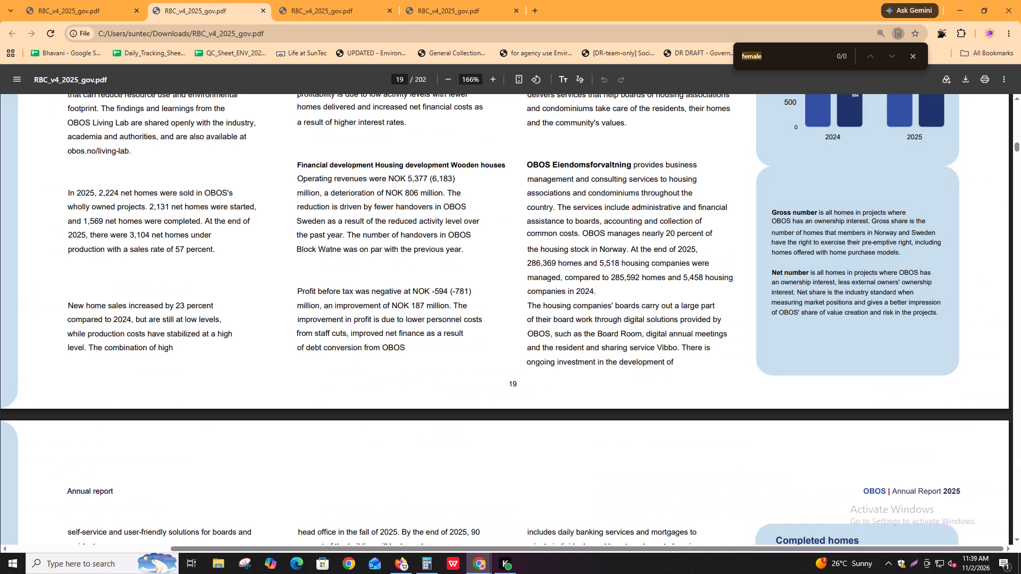
text(women)
key(Return)
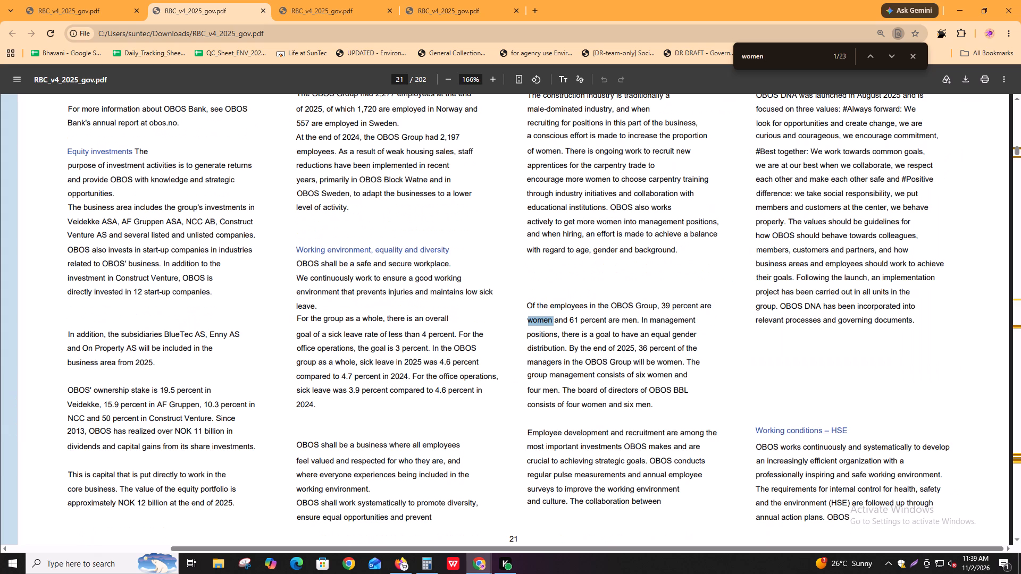
key(Return)
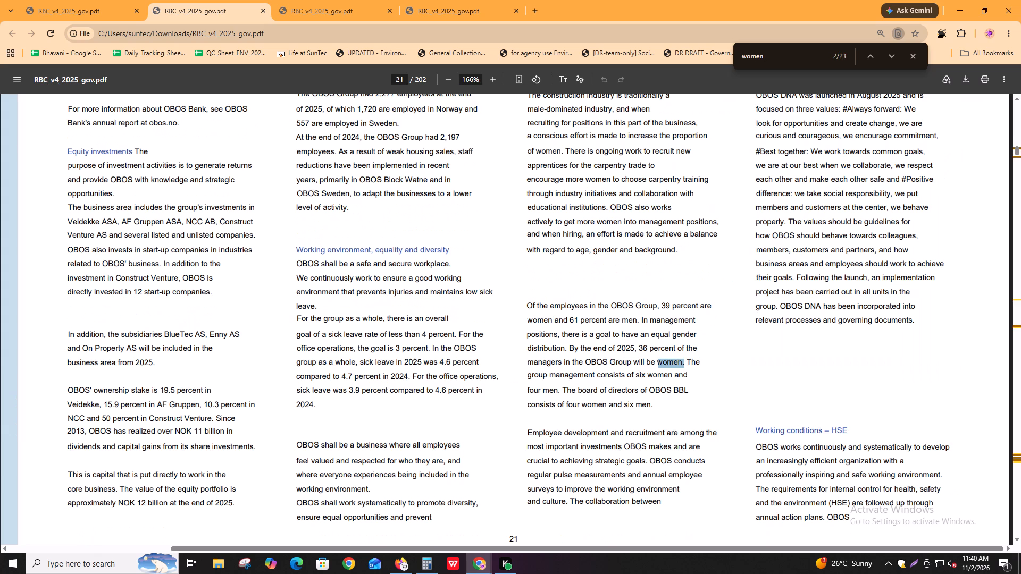
key(Return)
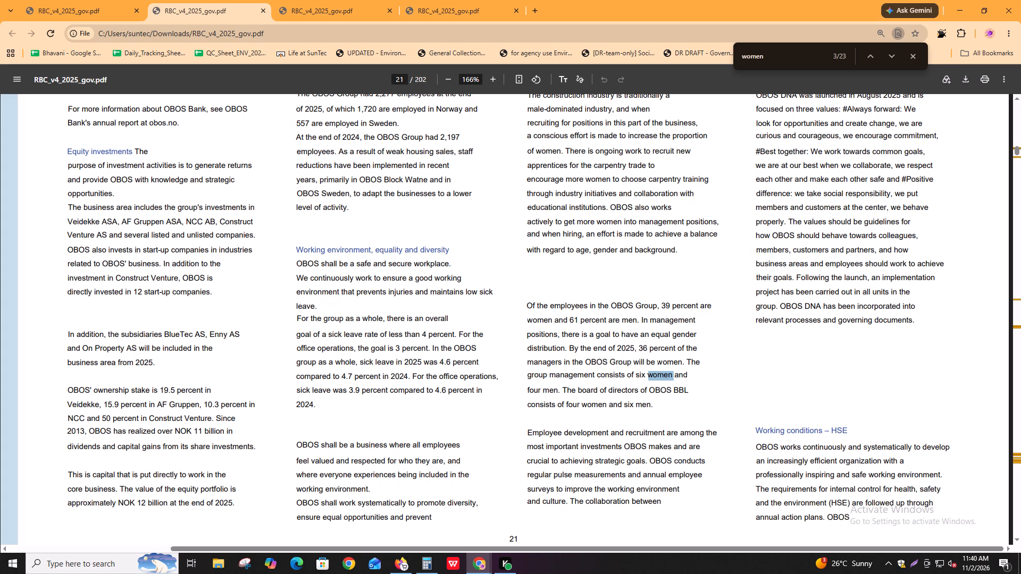
key(alt+Tab)
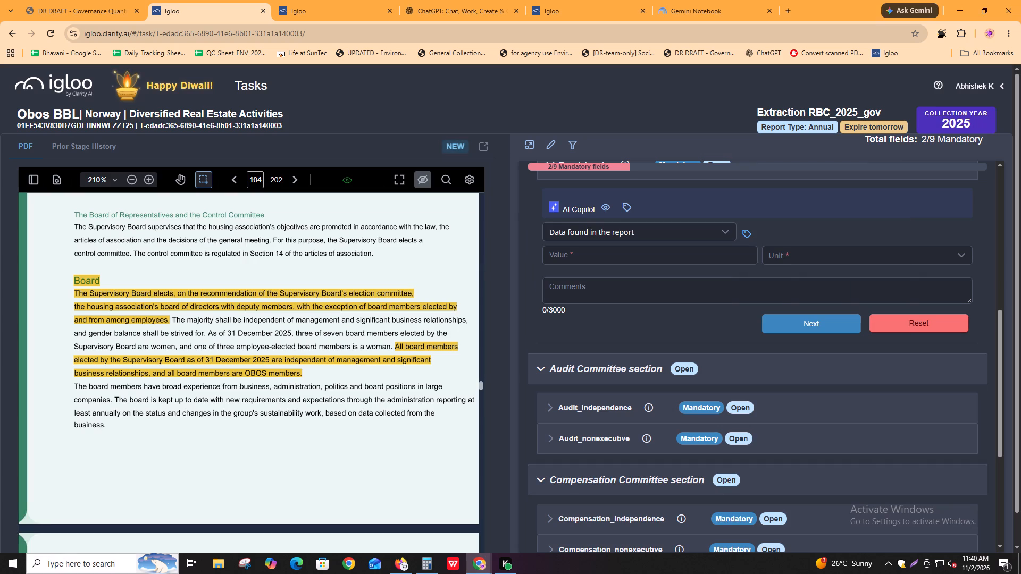
Search the report PDF for the board chairman's name and examine the Board of OBOS profiles to identify the female members.
scroll(150, 275, up, 6)
scroll(150, 275, down, 13)
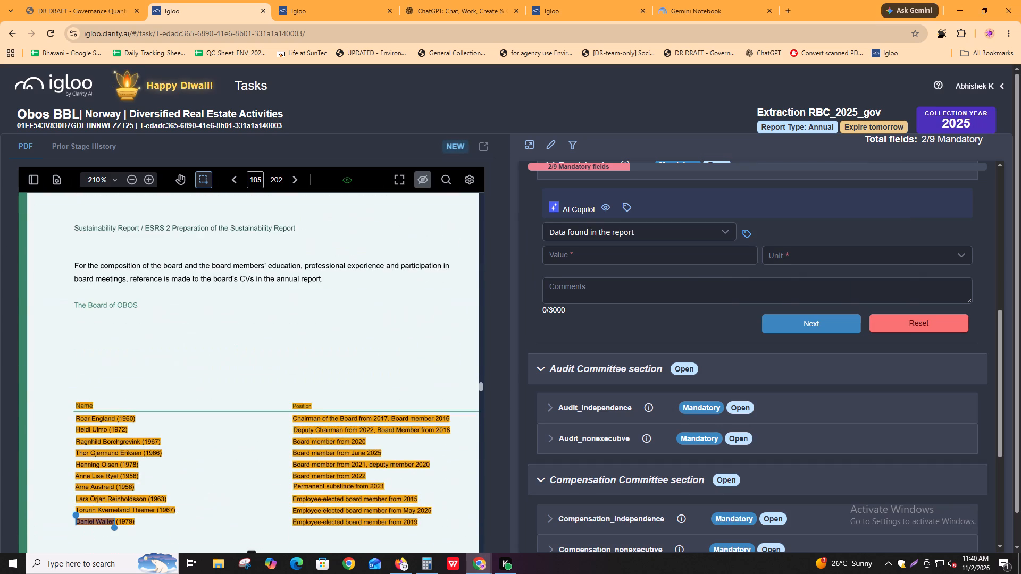
scroll(116, 387, down, 1)
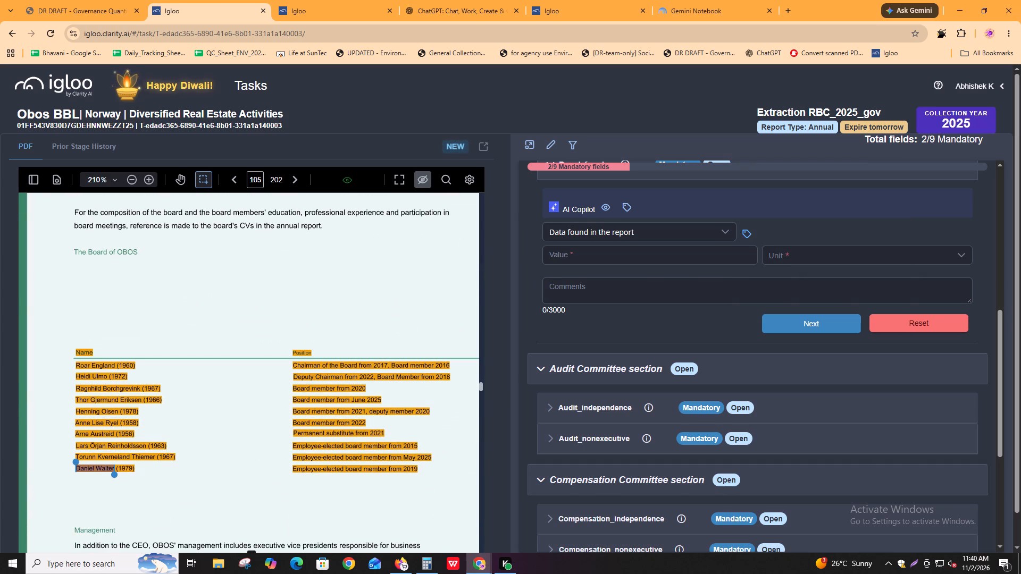
drag(73, 367, 113, 365)
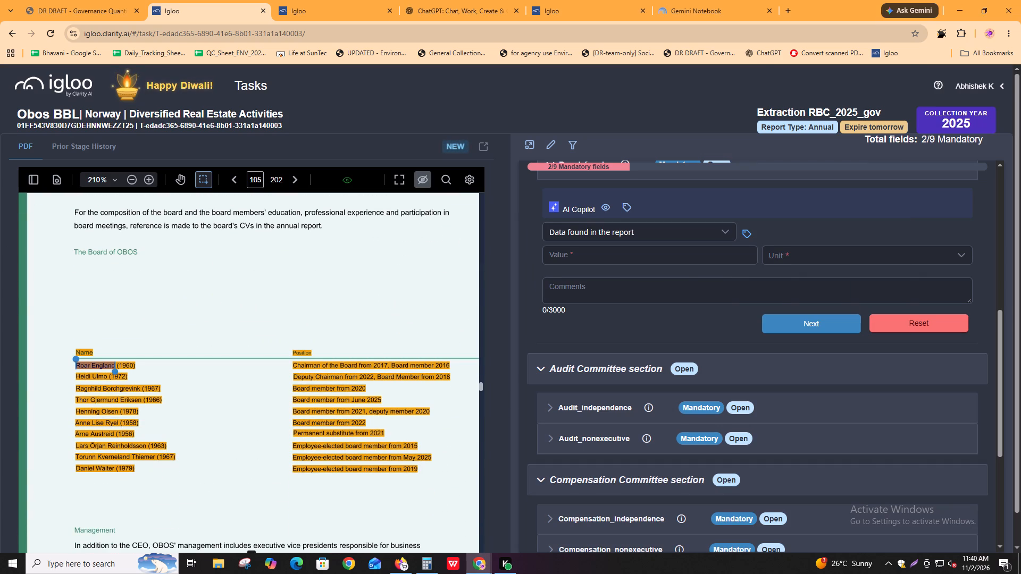
key(ctrl+c)
key(alt+Tab)
click(81, 1)
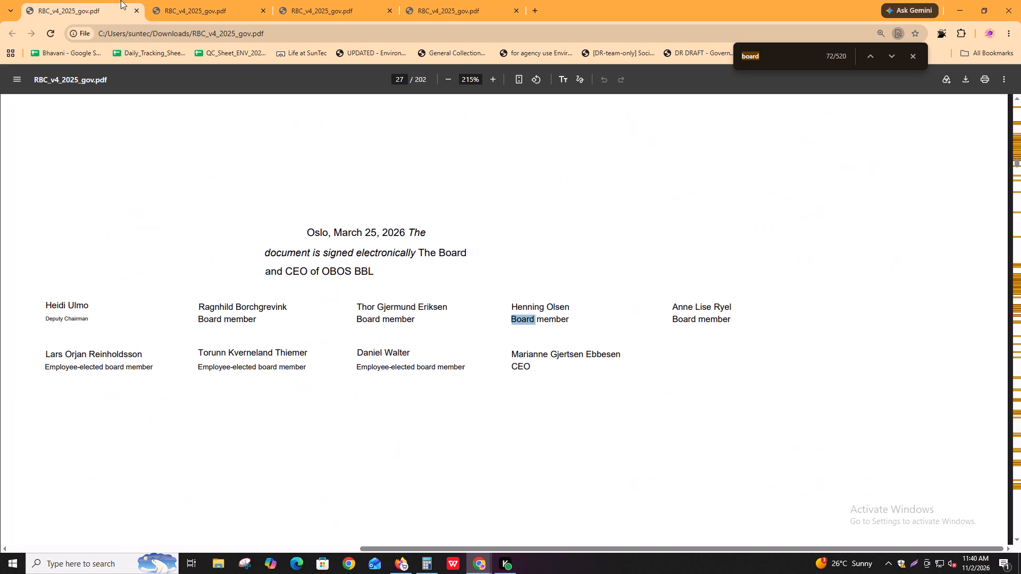
click(171, 1)
click(347, 0)
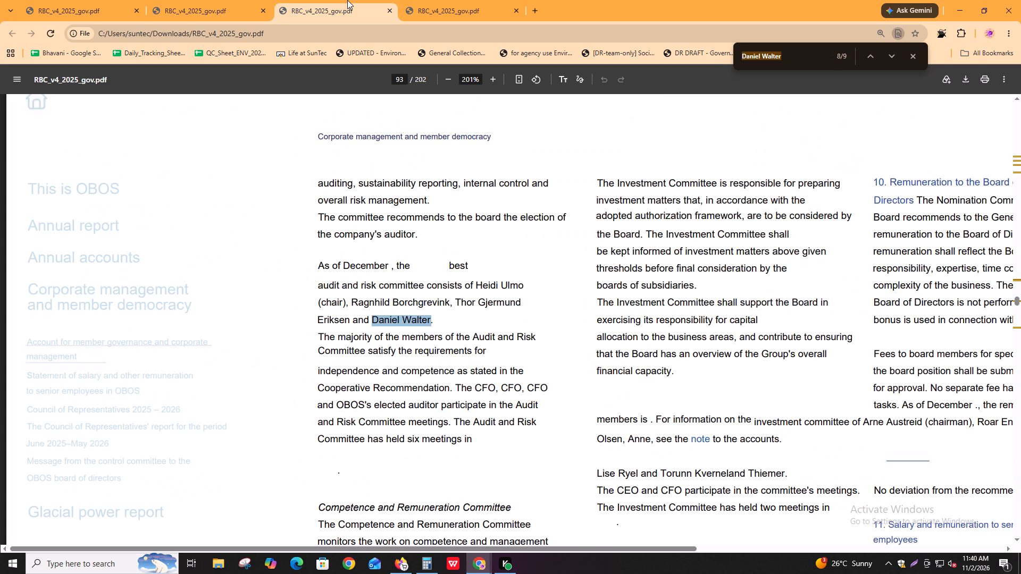
key(ctrl+f)
key(ctrl+v)
key(Return)
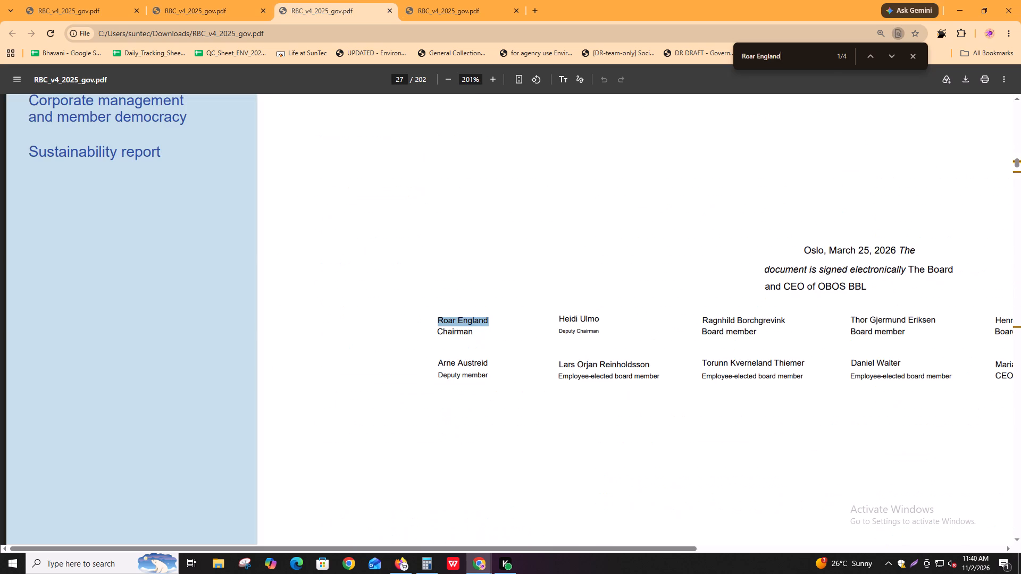
key(Return)
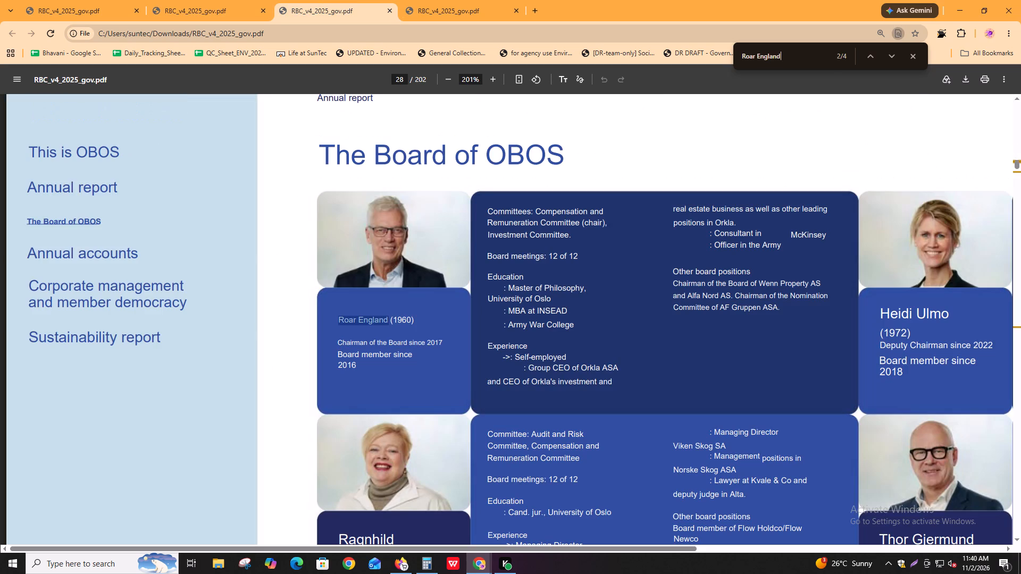
key(alt+Tab)
key(alt+Tab)
shift+scroll(685, 362, down, 4)
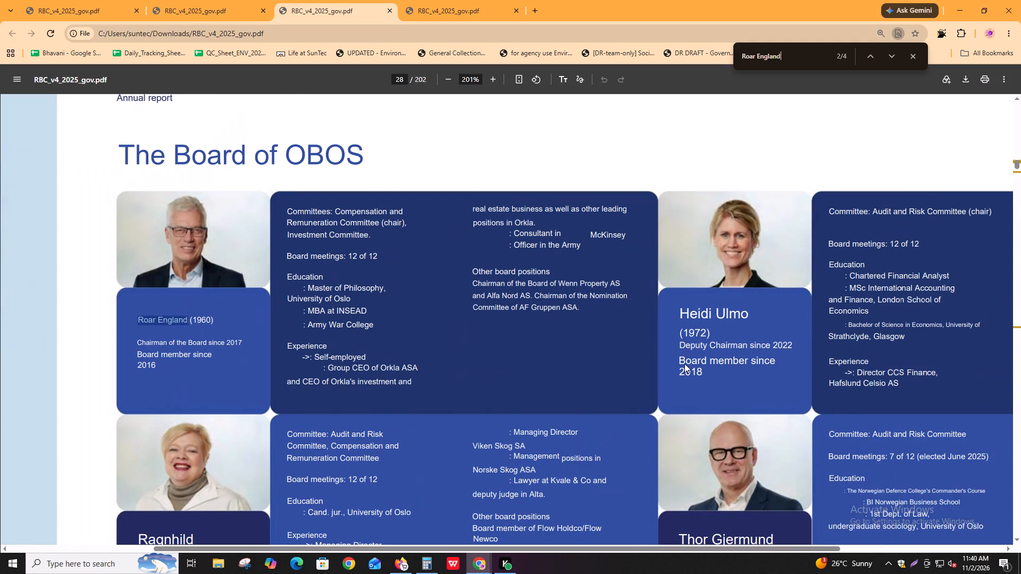
key(alt+Tab)
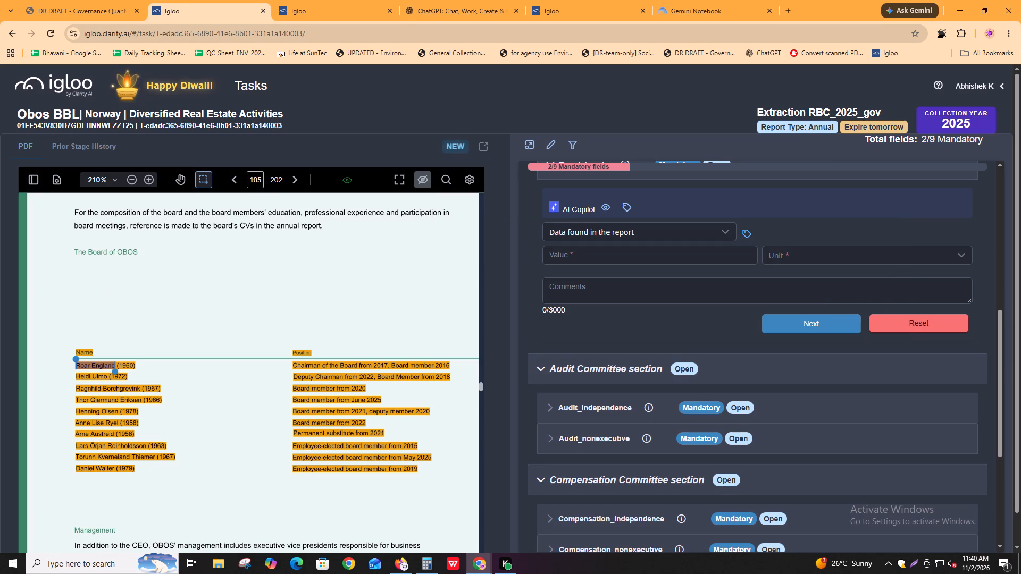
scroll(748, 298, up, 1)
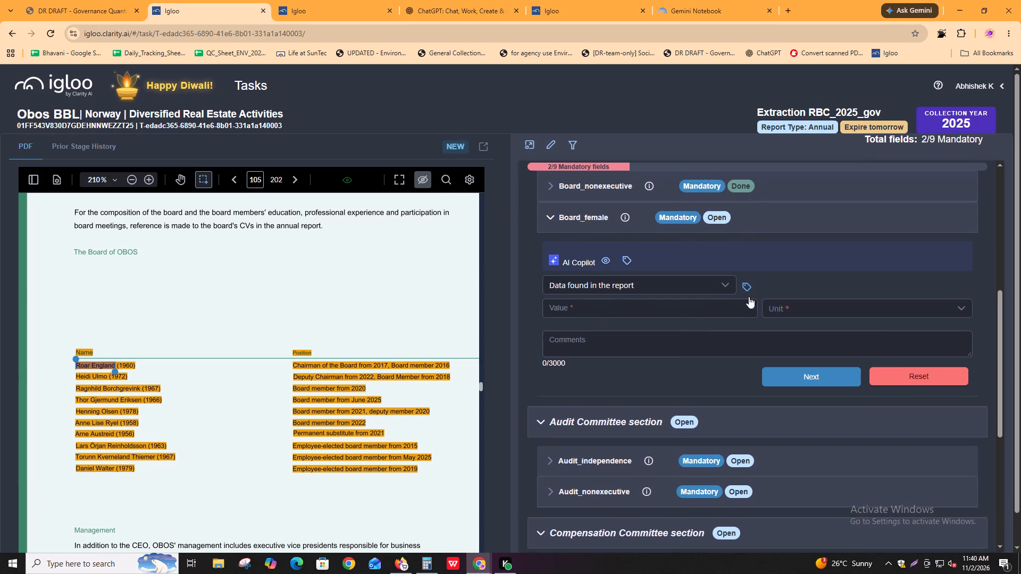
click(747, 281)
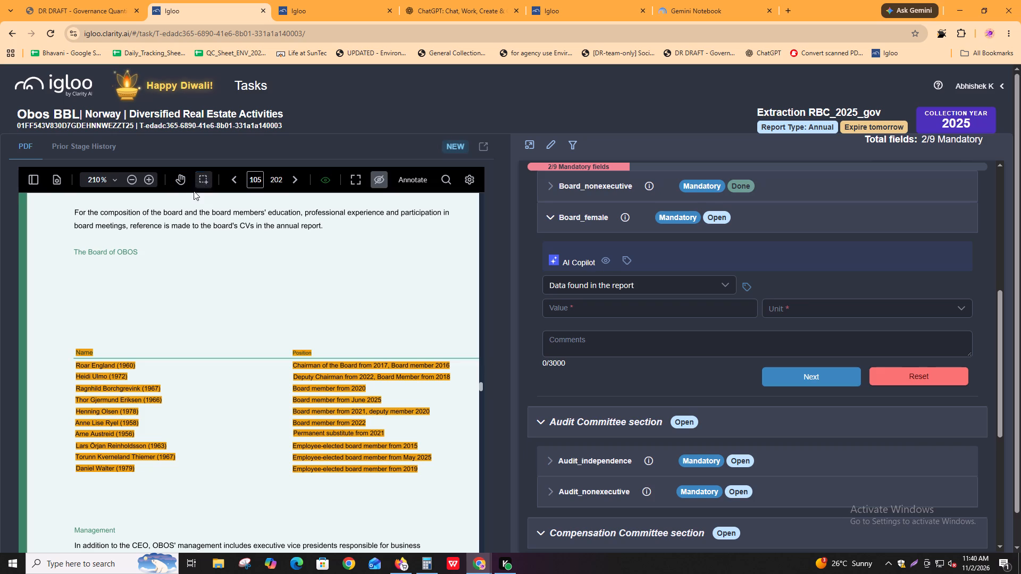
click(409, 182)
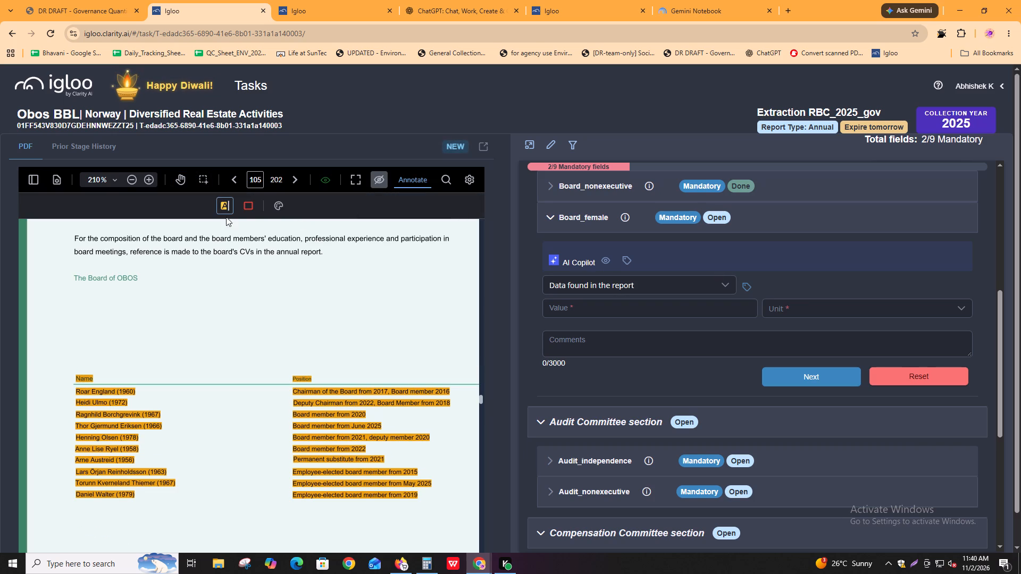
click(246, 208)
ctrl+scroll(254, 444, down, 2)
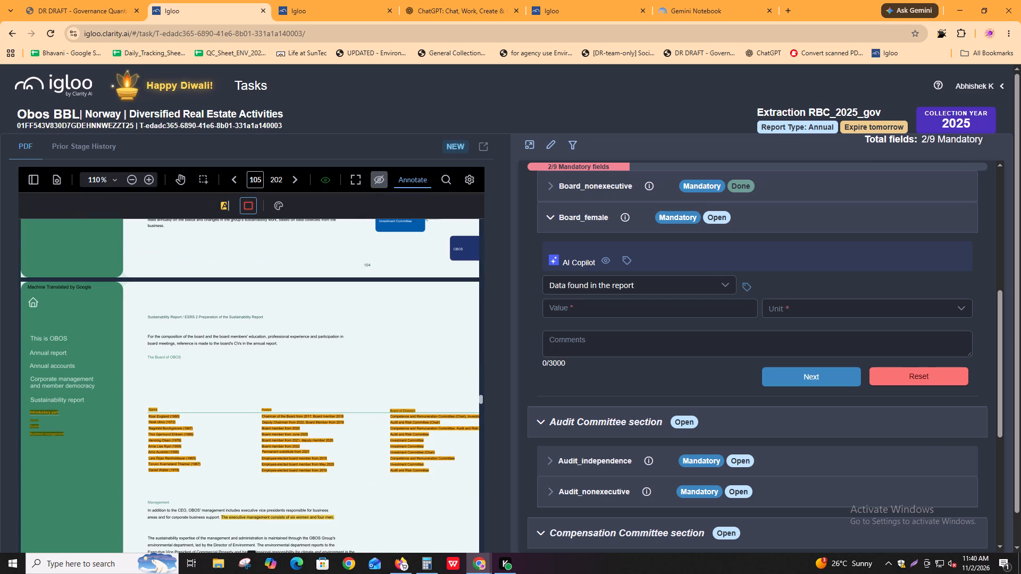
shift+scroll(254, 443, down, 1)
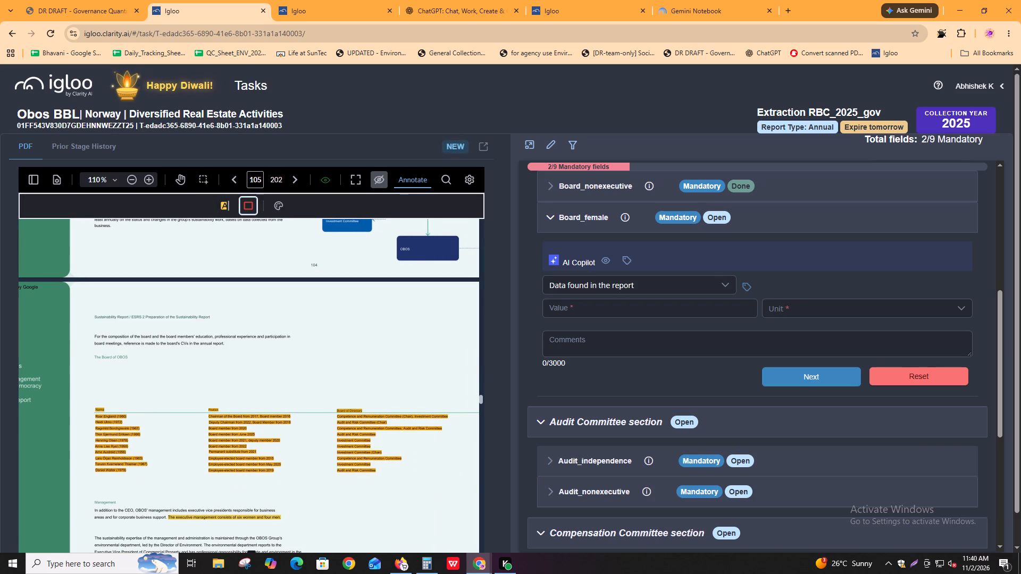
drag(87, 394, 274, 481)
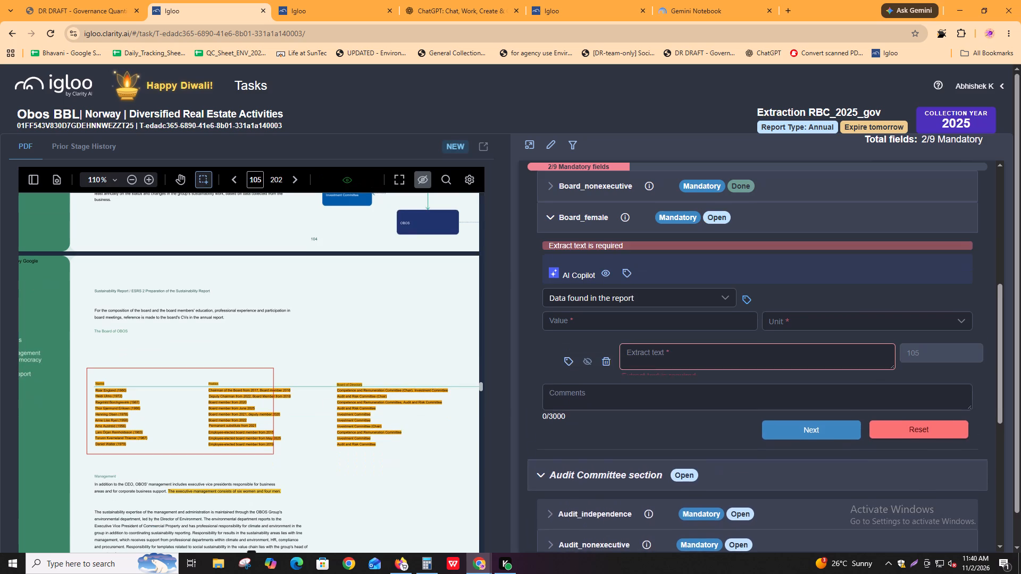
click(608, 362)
Tag the whole Board of OBOS table on page 105 with a rectangle as the Board_female evidence.
click(753, 294)
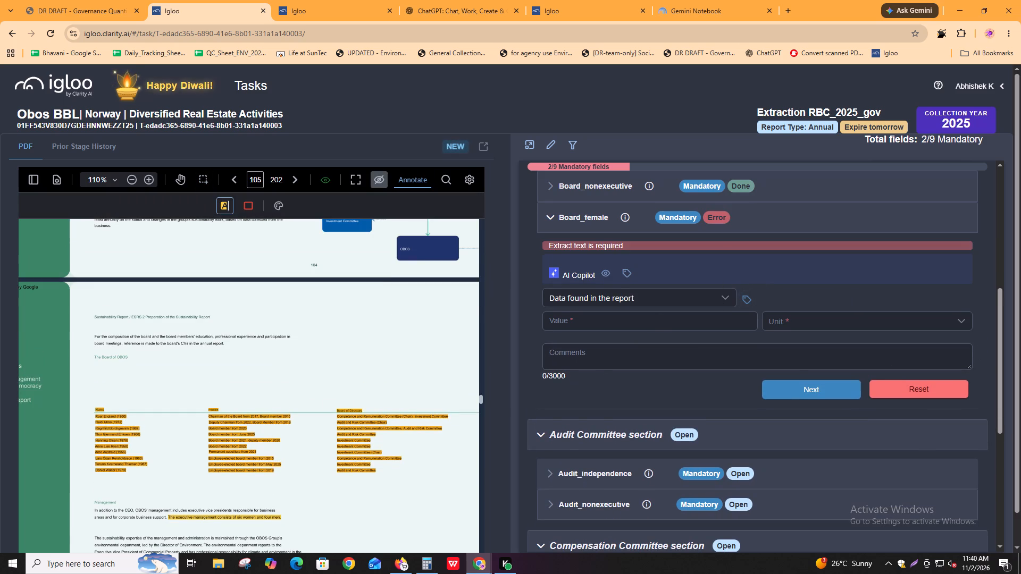
click(245, 210)
drag(91, 348, 166, 498)
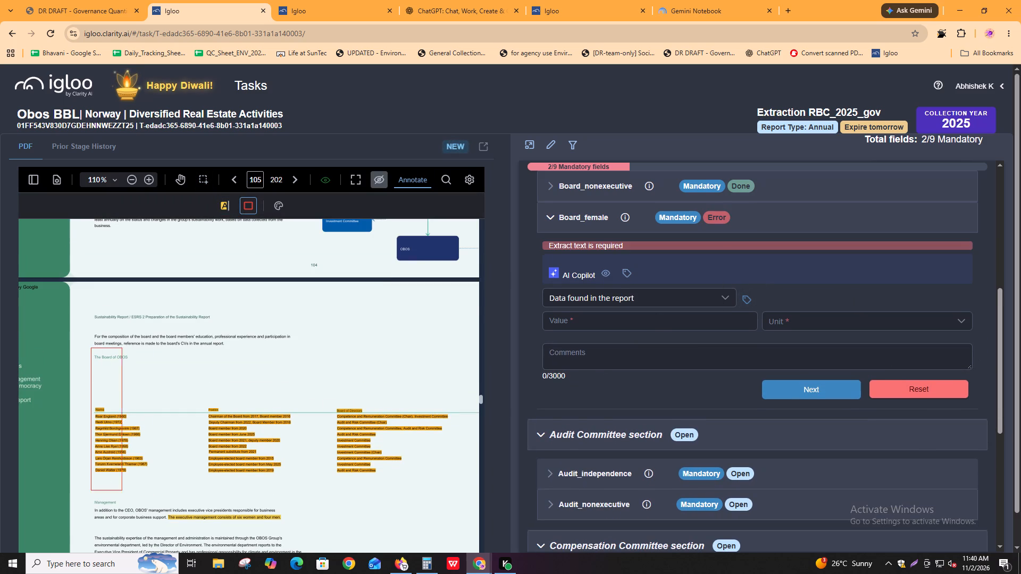
drag(166, 498, 462, 496)
Start the Board_female extract text with an opening quotation mark, the Deputy Chairman's name from the table and a comma.
click(633, 351)
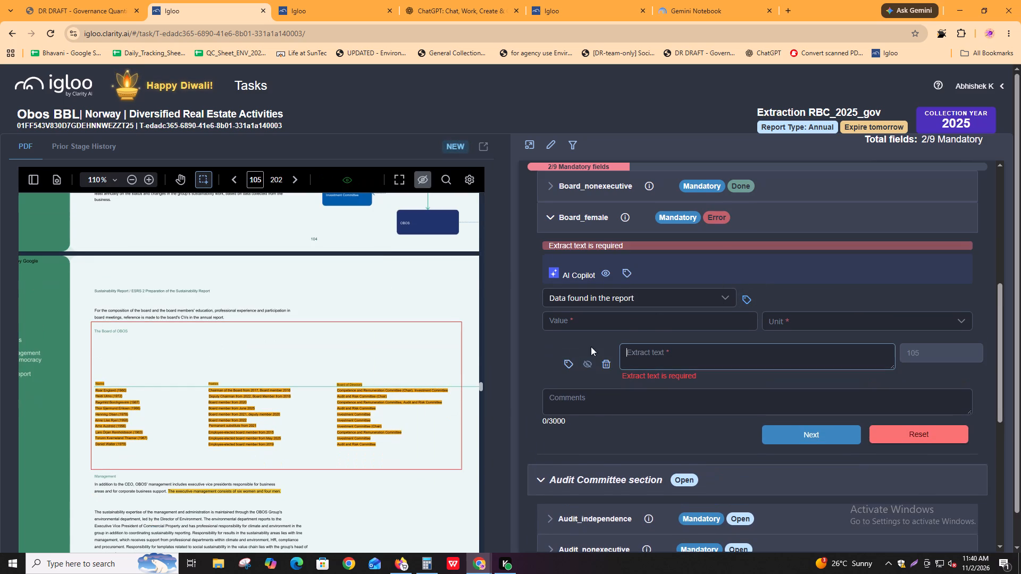
key(shift+quotedbl)
ctrl+scroll(169, 433, up, 4)
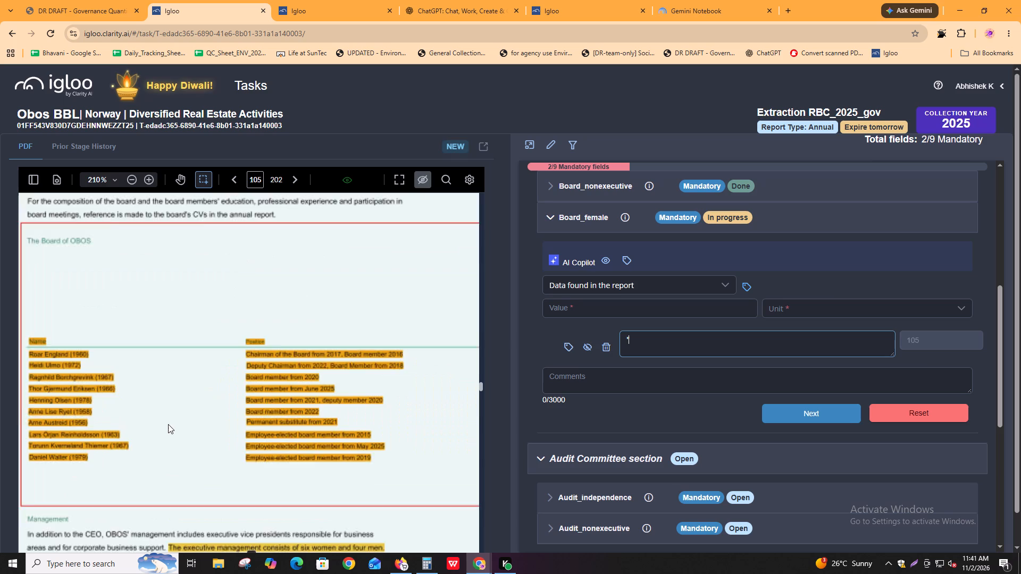
shift+scroll(106, 441, up, 2)
key(alt+Tab)
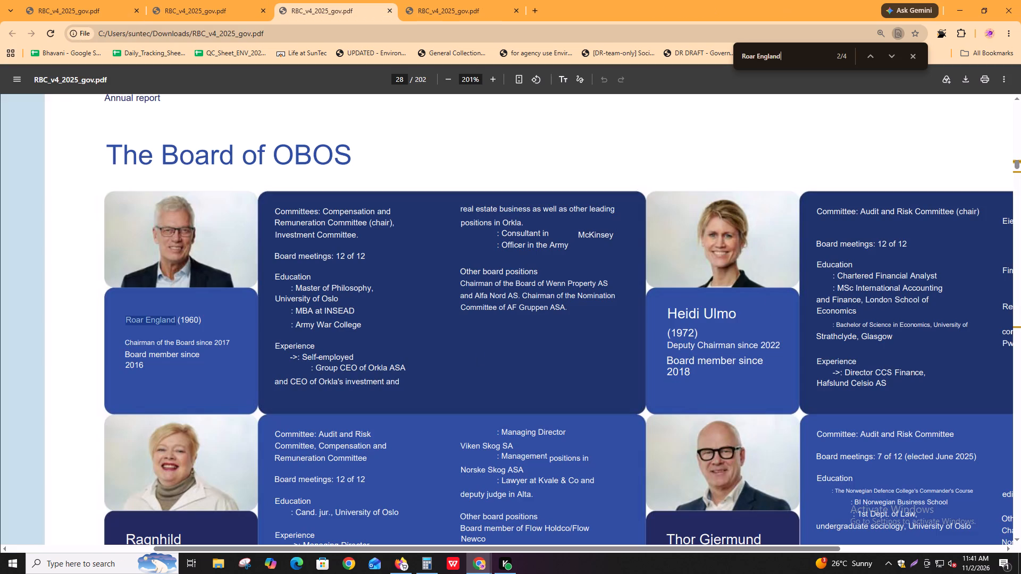
key(alt+Tab)
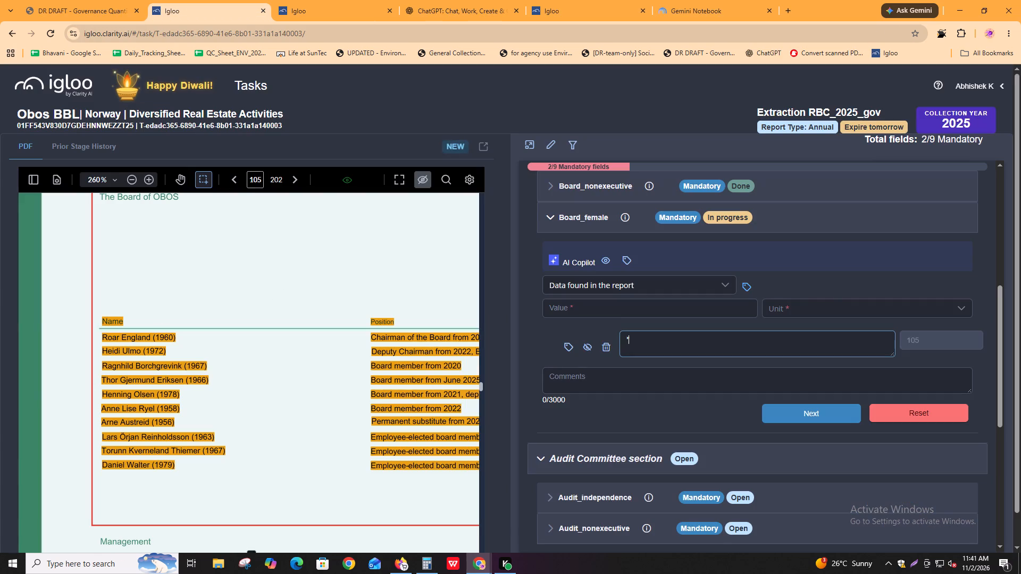
drag(102, 349, 138, 354)
key(ctrl+c)
key(ctrl+c)
key(ctrl+c)
click(669, 342)
key(ctrl+v)
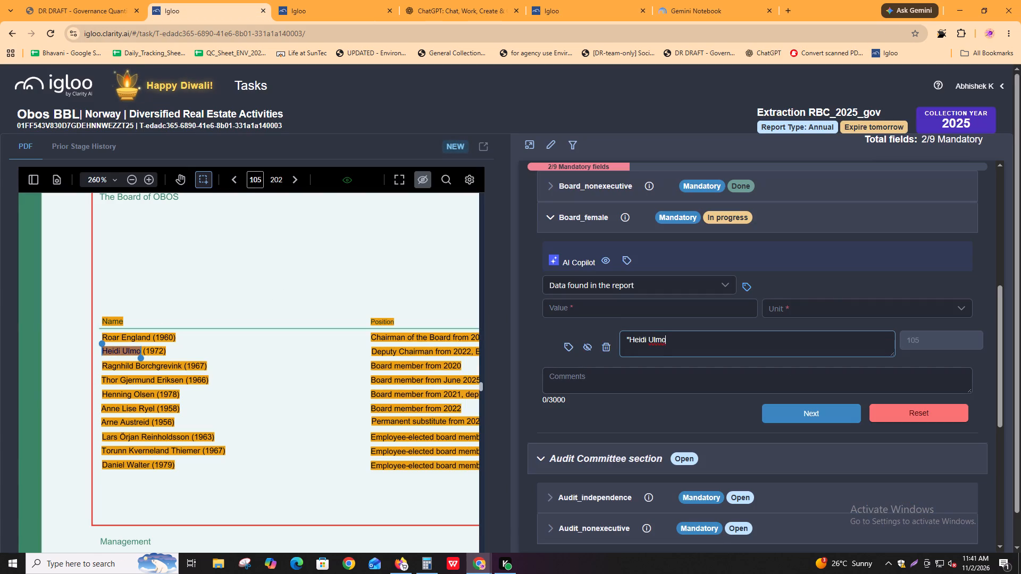
text(,)
key(space)
Check the board profiles and add the name of the board member from 2020, followed by a comma, to the Board_female extract text.
key(alt+Tab)
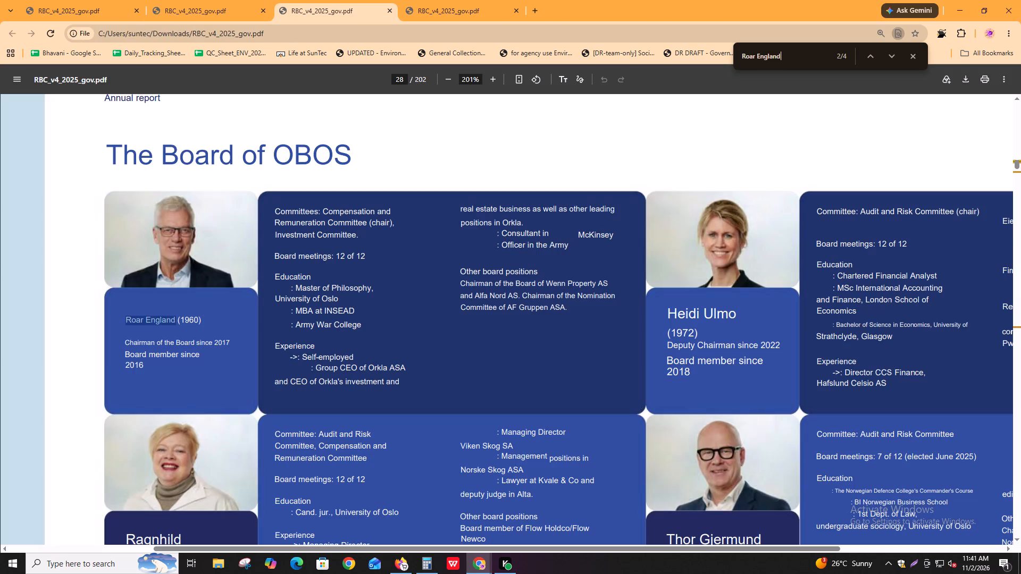
scroll(721, 375, down, 3)
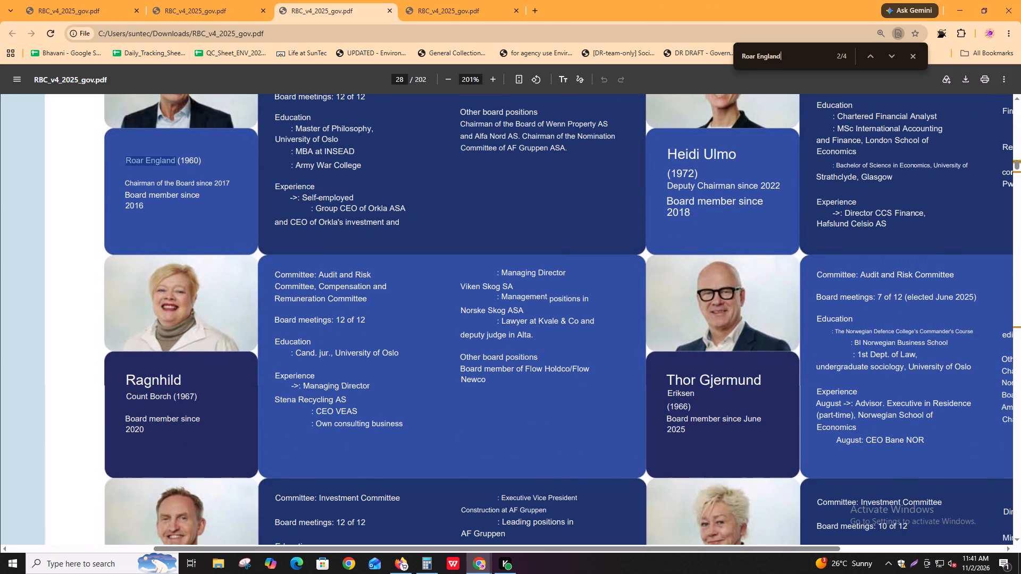
key(alt+Tab)
drag(95, 364, 168, 367)
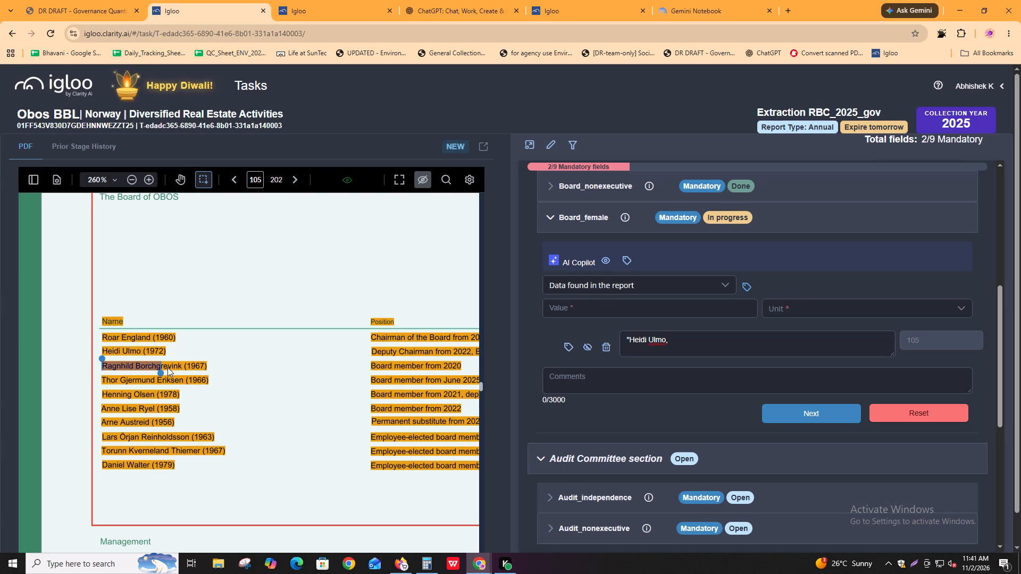
drag(168, 367, 179, 367)
key(ctrl+c)
click(710, 340)
key(ctrl+v)
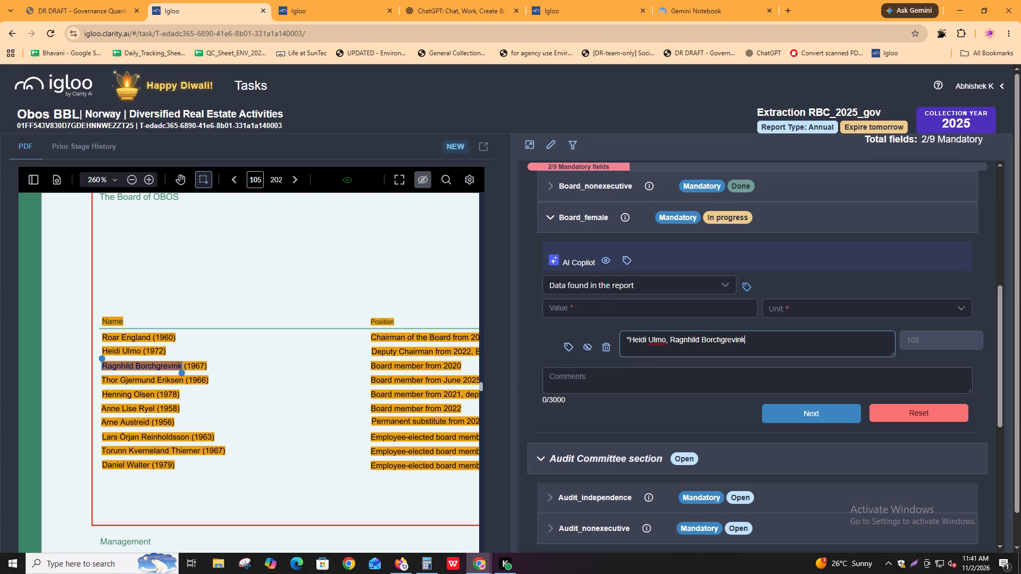
text(,)
key(space)
Check further board profiles and append the name of the female board member from 2022 to the Board_female extract text.
key(alt+Tab)
scroll(814, 352, down, 2)
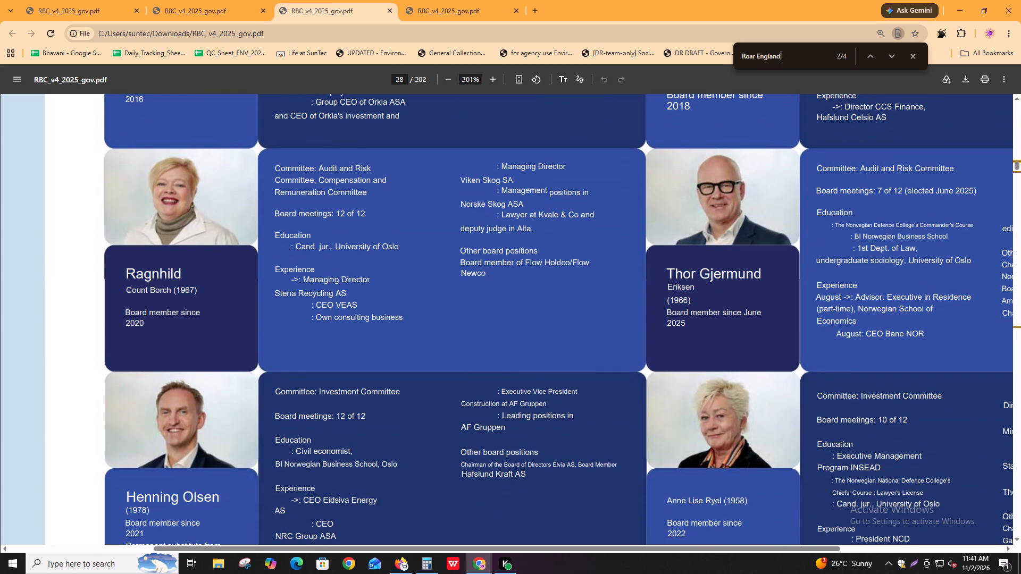
scroll(273, 469, down, 2)
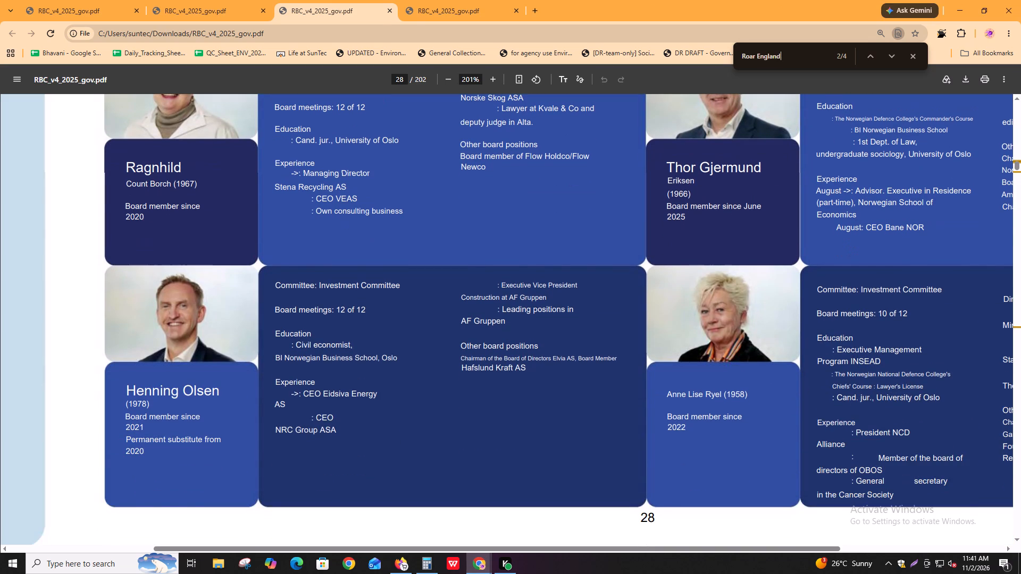
key(alt+Tab)
drag(96, 411, 125, 411)
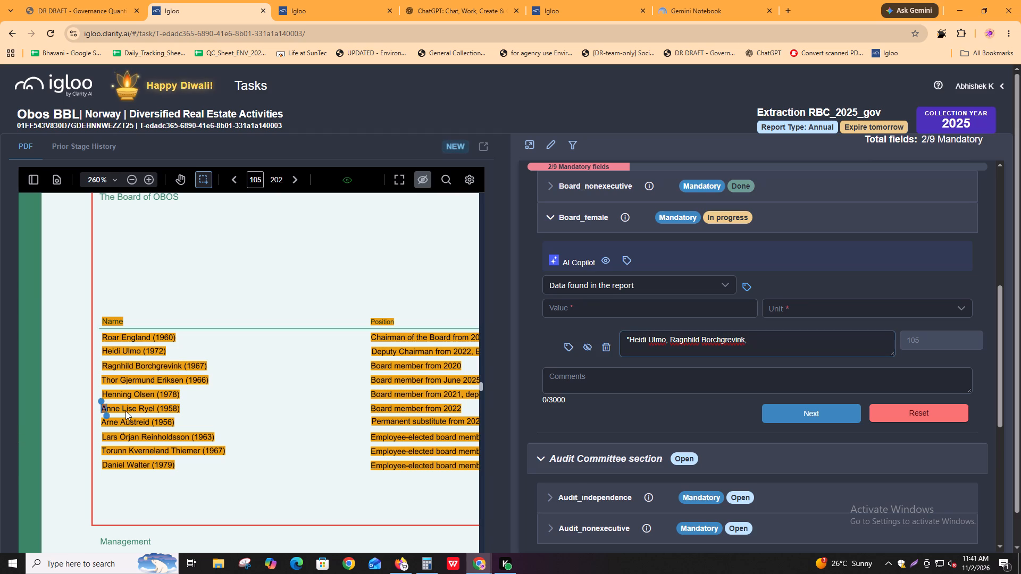
drag(125, 411, 153, 412)
key(ctrl+c)
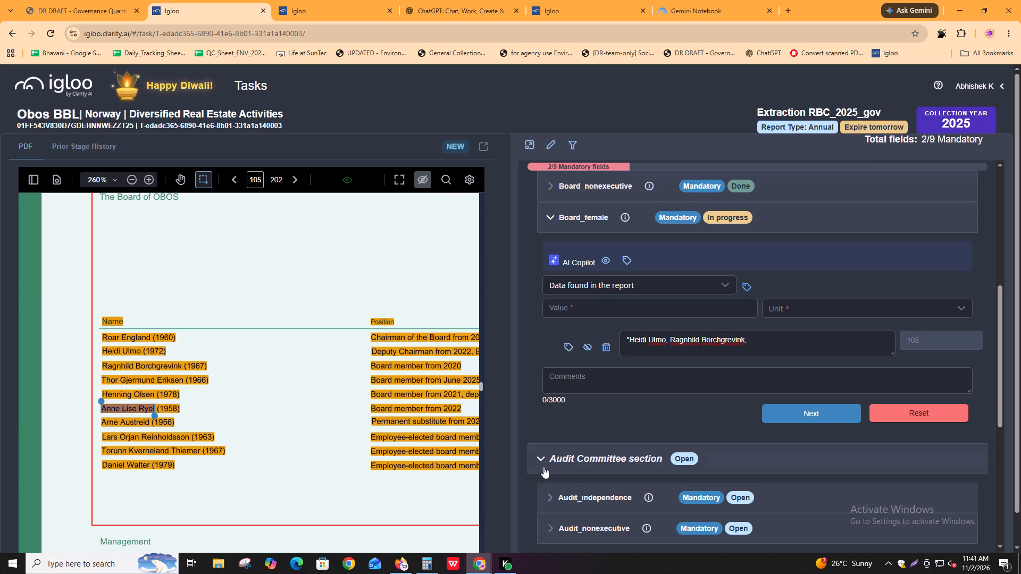
click(798, 339)
key(ctrl+v)
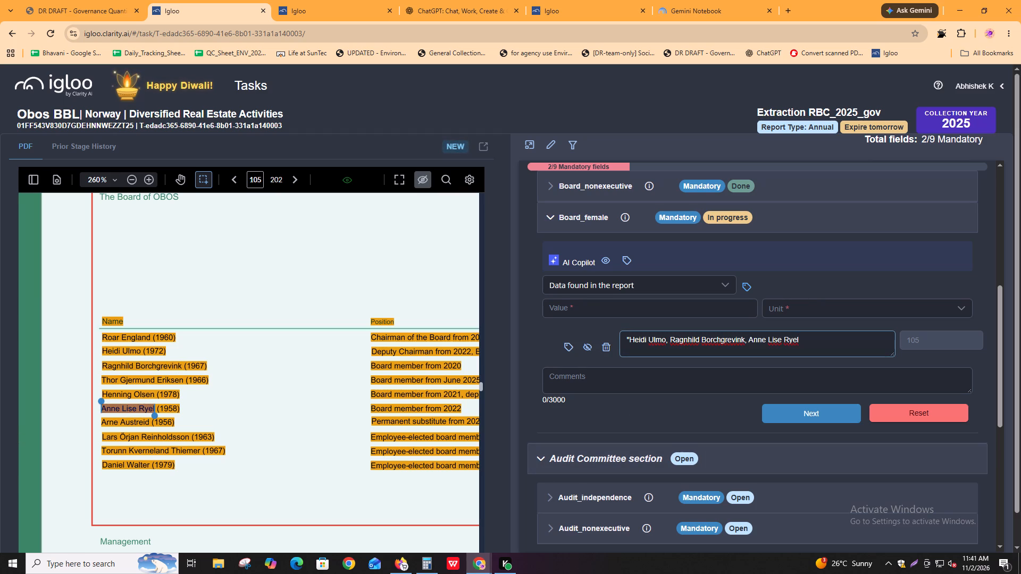
Append the female employee-elected member's name and a closing quotation mark to the extract text, check the remaining profiles, and collapse the annotation details.
key(alt+Tab)
scroll(947, 373, down, 10)
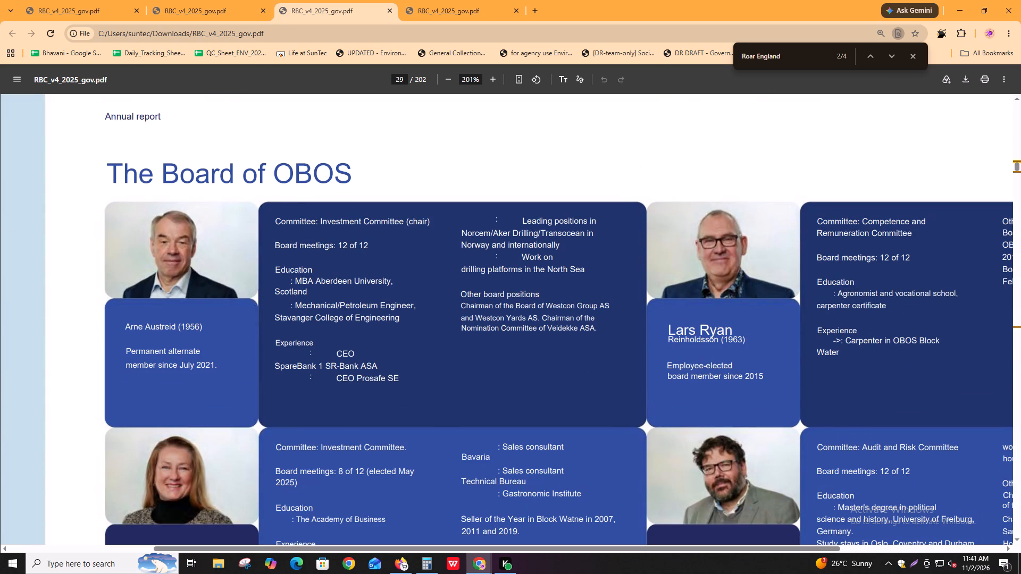
scroll(131, 450, down, 2)
key(alt+Tab)
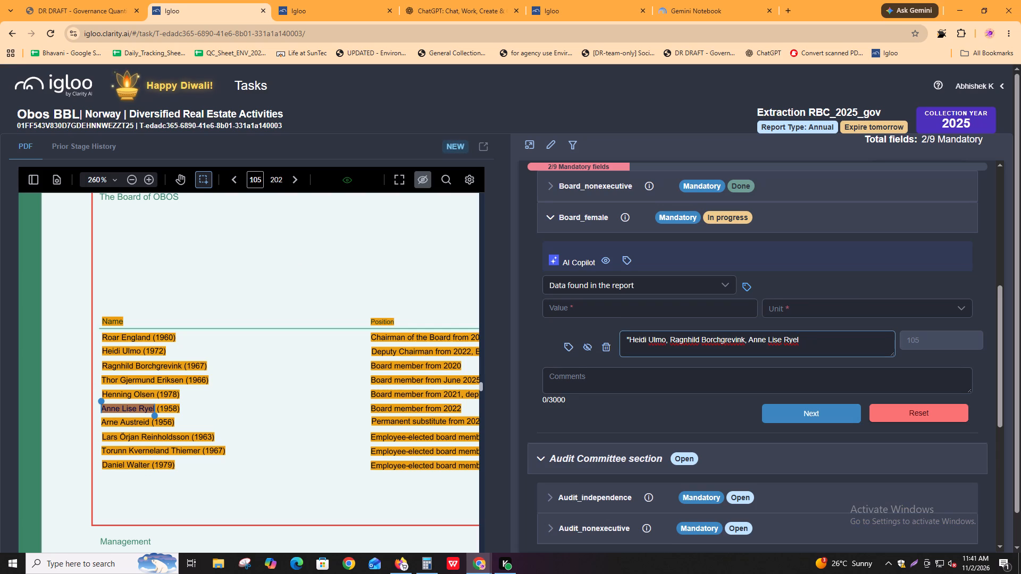
drag(97, 448, 141, 448)
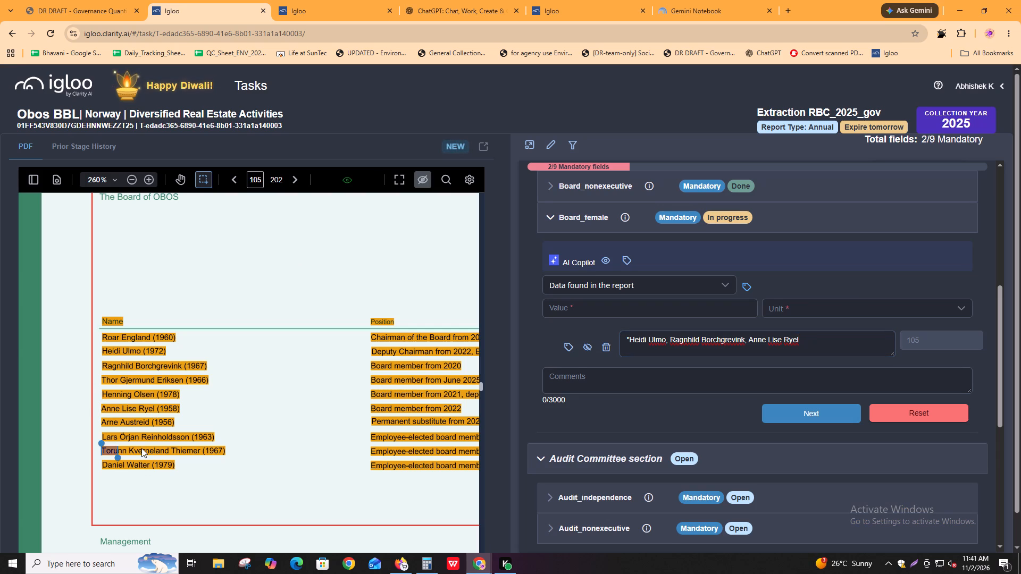
drag(141, 448, 199, 449)
key(ctrl+c)
click(824, 340)
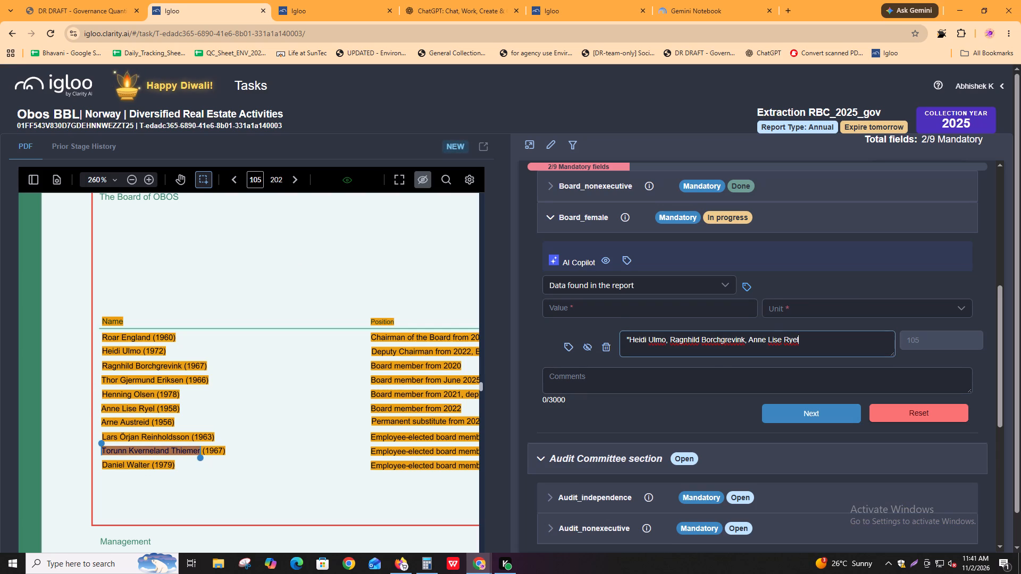
text(,)
key(space)
key(ctrl+v)
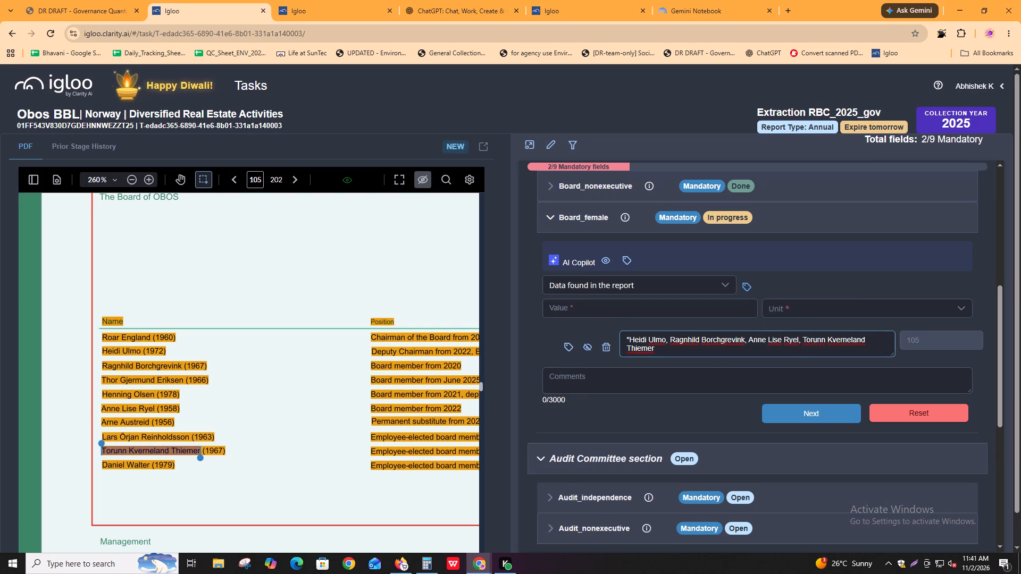
key(shift+quotedbl)
key(alt+Tab)
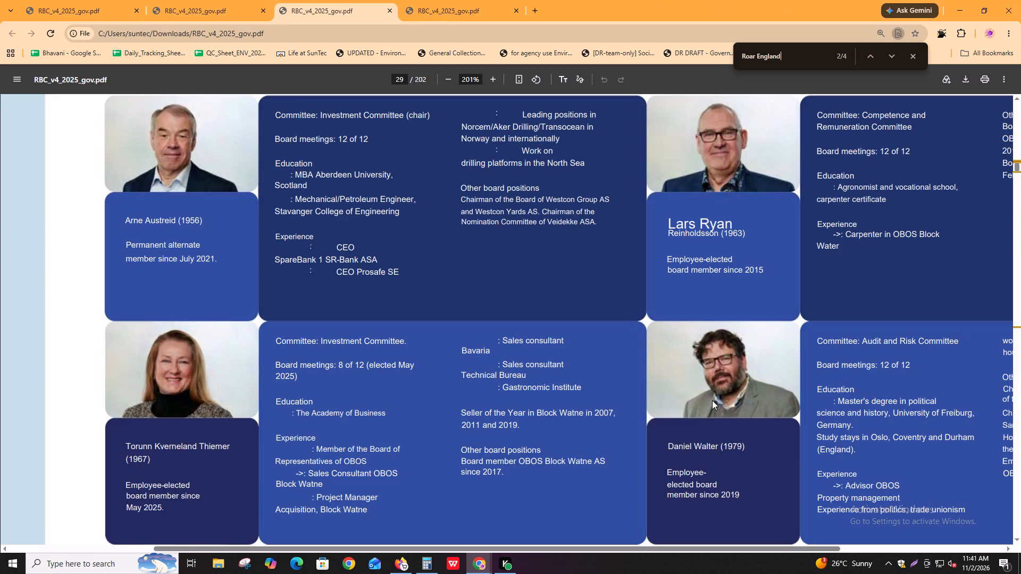
scroll(718, 391, down, 1)
key(alt+Tab)
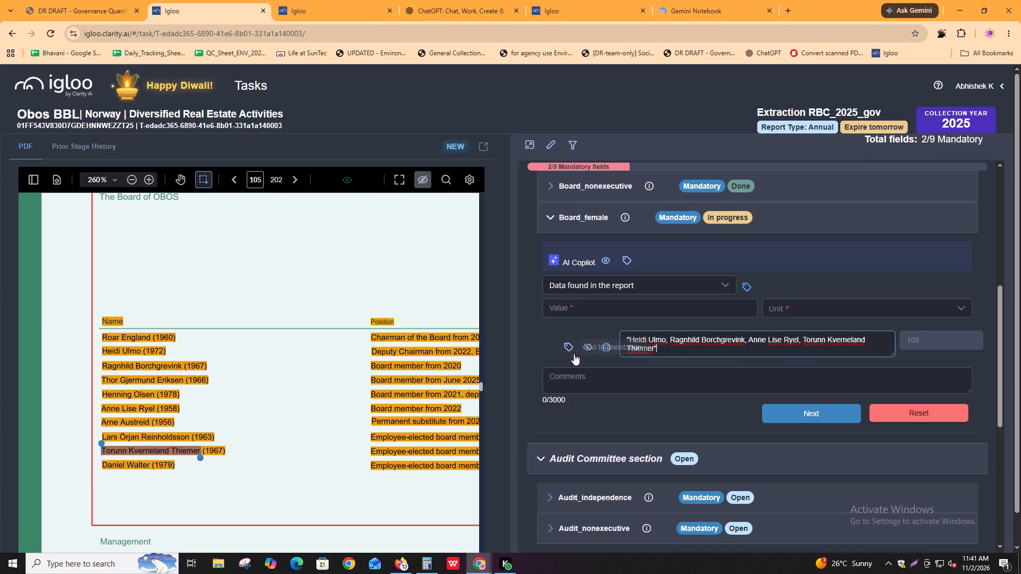
click(588, 349)
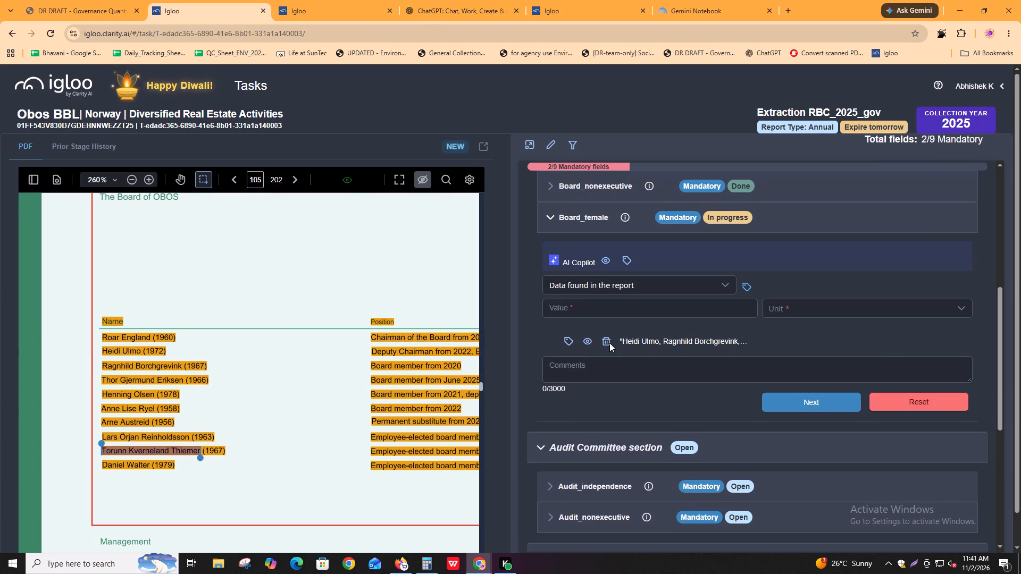
Enter the Board_female comment "(4/9)*100 = 44.44%", working out the percentage in Calculator.
click(582, 365)
text((4/9)*100 =)
key(space)
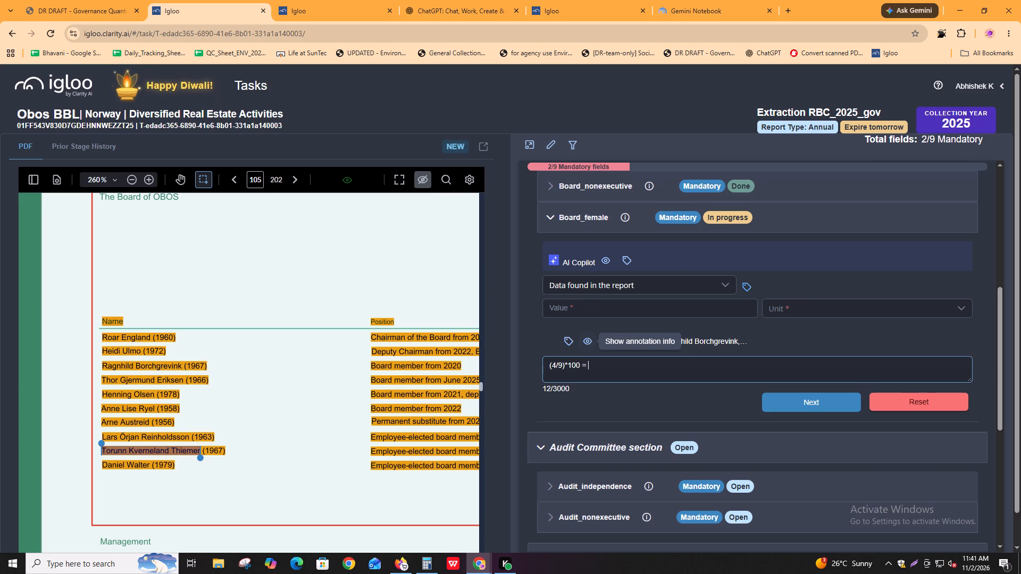
key(alt+Tab)
alt+click(721, 273)
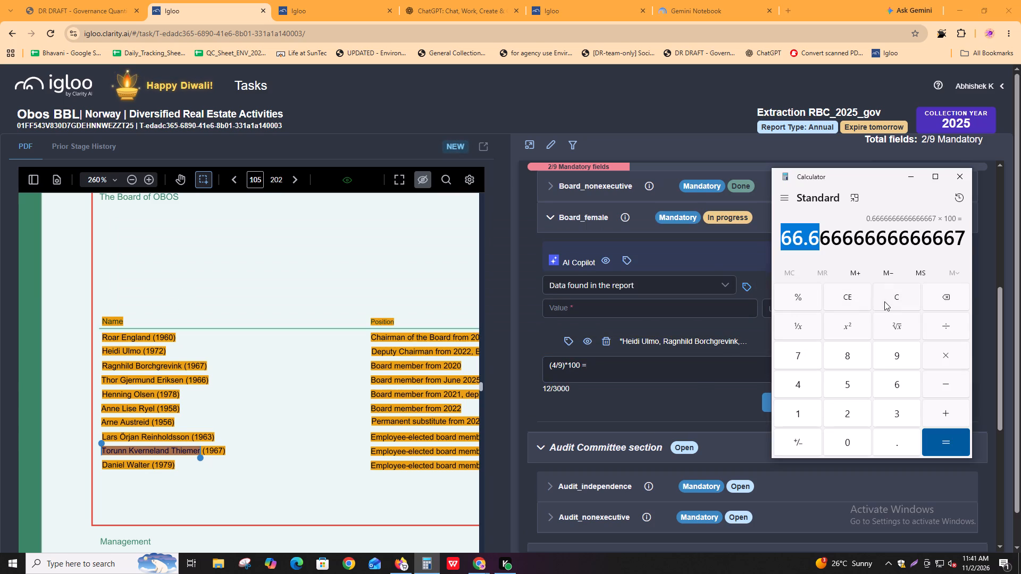
click(885, 301)
key(4)
text(/9*100)
key(Return)
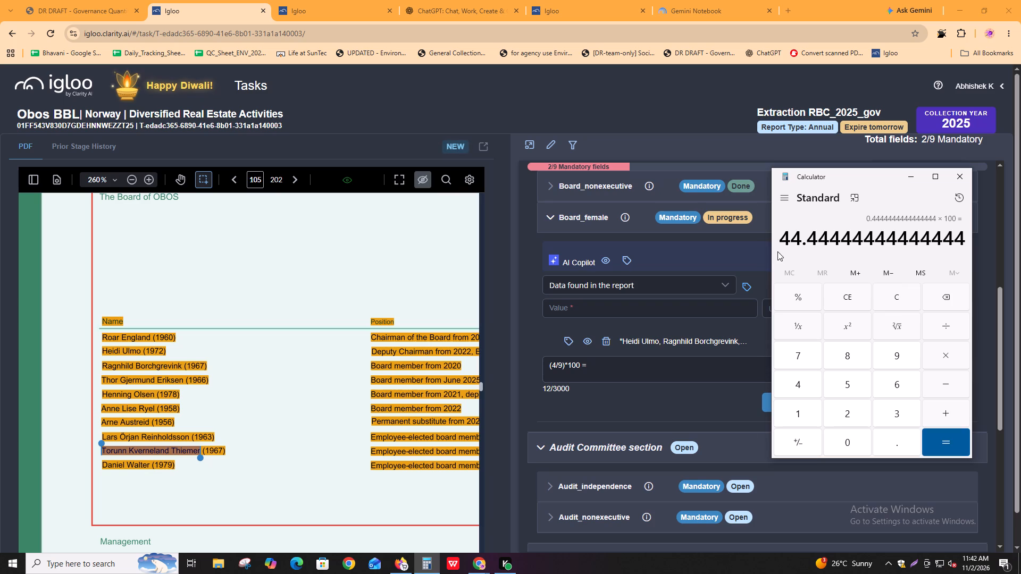
drag(781, 237, 826, 243)
key(ctrl+c)
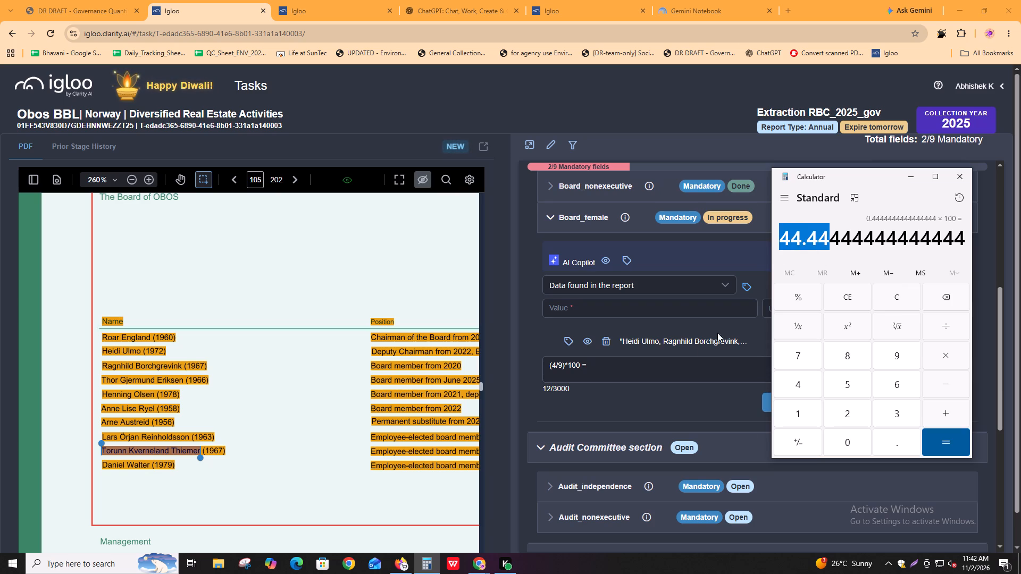
click(673, 374)
key(ctrl+v)
key(shift+percent)
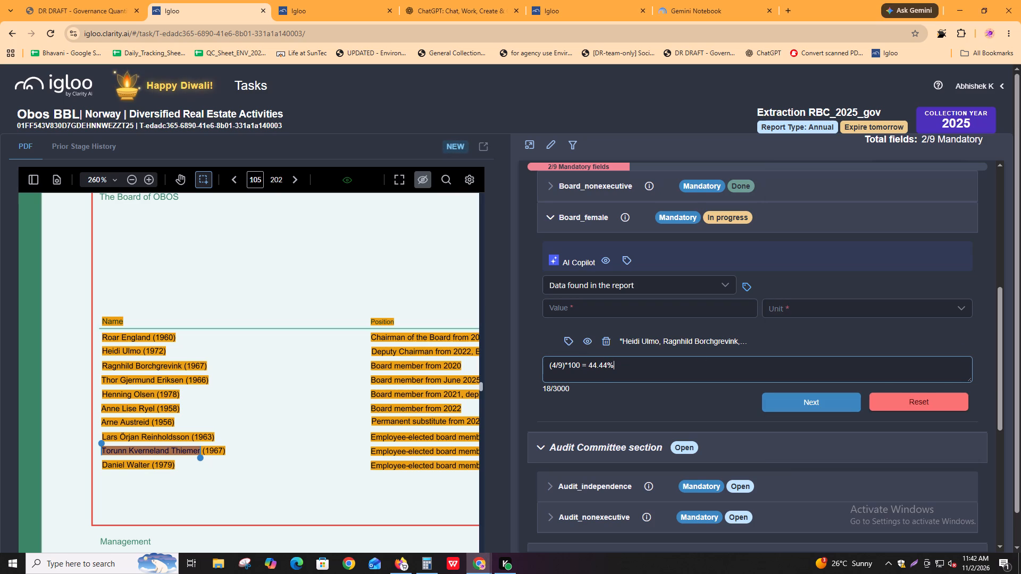
Set the Board_female value to 44.44 with % as the unit.
click(676, 313)
key(ctrl+v)
click(856, 315)
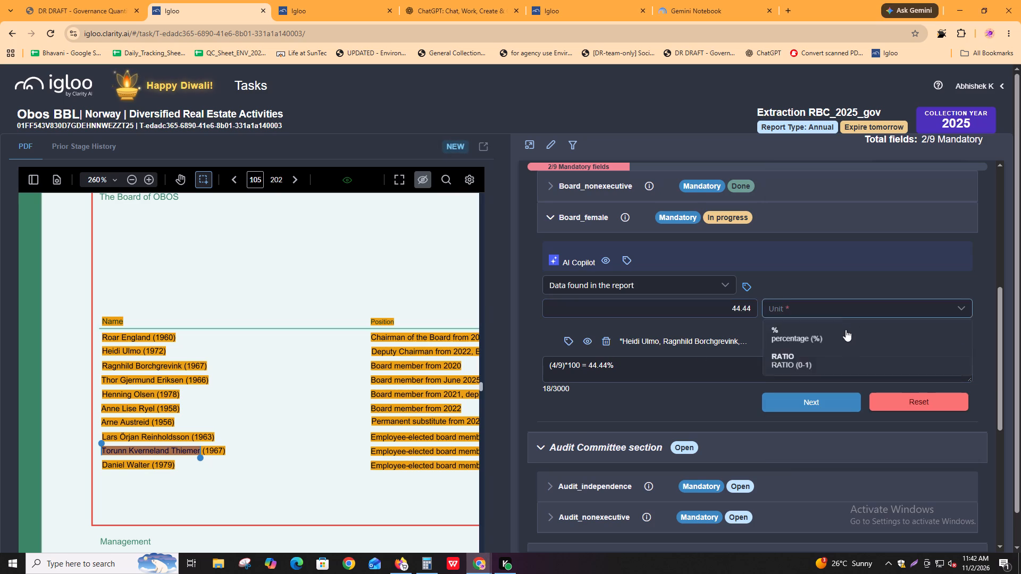
click(839, 338)
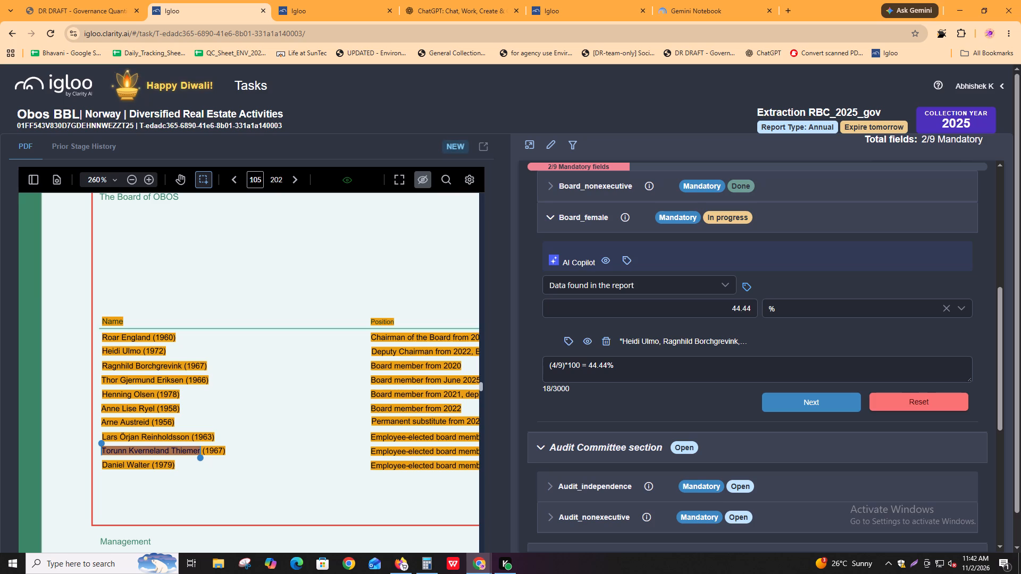
Highlight the page 104 sentence on women among board members as of 31 December 2025 as additional Board_female evidence.
scroll(364, 453, up, 12)
shift+scroll(358, 455, down, 2)
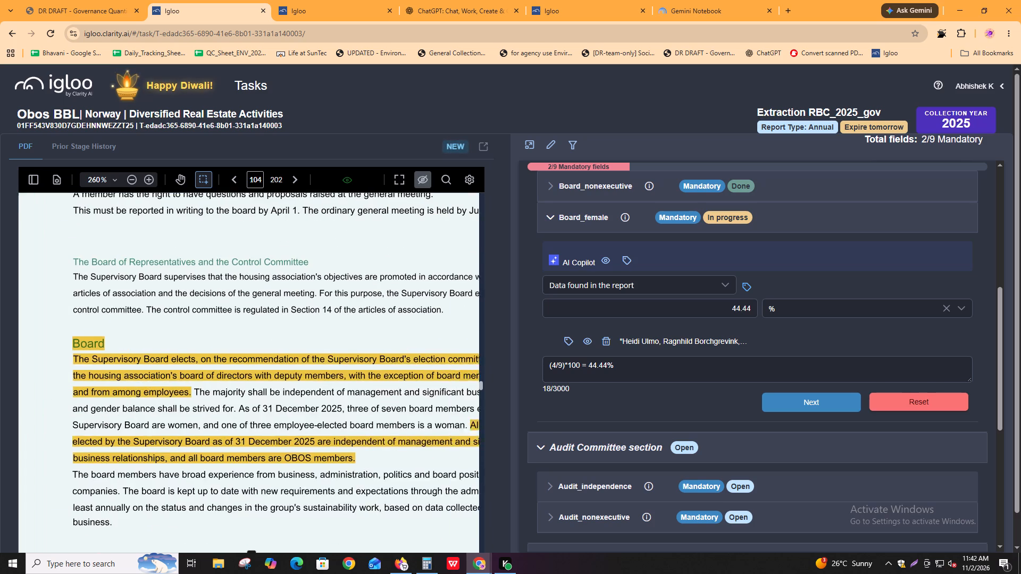
ctrl+scroll(358, 456, down, 1)
shift+scroll(362, 440, down, 1)
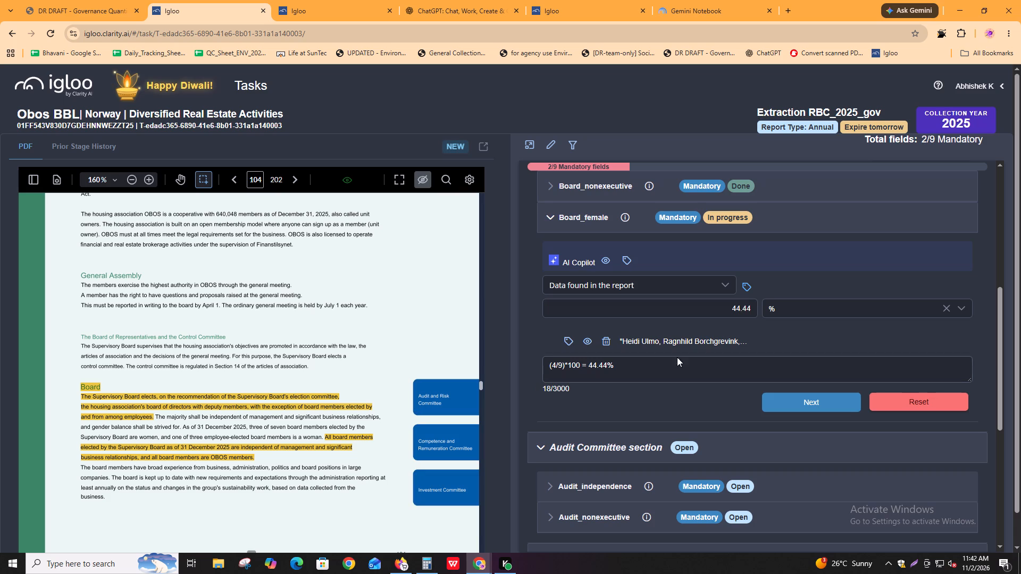
click(749, 286)
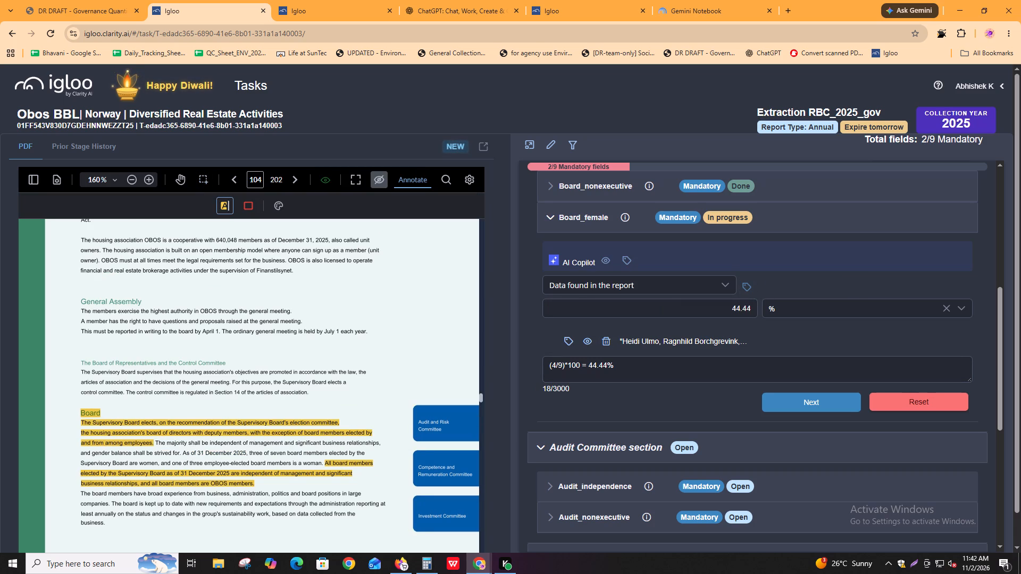
drag(182, 452, 264, 464)
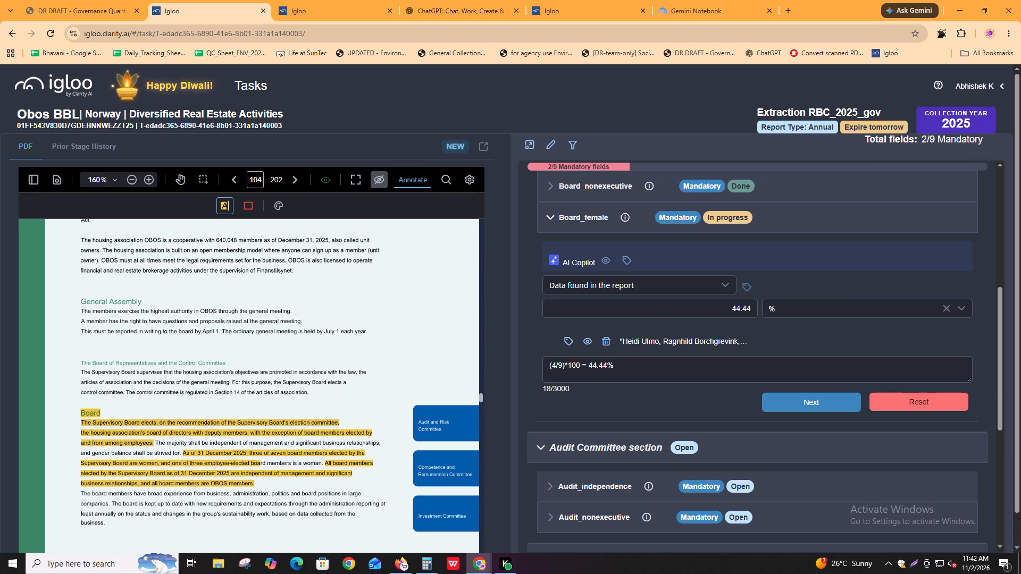
drag(264, 464, 321, 465)
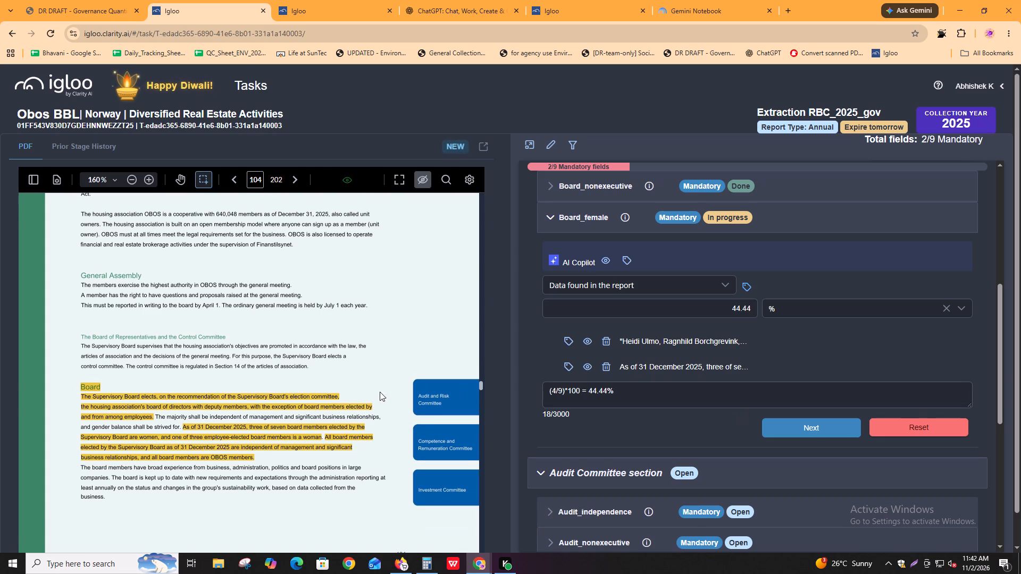
Go through the matches for "women" in the RBC_v4_2025_gov.pdf report to examine its statements on board gender composition.
key(alt+Tab)
key(alt+Tab)
key(alt+Tab)
key(alt+Tab)
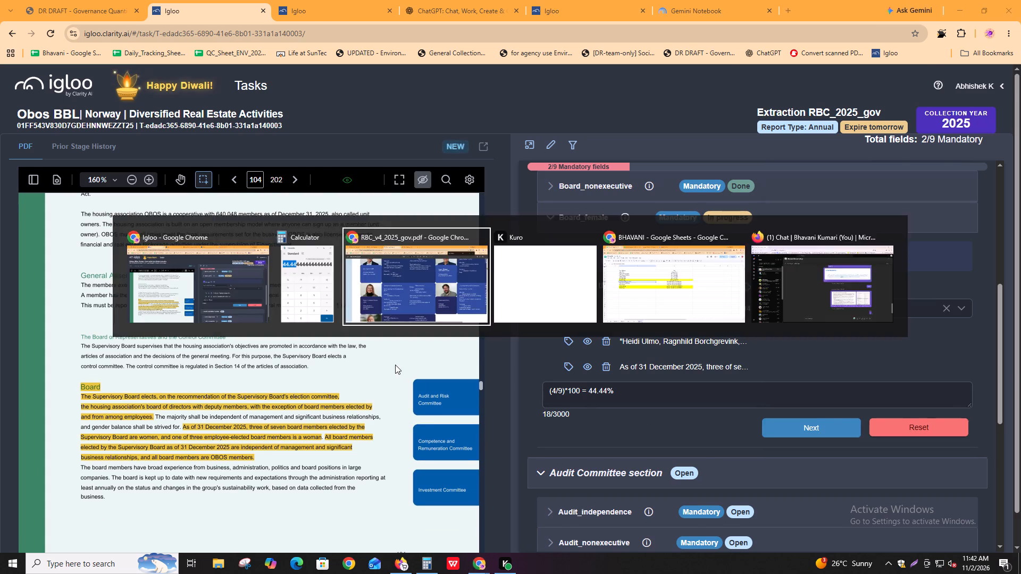
key(alt+Tab)
key(alt+Tab)
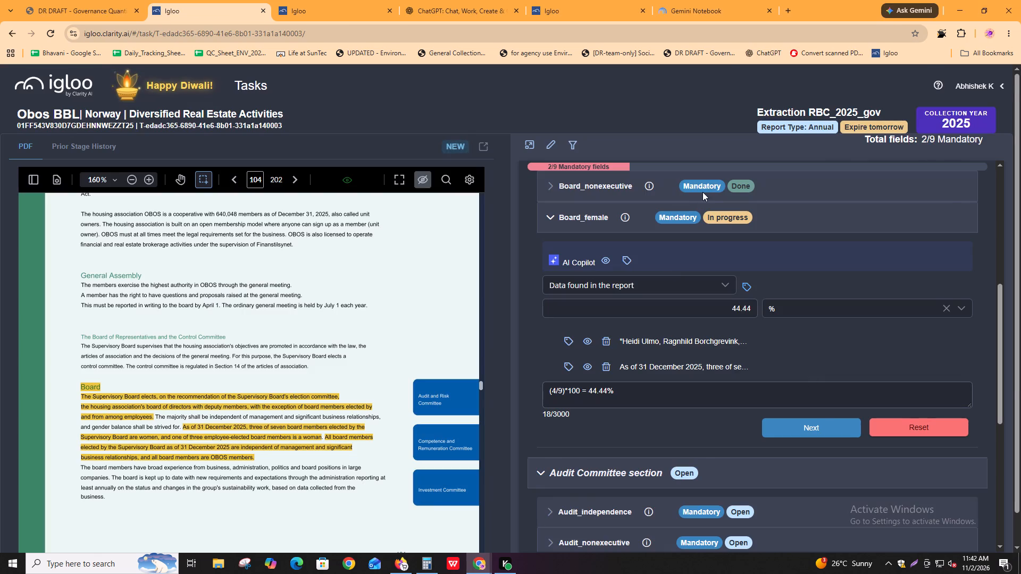
click(211, 0)
key(ctrl+f)
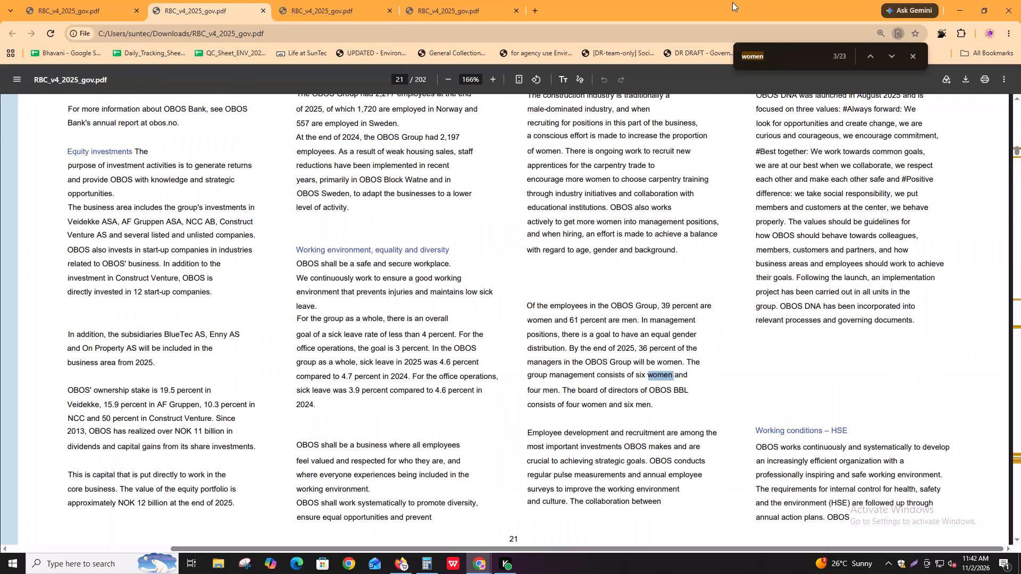
key(Return)
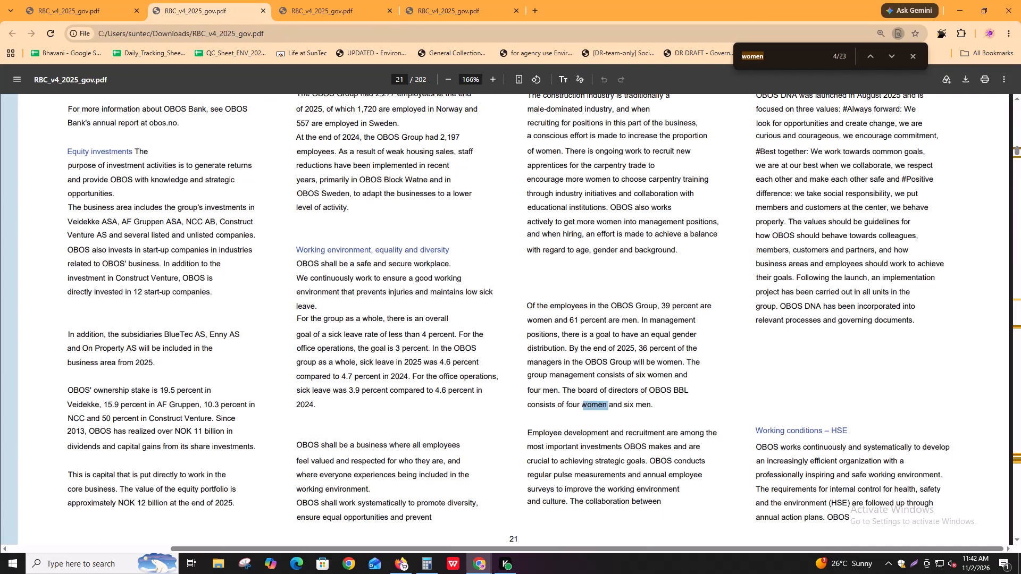
key(Return)
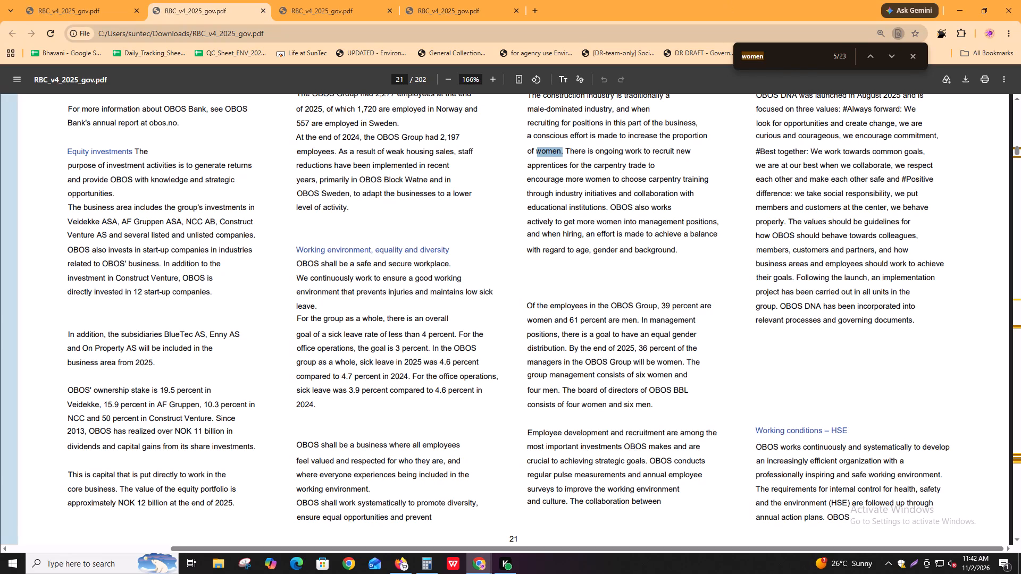
key(Return)
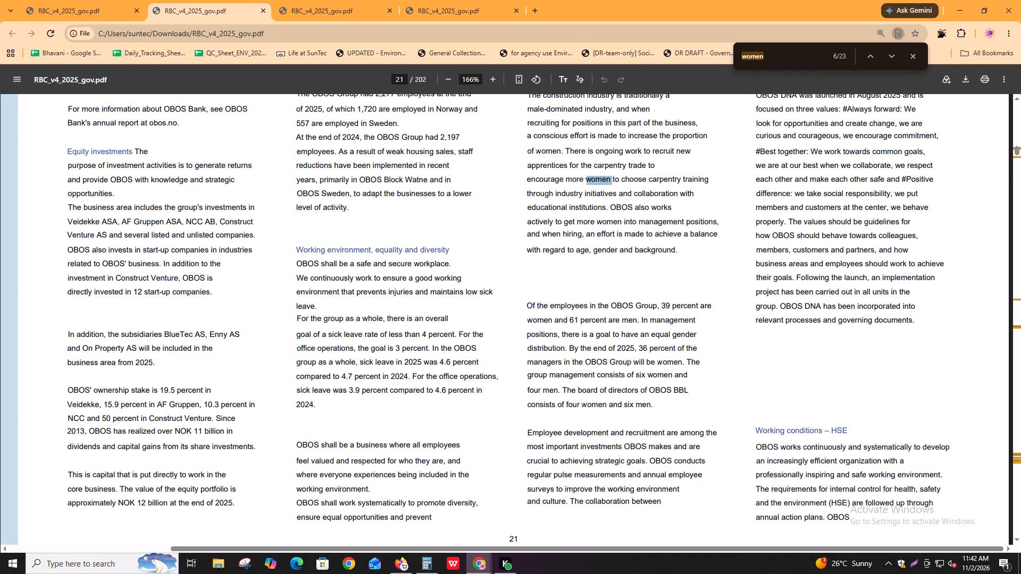
key(Return)
key(Return)
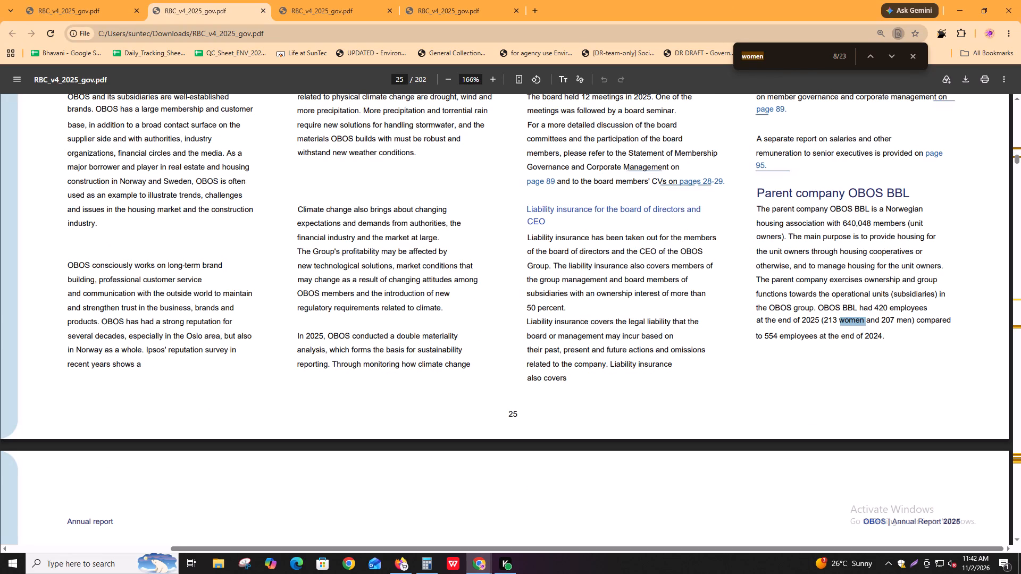
key(Return)
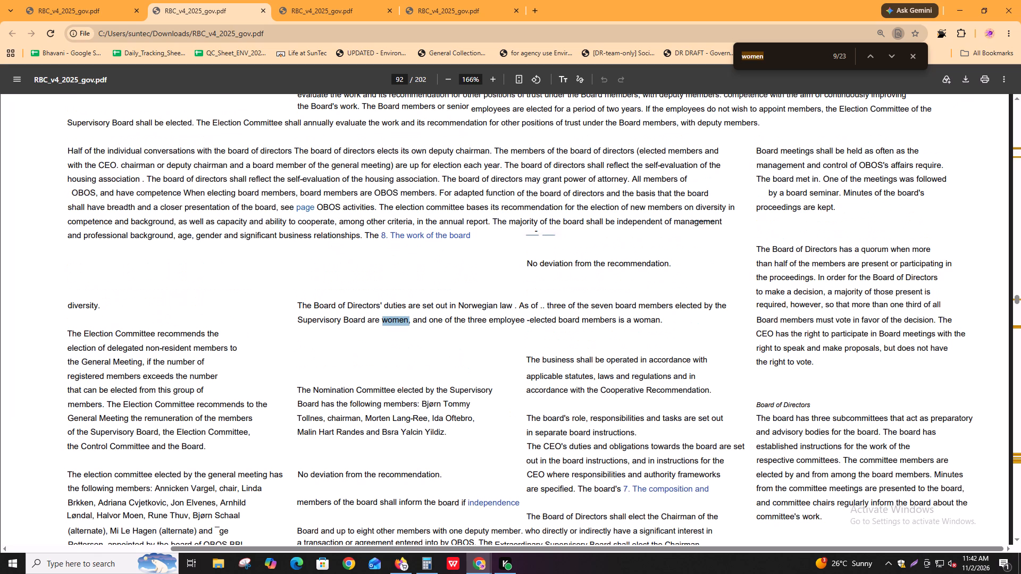
key(Return)
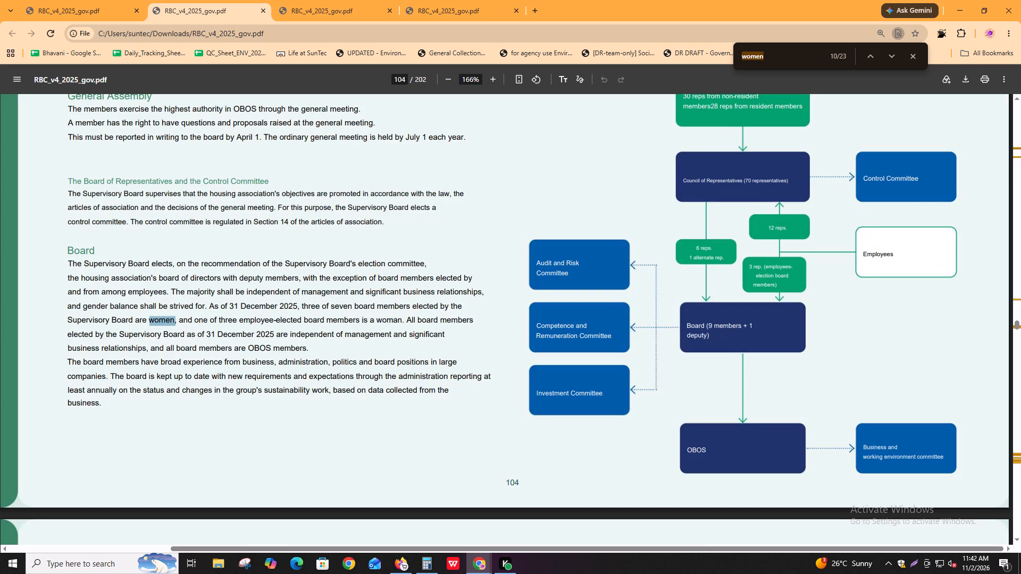
key(Return)
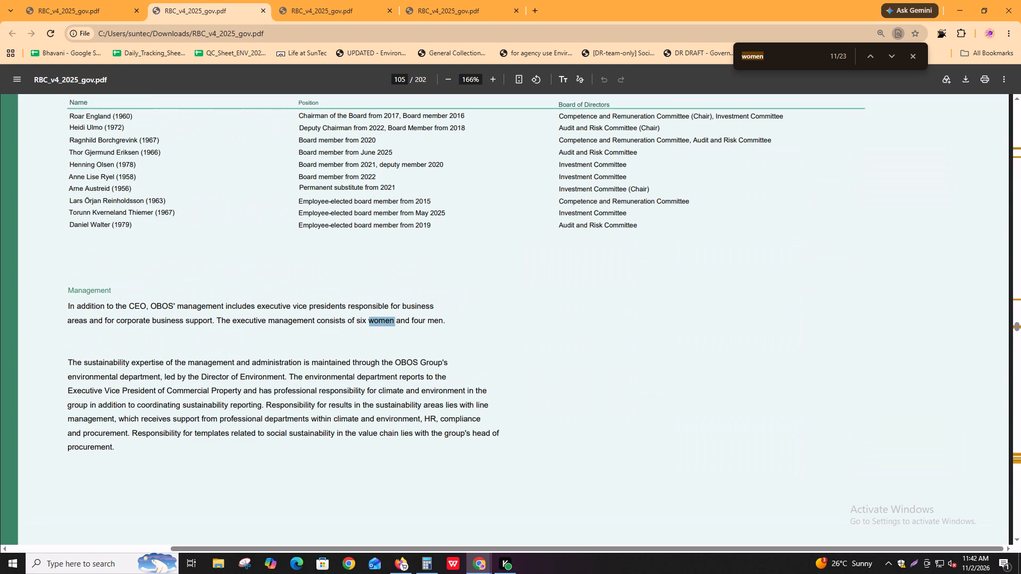
key(Return)
key(Return)
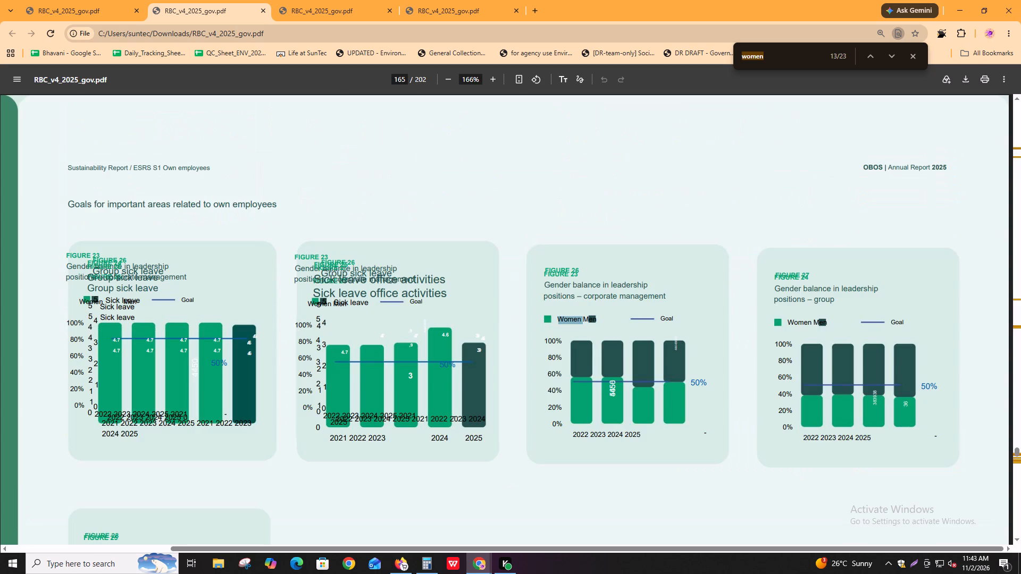
key(Return)
key(Return)
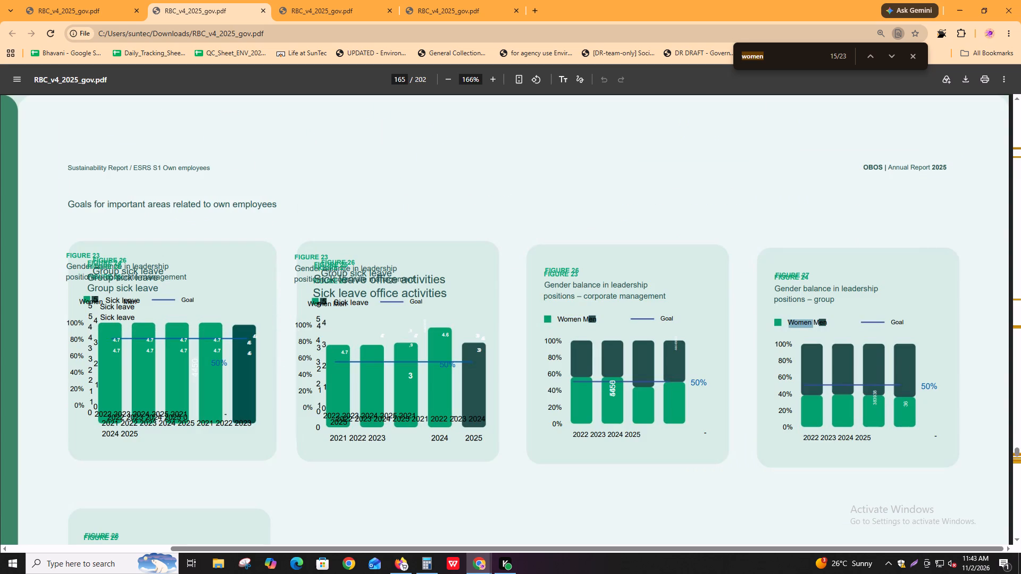
key(Return)
key(Return)
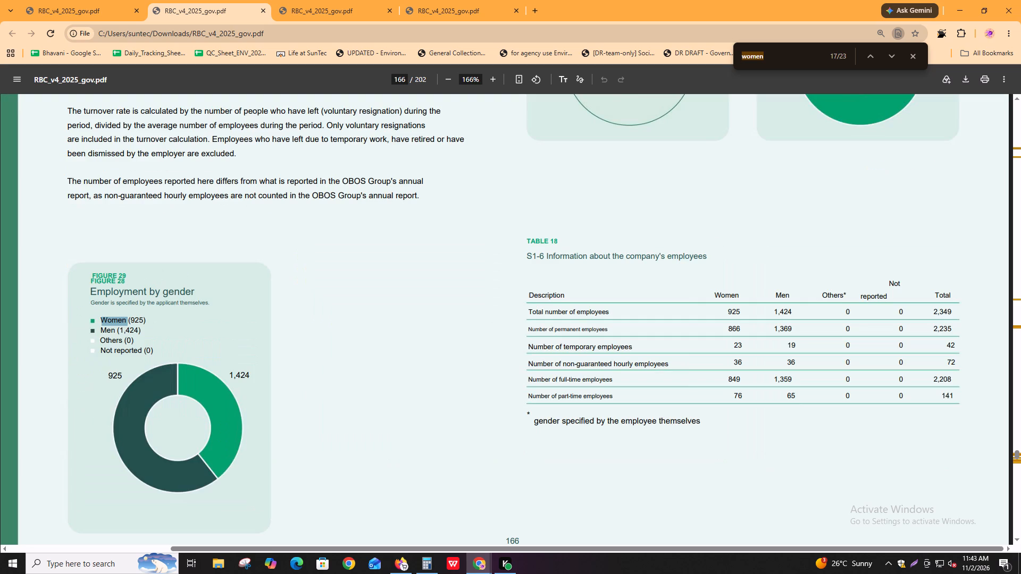
key(Return)
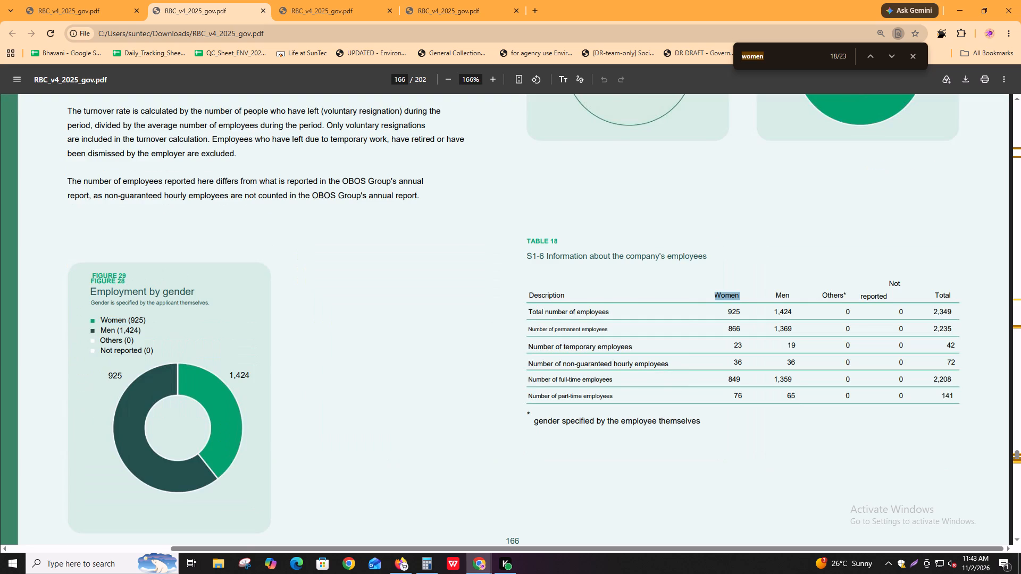
key(Return)
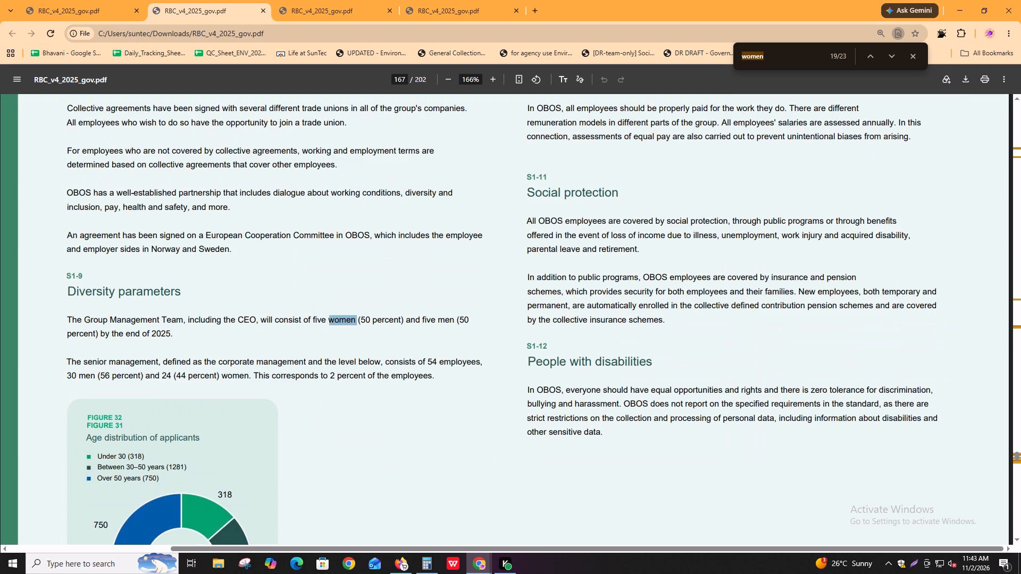
key(Return)
key(Return)
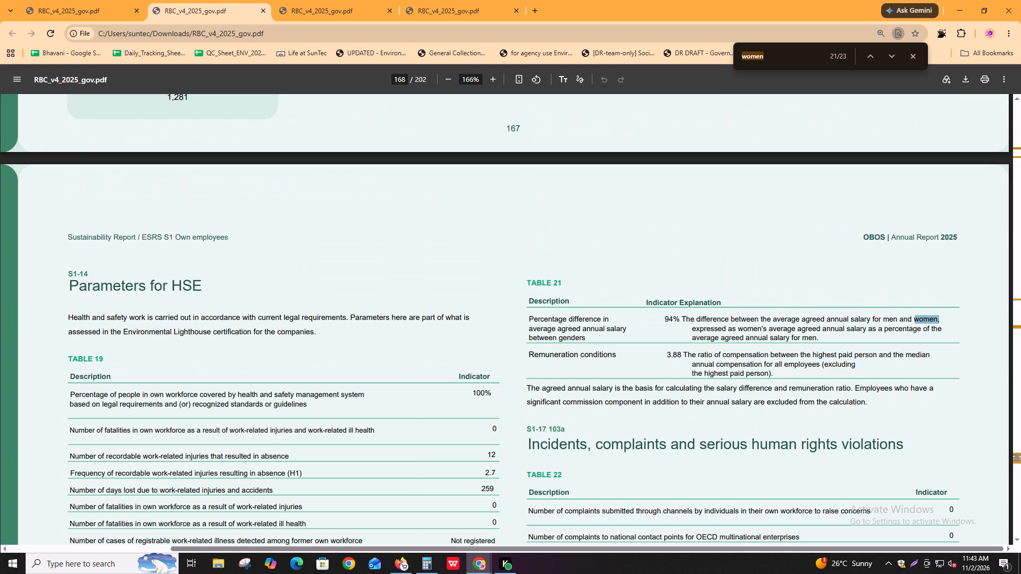
key(Return)
key(Return)
key(Return)
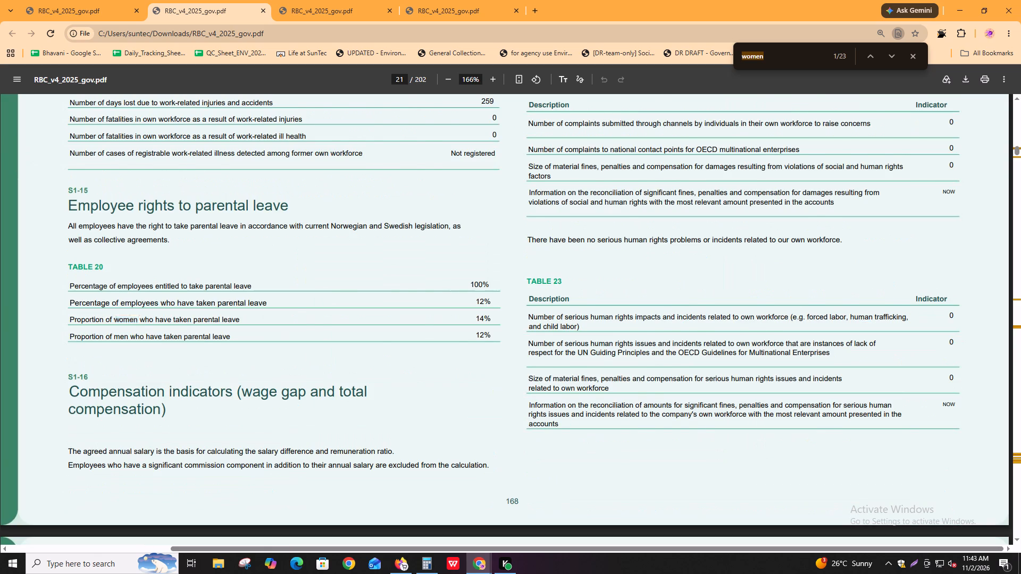
key(Return)
key(Return)
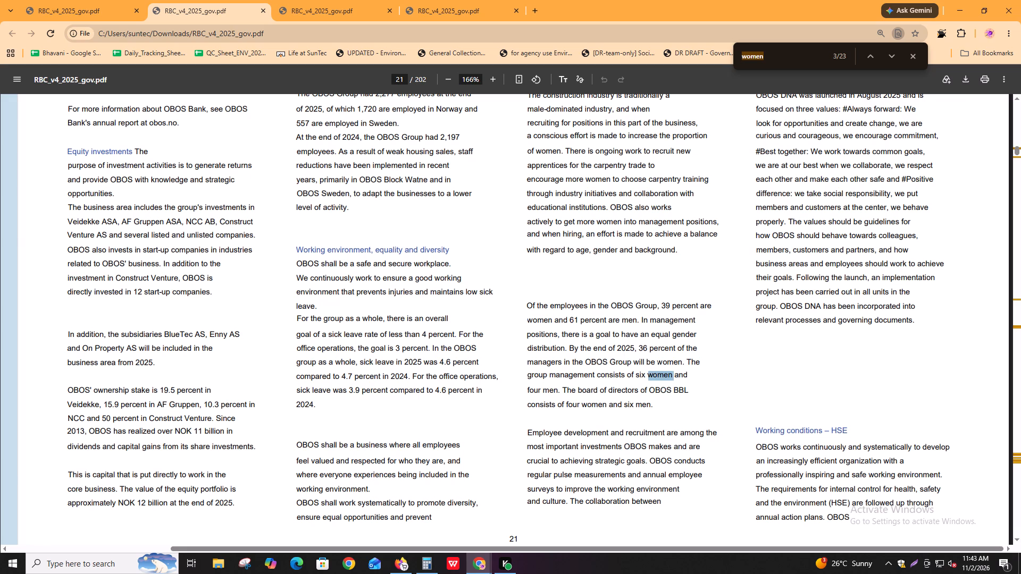
Go to page 21 of the report in the Igloo task and examine the paragraph on the board of directors' gender split.
key(alt+Tab)
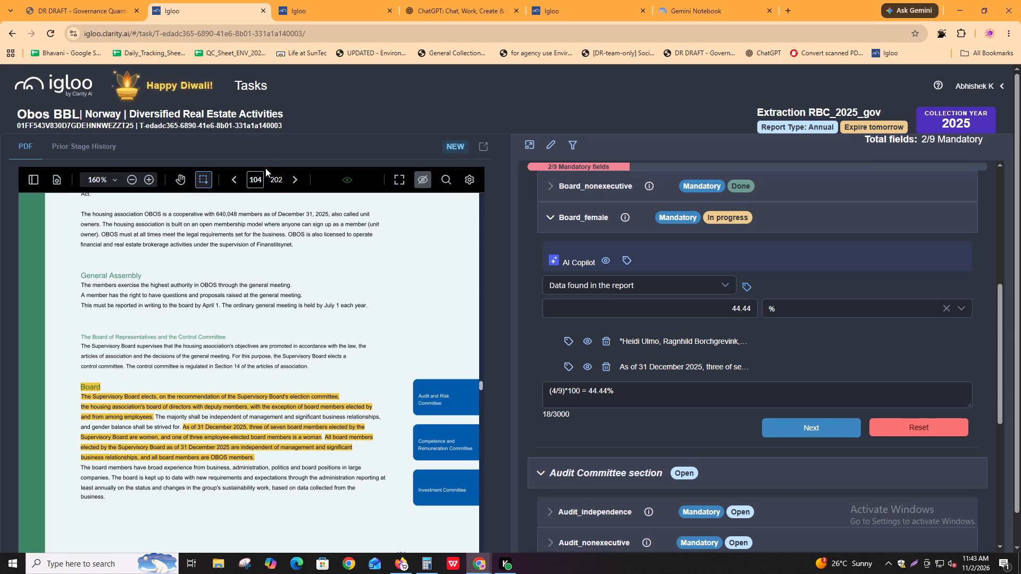
click(255, 175)
text(21)
key(Return)
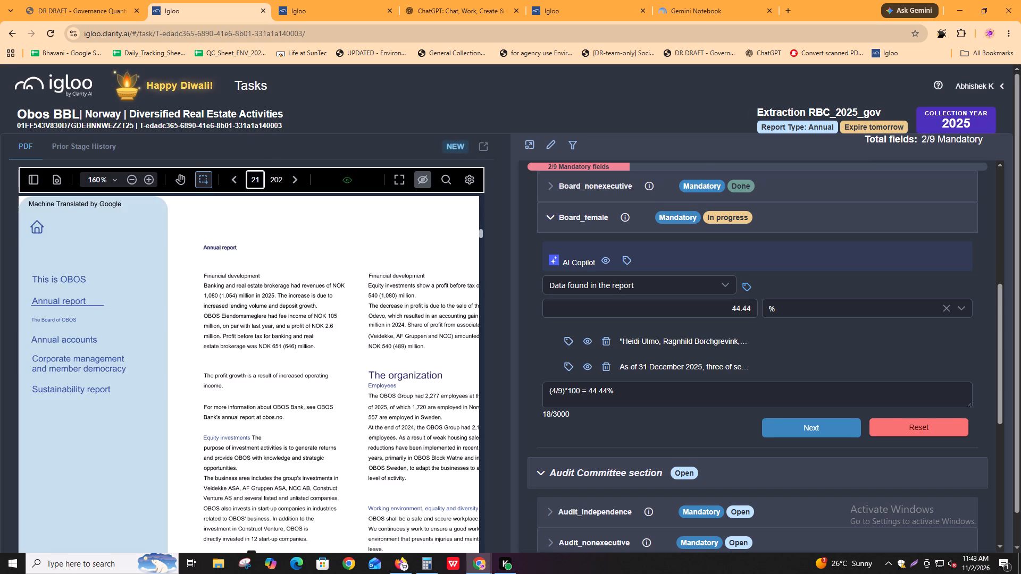
scroll(248, 340, down, 3)
shift+scroll(302, 418, down, 4)
scroll(354, 460, down, 1)
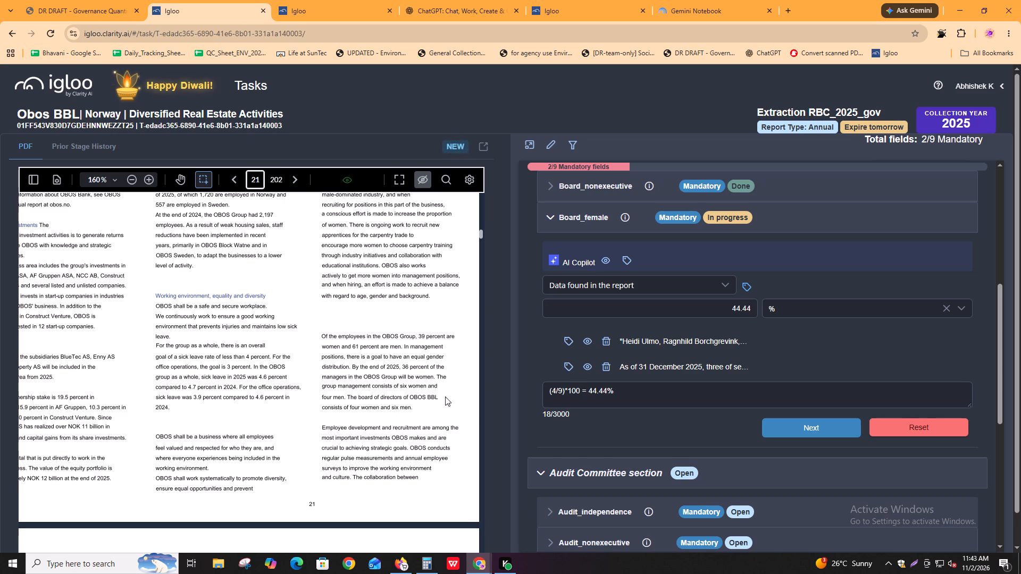
key(alt+Tab)
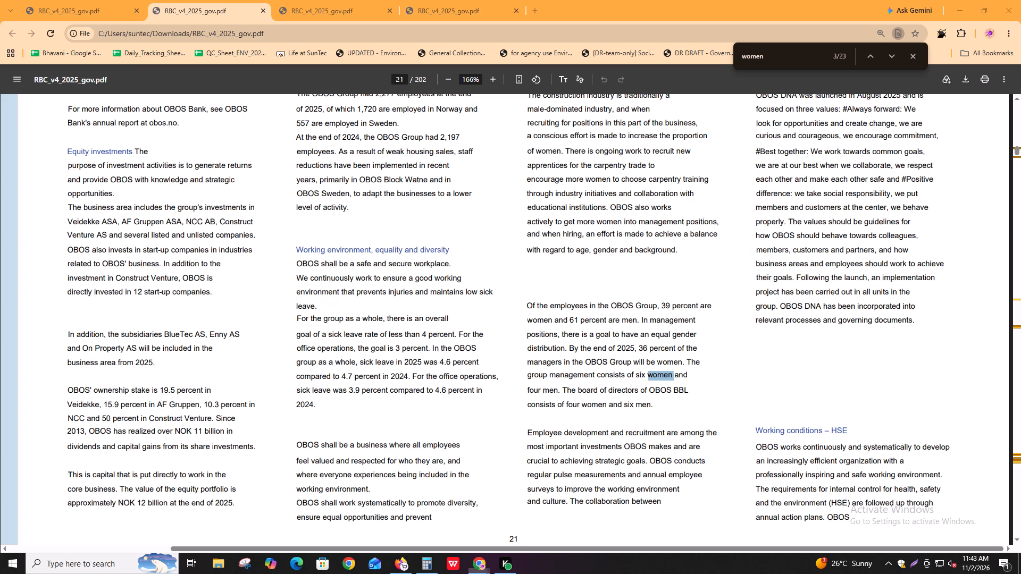
key(ctrl+f)
key(alt+Tab)
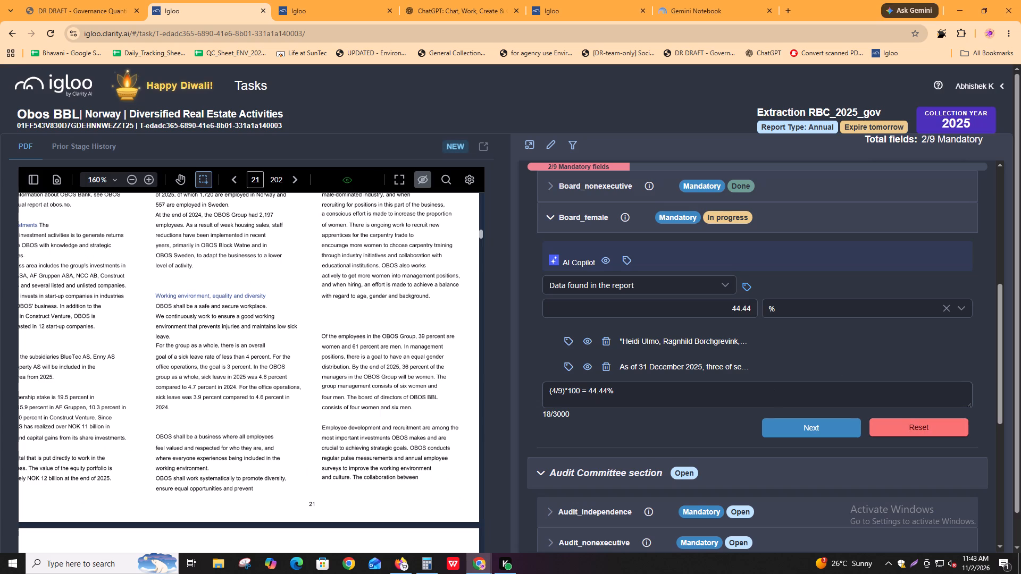
Copy the note on excluding the permanent alternate member from the Board_independence comment and add it on a new line in the Board_female comment.
click(833, 367)
scroll(833, 367, up, 2)
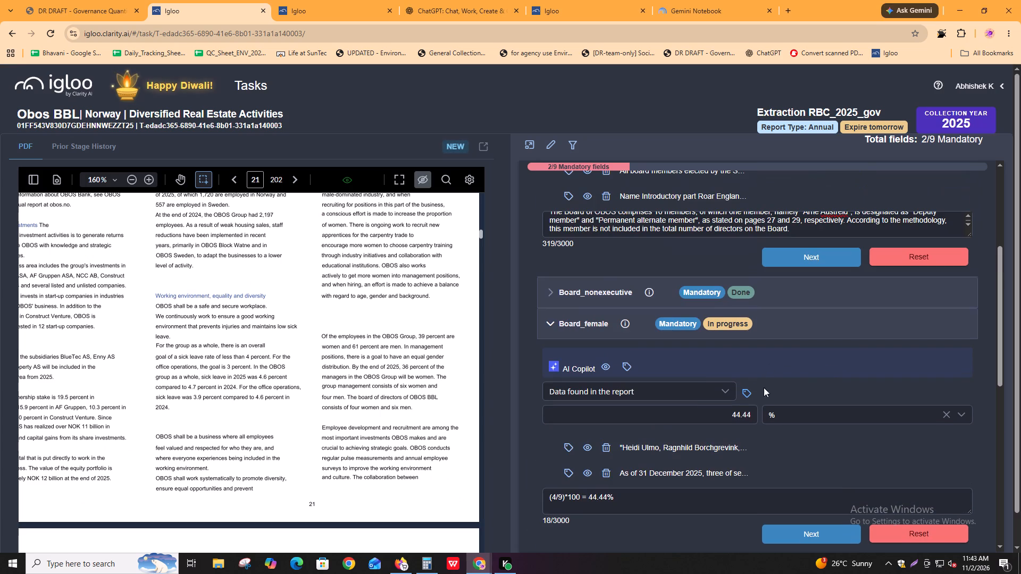
scroll(715, 345, up, 4)
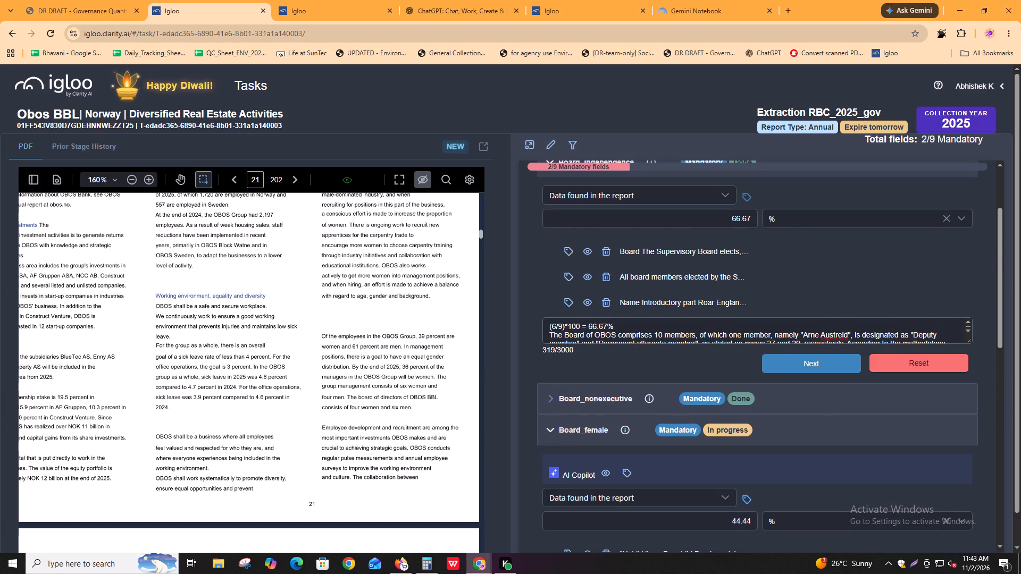
drag(544, 333, 623, 339)
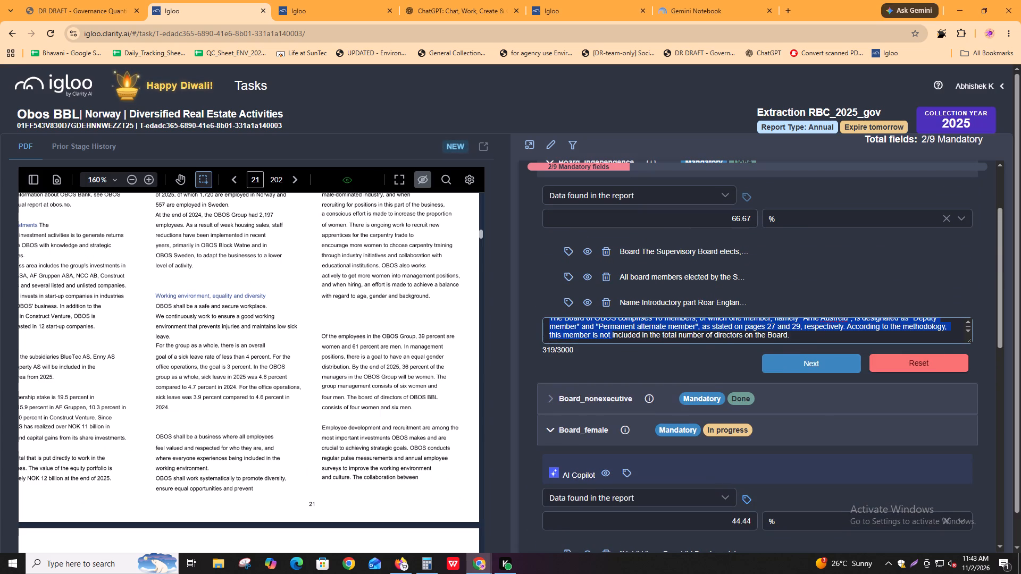
drag(623, 339, 796, 341)
key(ctrl+c)
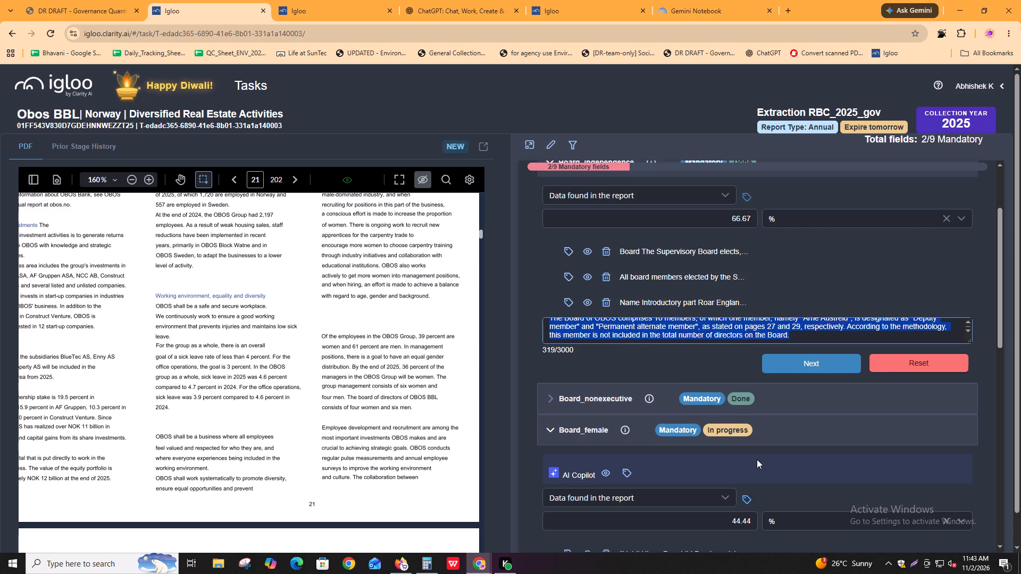
scroll(757, 459, down, 4)
click(733, 397)
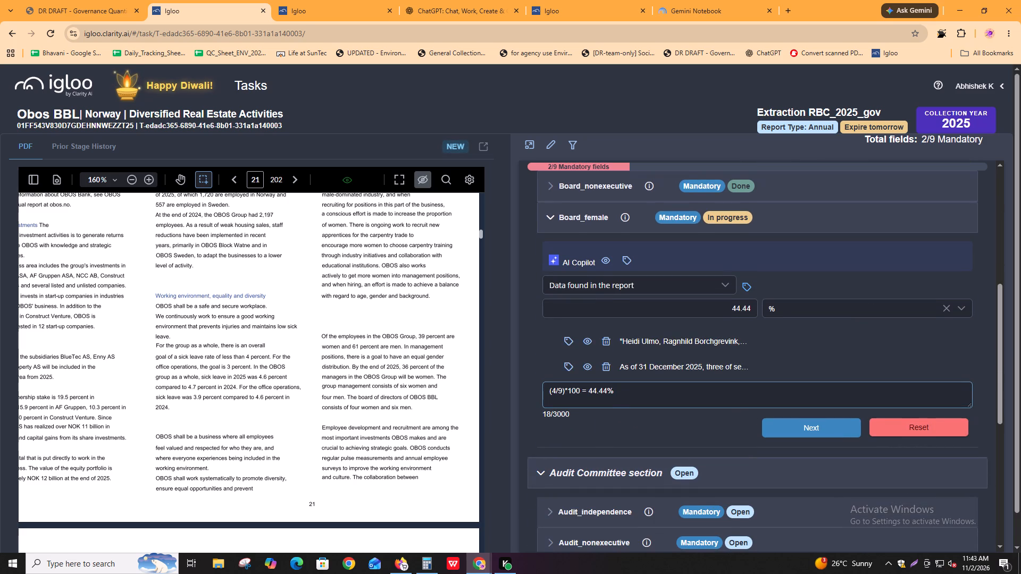
key(Return)
key(ctrl+v)
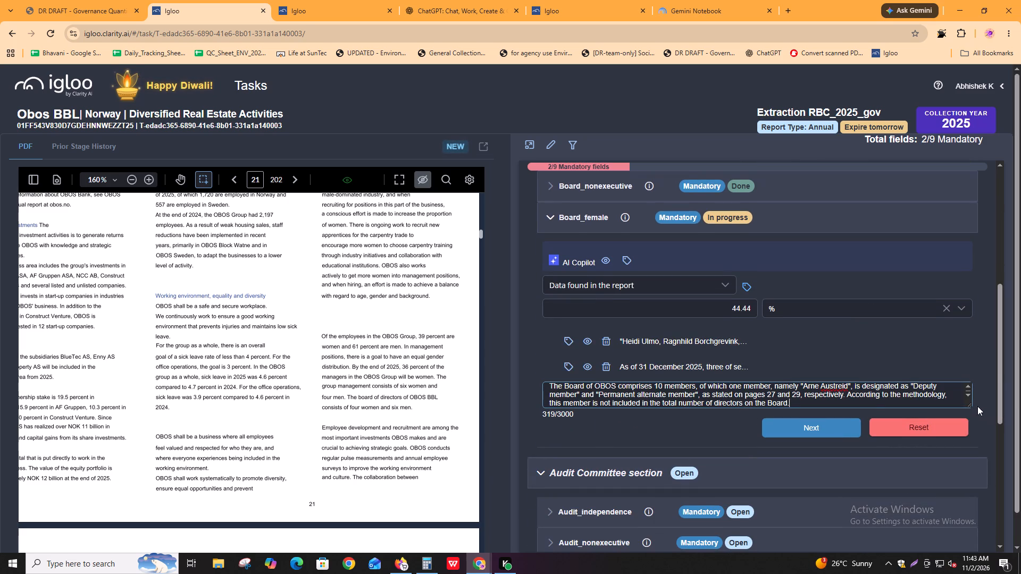
Enlarge the Board_female and Board_independence comment boxes and expand Board_nonexecutive to review the comments.
drag(971, 404, 964, 470)
scroll(851, 297, up, 3)
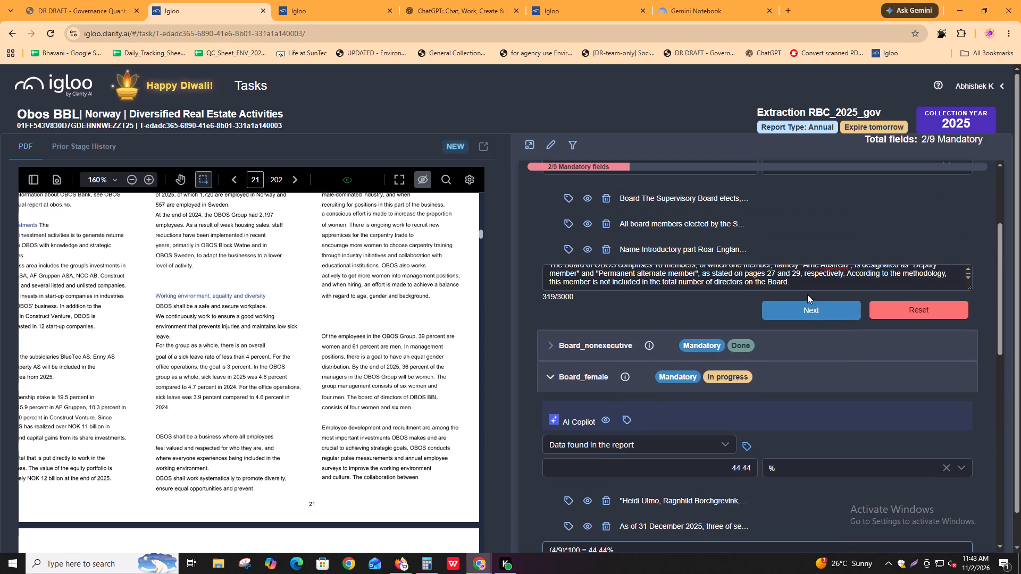
drag(969, 289, 968, 360)
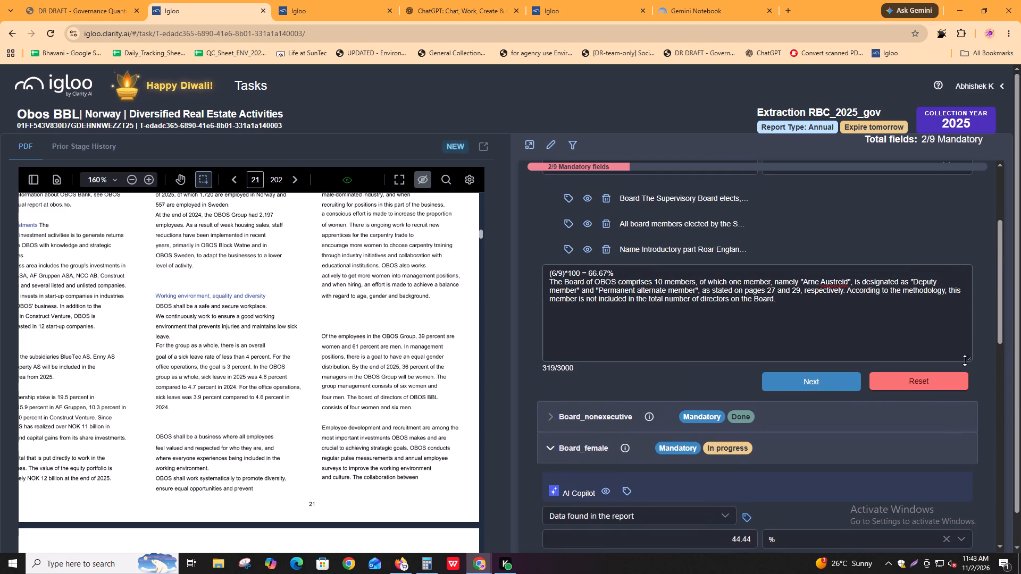
scroll(807, 385, down, 3)
scroll(807, 385, up, 1)
click(765, 315)
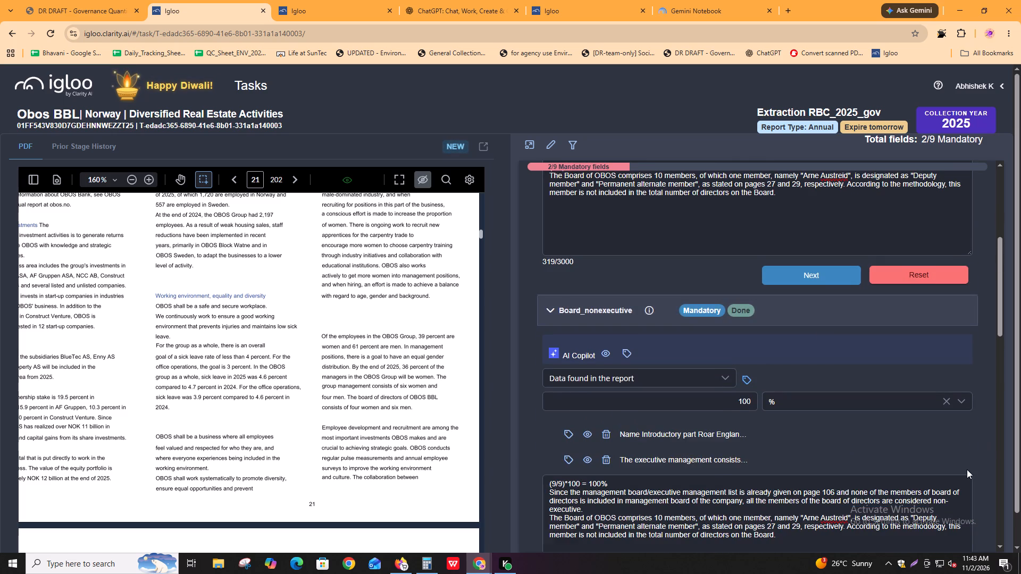
scroll(966, 470, down, 3)
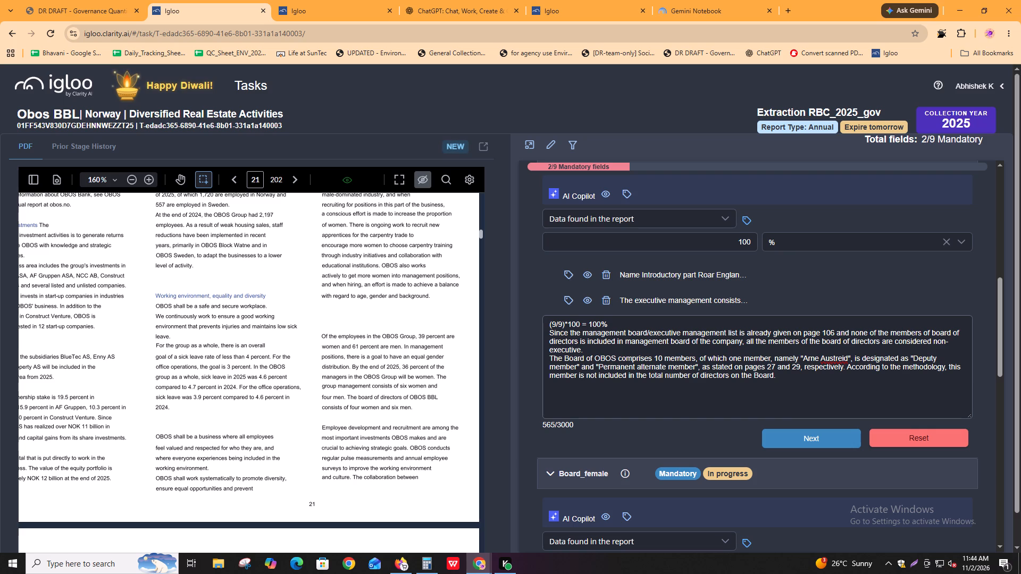
Search the Governance Quantitative Metrics Methodology document for "deputy chair".
click(71, 3)
key(ctrl+f)
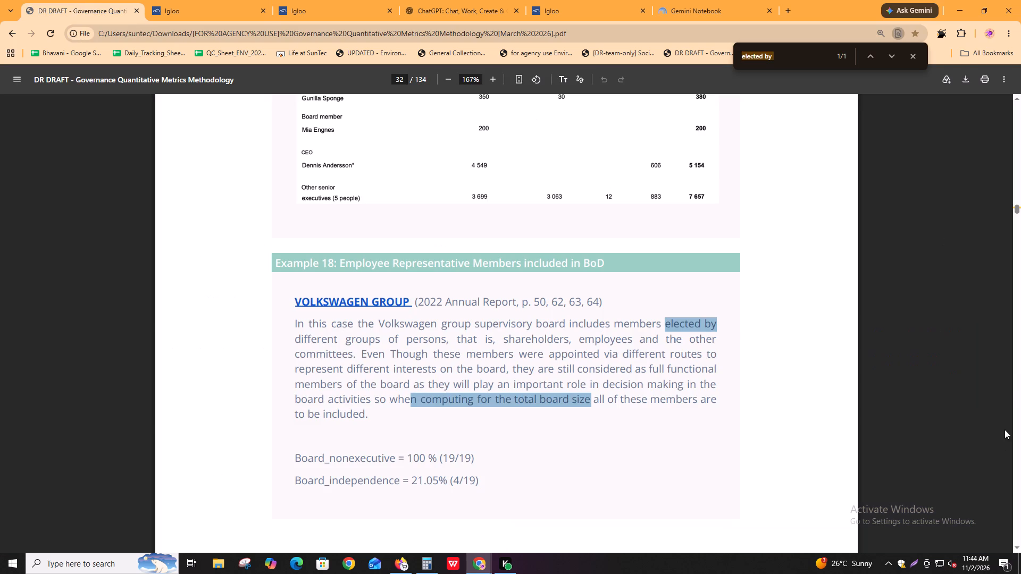
text(deputy chair)
key(Return)
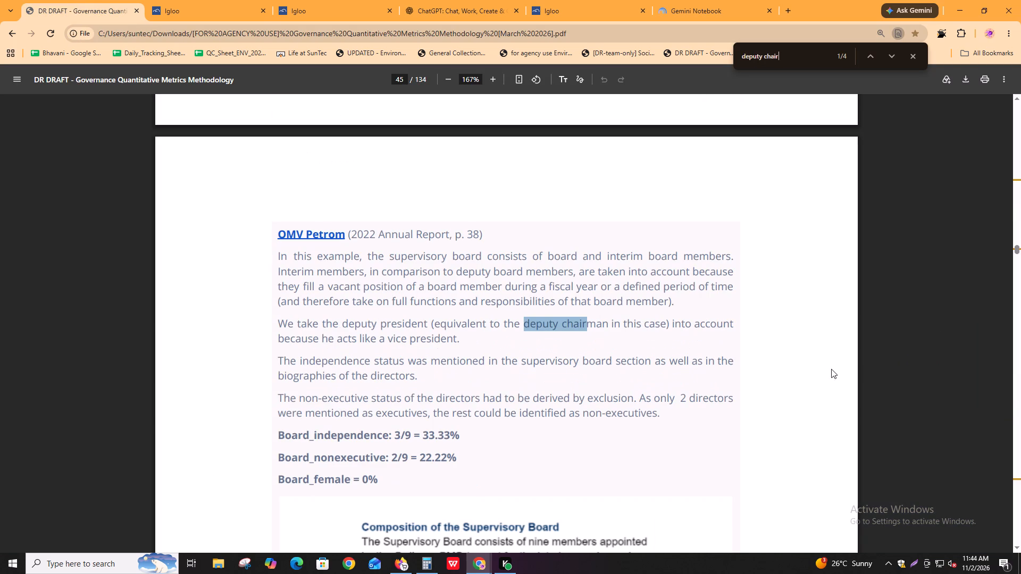
Go through the "deputy chair" matches in the methodology and examine which board titles are included in or excluded from the count.
key(Return)
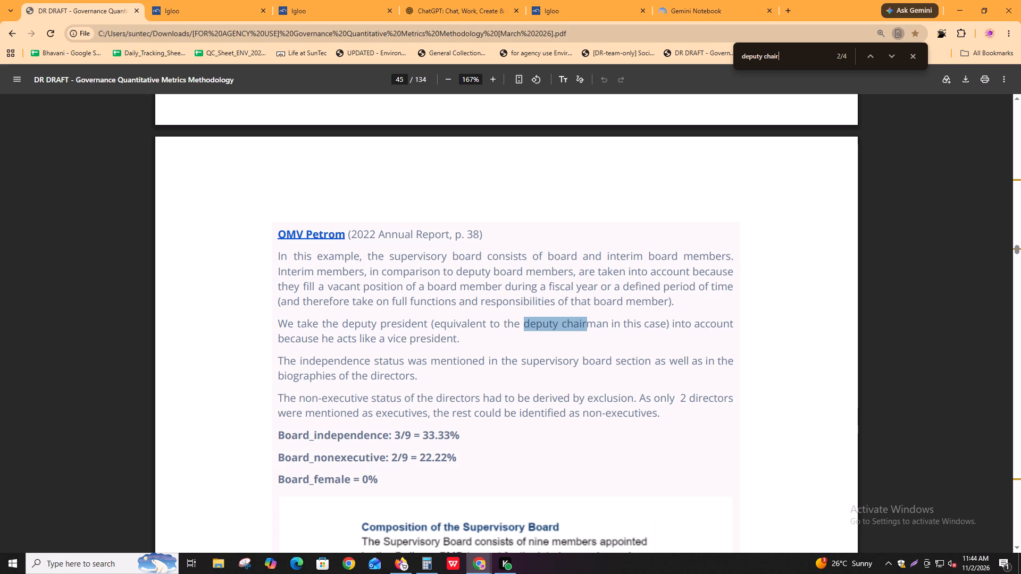
key(Return)
key(shift+Return)
scroll(647, 404, up, 4)
scroll(461, 406, down, 4)
scroll(461, 407, up, 2)
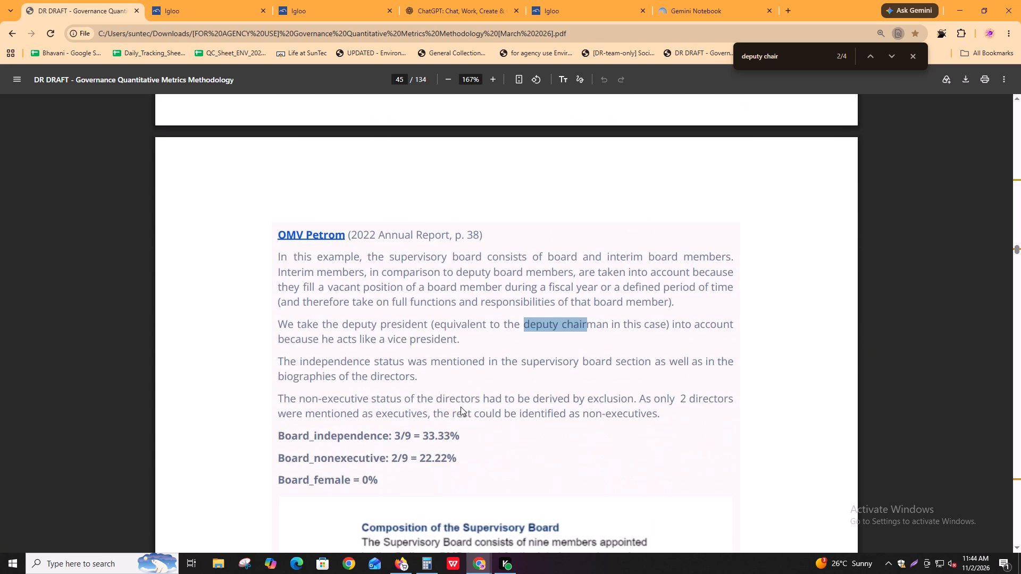
scroll(461, 407, up, 5)
scroll(461, 407, down, 9)
key(ctrl+f)
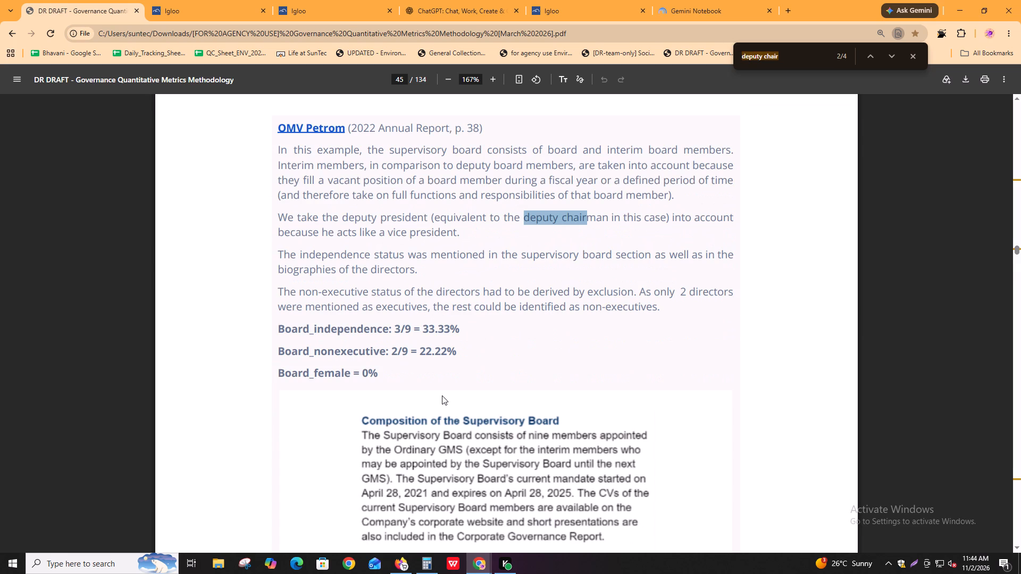
key(Return)
key(Return)
key(Return)
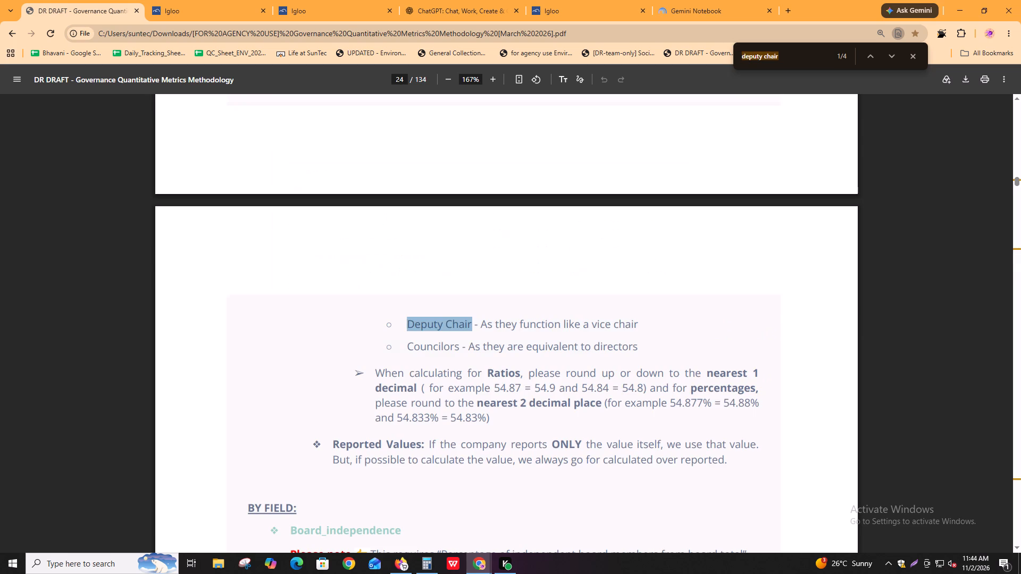
scroll(509, 412, up, 5)
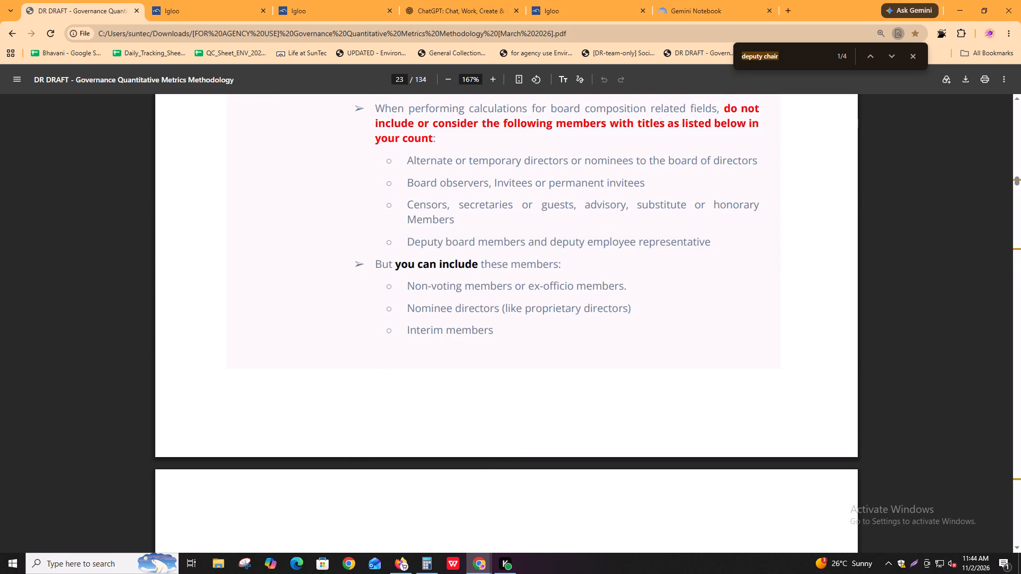
drag(397, 259, 538, 258)
click(538, 258)
Return to the Igloo task and start a new line beginning "For" at the end of the Board_independence comment.
click(174, 0)
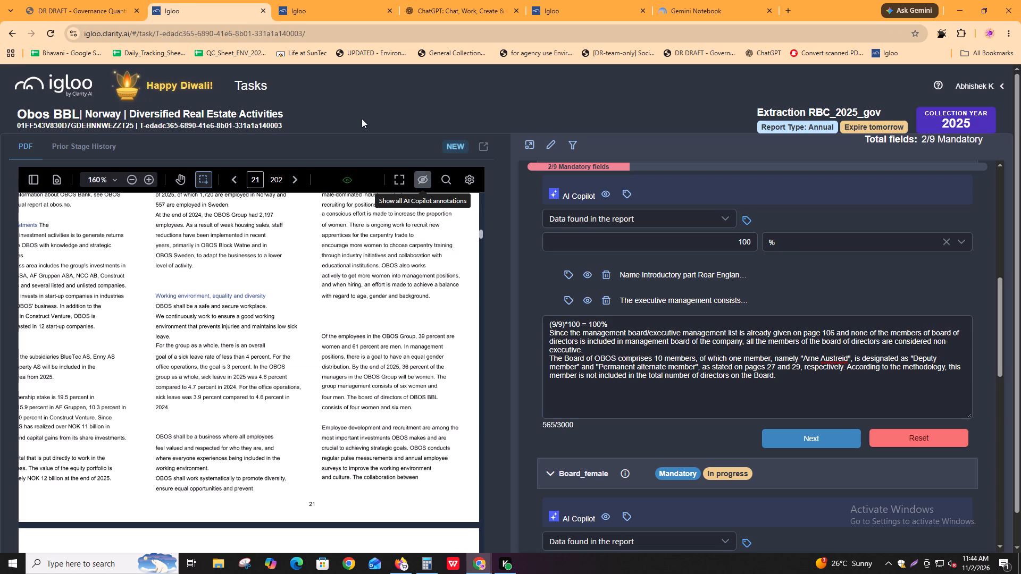
click(788, 379)
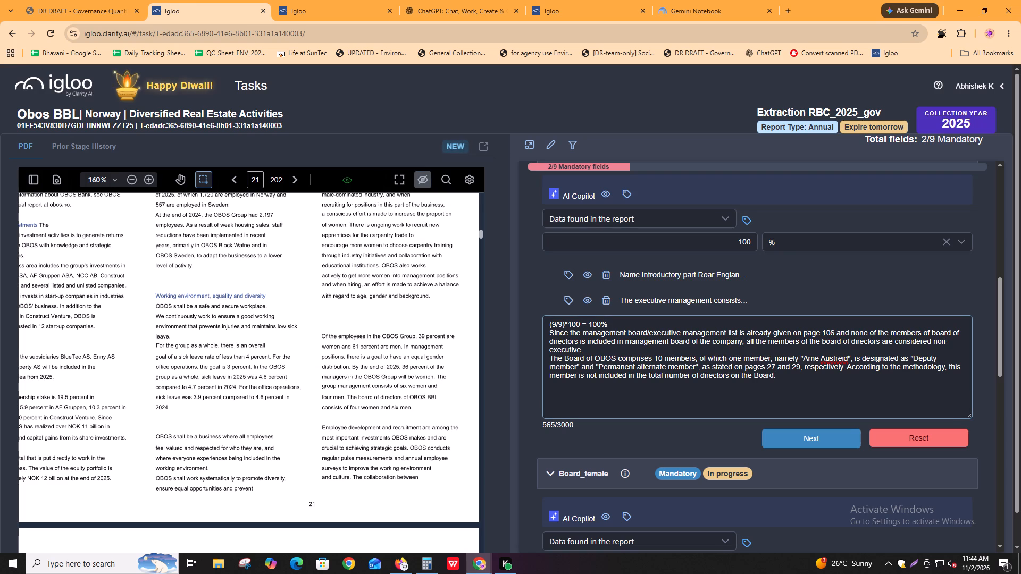
click(623, 350)
click(777, 337)
click(874, 332)
scroll(779, 337, up, 6)
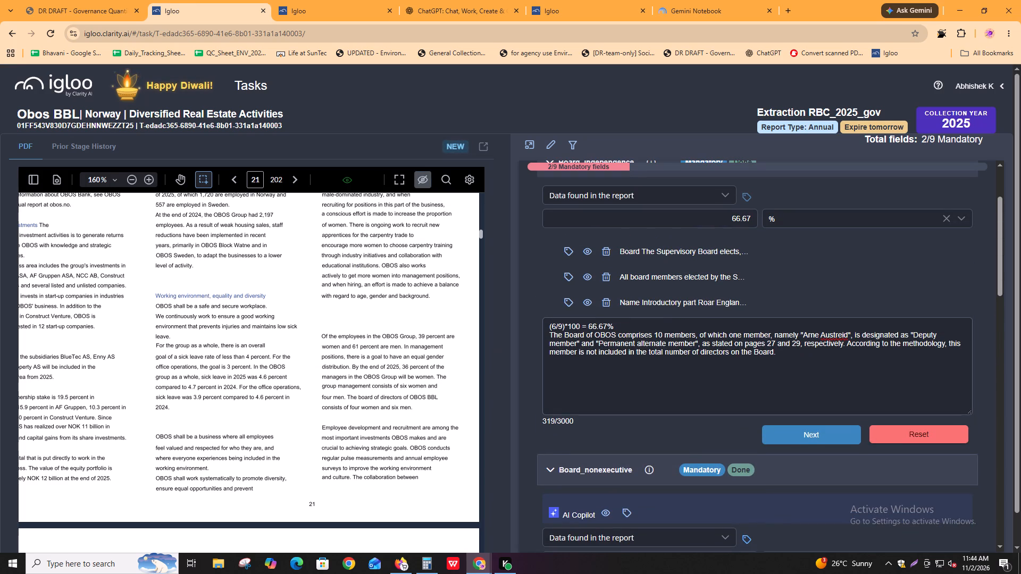
click(839, 355)
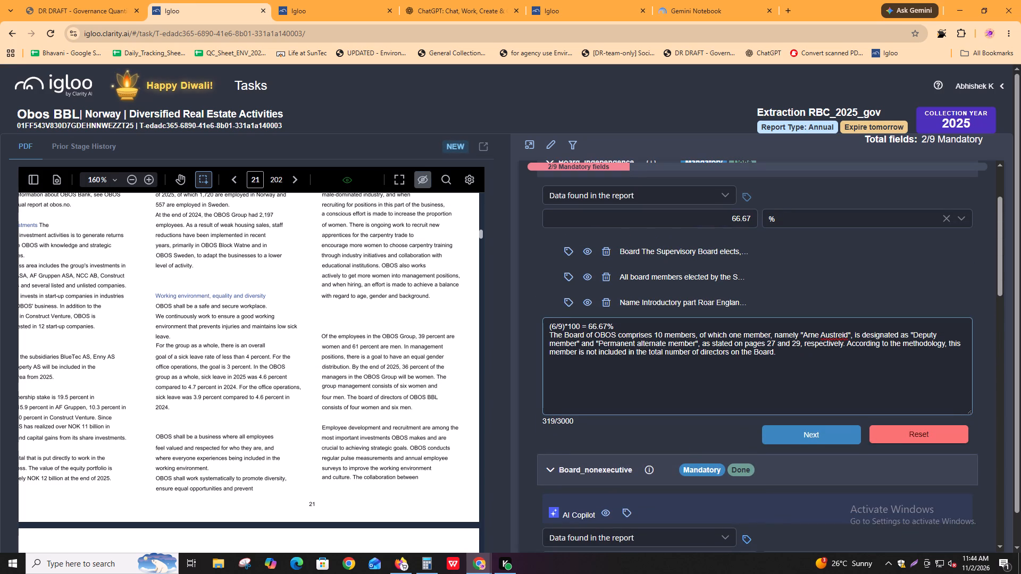
key(Return)
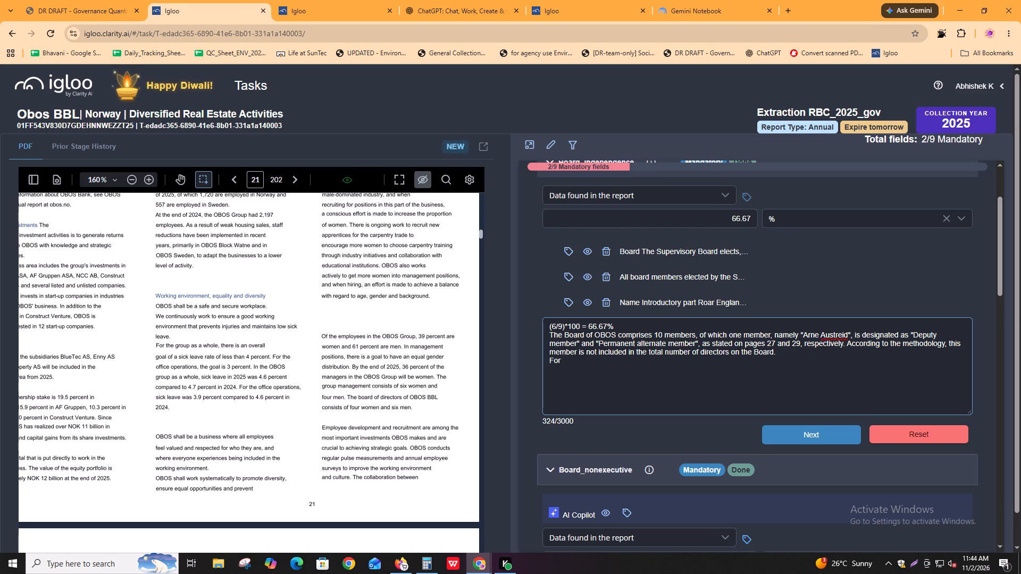
Go to the tagged Board of OBOS table on page 105 and copy the title "Deputy Chairman" into the comment in quotation marks.
click(570, 248)
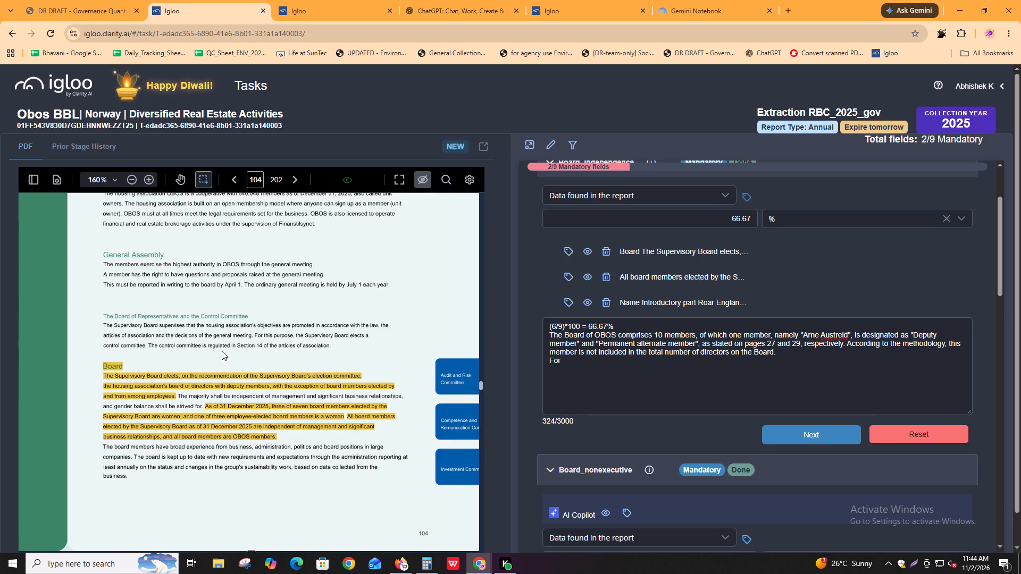
click(568, 272)
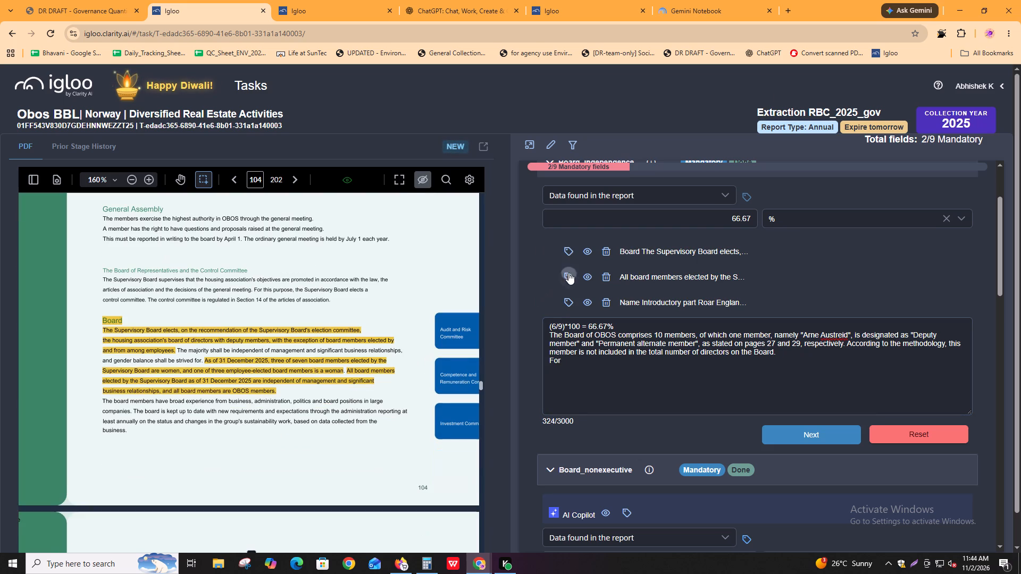
click(565, 299)
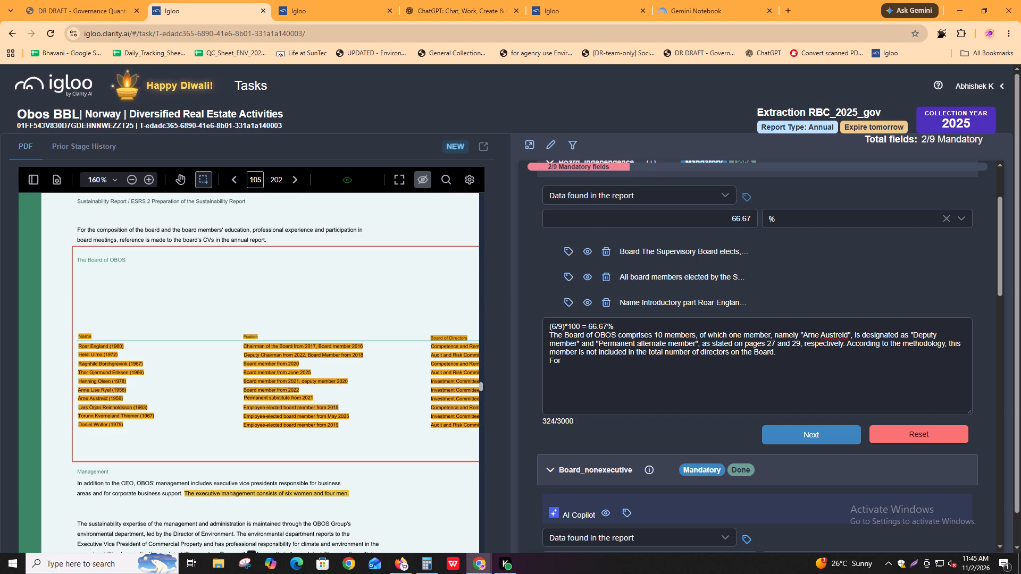
drag(244, 353, 282, 356)
key(ctrl+c)
key(ctrl+c)
key(ctrl+c)
key(ctrl+c)
ctrl+click(599, 362)
key(shift+quotedbl)
key(ctrl+v)
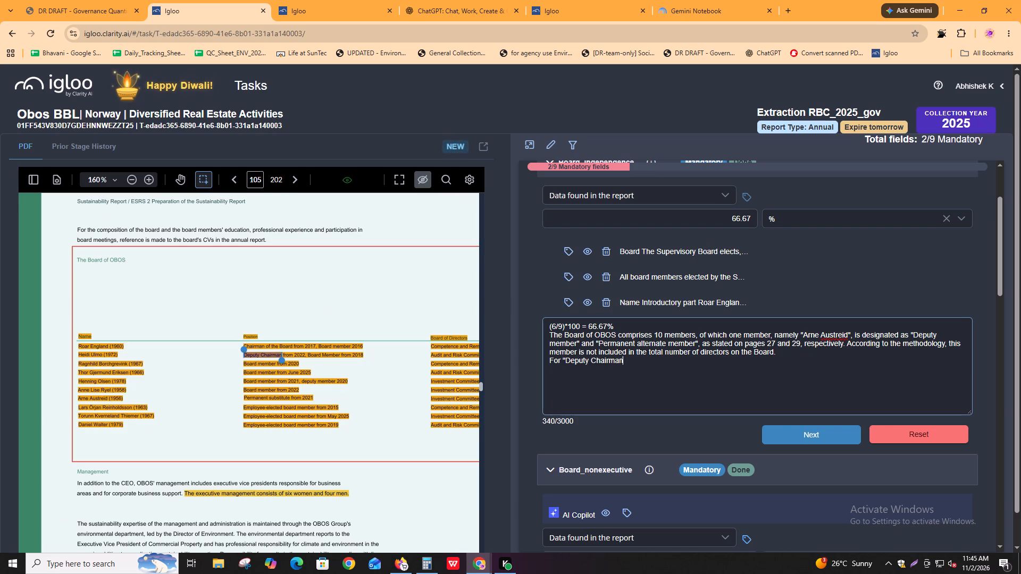
key(shift+quotedbl)
Continue the Board_independence comment line with ", the methodology tells to include".
text(, the)
key(space)
key(BackSpace)
key(BackSpace)
key(BackSpace)
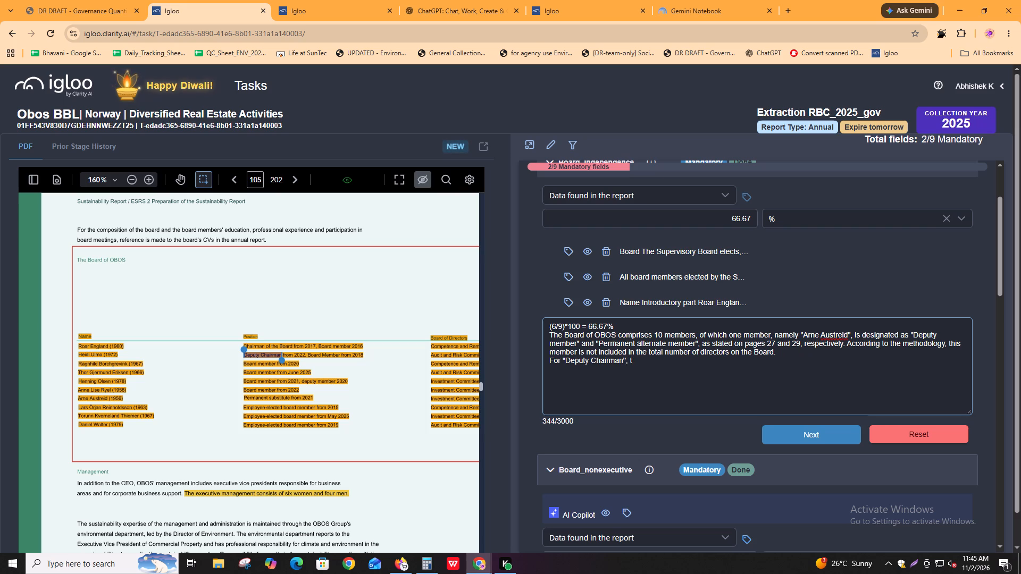
key(BackSpace)
text(as)
key(BackSpace)
key(BackSpace)
text(the ,)
key(BackSpace)
text(methodolog)
text(y tells)
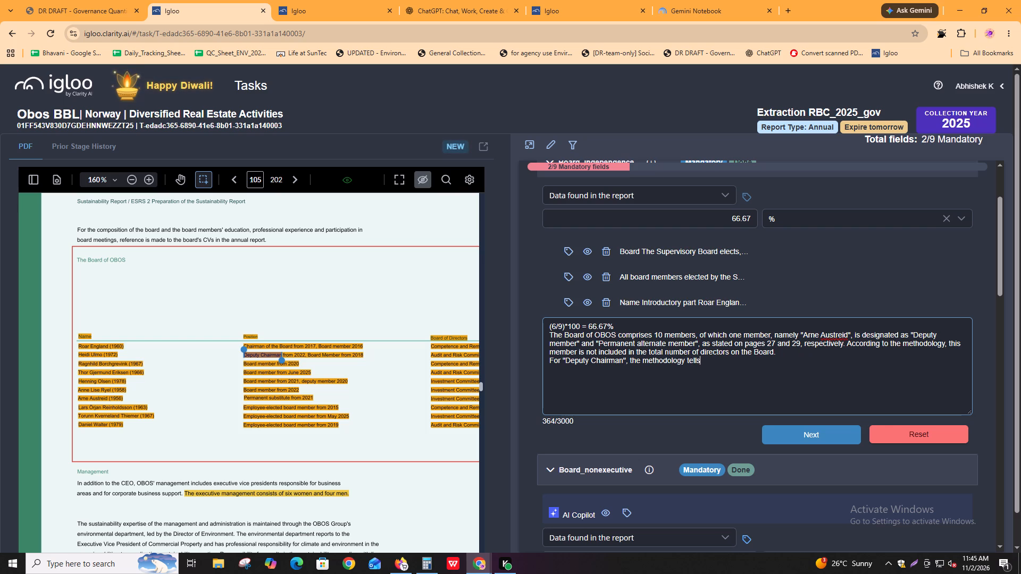
key(space)
text(to include)
key(space)
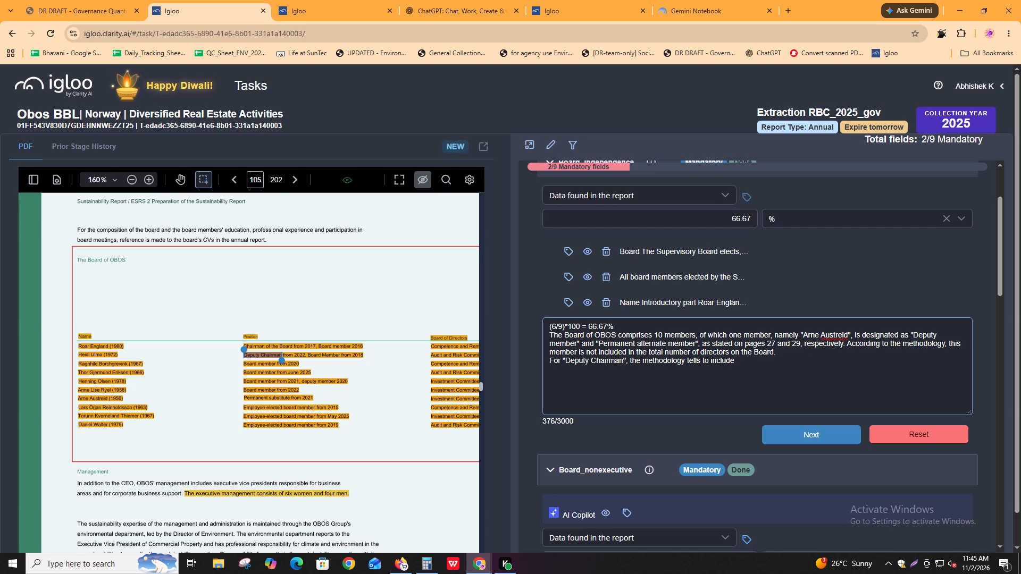
Complete the comment sentence with "this member in total board of directors.".
key(t)
text(his me)
text(mber)
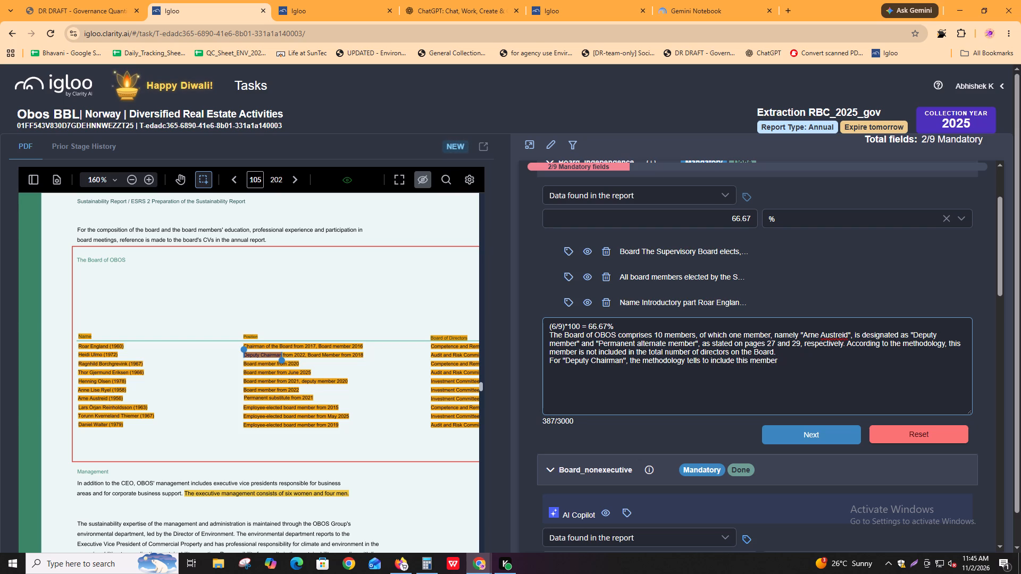
key(ctrl+Left)
key(ctrl+Right)
key(ctrl+Right)
key(space)
text(ijn)
key(BackSpace)
key(BackSpace)
text(n total board of directors)
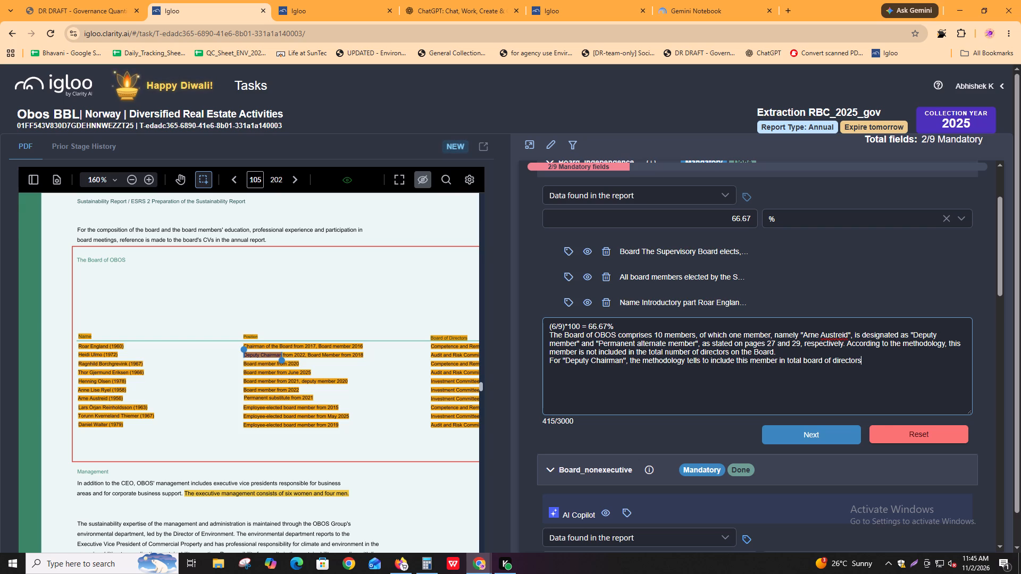
text(.)
Begin a sentence with "Therefore,", the deputy chairman's name copied from the board table in quotation marks, and "who is a".
key(space)
drag(73, 353, 101, 353)
key(ctrl+c)
click(917, 364)
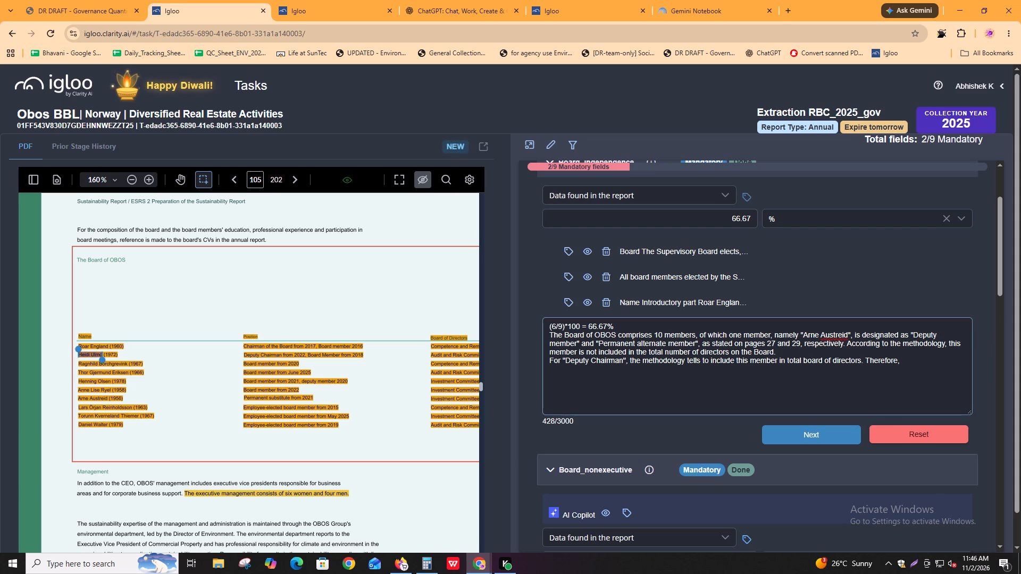
key(shift+quotedbl)
key(ctrl+v)
text(" whio)
key(BackSpace)
text(o ius ==)
key(BackSpace)
key(BackSpace)
key(BackSpace)
key(BackSpace)
key(BackSpace)
key(BackSpace)
key(BackSpace)
key(BackSpace)
key(BackSpace)
text(o is a dep)
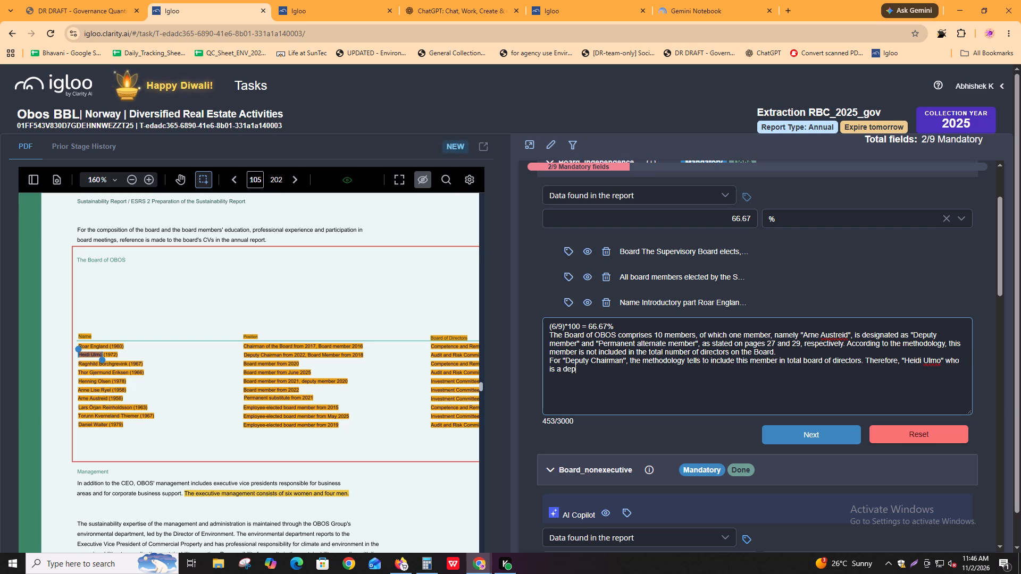
key(BackSpace)
key(BackSpace)
key(BackSpace)
Complete the Board_independence comment sentence with "Deputy Chairman" in quotation marks, copied from the board table, and "is included in total board of directors of the company.".
key(shift+quotedbl)
drag(241, 356, 299, 356)
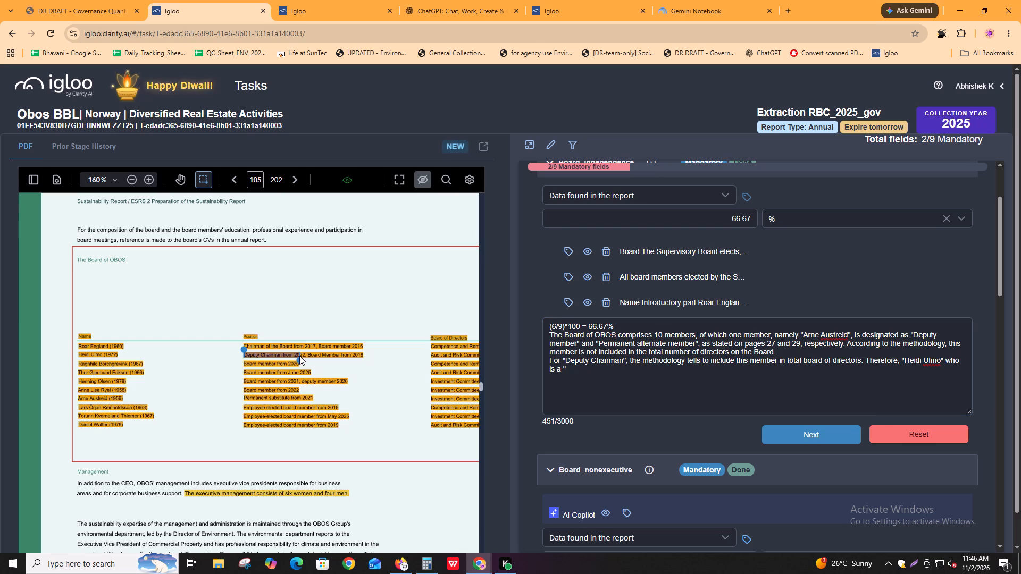
drag(299, 356, 280, 357)
key(ctrl+c)
click(582, 373)
key(ctrl+v)
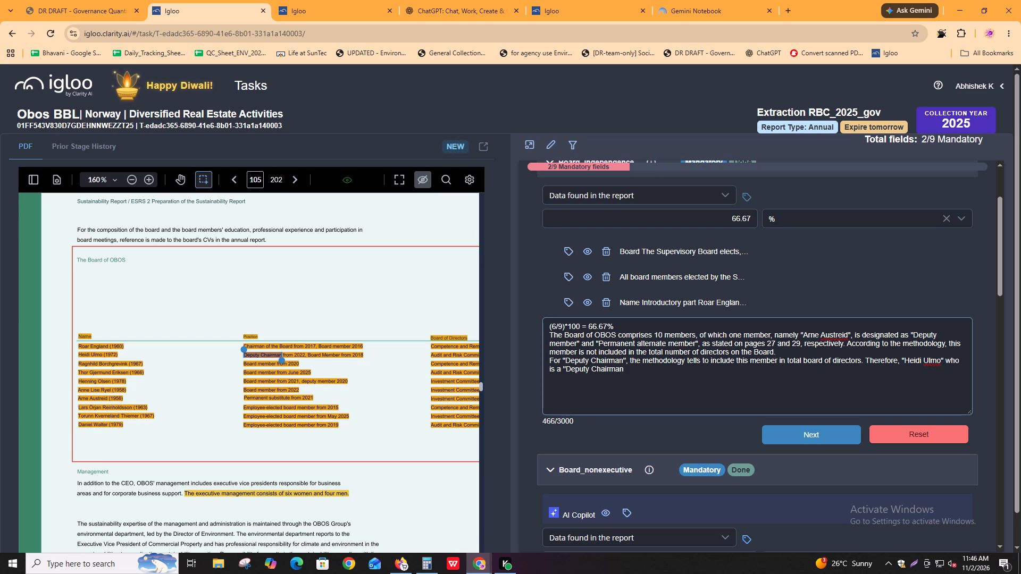
text(" is al)
key(BackSpace)
key(BackSpace)
text(included in total board of directors of)
key(space)
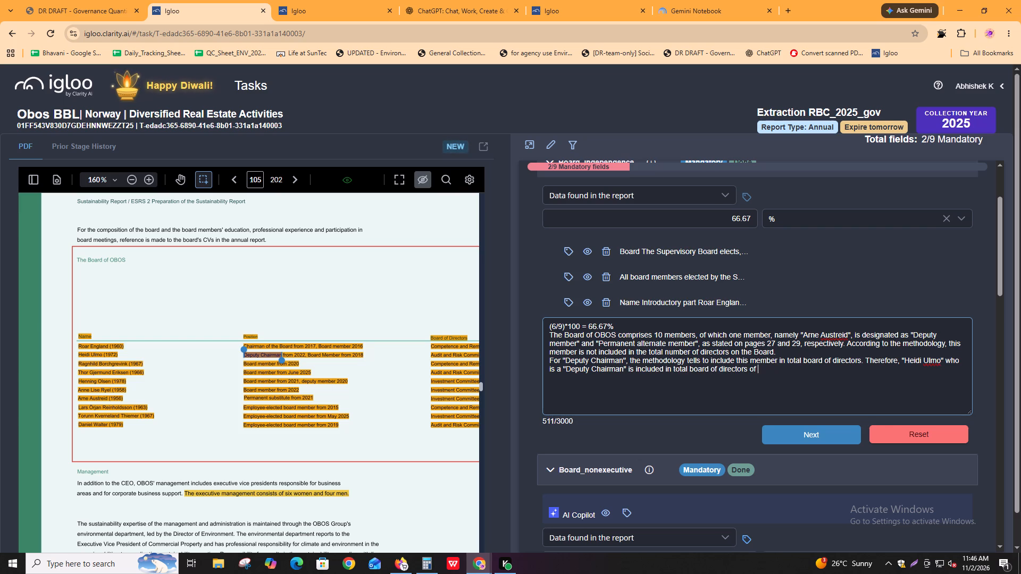
text(the compay)
key(BackSpace)
text(ny.)
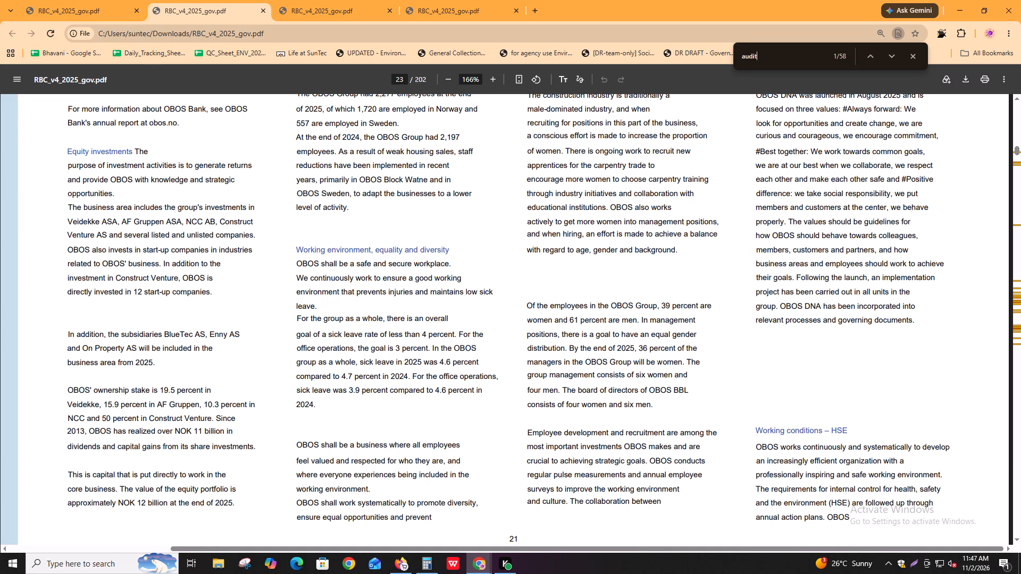
key(space)
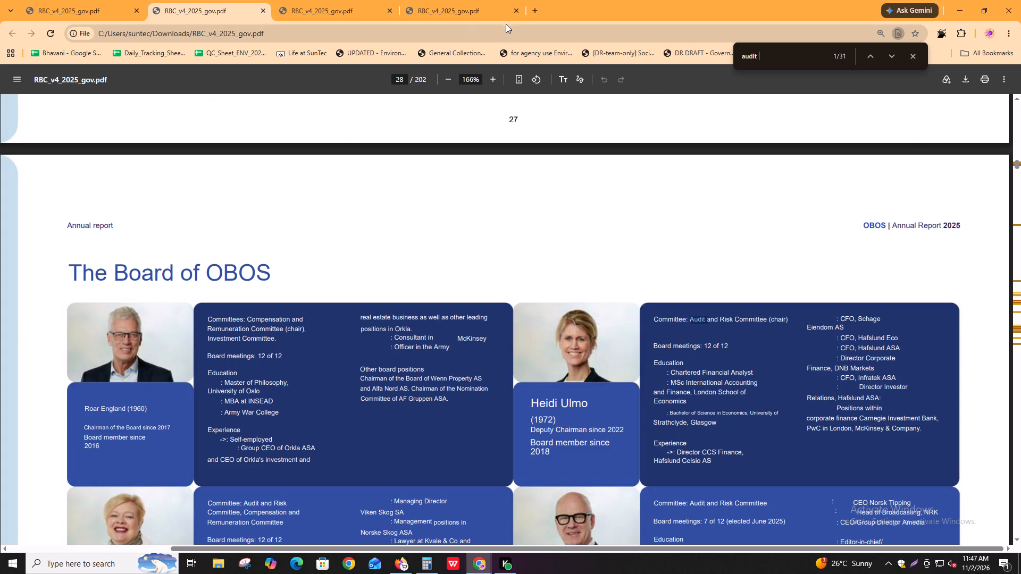
scroll(630, 267, down, 3)
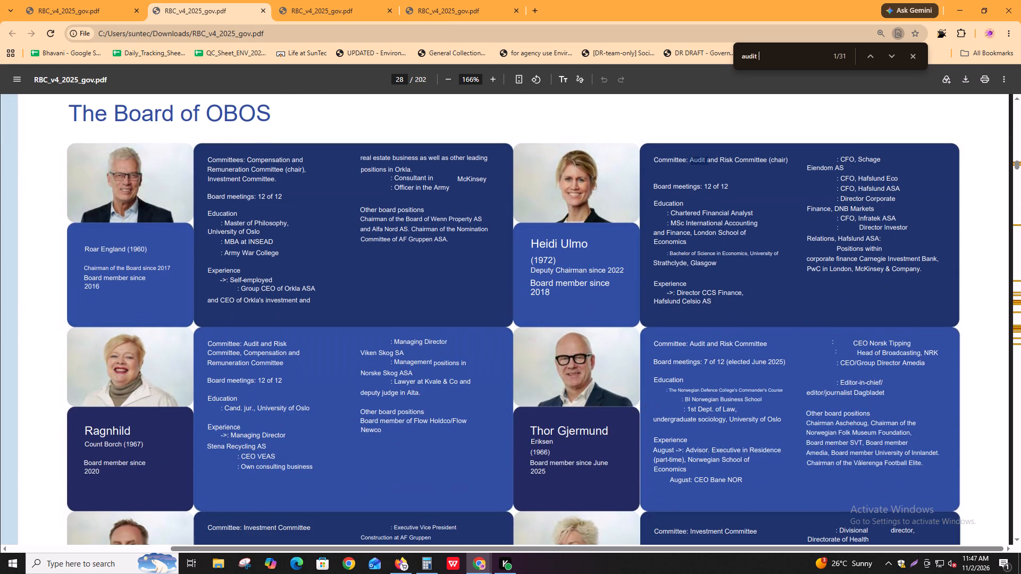
scroll(266, 418, down, 4)
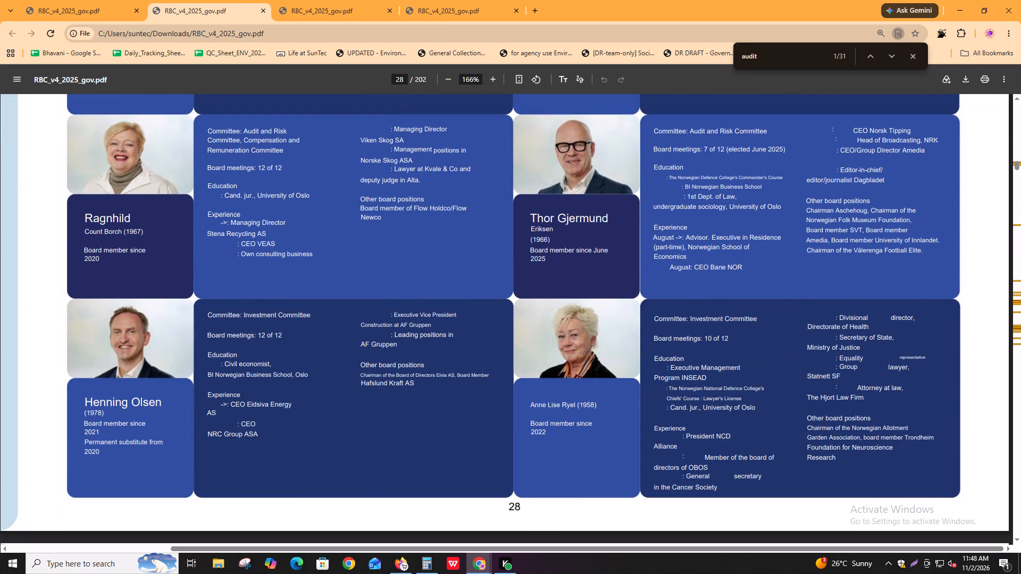
Examine the remaining Board of OBOS profiles on page 29 for committee roles, including the CEO's profile.
scroll(906, 374, down, 11)
scroll(901, 375, up, 1)
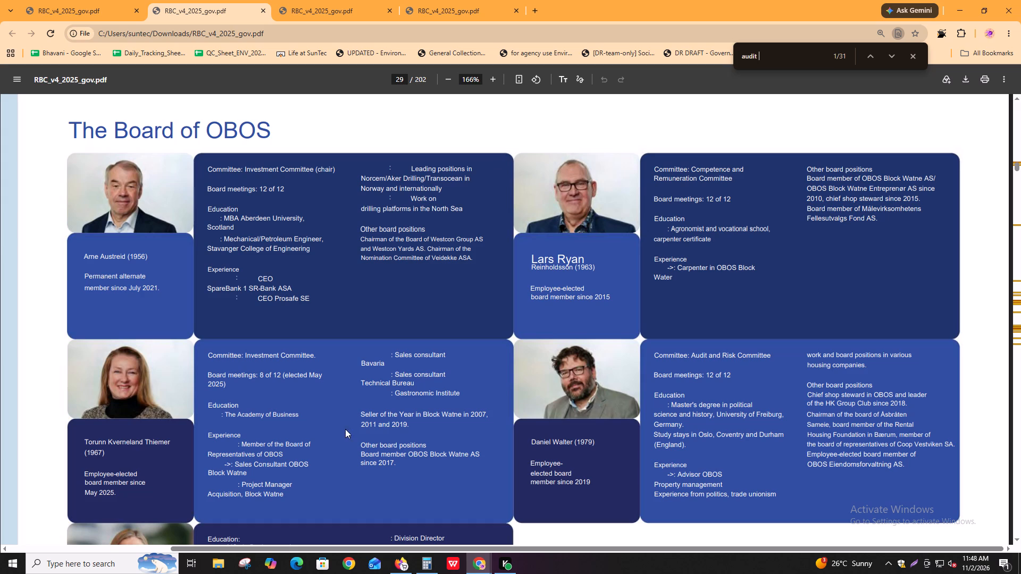
scroll(298, 426, down, 3)
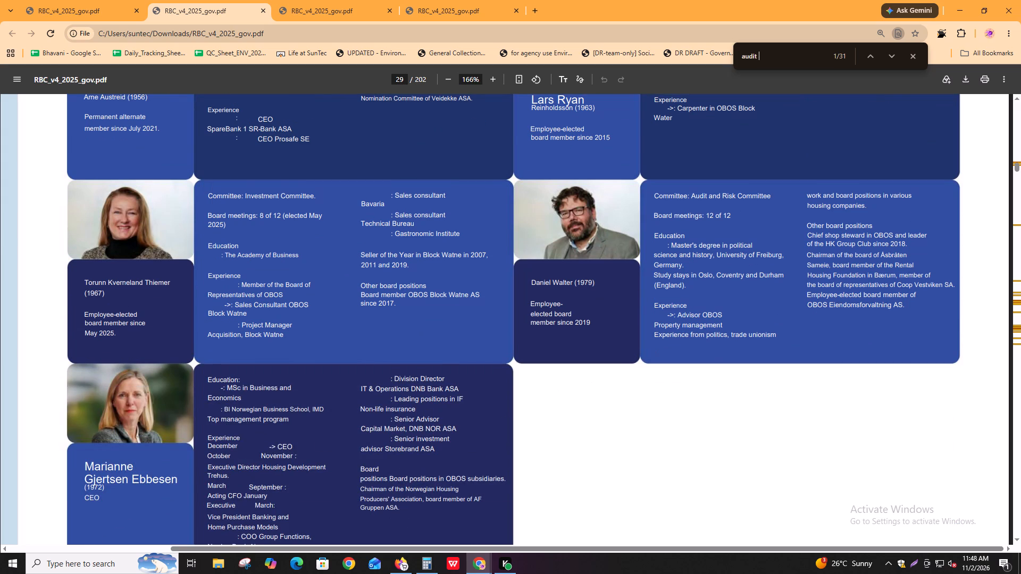
scroll(347, 478, down, 1)
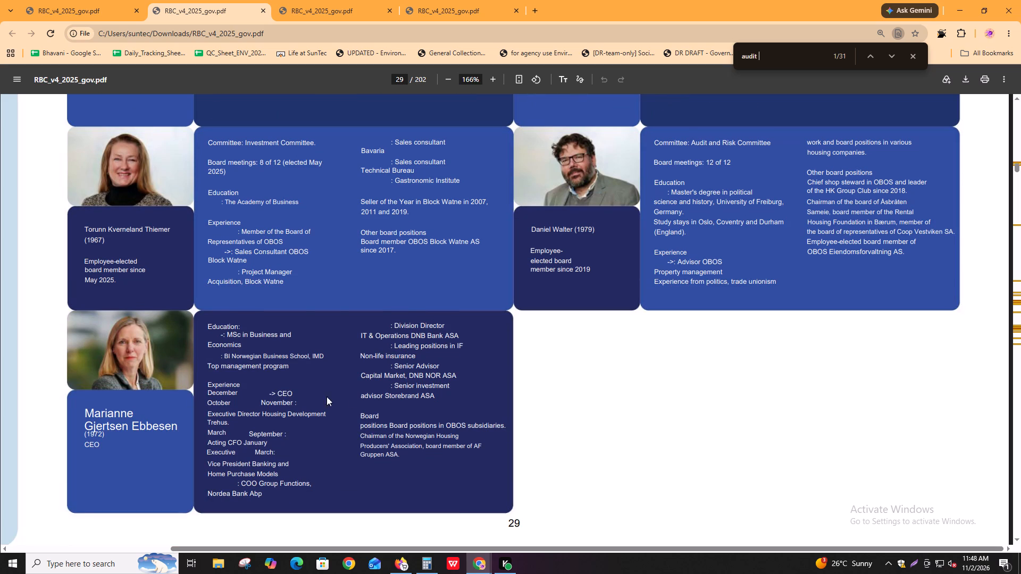
scroll(384, 402, down, 17)
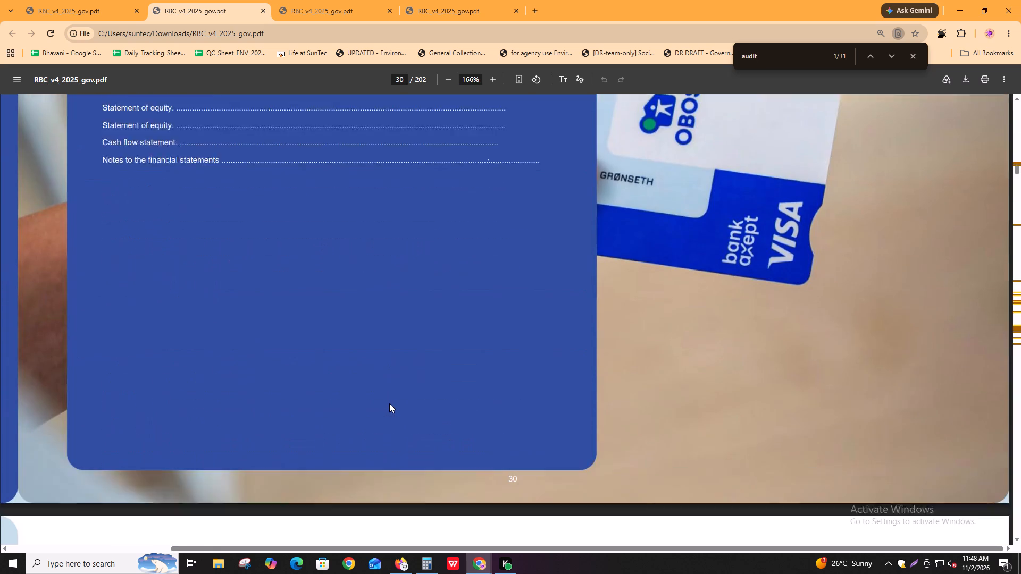
key(ctrl+f)
scroll(383, 400, up, 12)
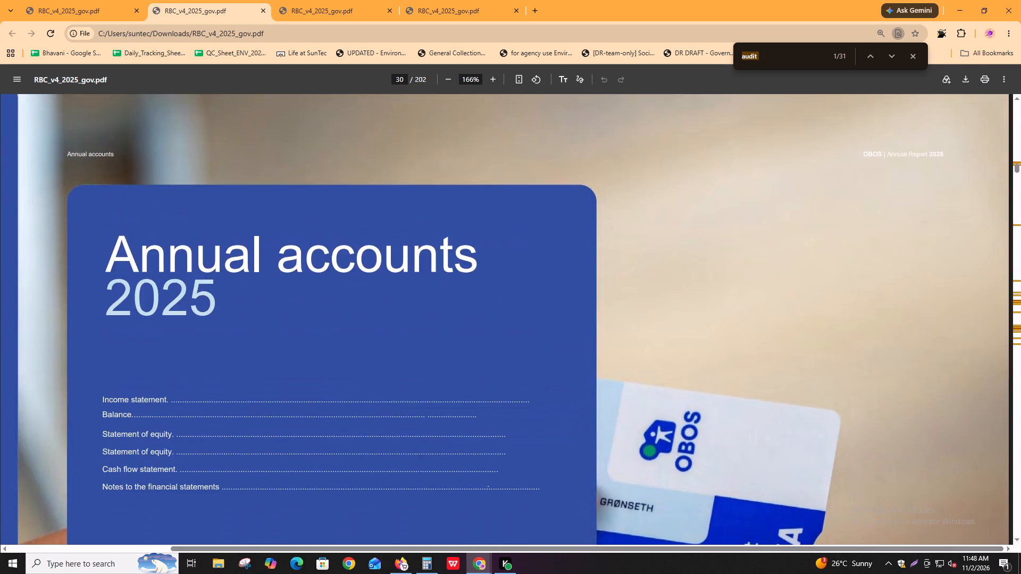
scroll(383, 396, up, 6)
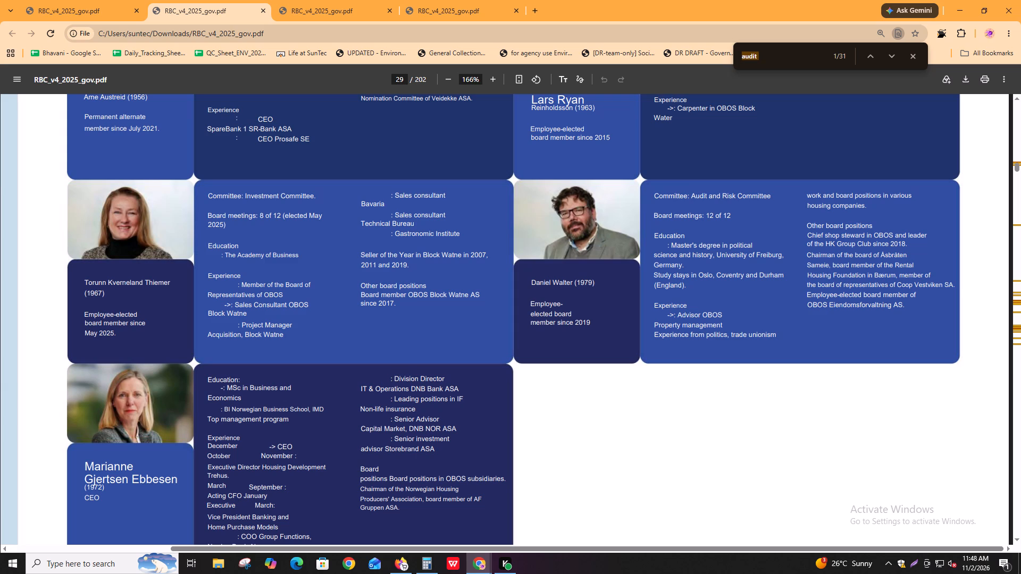
key(ctrl+f)
drag(83, 465, 136, 465)
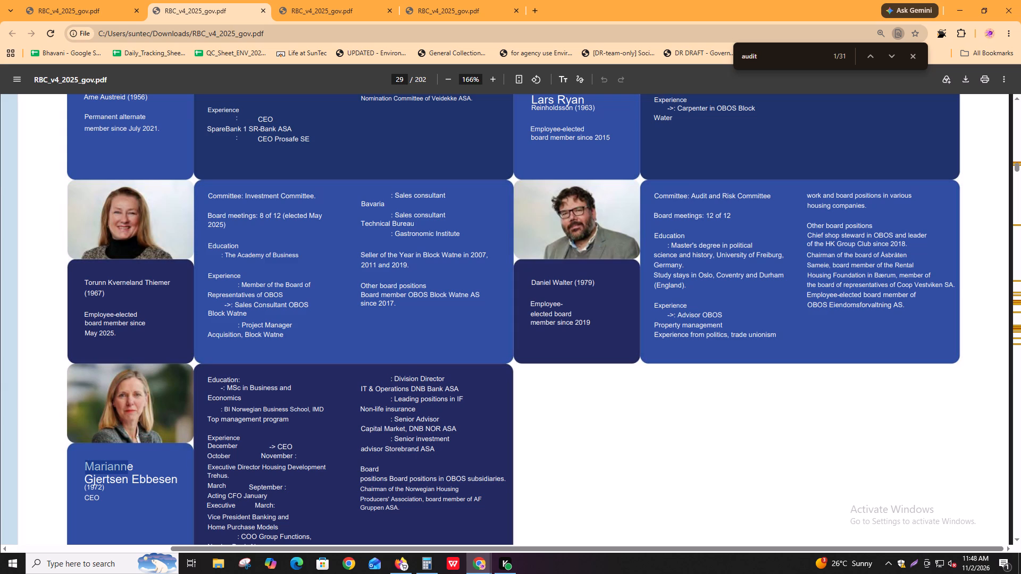
drag(136, 465, 143, 465)
click(143, 465)
Go through the following "audit" matches up to the Audit and Risk Committee member row in the page 83 board fees table.
key(ctrl+f)
key(Return)
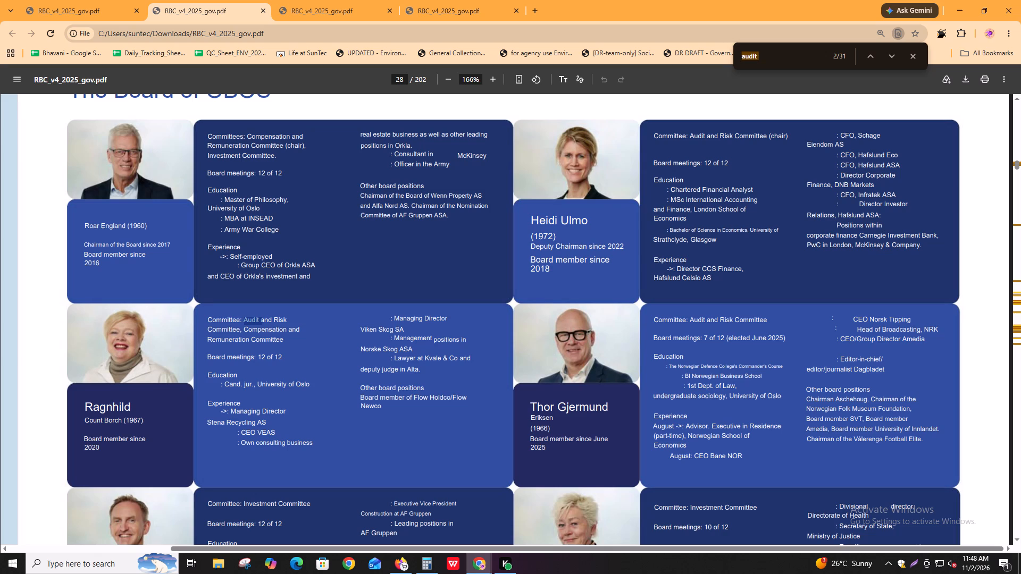
key(Return)
key(Return)
key(Return)
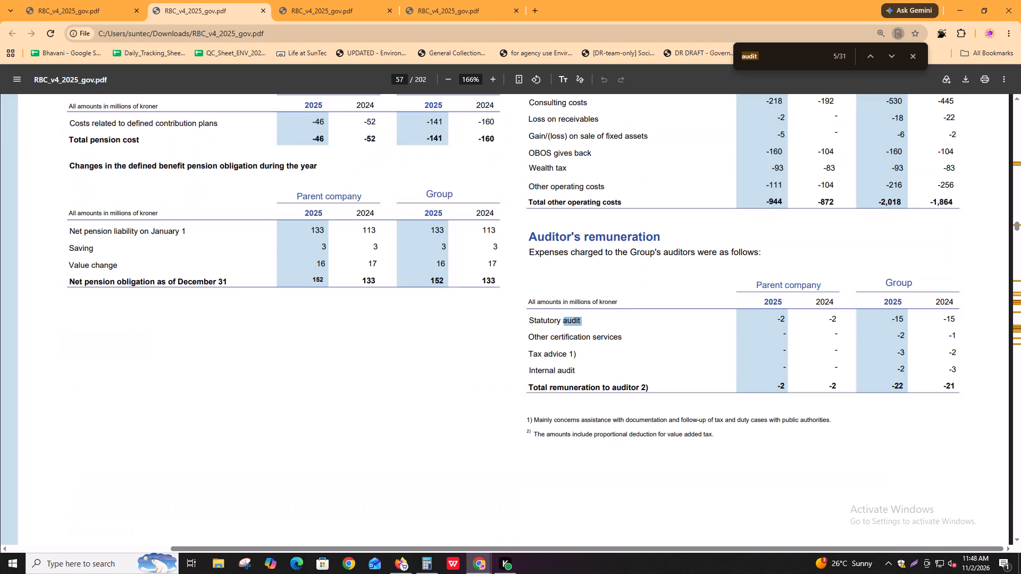
key(Return)
key(Return)
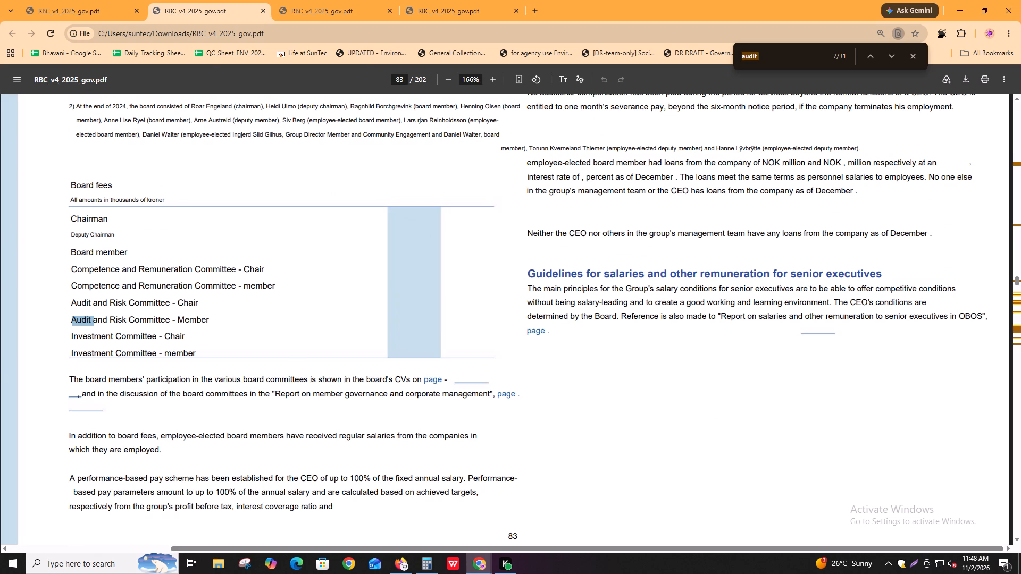
Switch to the original Norwegian report in Igloo and find the Styrets honorar table on page 83.
key(alt+Tab)
click(322, 0)
click(239, 75)
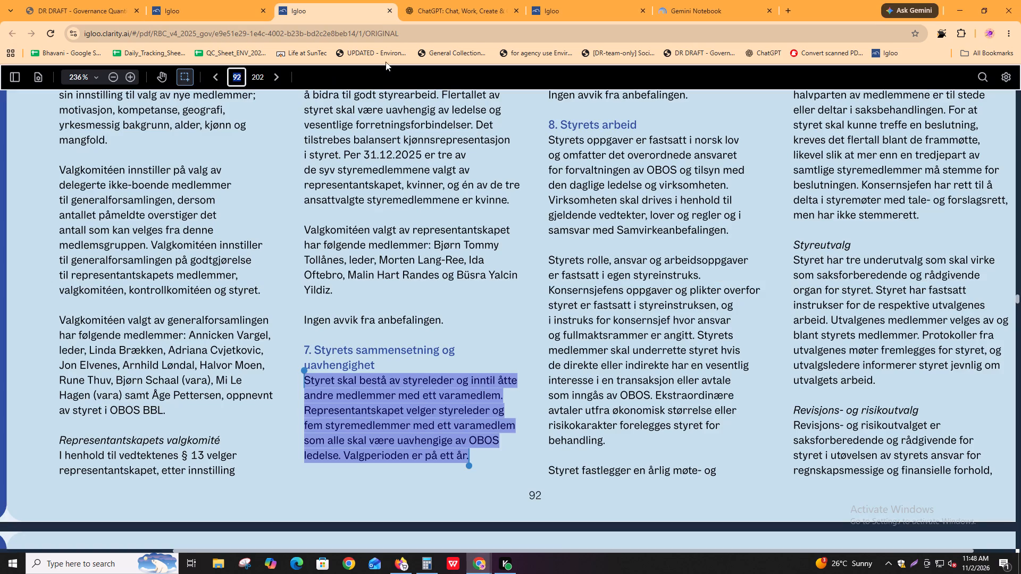
text(83)
key(Return)
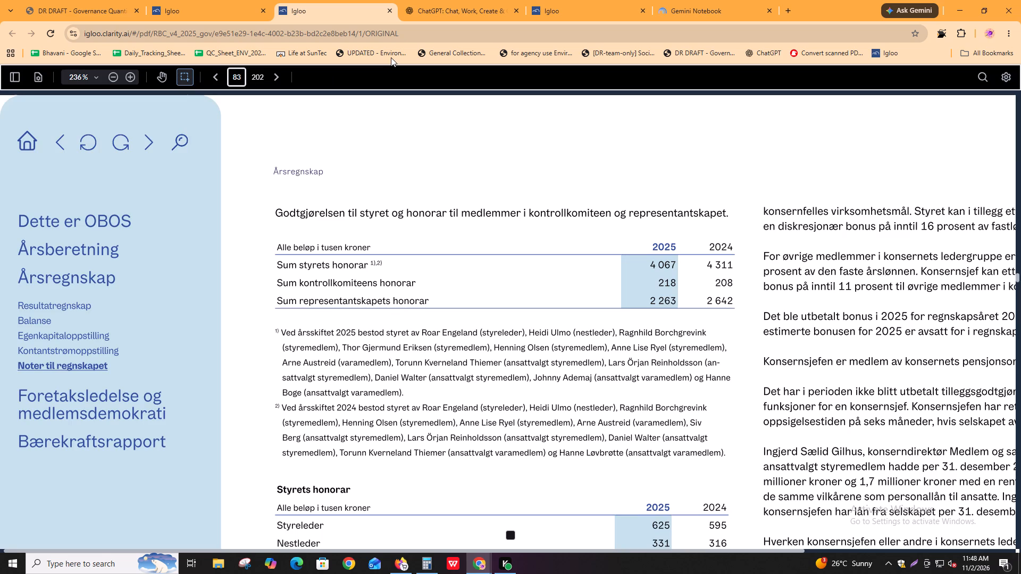
scroll(333, 299, down, 3)
scroll(455, 394, down, 2)
shift+scroll(466, 331, down, 2)
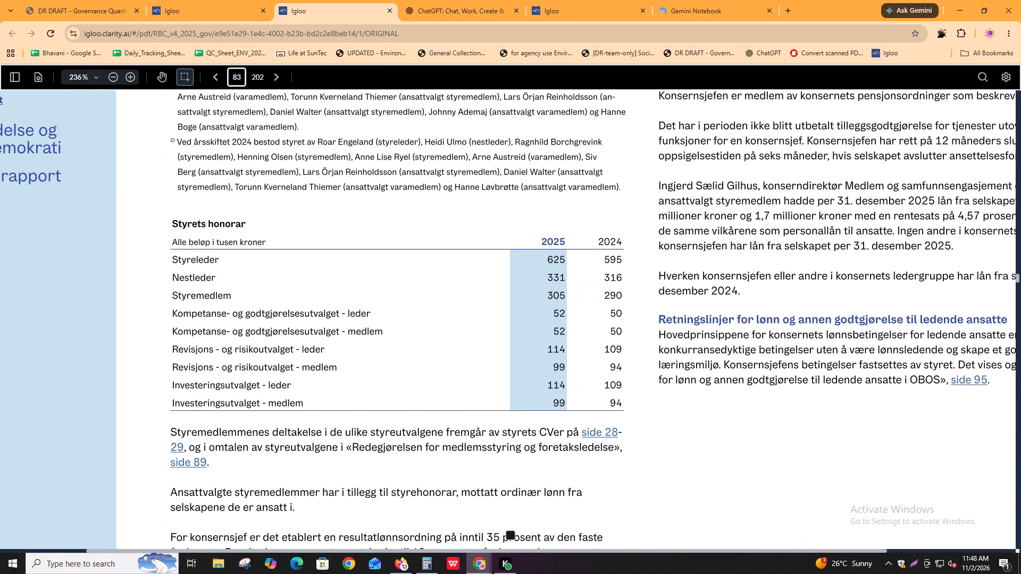
Compare the chair, deputy chair and committee rows of the page 83 board fees table between the translated and original reports.
key(alt+Tab)
click(120, 310)
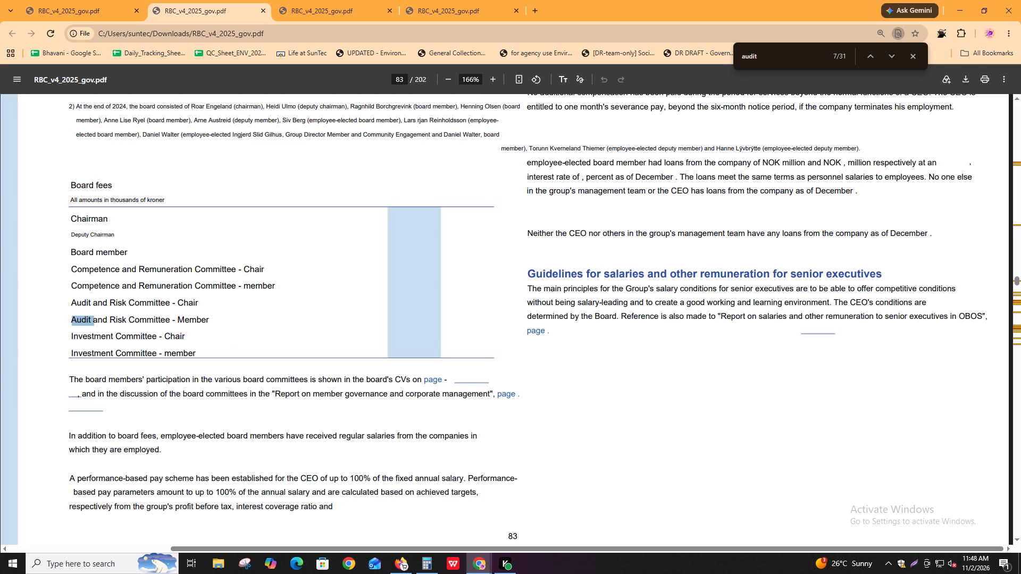
drag(79, 264, 123, 264)
click(123, 261)
key(alt+Tab)
drag(172, 263, 221, 258)
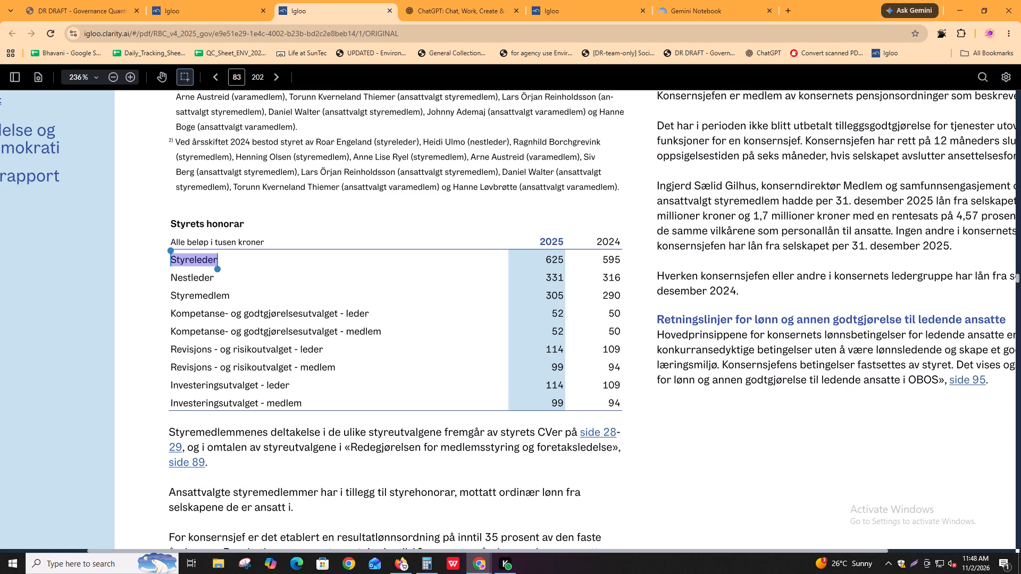
drag(177, 275, 211, 276)
click(211, 276)
key(alt+Tab)
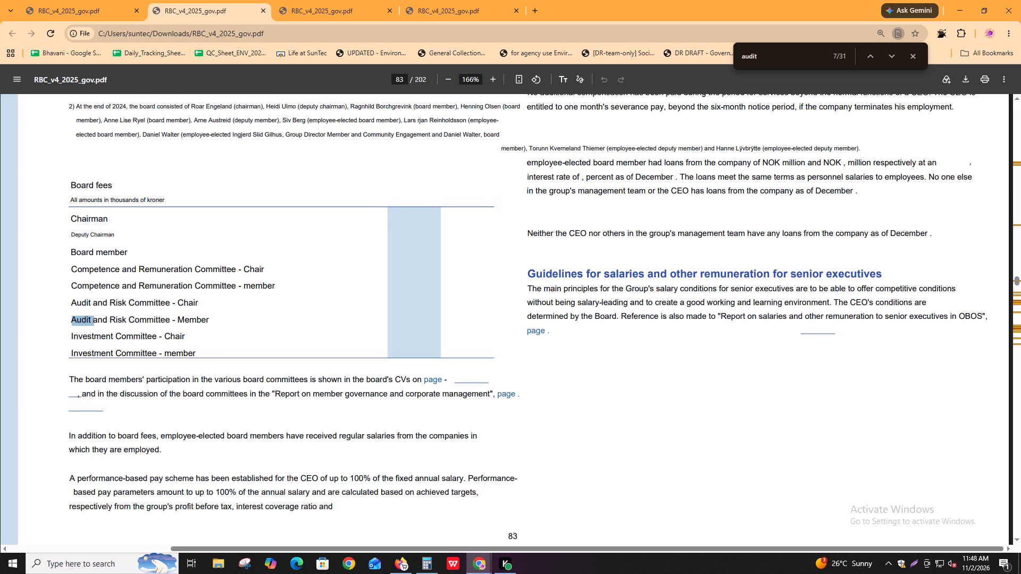
drag(77, 249, 99, 248)
drag(89, 262, 133, 261)
click(133, 261)
drag(103, 318, 154, 318)
click(154, 318)
Go through further "audit" matches in the translated report up to the Audit and Risk Committee heading on page 92.
key(ctrl+f)
key(Return)
key(Return)
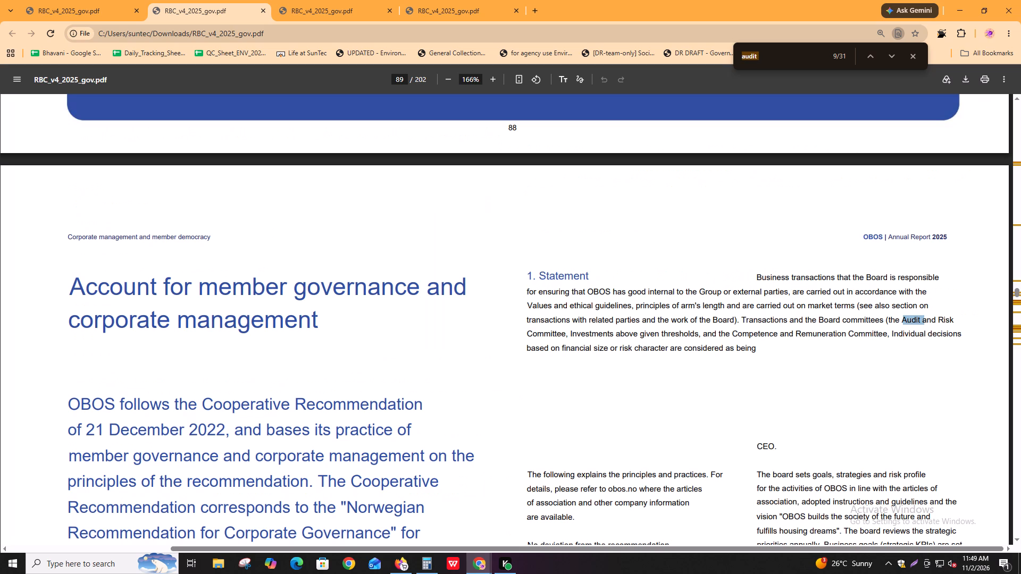
key(shift+Return)
key(Return)
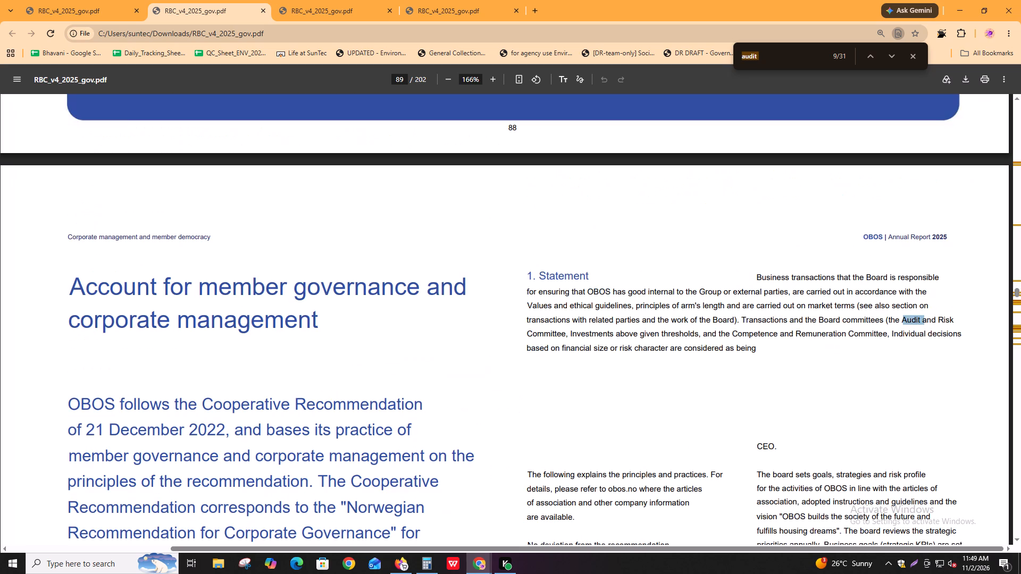
key(Return)
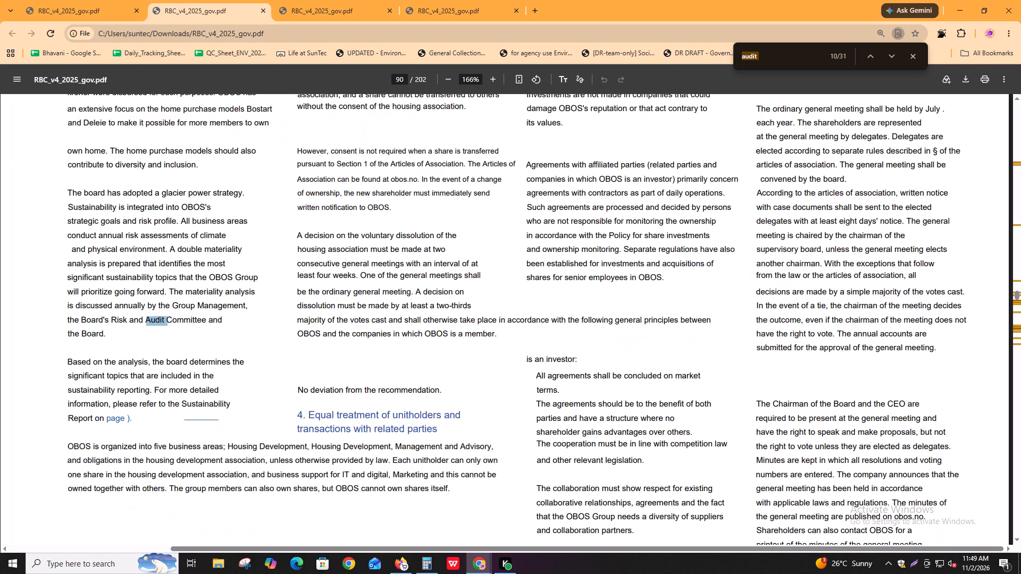
key(Return)
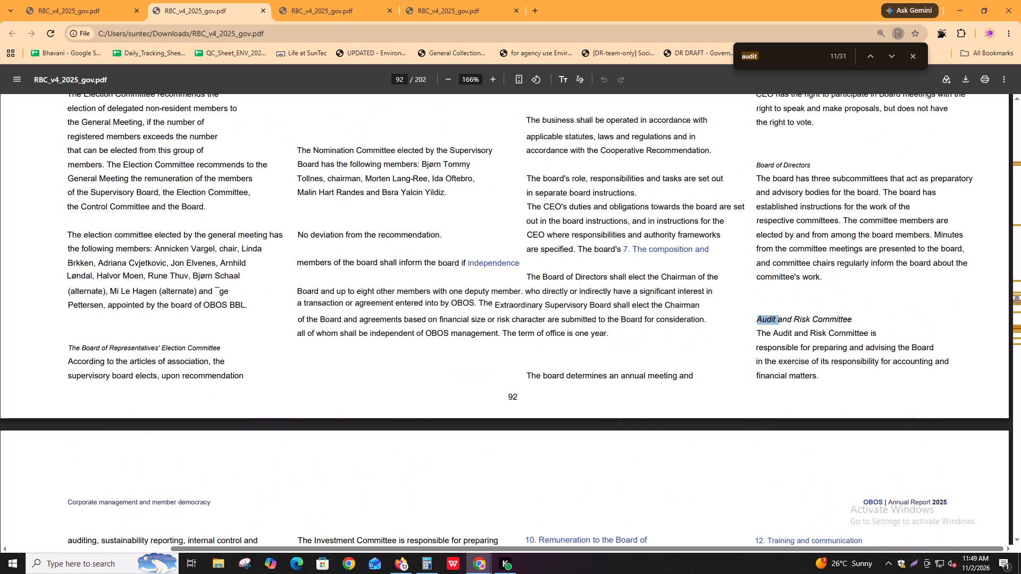
Examine the Audit and Risk Committee composition on page 93, highlighting the full list of its members.
scroll(535, 471, down, 4)
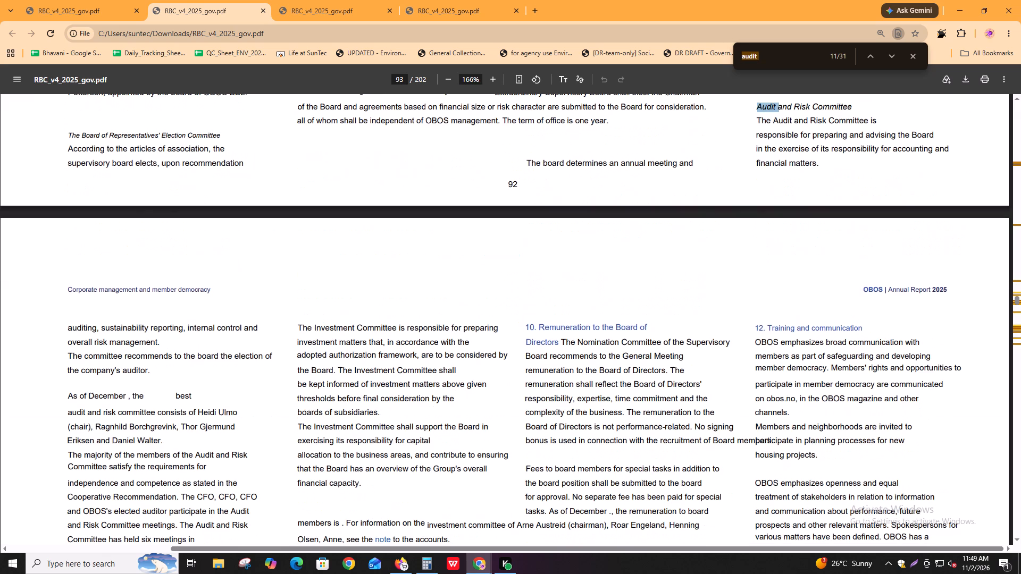
scroll(79, 359, down, 3)
drag(71, 254, 116, 257)
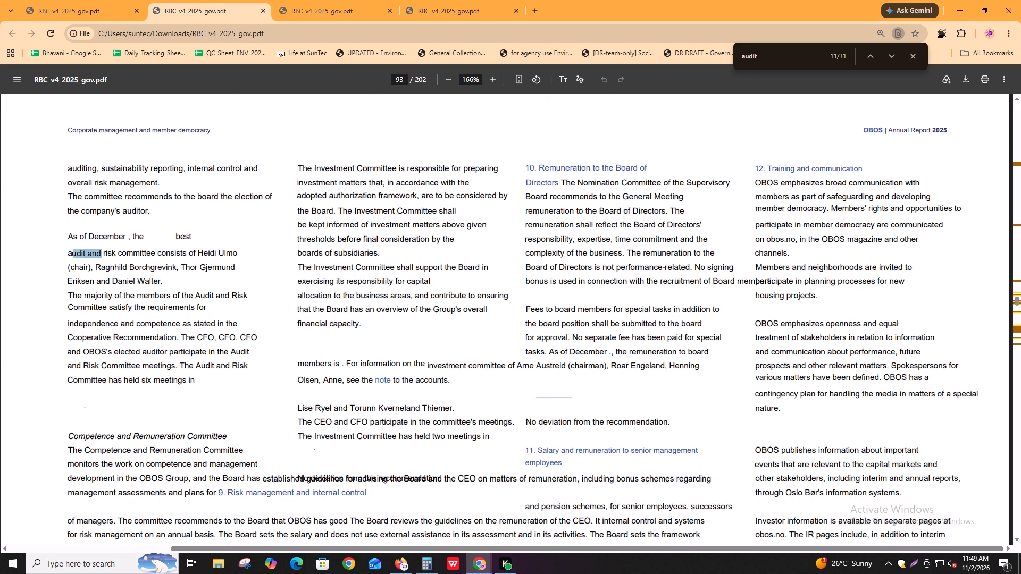
drag(116, 257, 191, 257)
click(191, 257)
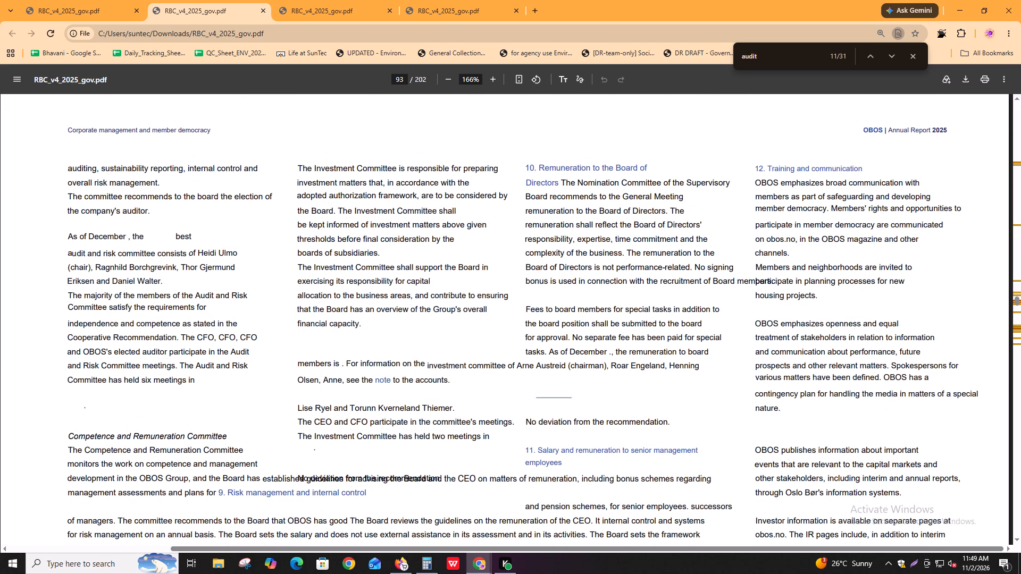
drag(200, 251, 131, 271)
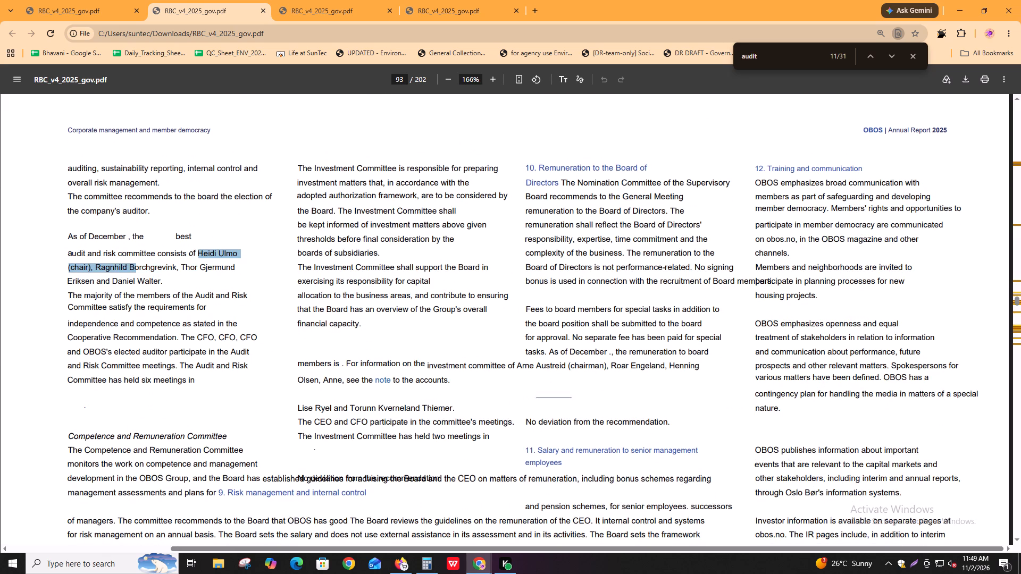
drag(131, 271, 164, 282)
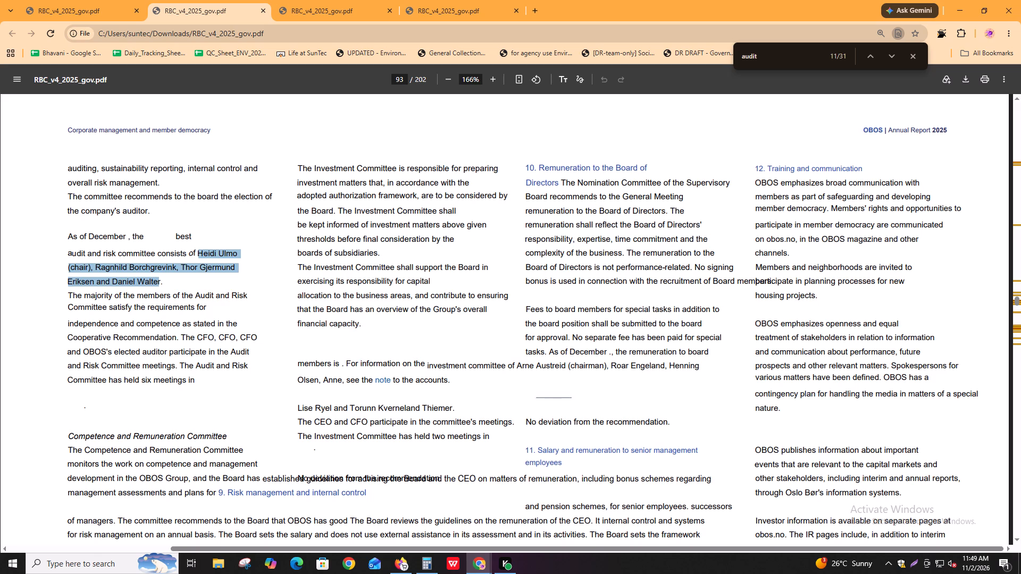
Read the Audit and Risk Committee's independence, competence and meeting participation passage on page 93 of the translated report.
drag(164, 282, 164, 282)
click(164, 282)
drag(141, 328, 180, 325)
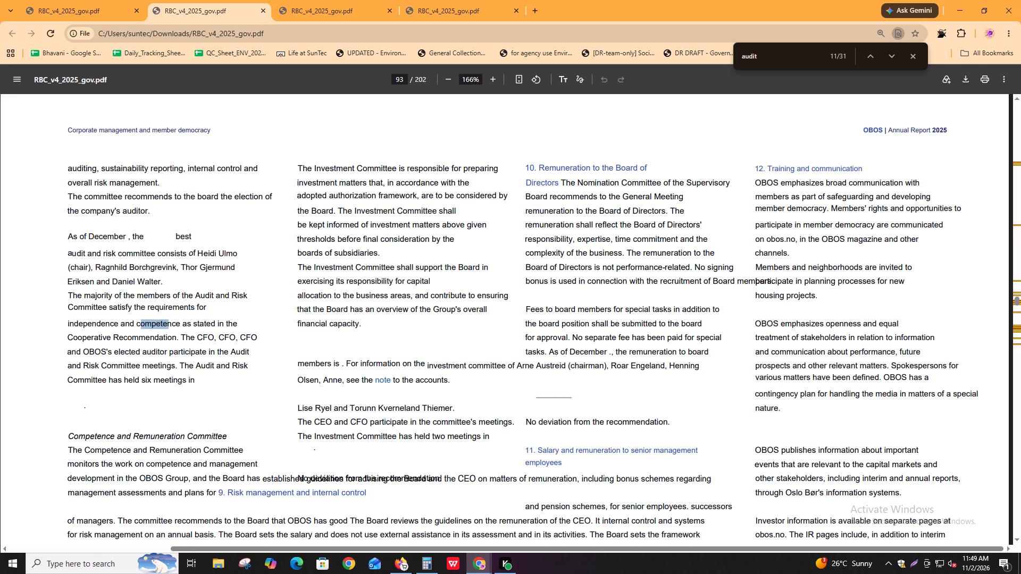
drag(180, 325, 224, 325)
click(224, 325)
double_click(220, 326)
click(224, 331)
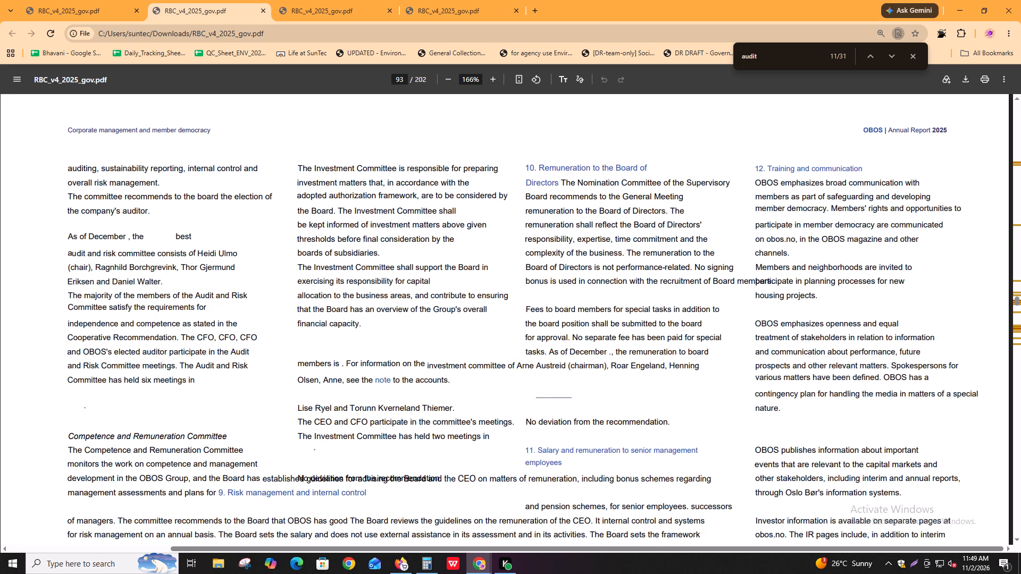
double_click(213, 348)
double_click(214, 345)
click(217, 341)
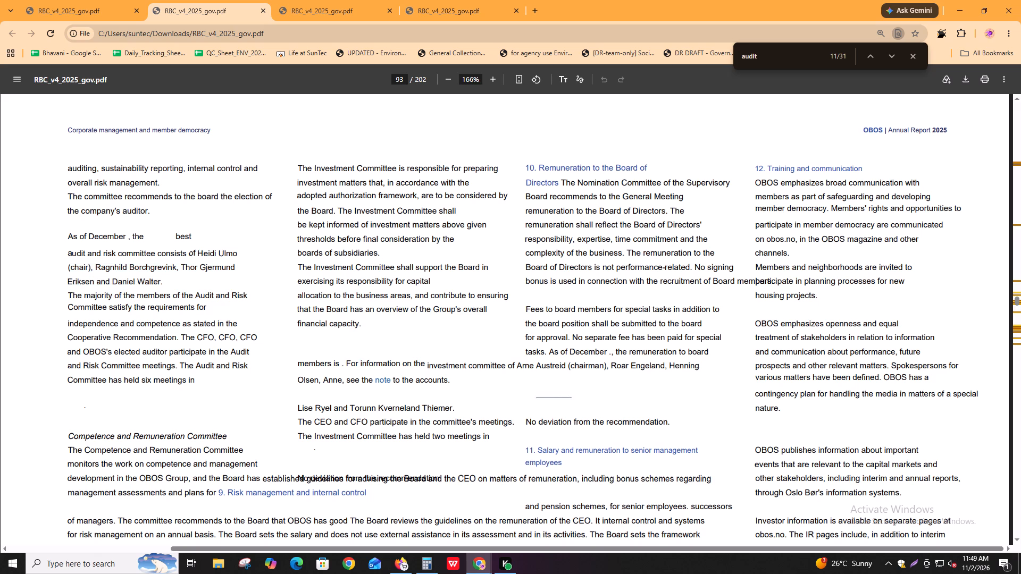
double_click(215, 334)
click(215, 333)
click(154, 359)
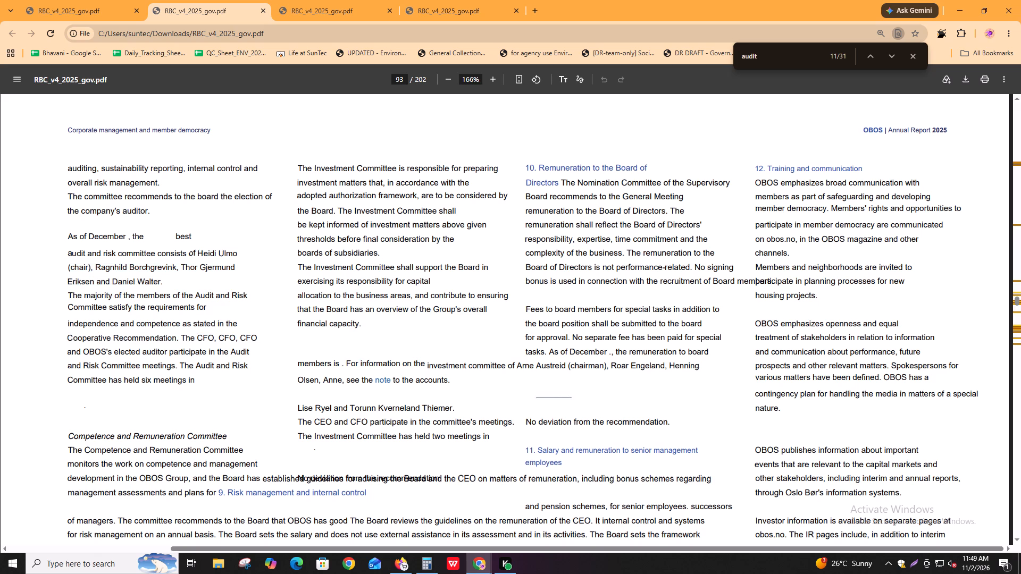
scroll(188, 401, up, 1)
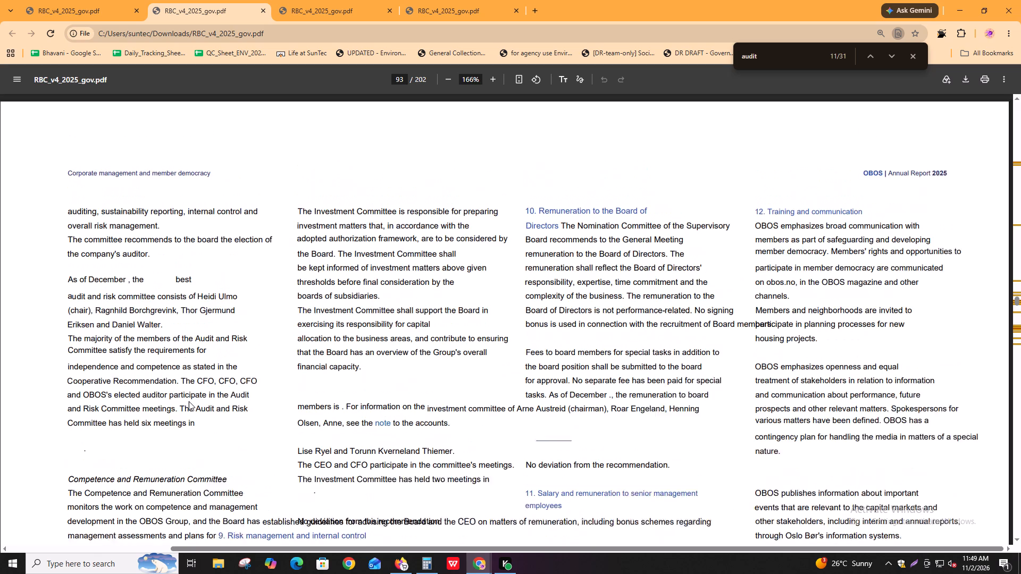
Switch to the Igloo task and annotate the sentence listing the audit and risk committee members on page 93 for Audit_independence.
key(alt+Tab)
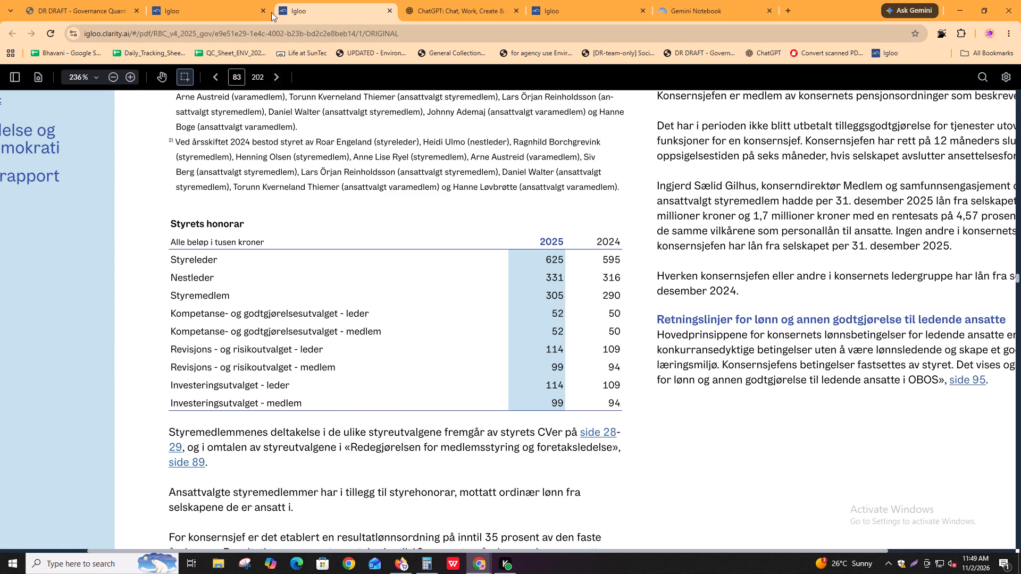
click(214, 5)
click(256, 176)
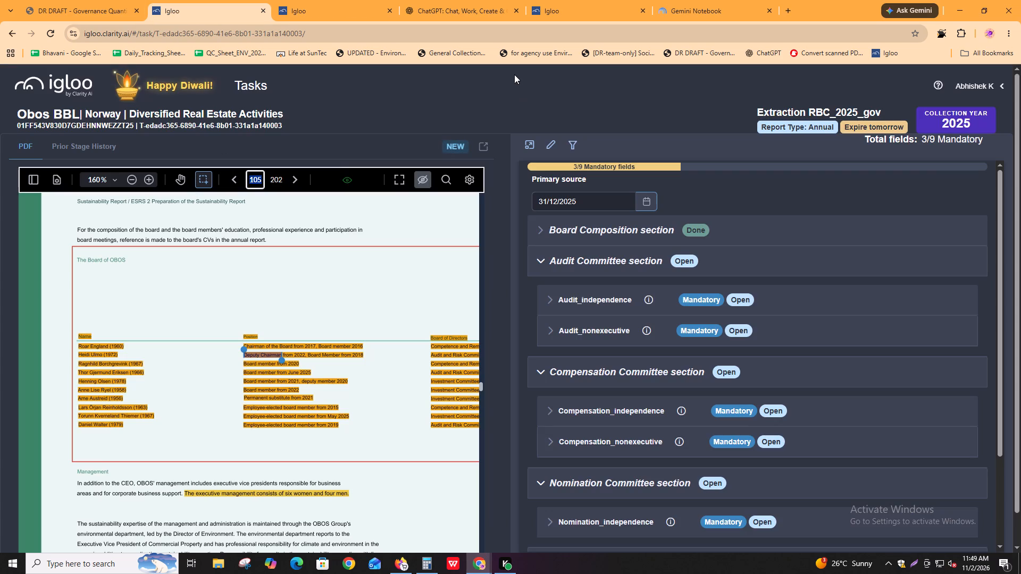
key(9)
key(3)
key(shift+Return)
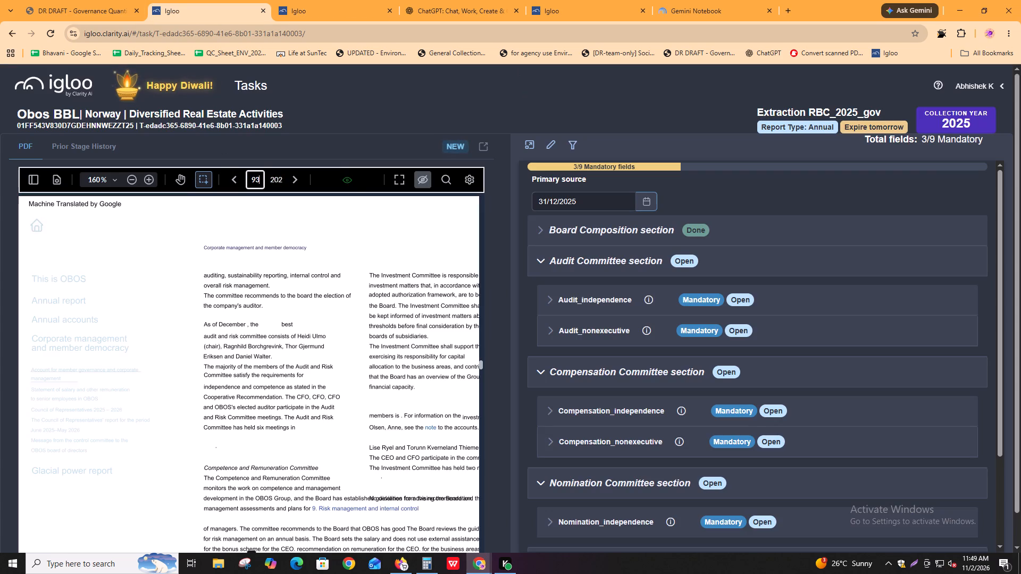
click(250, 281)
shift+scroll(227, 404, down, 2)
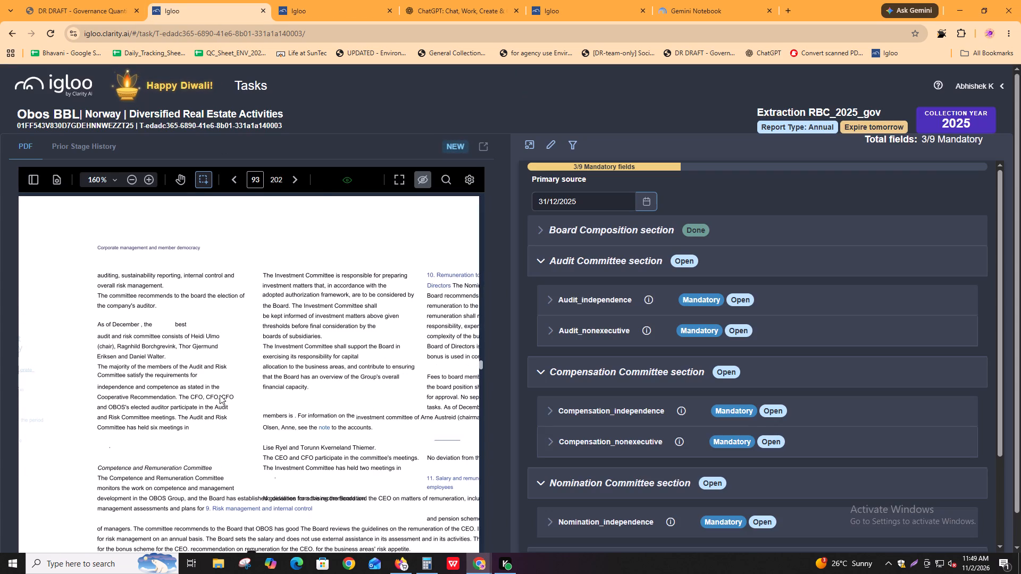
scroll(140, 375, down, 1)
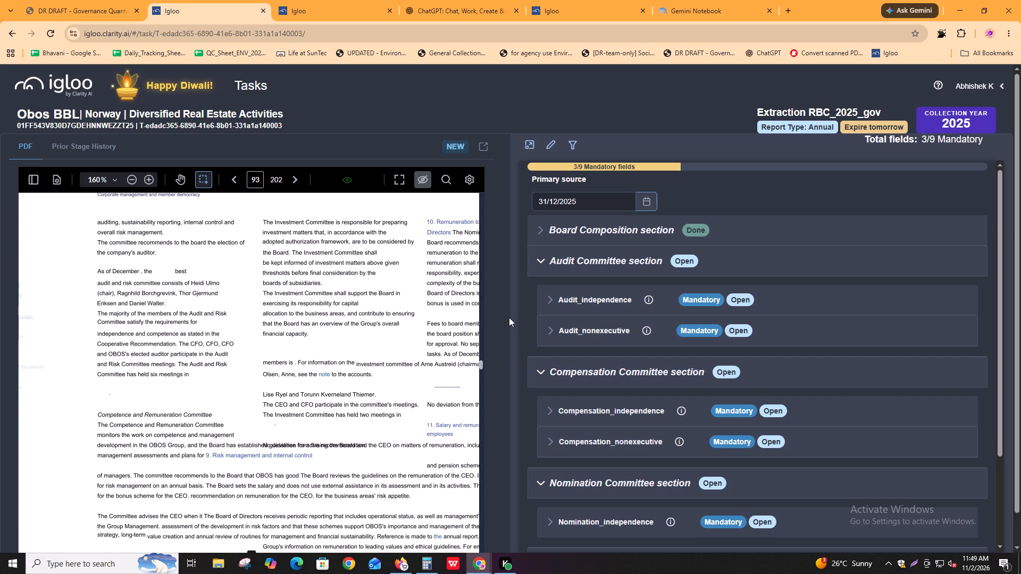
click(683, 303)
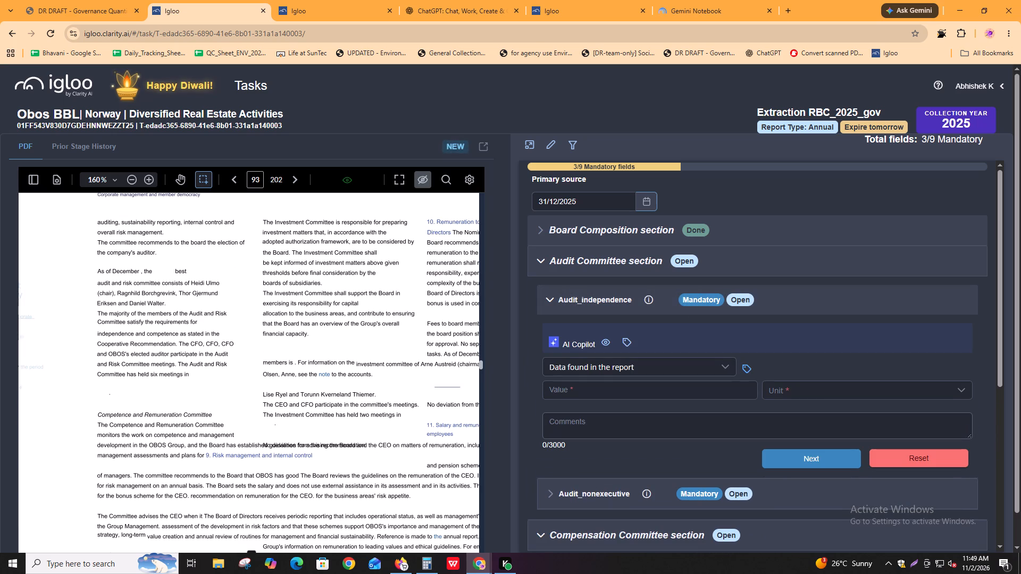
click(574, 418)
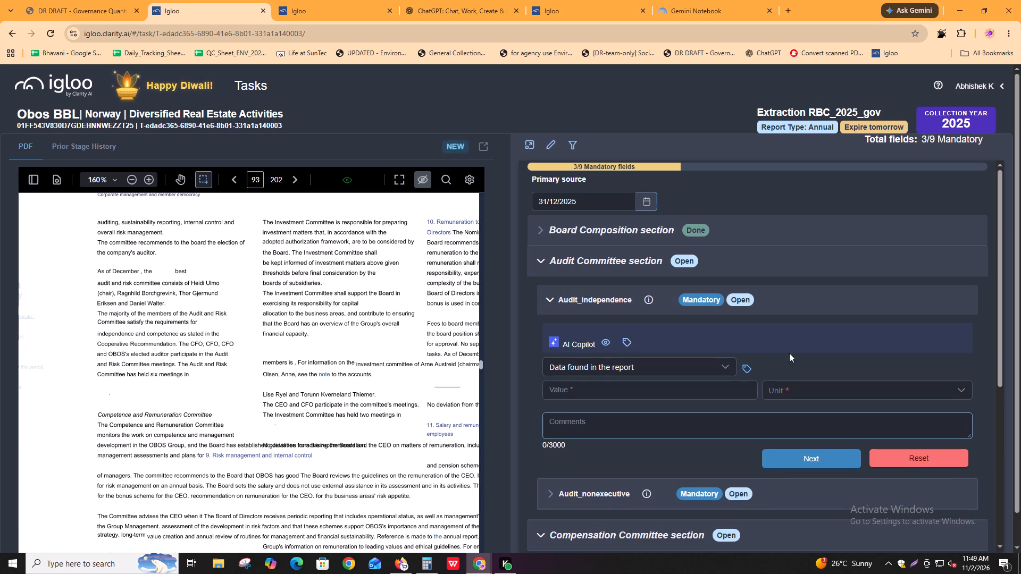
click(751, 366)
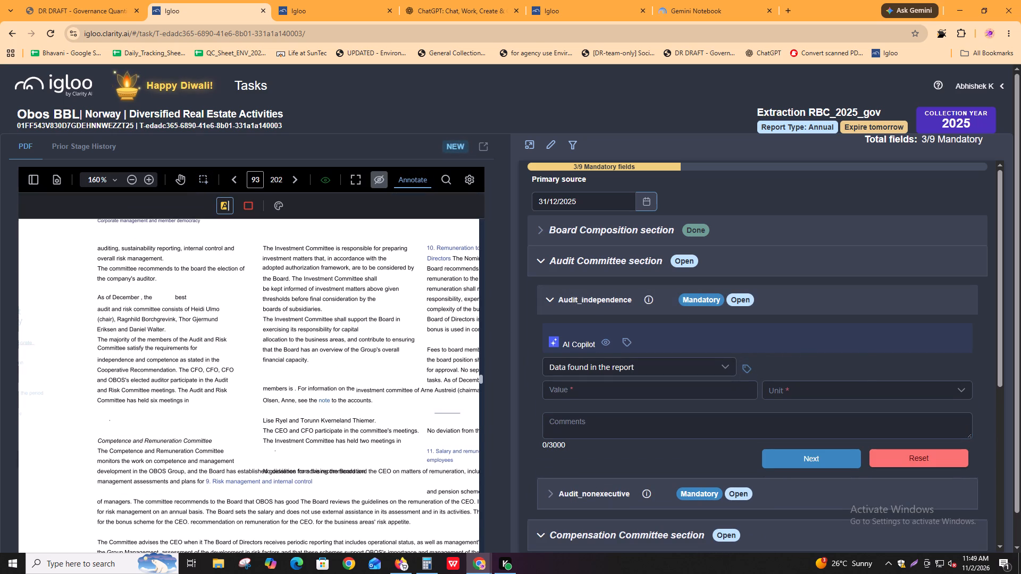
drag(91, 292, 166, 331)
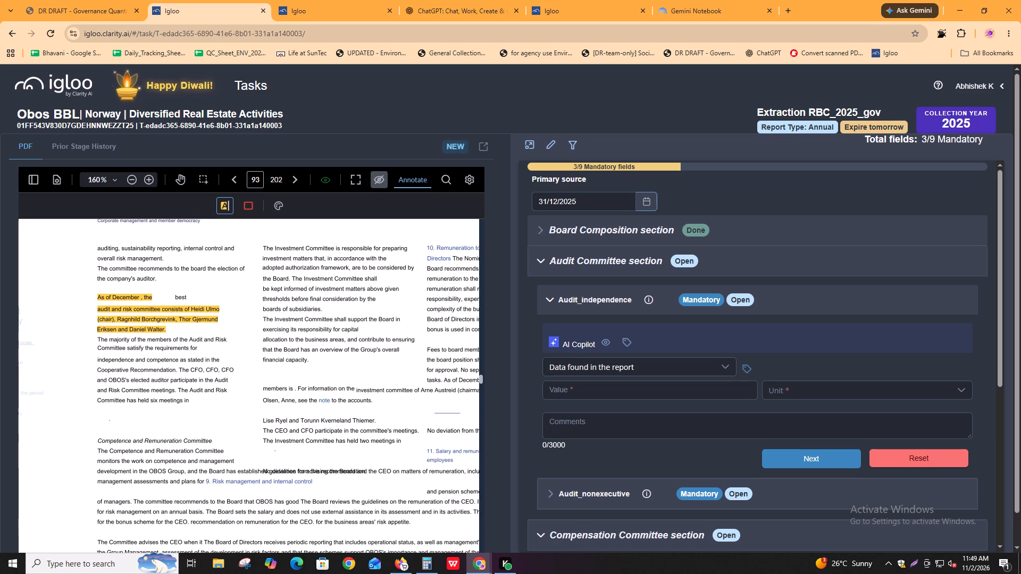
drag(166, 331, 167, 331)
scroll(750, 348, up, 1)
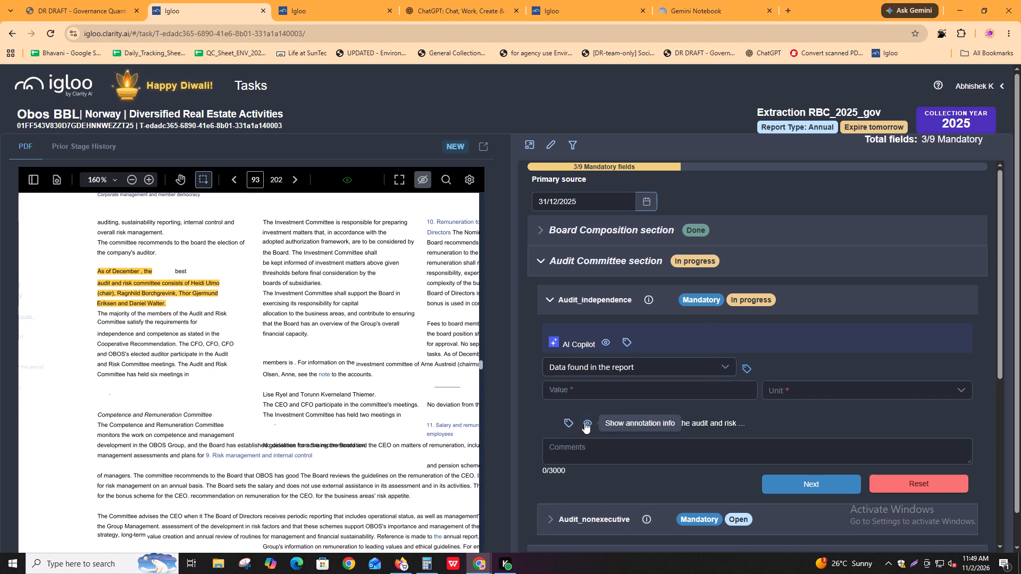
click(589, 420)
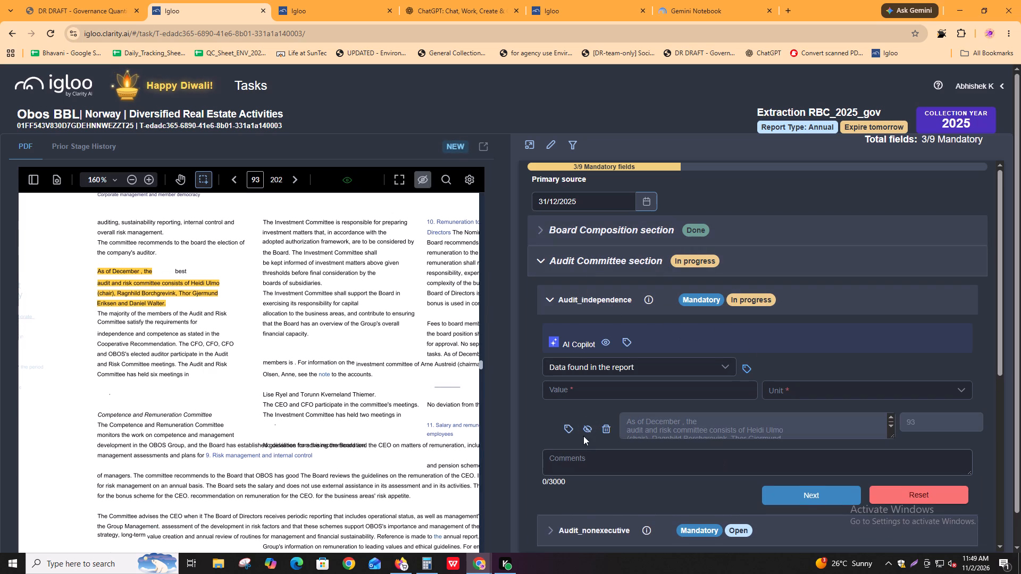
click(584, 425)
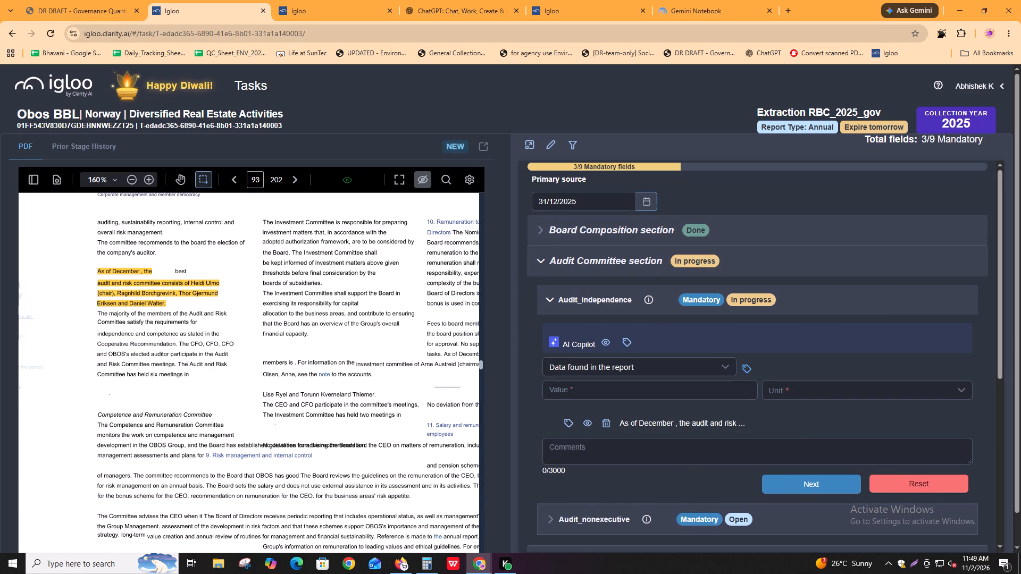
Open the annotated board table on page 105 from Board_independence and compare its names and positions with the page 93 audit committee members.
click(655, 225)
click(621, 256)
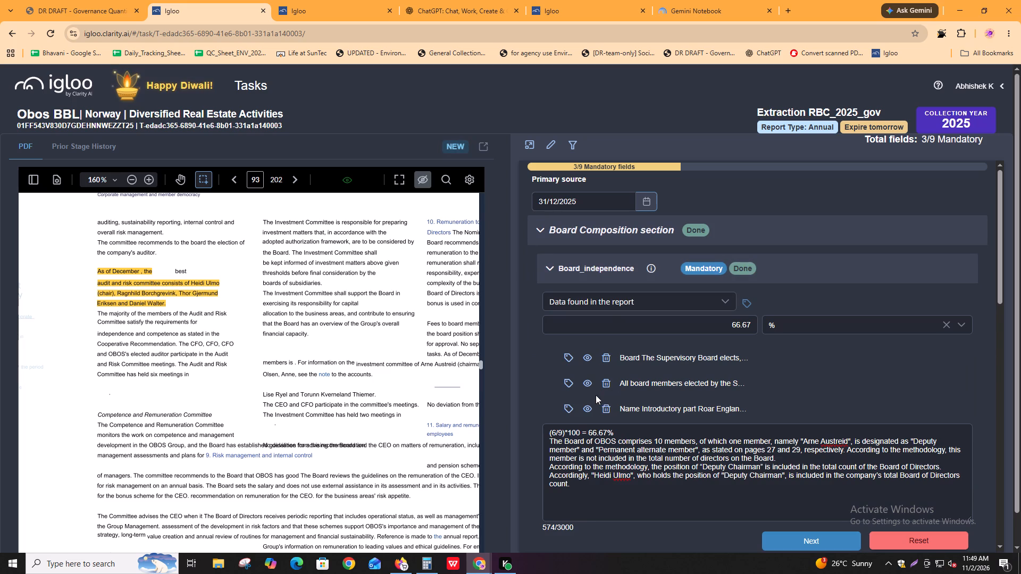
click(568, 400)
key(alt+Tab)
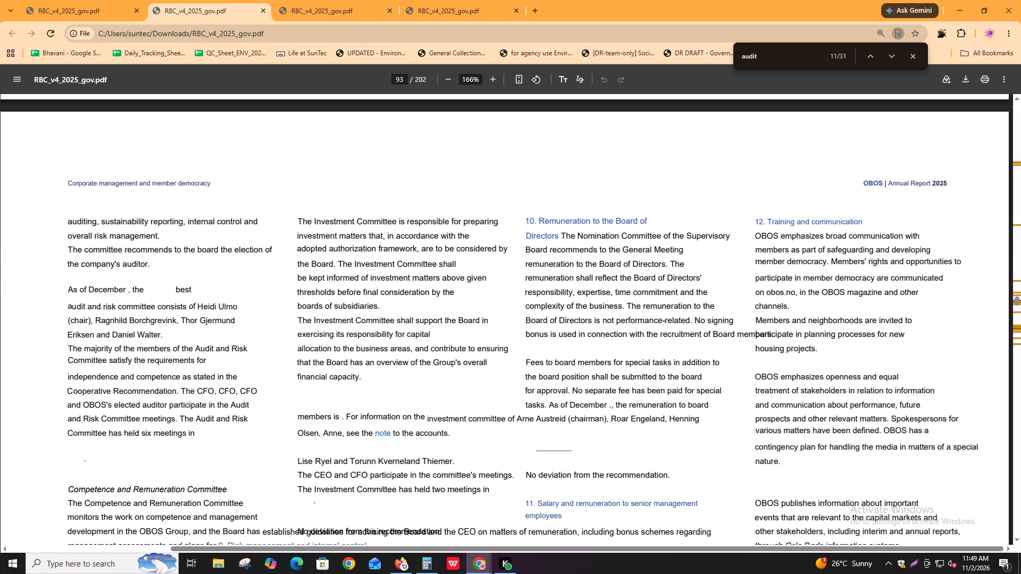
key(alt+Tab)
ctrl+scroll(96, 400, up, 2)
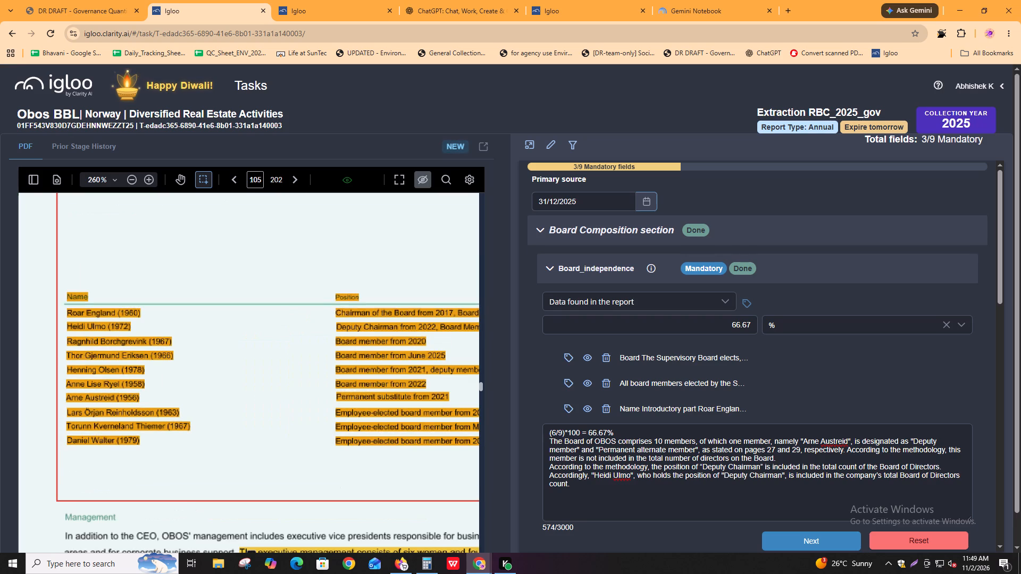
drag(69, 325, 92, 328)
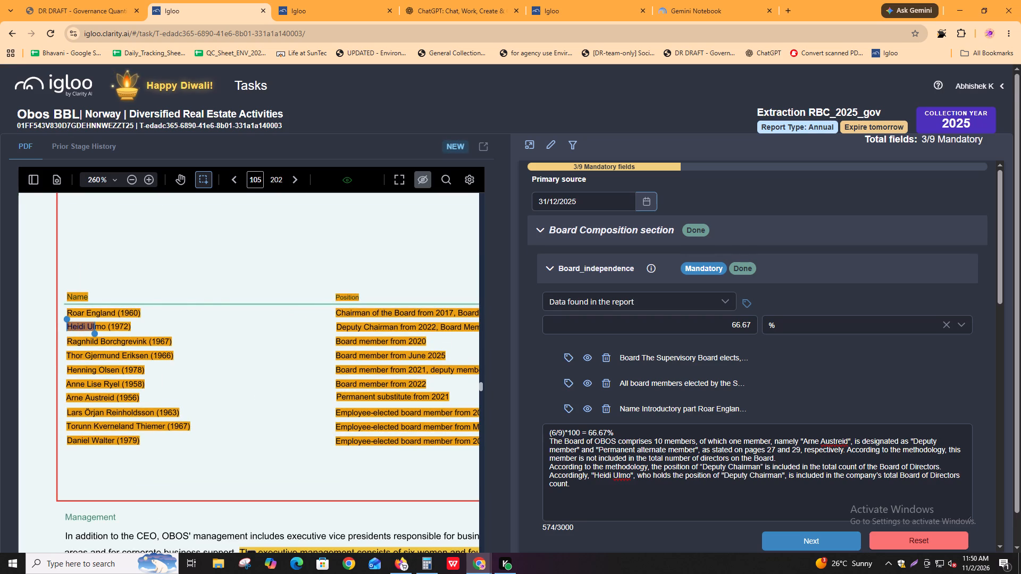
key(alt+Tab)
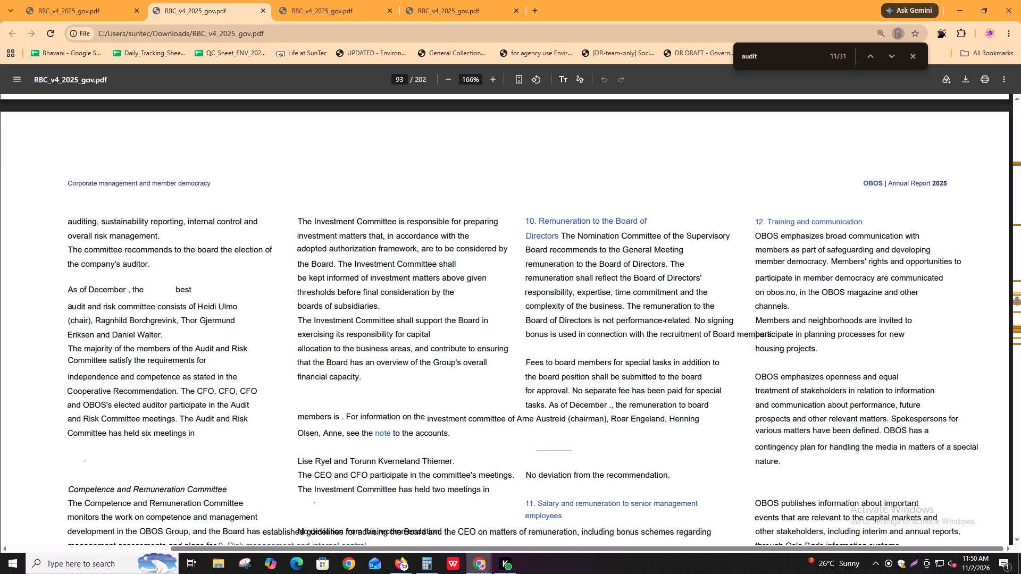
drag(106, 325, 138, 325)
key(alt+Tab)
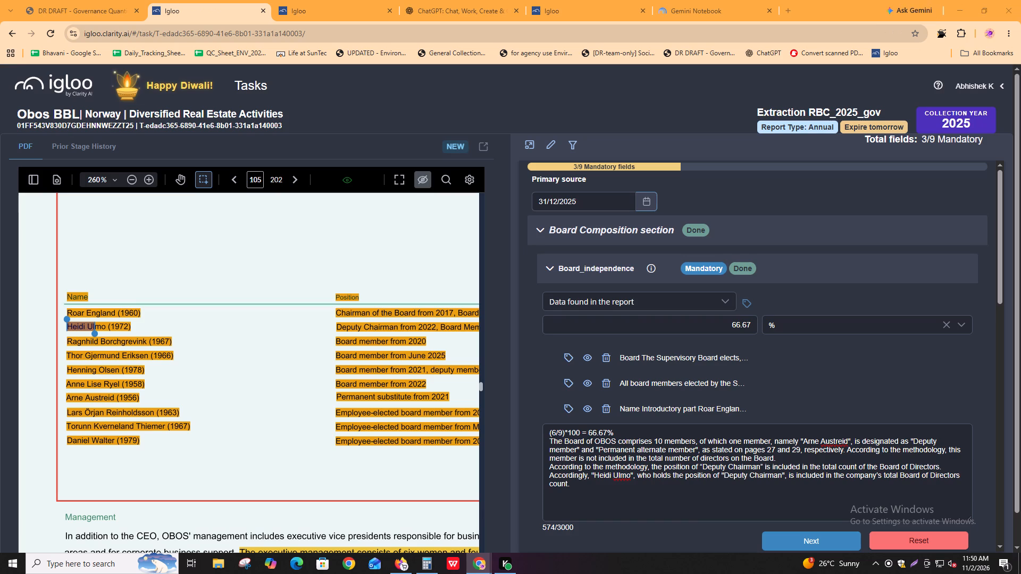
drag(76, 341, 105, 344)
key(alt+Tab)
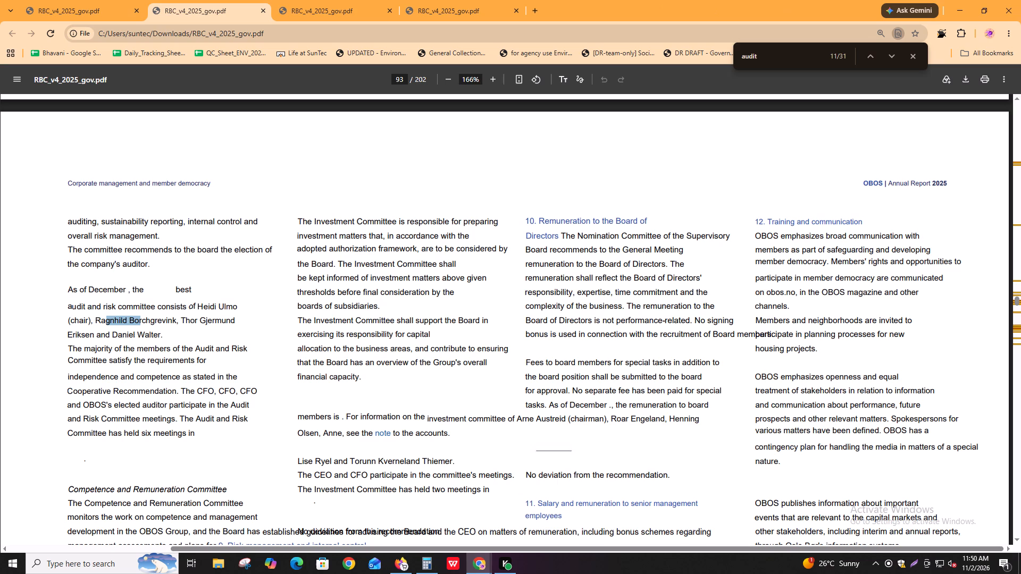
key(alt+Tab)
drag(85, 355, 93, 355)
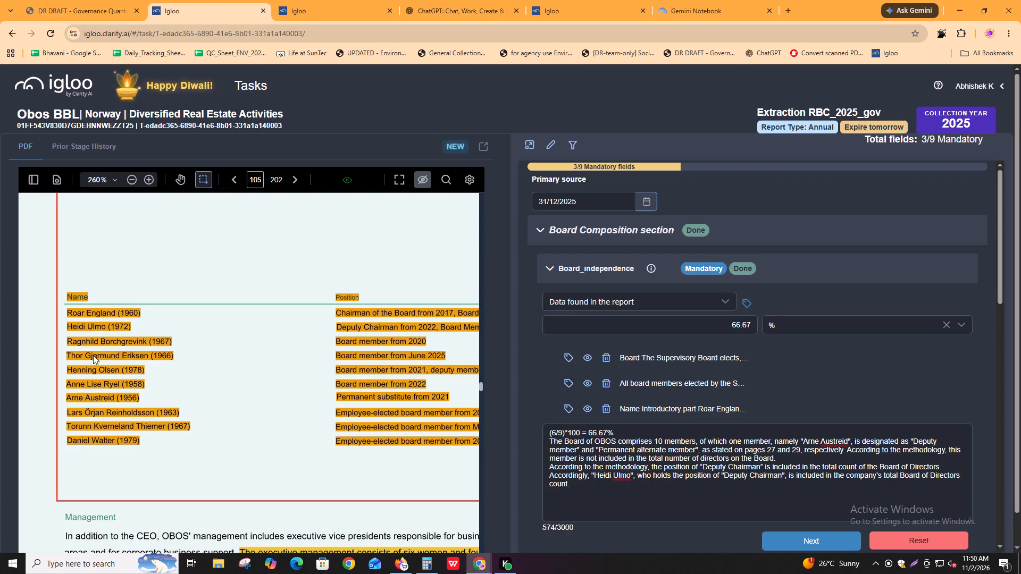
drag(93, 355, 114, 354)
key(alt+Tab)
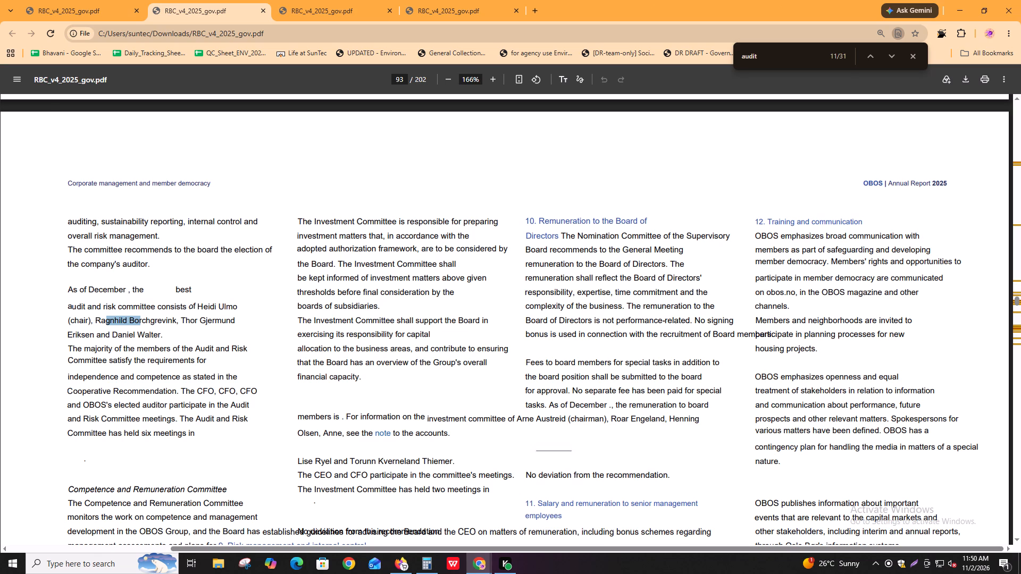
key(alt+Tab)
shift+scroll(140, 470, down, 3)
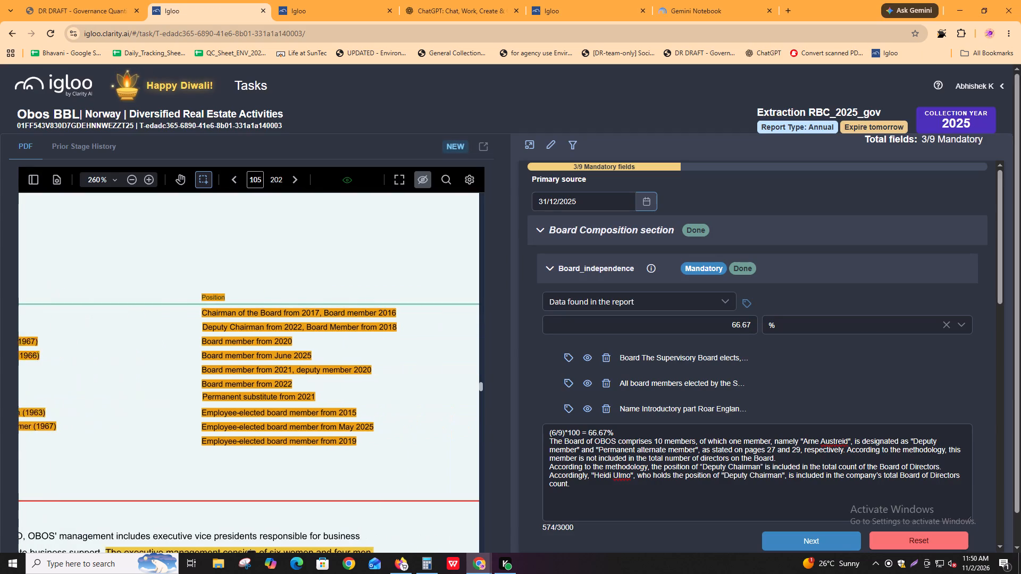
shift+scroll(168, 477, up, 3)
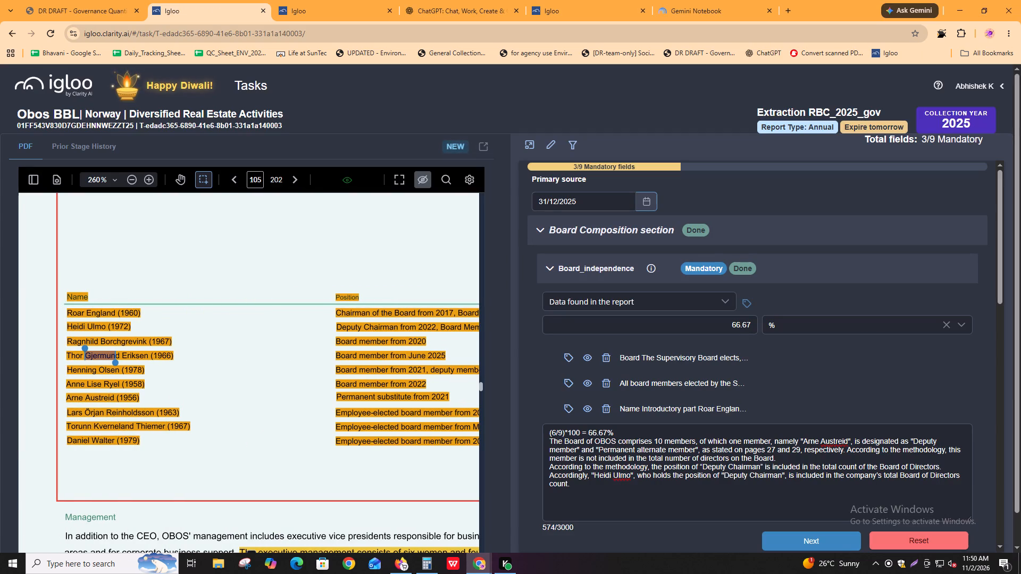
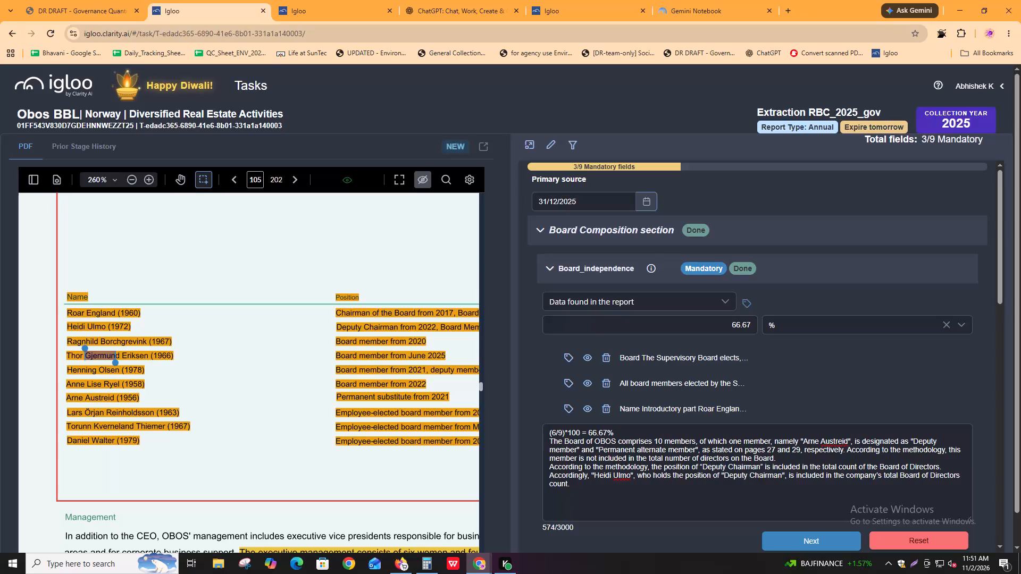
Switch to Daily_Tracking_Sheet_I139 and filter the Team_Environment_2026 sheet's Company Name column to CTI Engineering Co Ltd, reviewing its entries.
key(alt+Tab)
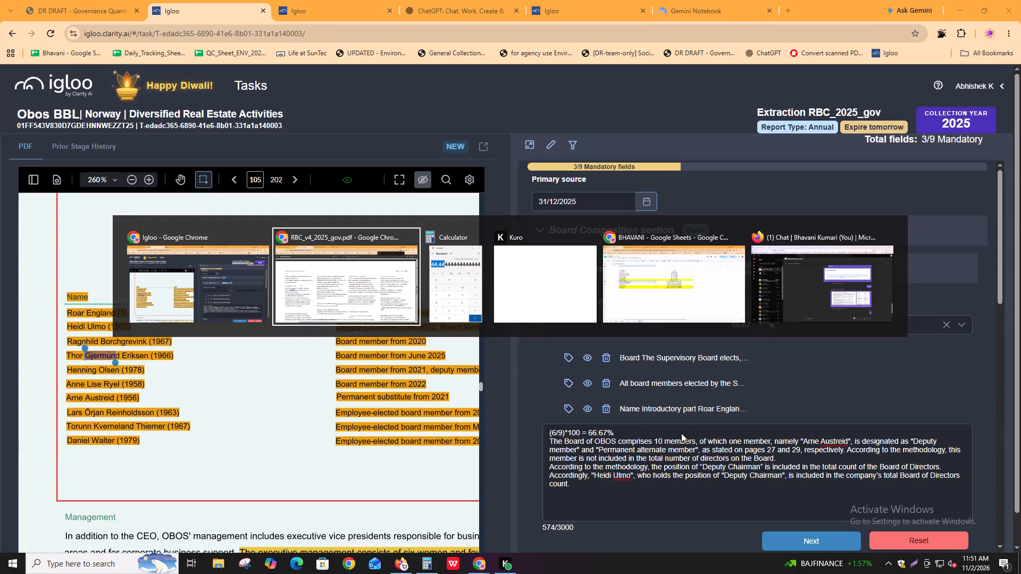
alt+click(648, 301)
click(178, 0)
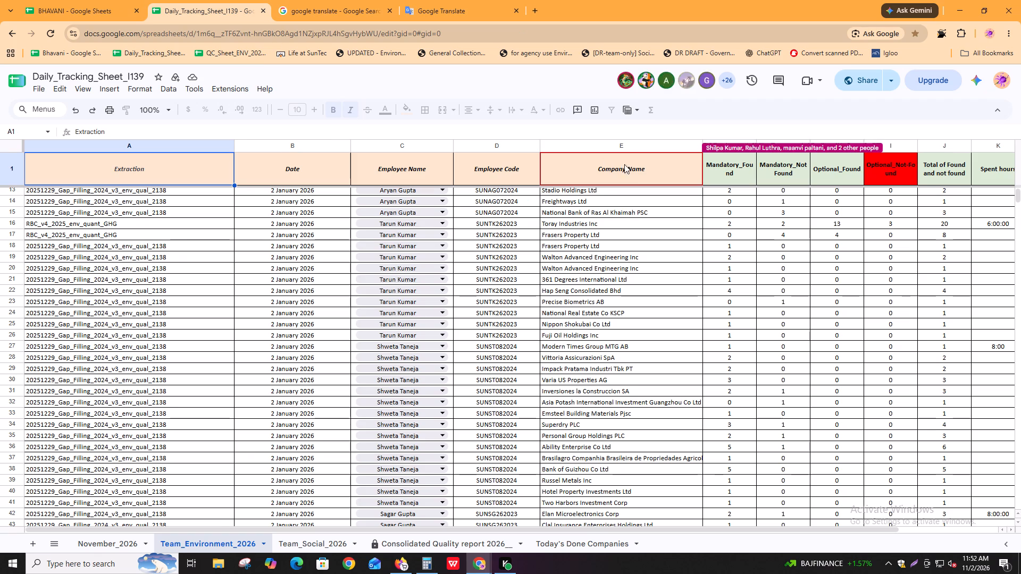
click(634, 169)
right_click(637, 160)
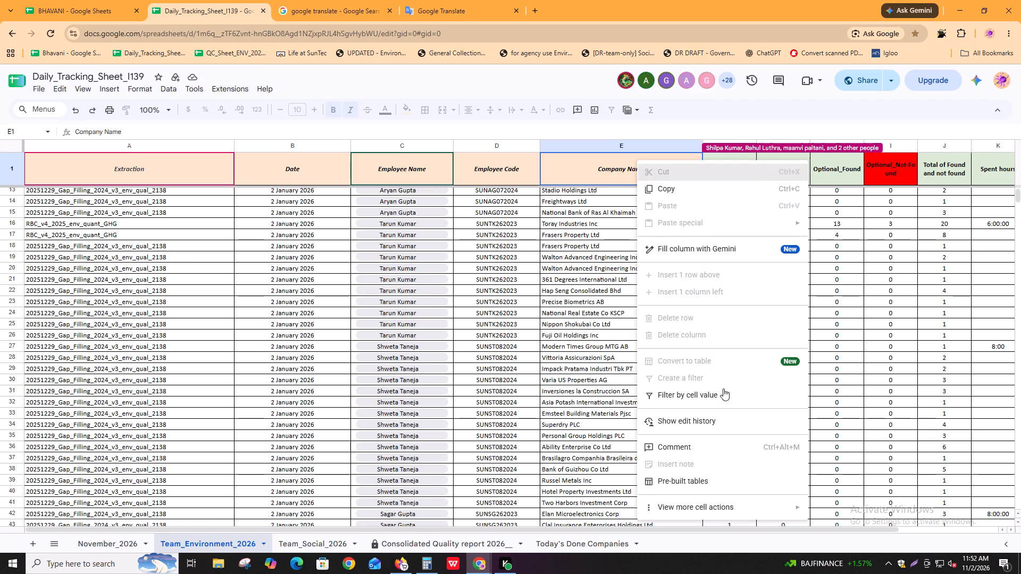
click(723, 389)
click(692, 189)
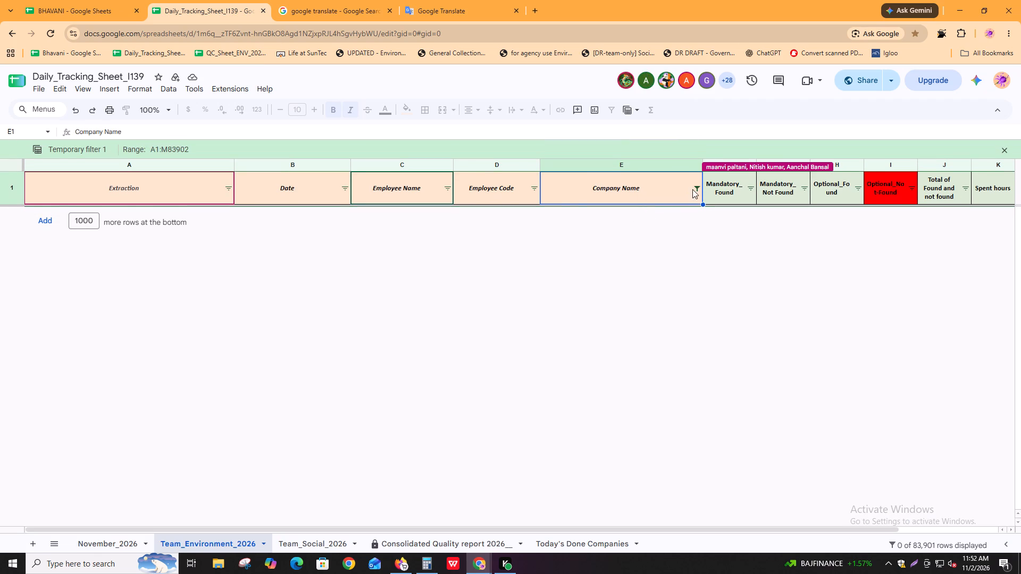
click(606, 321)
click(600, 335)
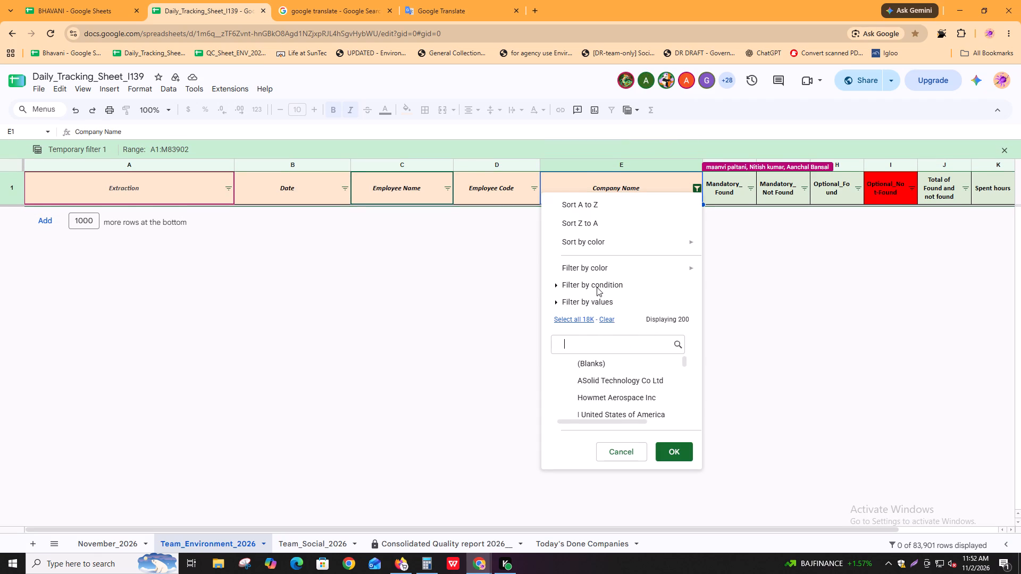
text(cti)
key(space)
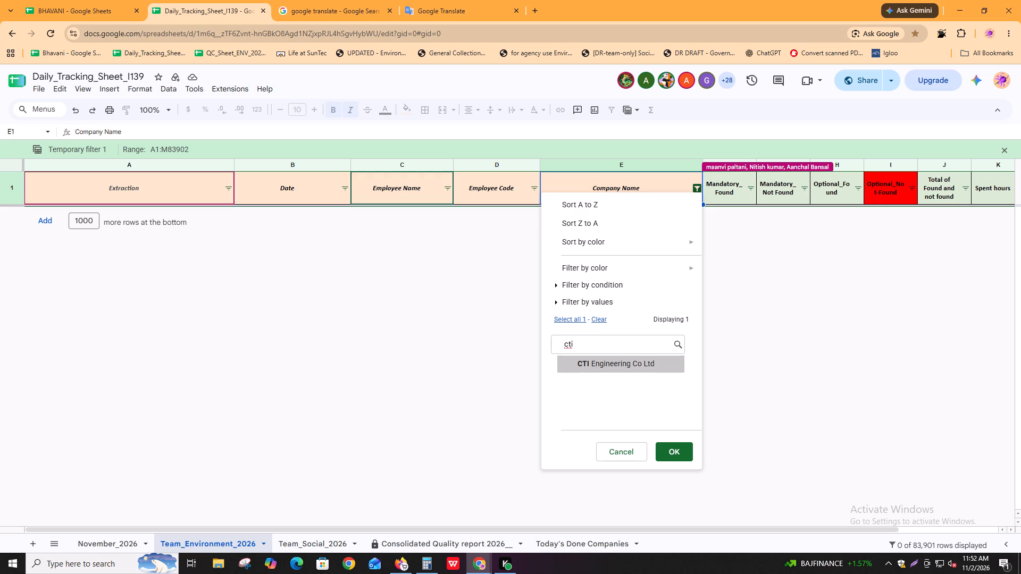
click(595, 363)
click(669, 447)
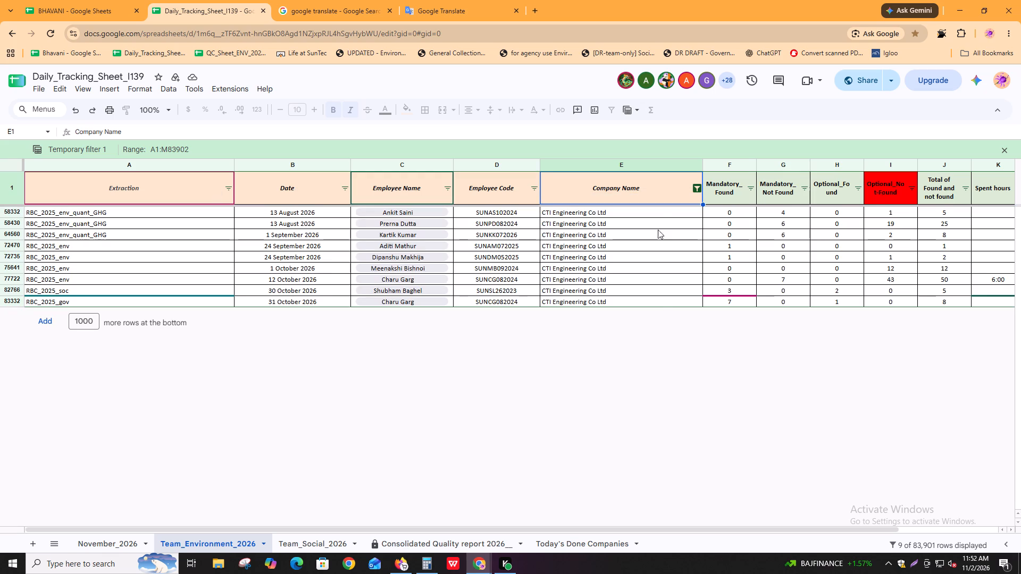
shift+scroll(255, 308, up, 3)
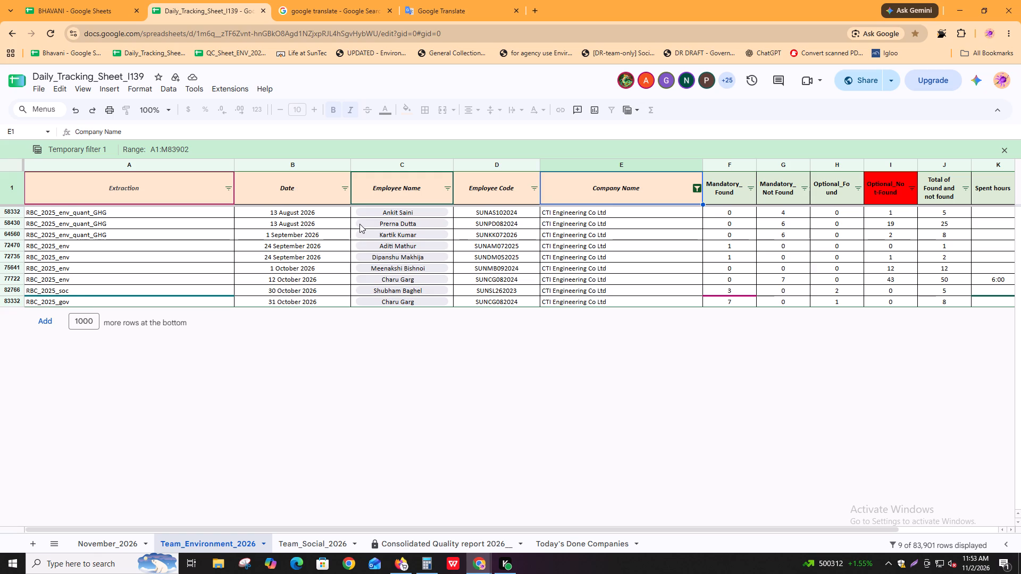
Filter the Company Name column of the Team_Social_2026 sheet to CTI Engineering Co Ltd and review its entries.
click(318, 538)
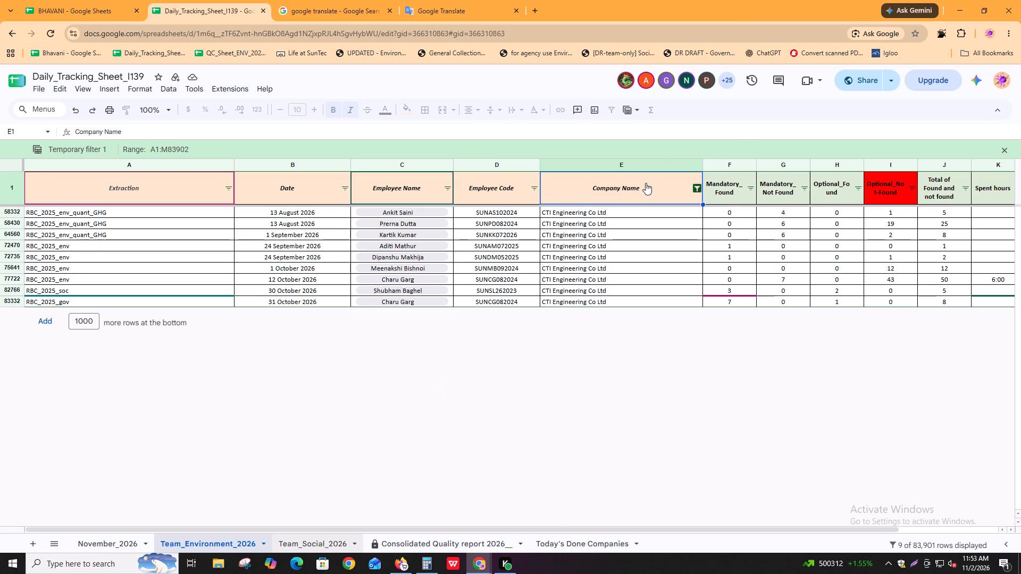
click(550, 167)
right_click(550, 164)
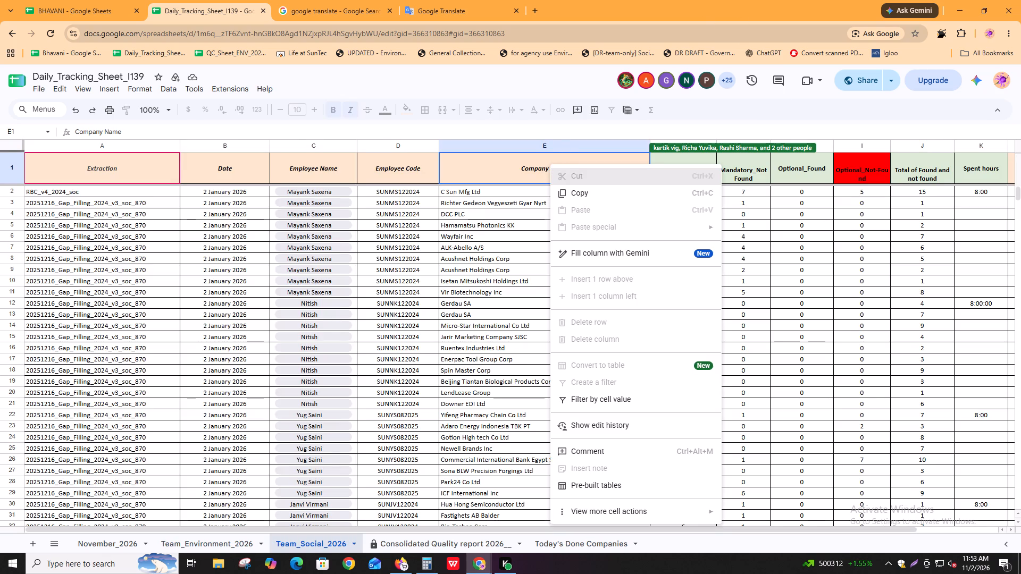
click(645, 400)
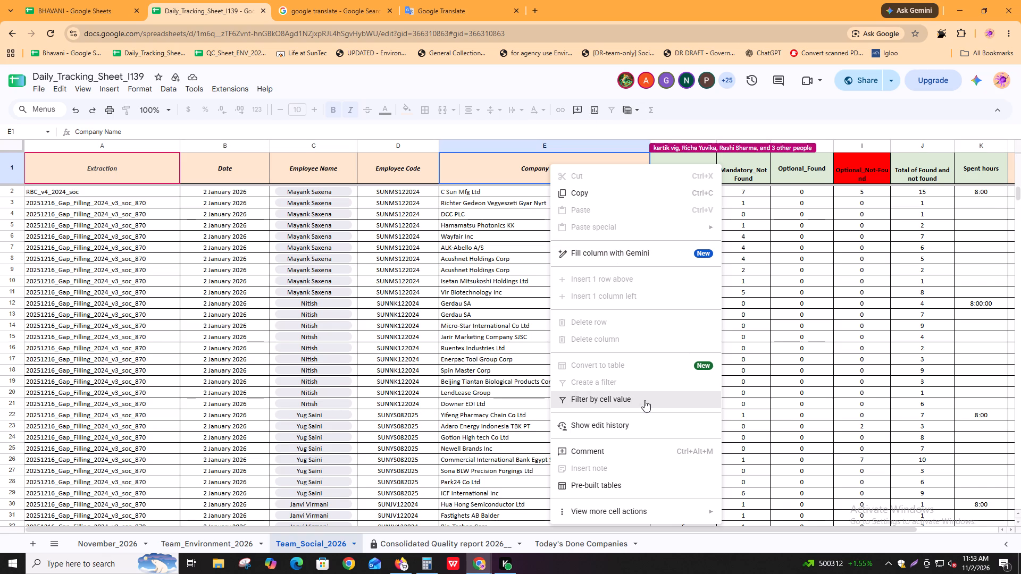
click(645, 187)
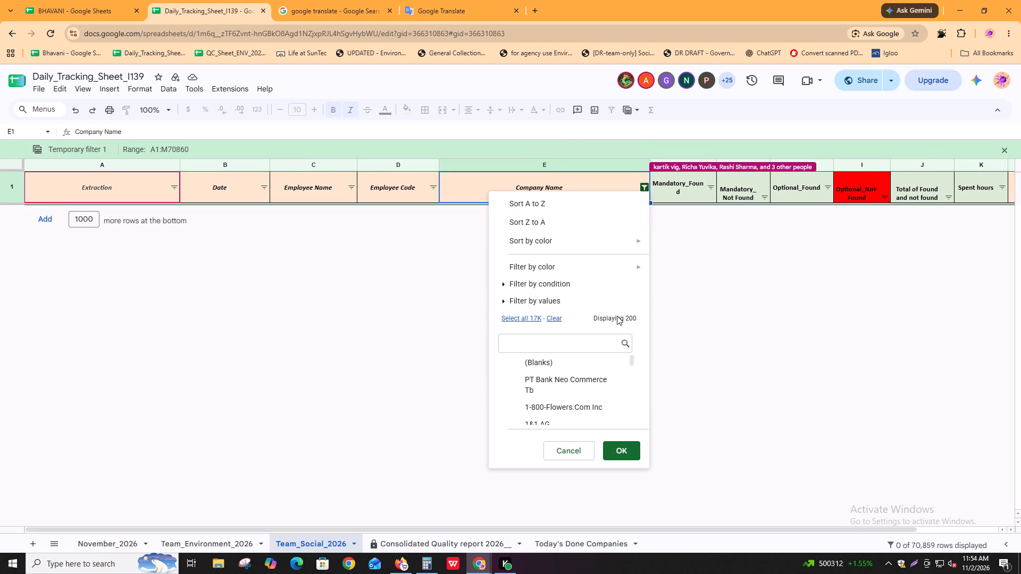
click(553, 320)
click(552, 336)
text(cti)
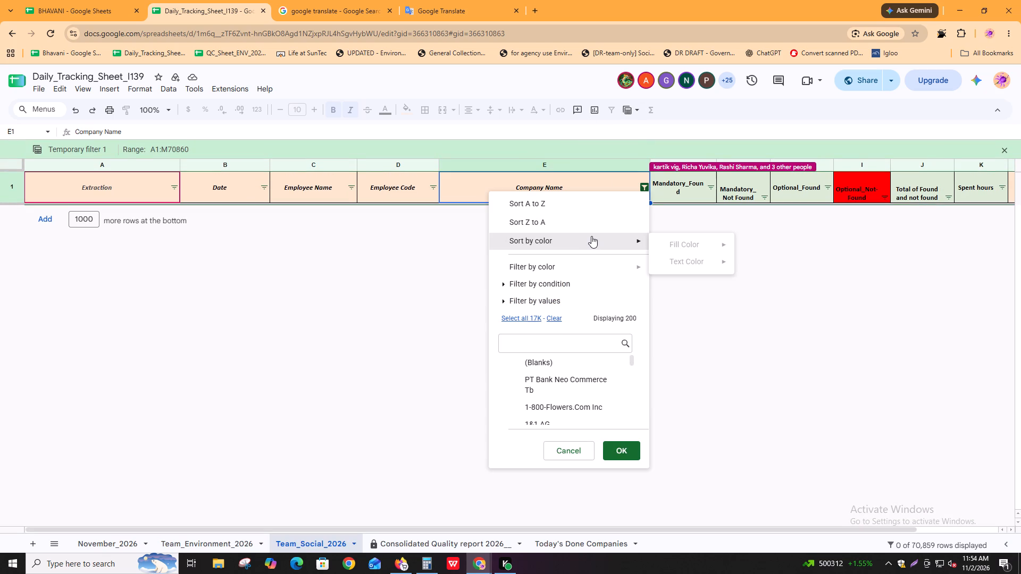
key(space)
click(564, 349)
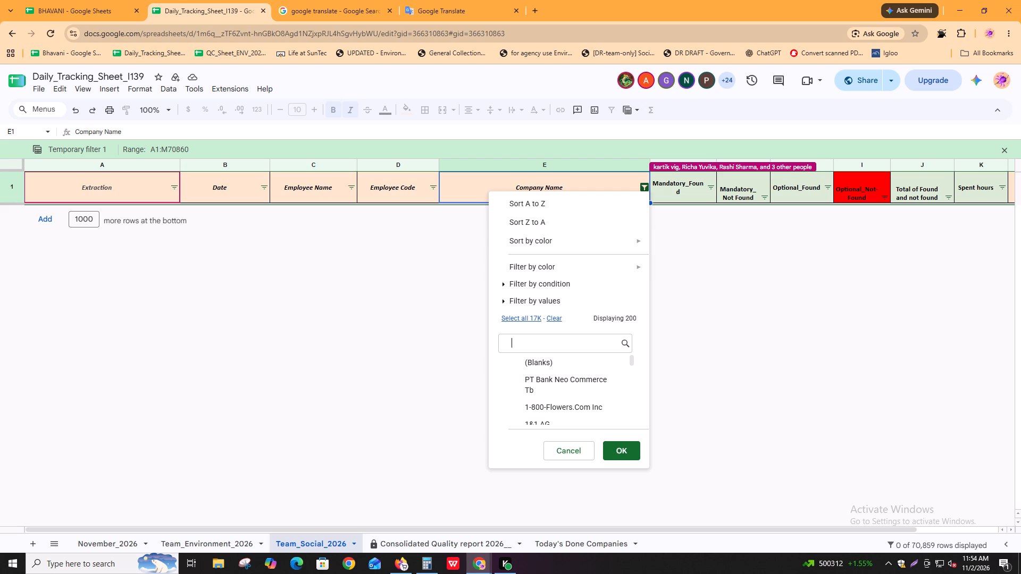
text(cti)
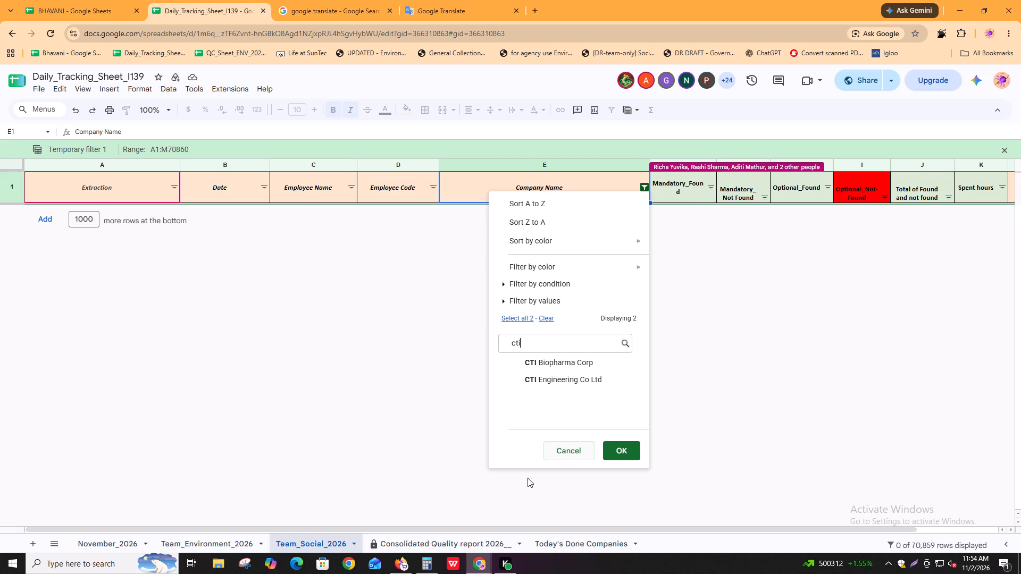
click(560, 387)
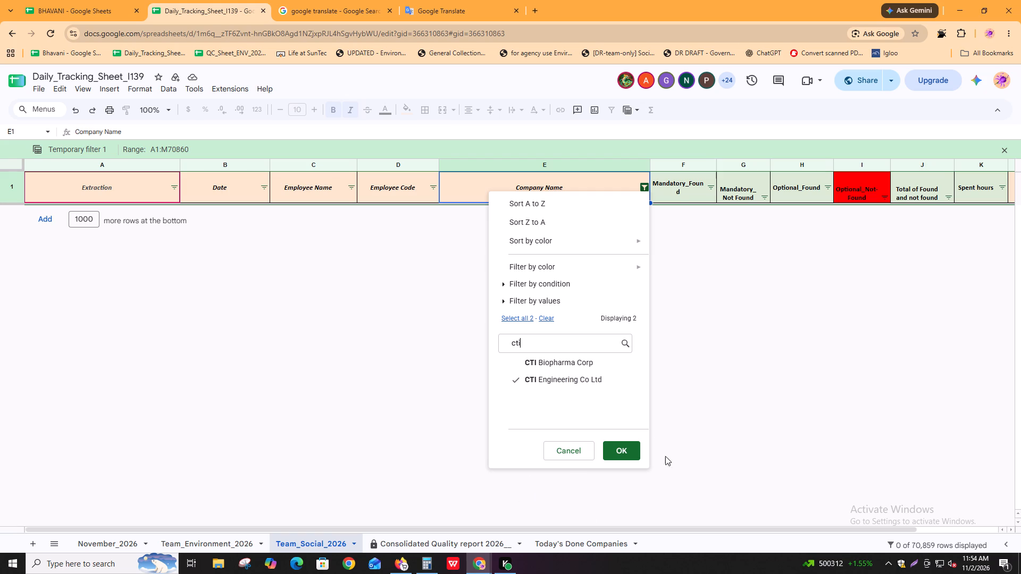
click(632, 445)
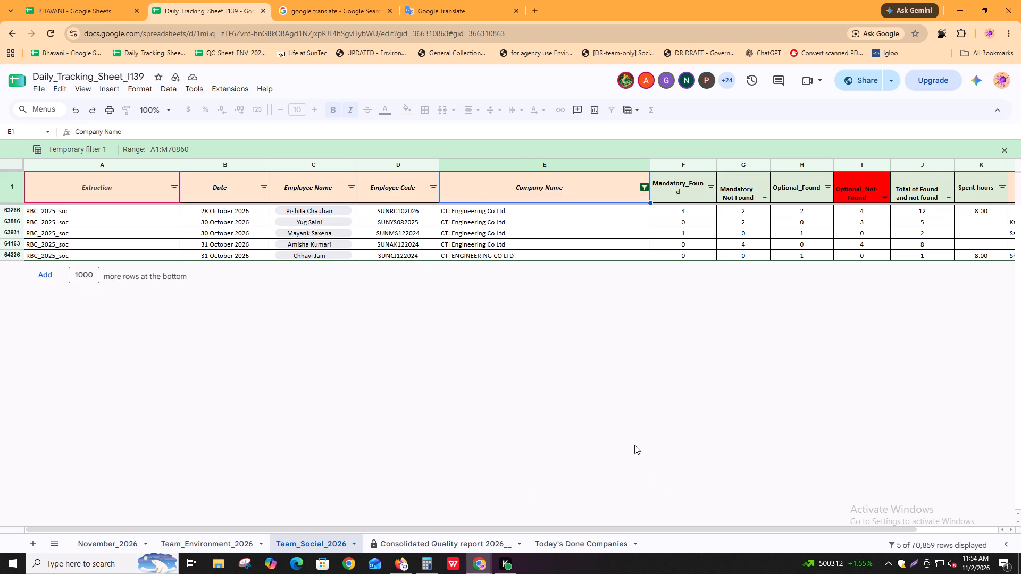
shift+scroll(257, 235, up, 3)
Return to the filtered CTI Engineering Co Ltd rows in the Team_Environment_2026 sheet.
click(224, 547)
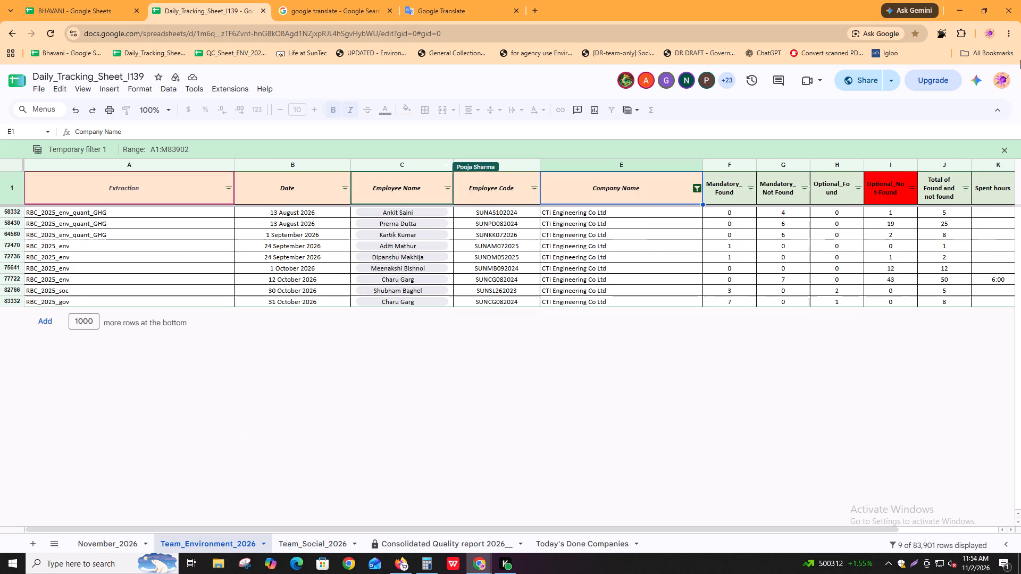
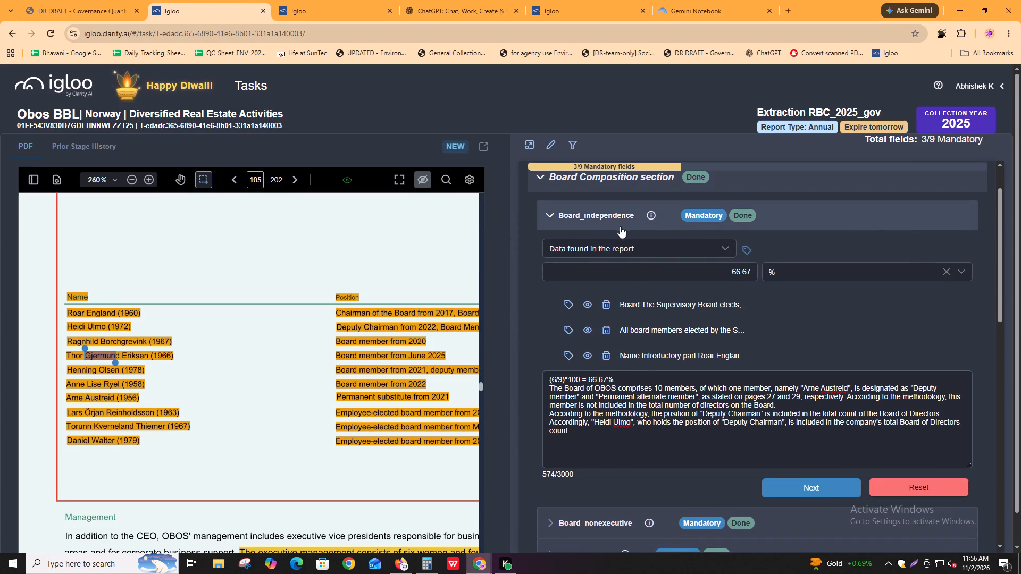
Collapse Board_independence and check the audit and risk committee membership on page 93 of RBC_v4_2025_gov.pdf against the board list for Audit_independence.
click(592, 214)
key(alt+Tab)
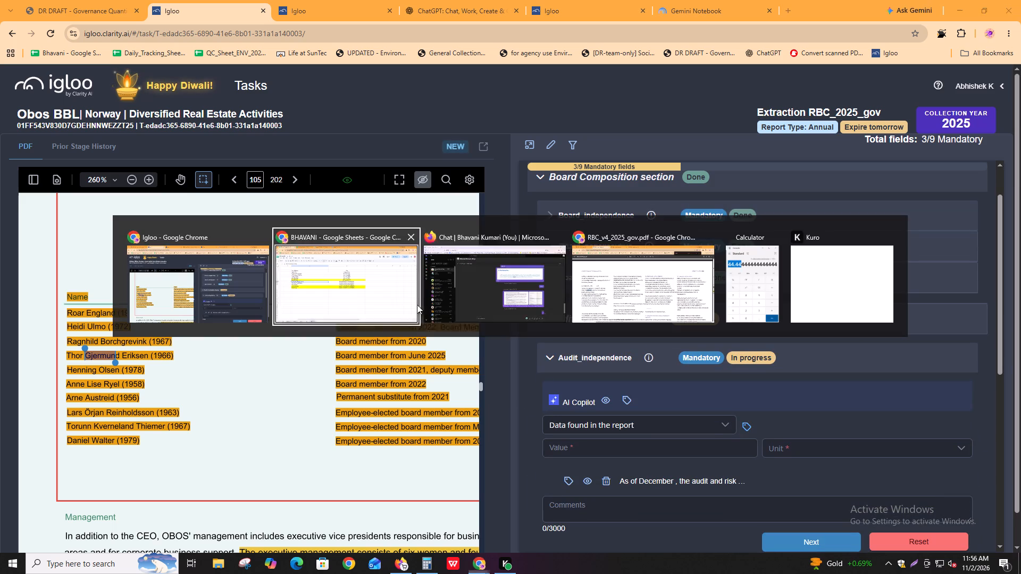
alt+click(646, 291)
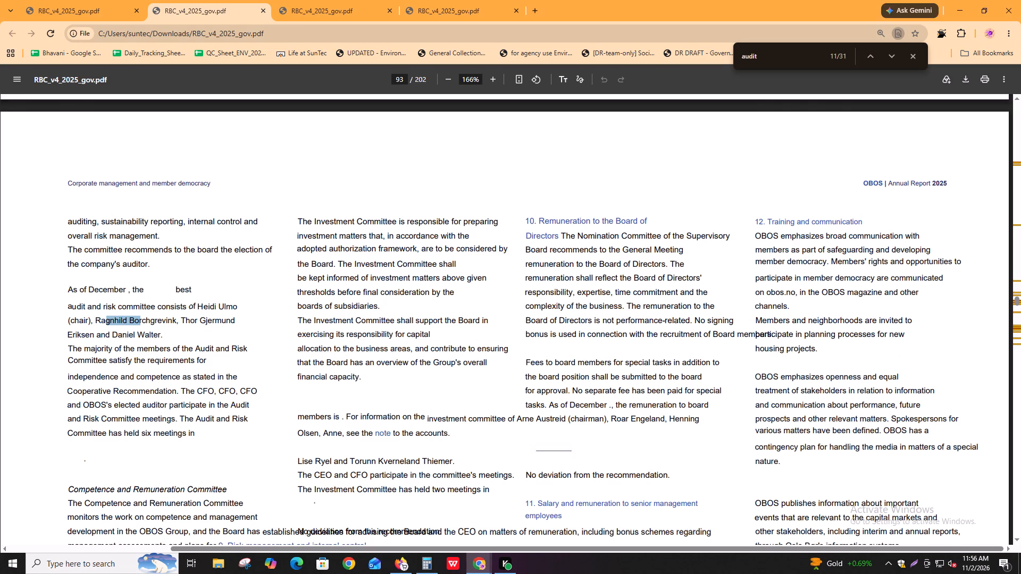
key(alt+Tab)
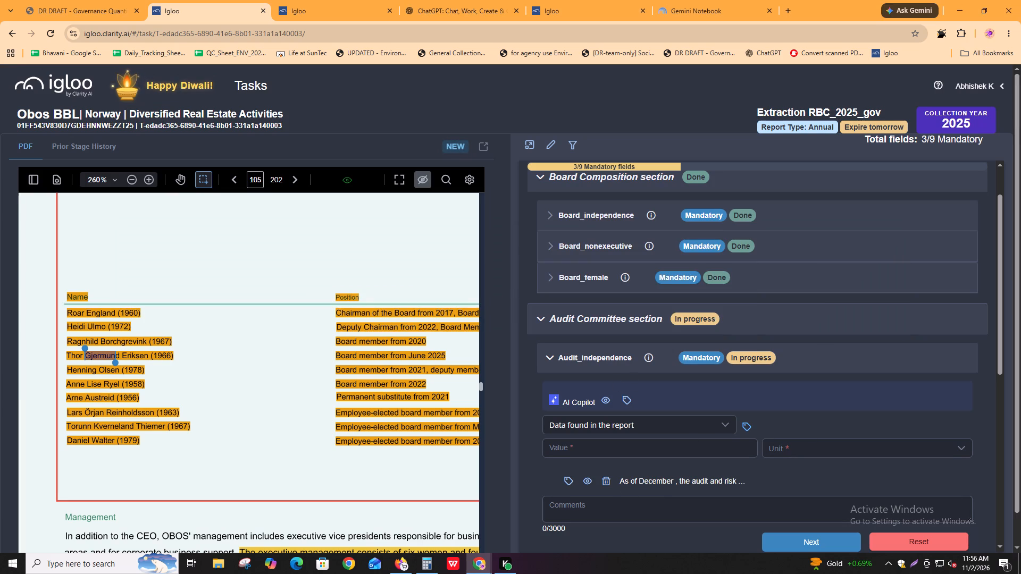
click(623, 507)
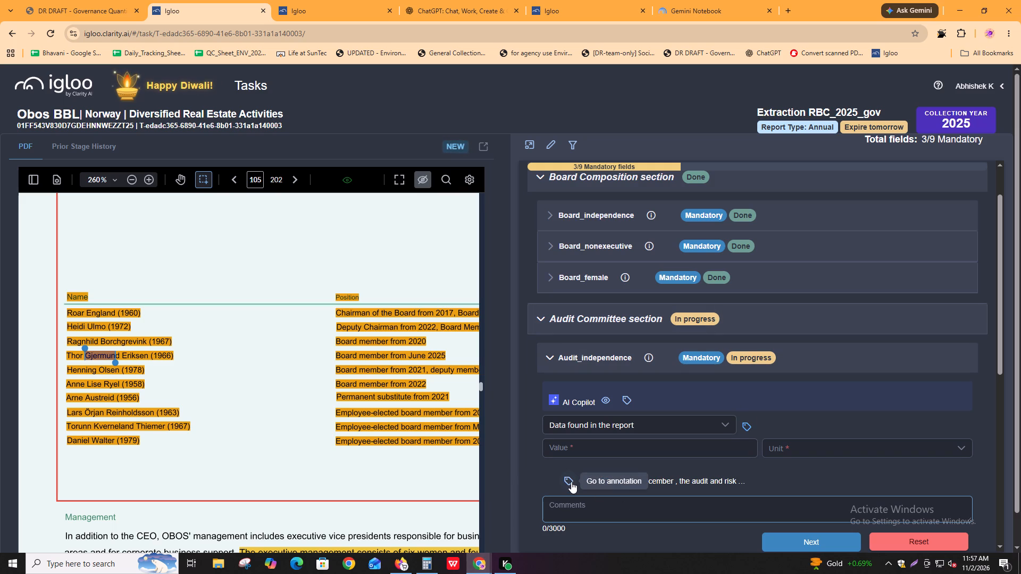
key(alt+Tab)
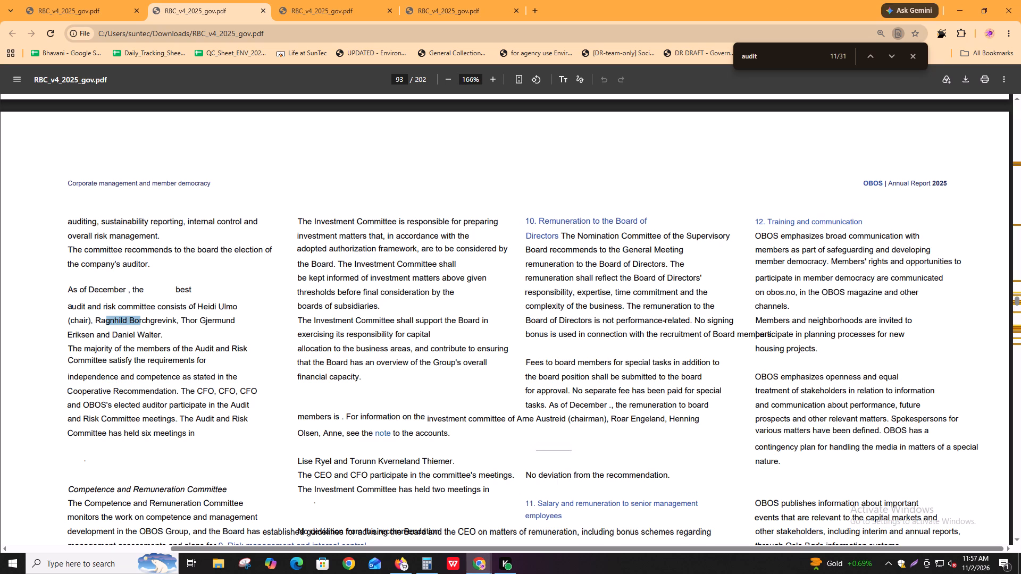
key(alt+Tab)
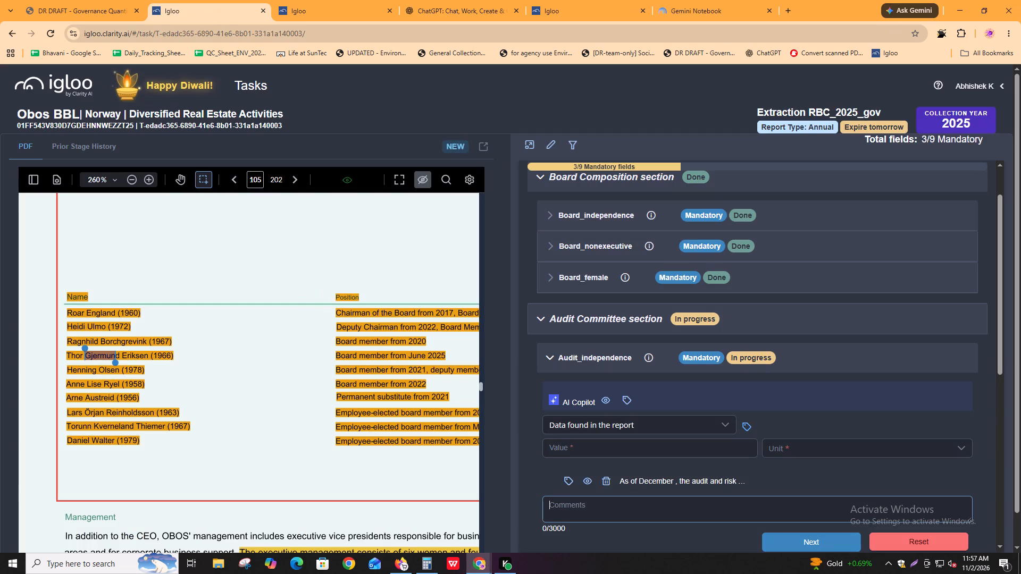
key(alt+Tab)
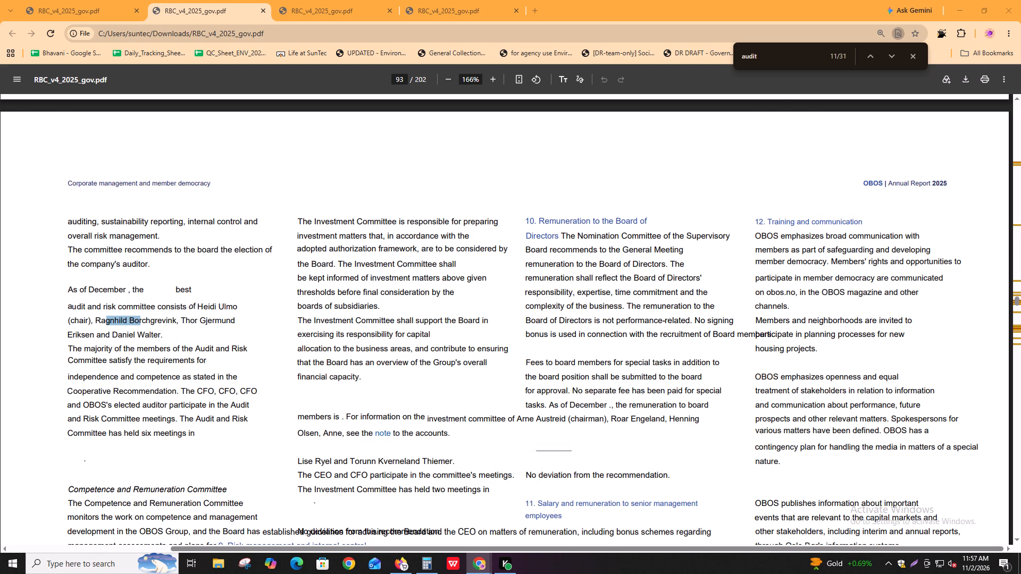
key(alt+Tab)
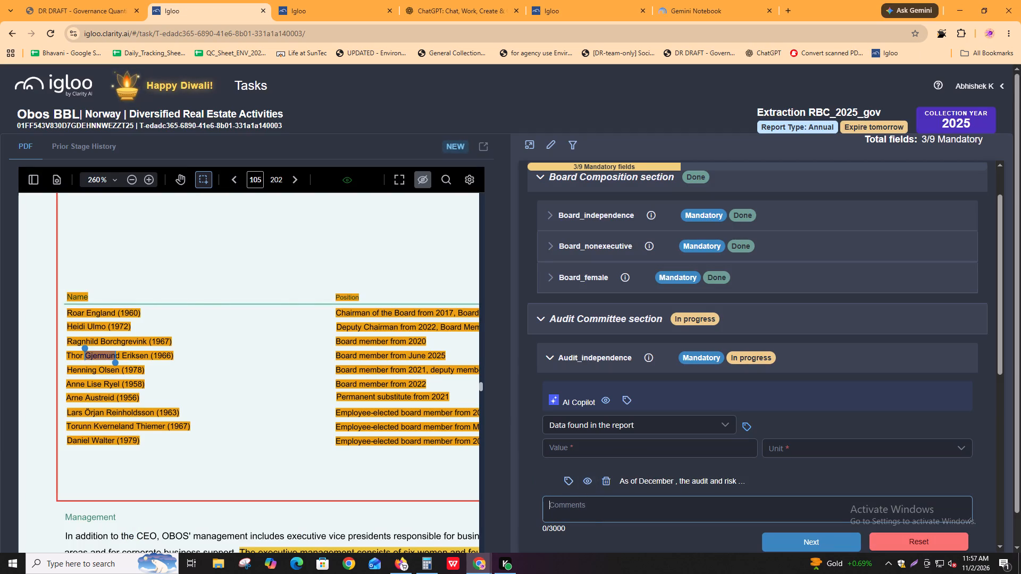
key(alt+Tab)
key(alt+Tab)
Enter the Audit_independence comment "(3/4)*100 = 75%", working out the percentage in Calculator.
click(575, 504)
text((3/4)
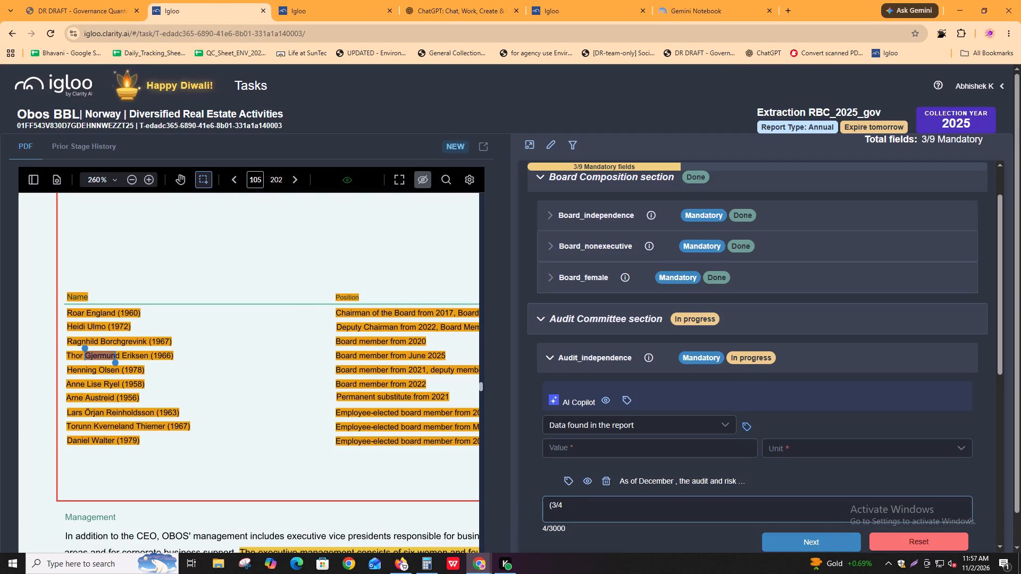
text()*100)
key(space)
text(=)
key(space)
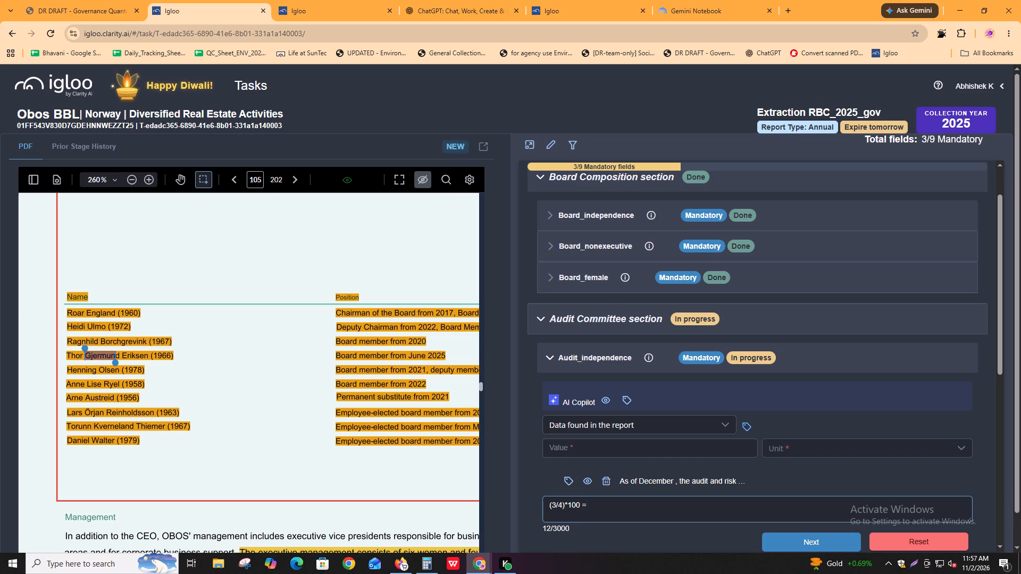
key(alt+Tab)
alt+click(747, 296)
click(918, 293)
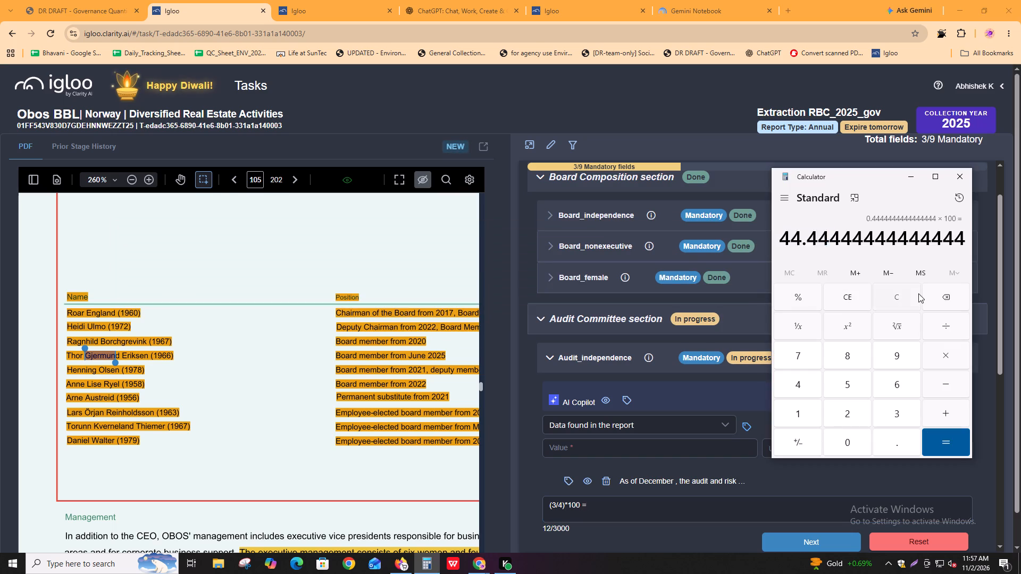
text(3/4*100)
key(Return)
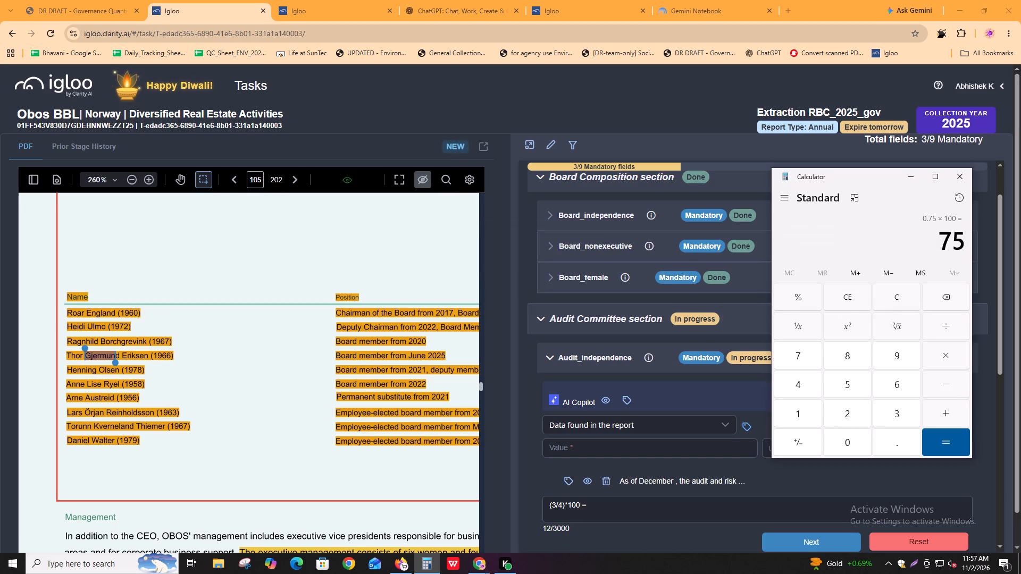
drag(944, 243, 970, 243)
key(ctrl+c)
click(654, 514)
key(ctrl+v)
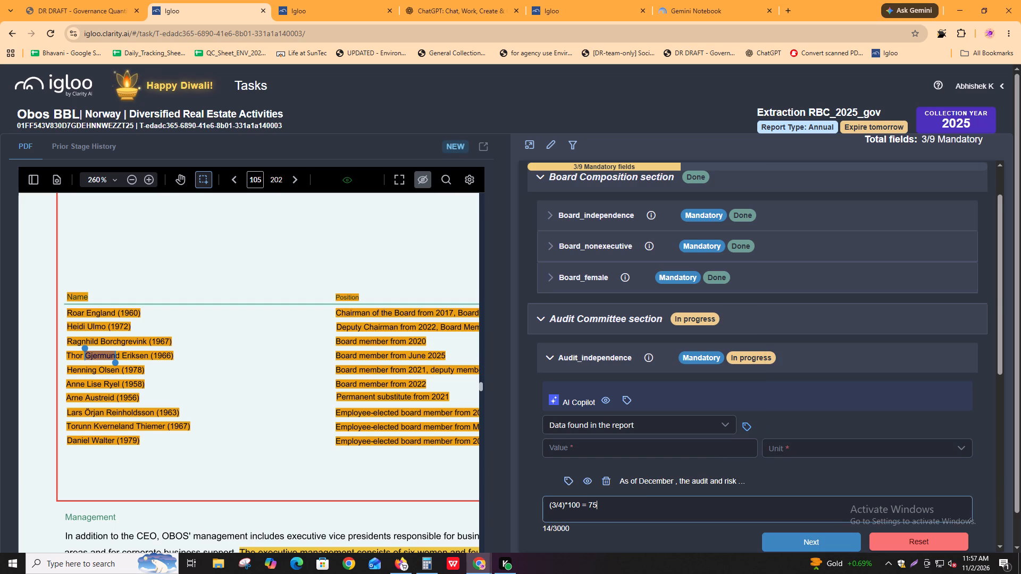
key(shift+percent)
Set the Audit_independence value to 75 with % as the unit.
click(642, 441)
key(ctrl+v)
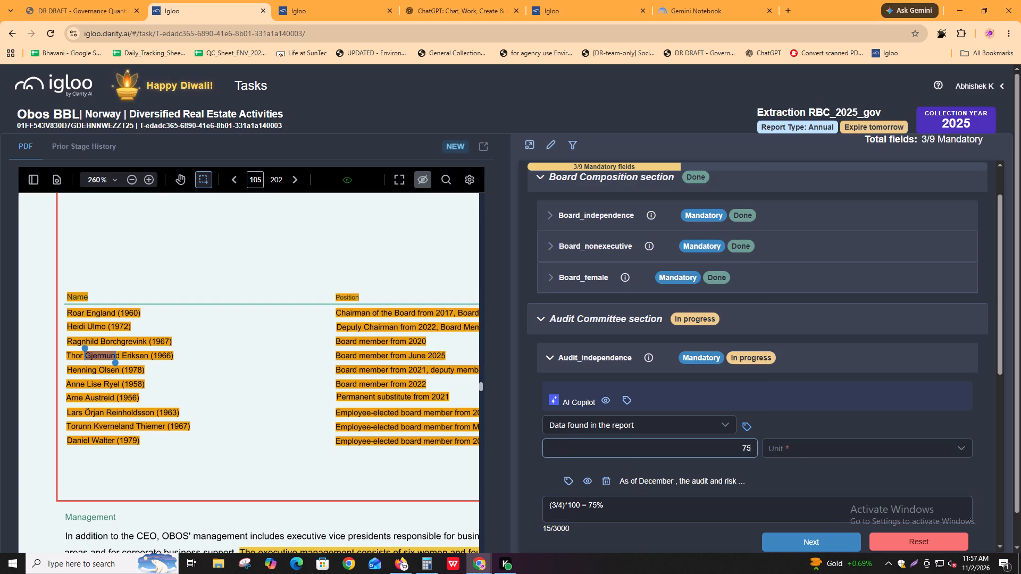
click(791, 449)
click(785, 477)
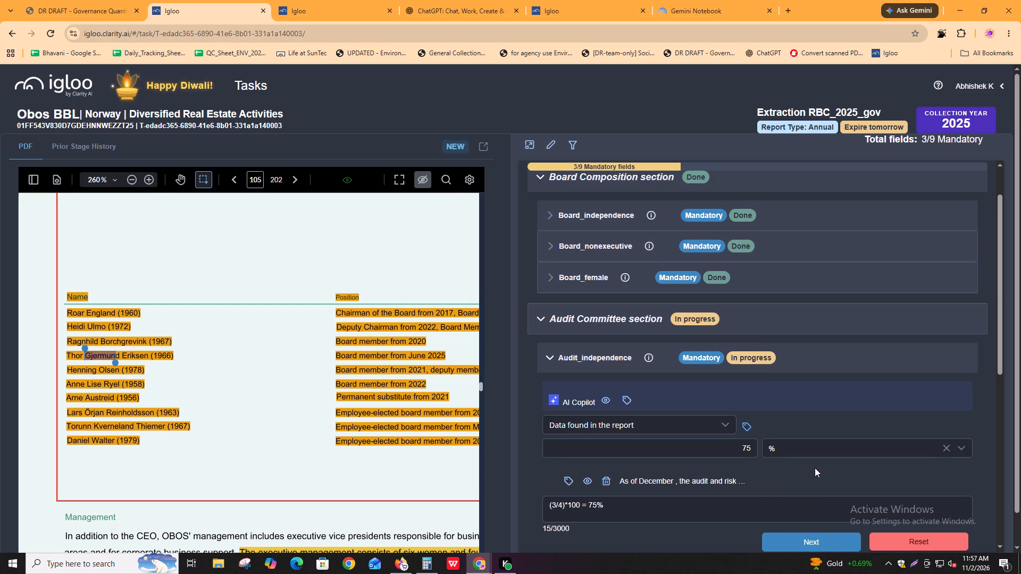
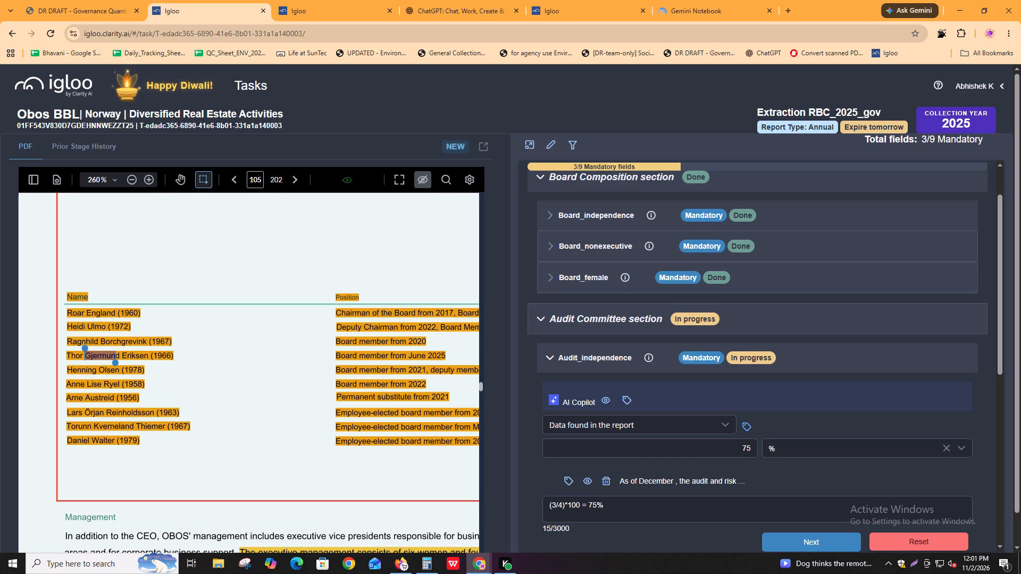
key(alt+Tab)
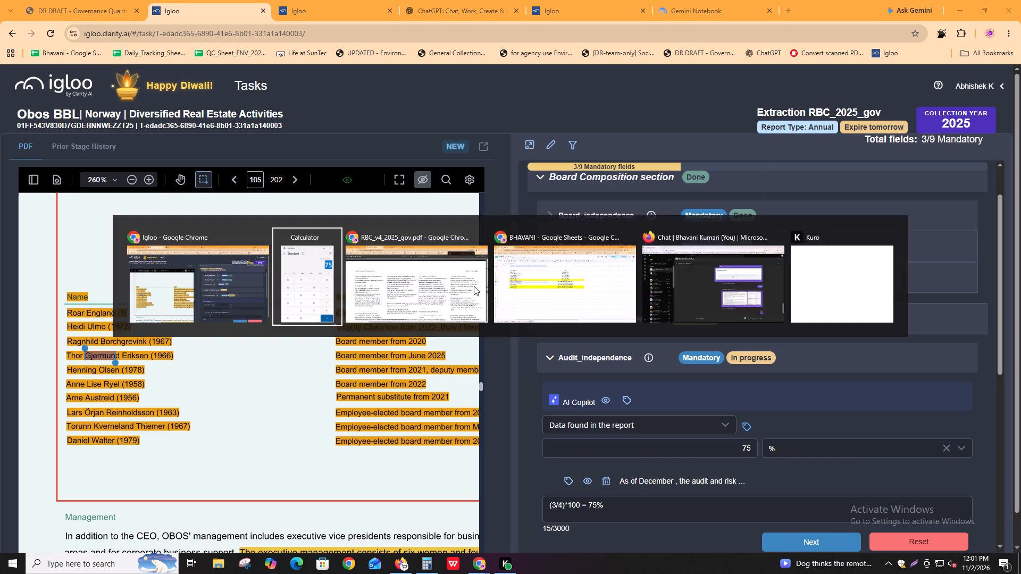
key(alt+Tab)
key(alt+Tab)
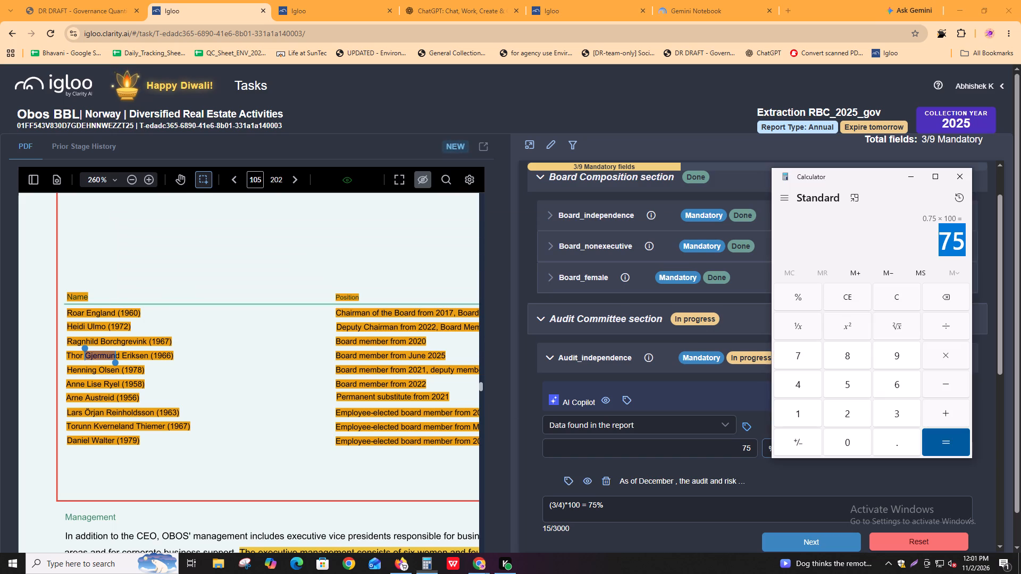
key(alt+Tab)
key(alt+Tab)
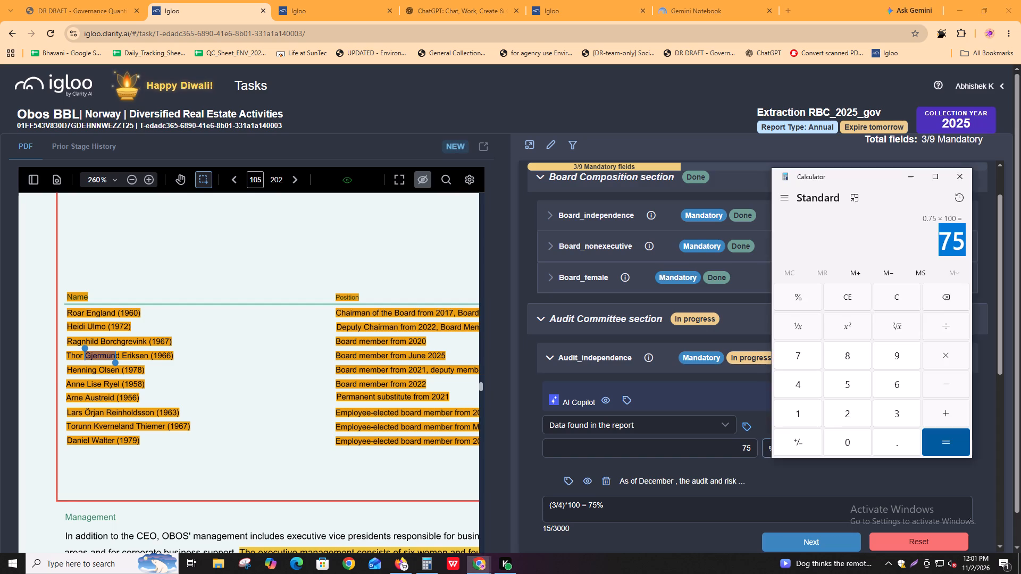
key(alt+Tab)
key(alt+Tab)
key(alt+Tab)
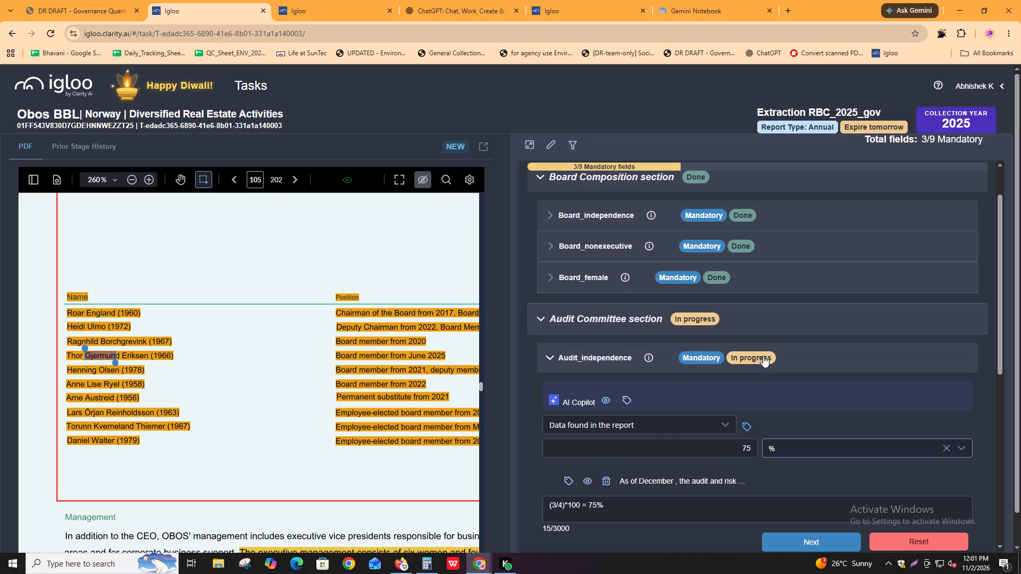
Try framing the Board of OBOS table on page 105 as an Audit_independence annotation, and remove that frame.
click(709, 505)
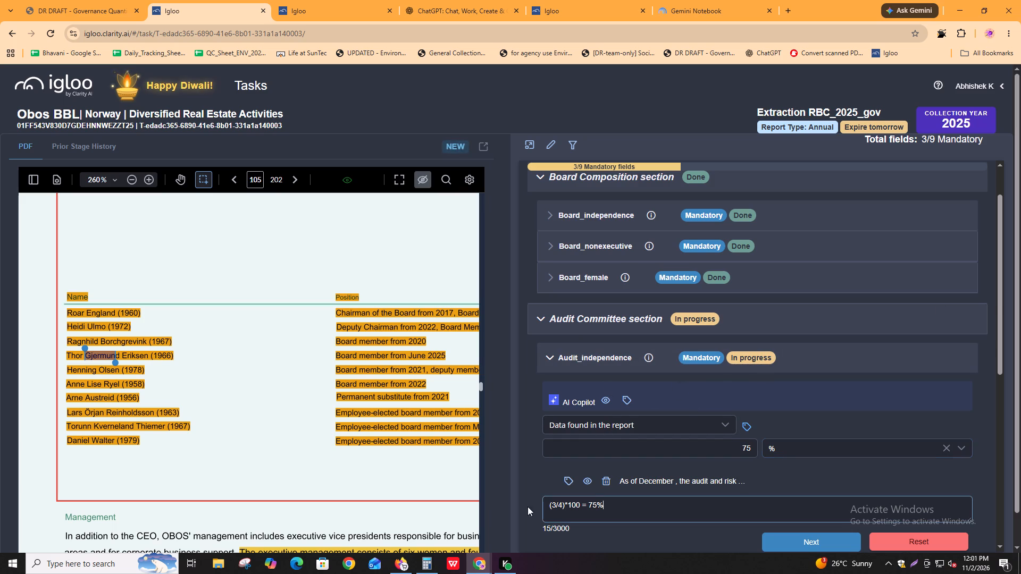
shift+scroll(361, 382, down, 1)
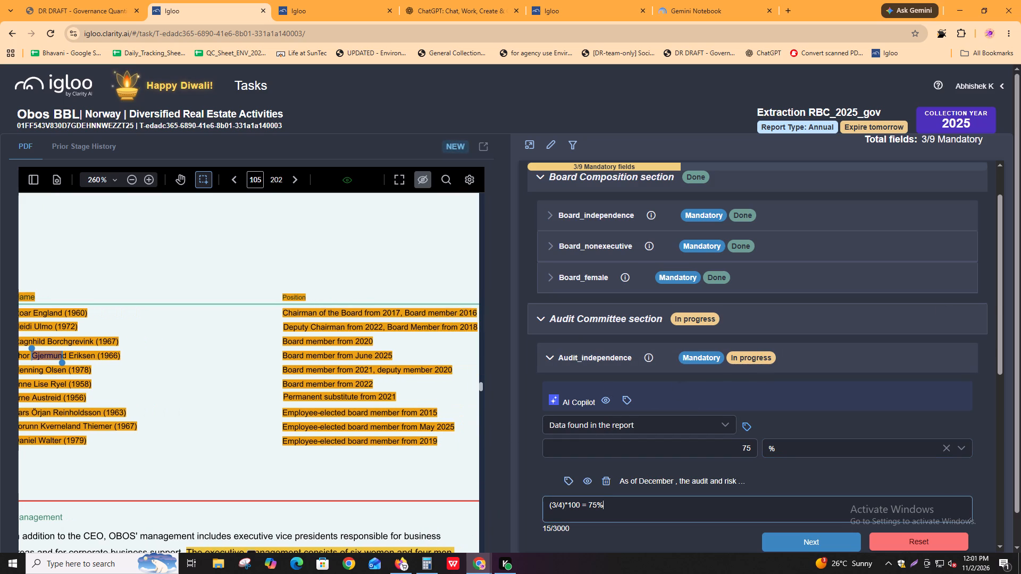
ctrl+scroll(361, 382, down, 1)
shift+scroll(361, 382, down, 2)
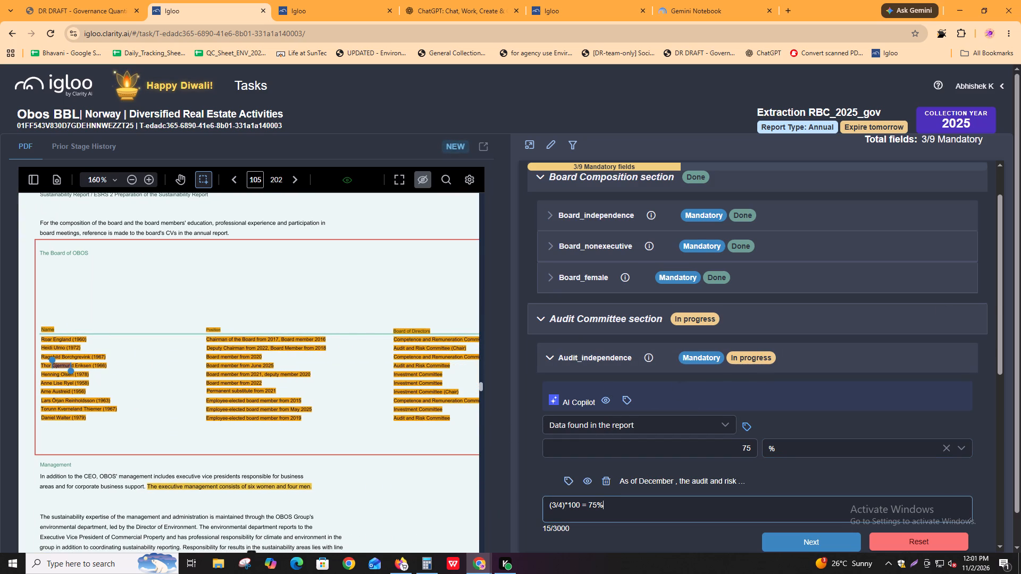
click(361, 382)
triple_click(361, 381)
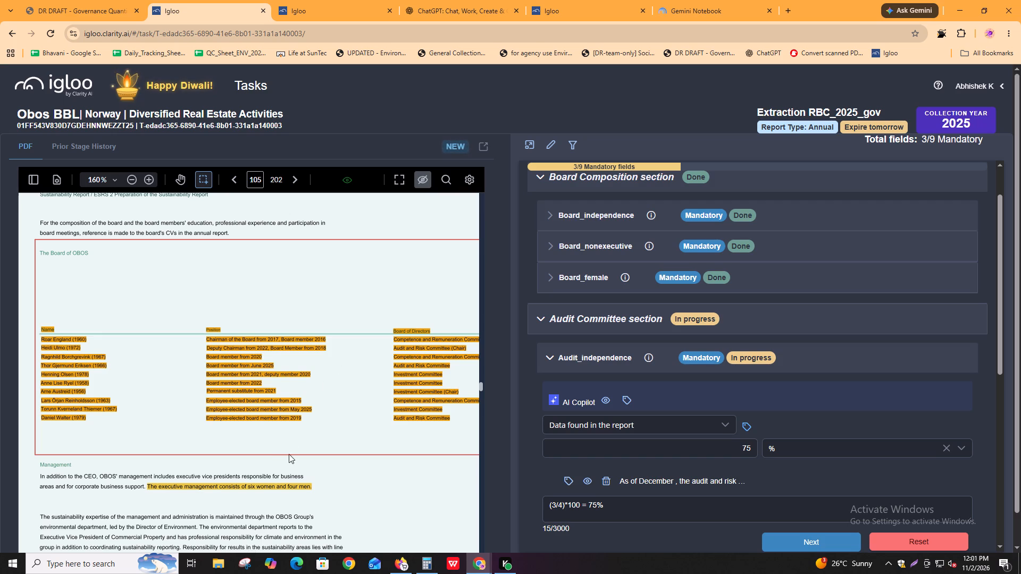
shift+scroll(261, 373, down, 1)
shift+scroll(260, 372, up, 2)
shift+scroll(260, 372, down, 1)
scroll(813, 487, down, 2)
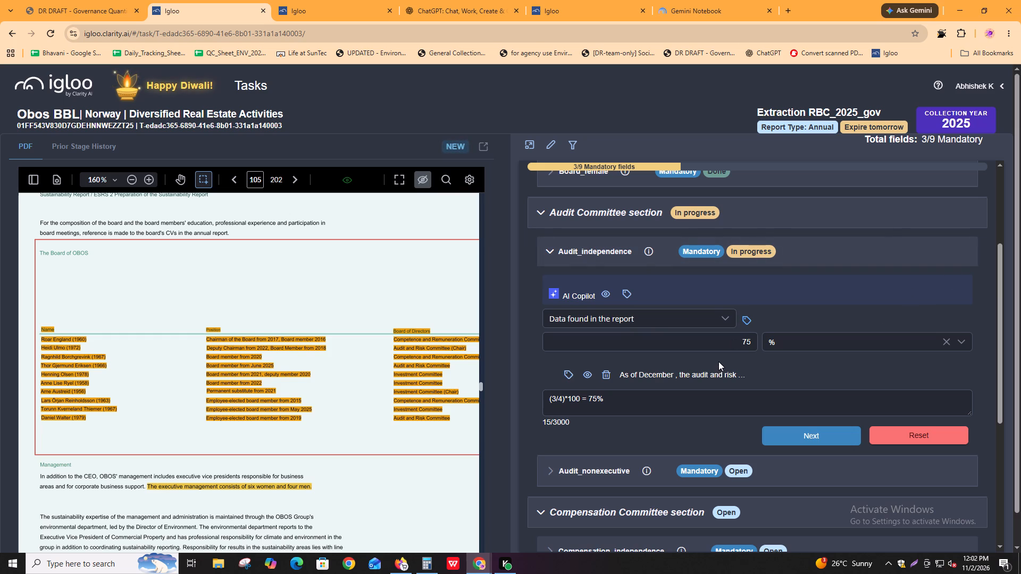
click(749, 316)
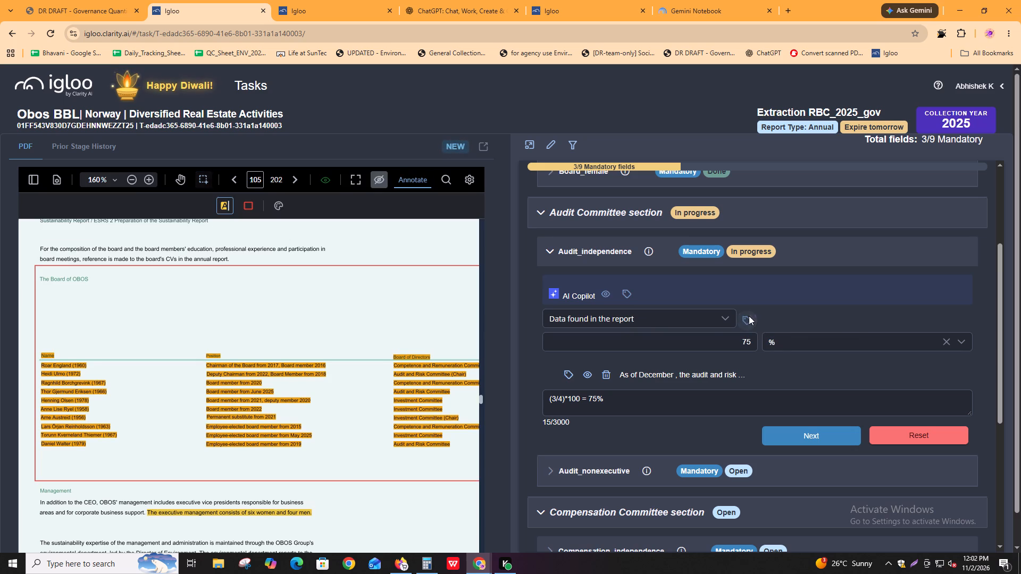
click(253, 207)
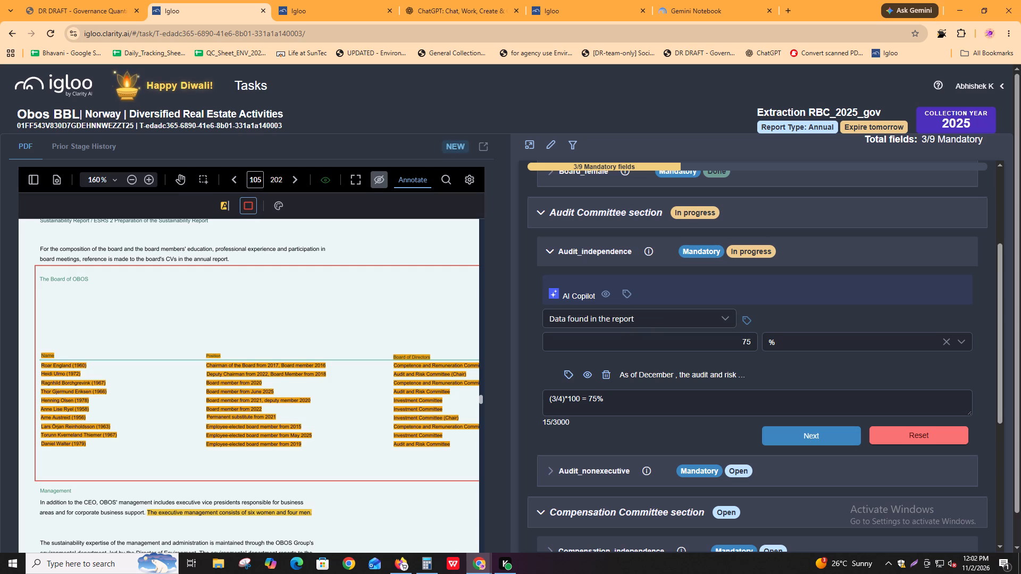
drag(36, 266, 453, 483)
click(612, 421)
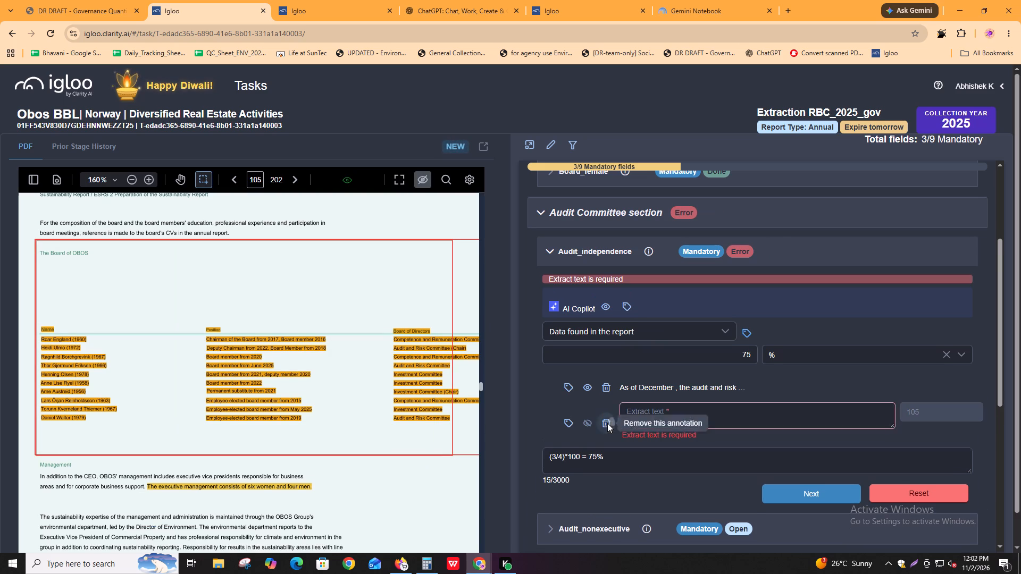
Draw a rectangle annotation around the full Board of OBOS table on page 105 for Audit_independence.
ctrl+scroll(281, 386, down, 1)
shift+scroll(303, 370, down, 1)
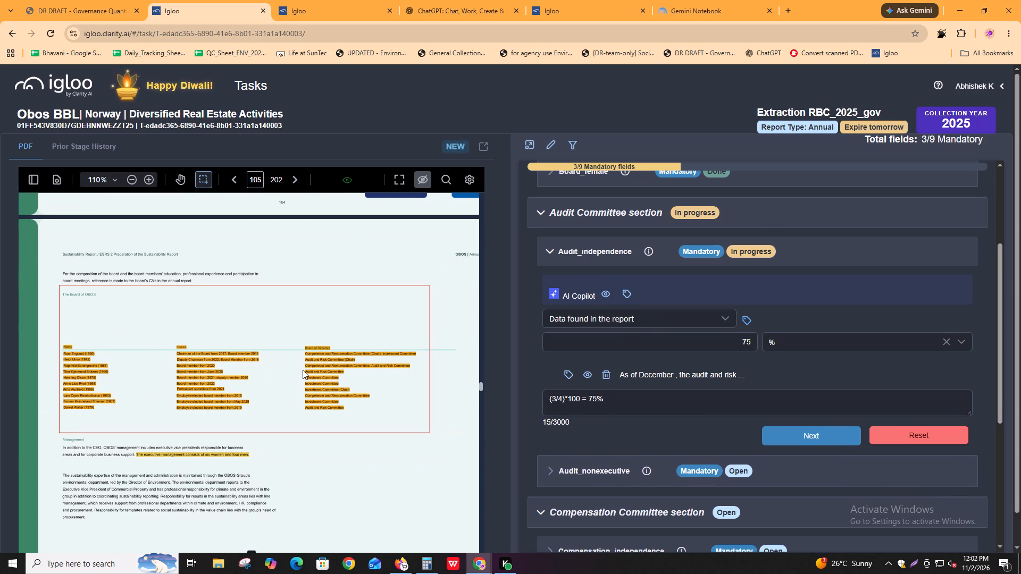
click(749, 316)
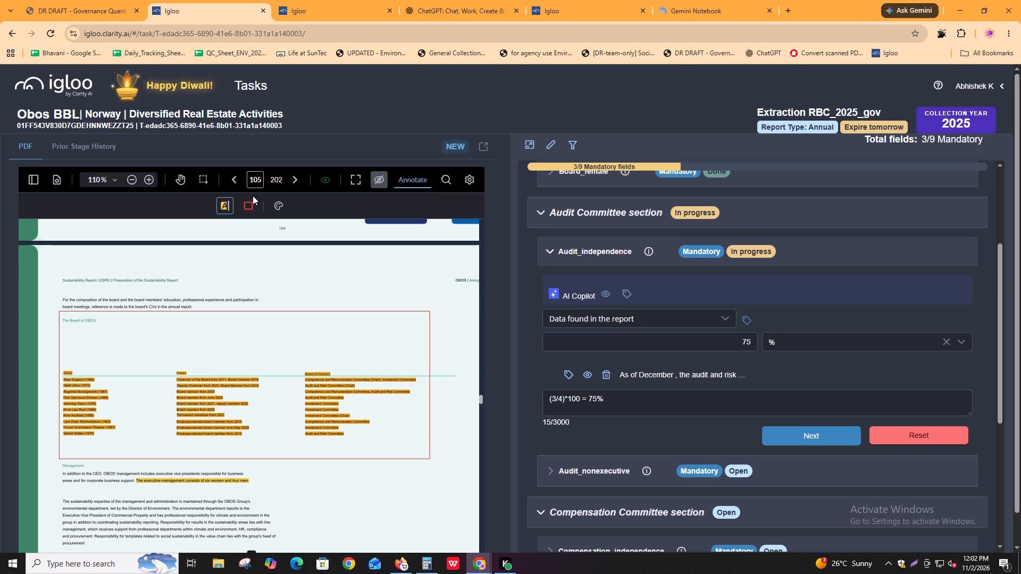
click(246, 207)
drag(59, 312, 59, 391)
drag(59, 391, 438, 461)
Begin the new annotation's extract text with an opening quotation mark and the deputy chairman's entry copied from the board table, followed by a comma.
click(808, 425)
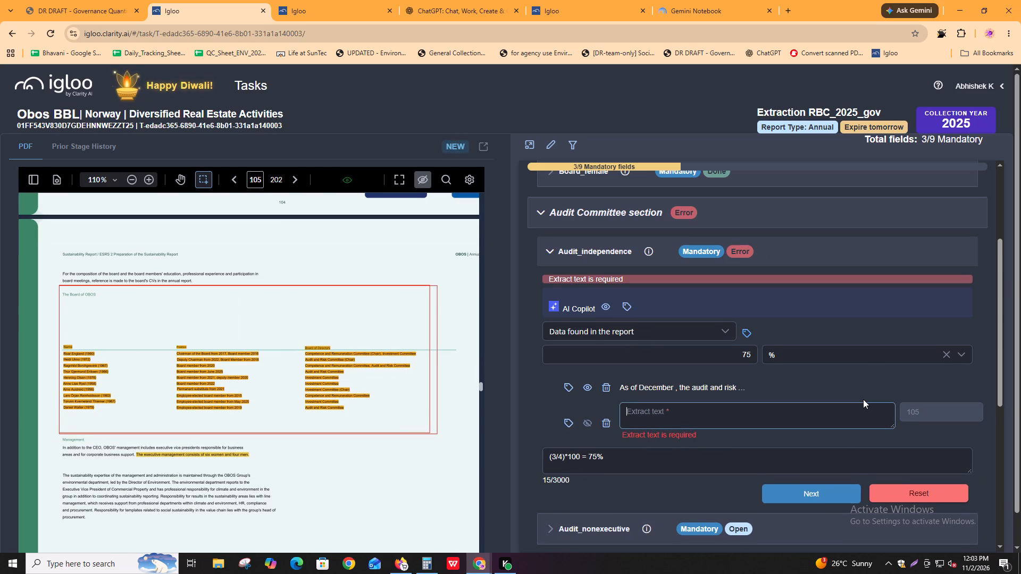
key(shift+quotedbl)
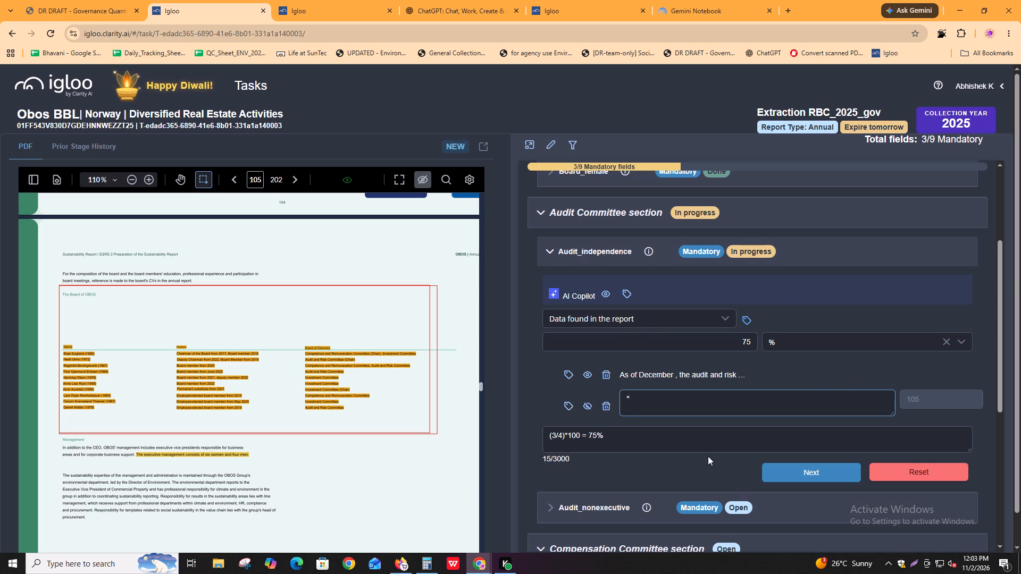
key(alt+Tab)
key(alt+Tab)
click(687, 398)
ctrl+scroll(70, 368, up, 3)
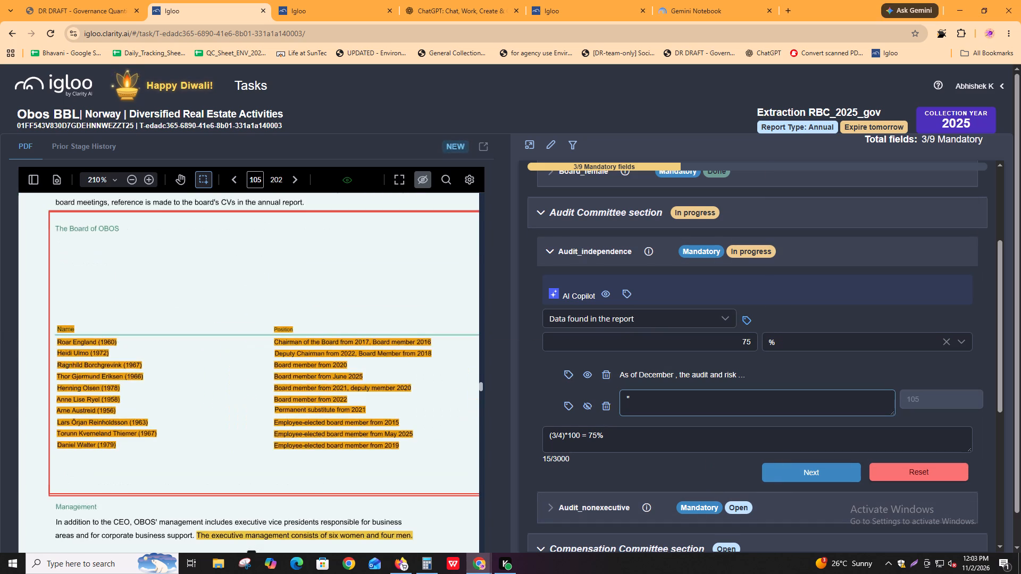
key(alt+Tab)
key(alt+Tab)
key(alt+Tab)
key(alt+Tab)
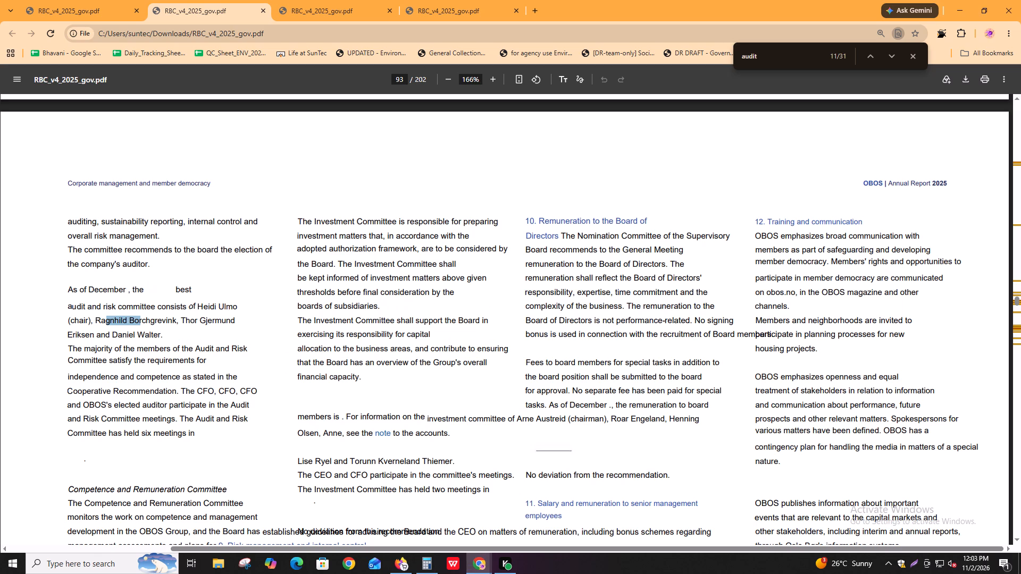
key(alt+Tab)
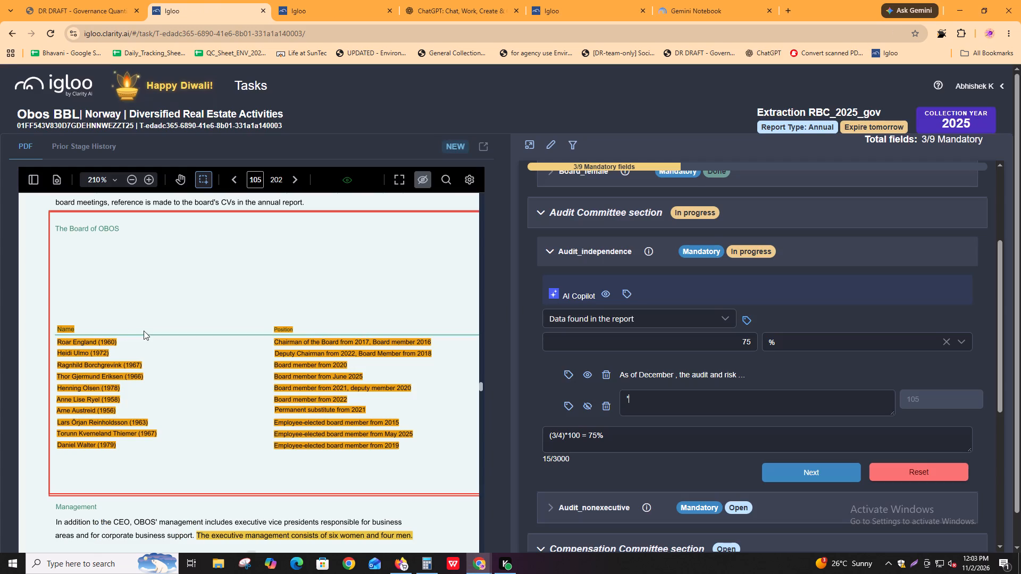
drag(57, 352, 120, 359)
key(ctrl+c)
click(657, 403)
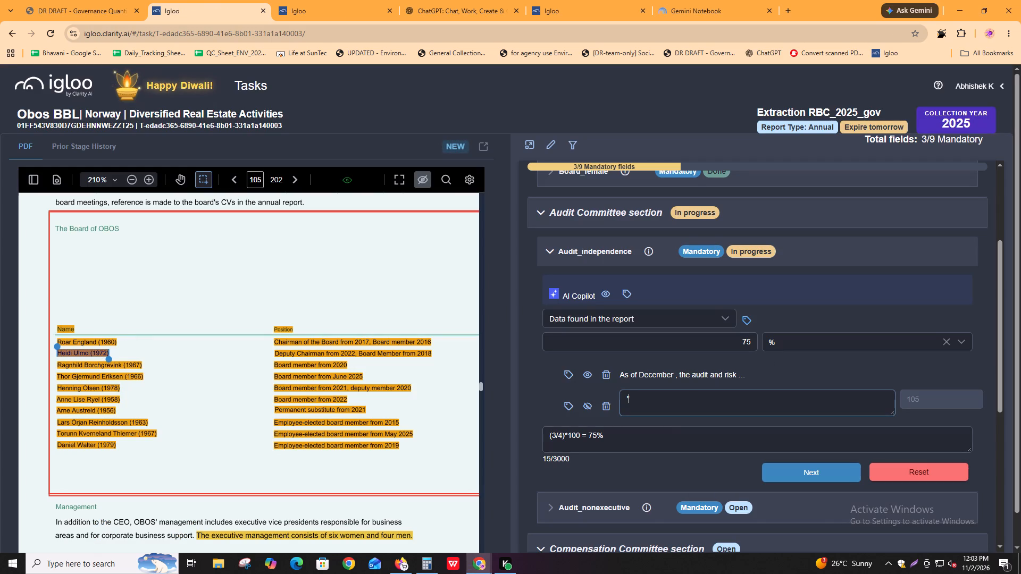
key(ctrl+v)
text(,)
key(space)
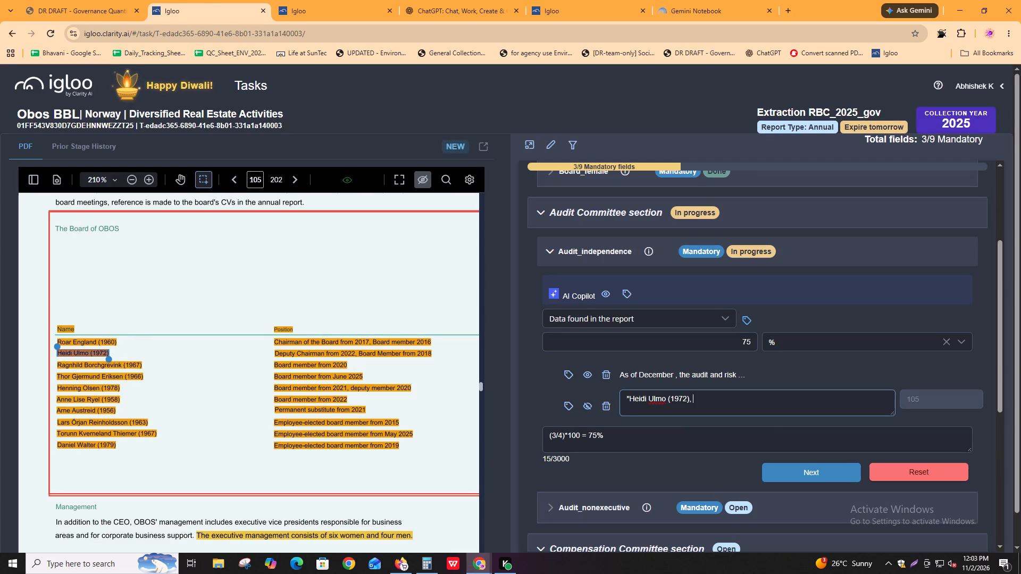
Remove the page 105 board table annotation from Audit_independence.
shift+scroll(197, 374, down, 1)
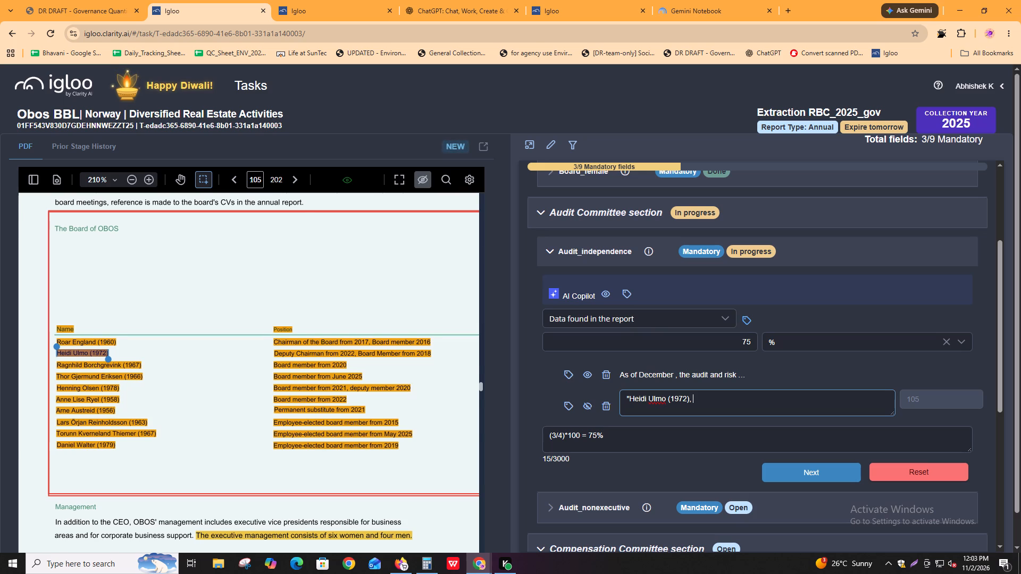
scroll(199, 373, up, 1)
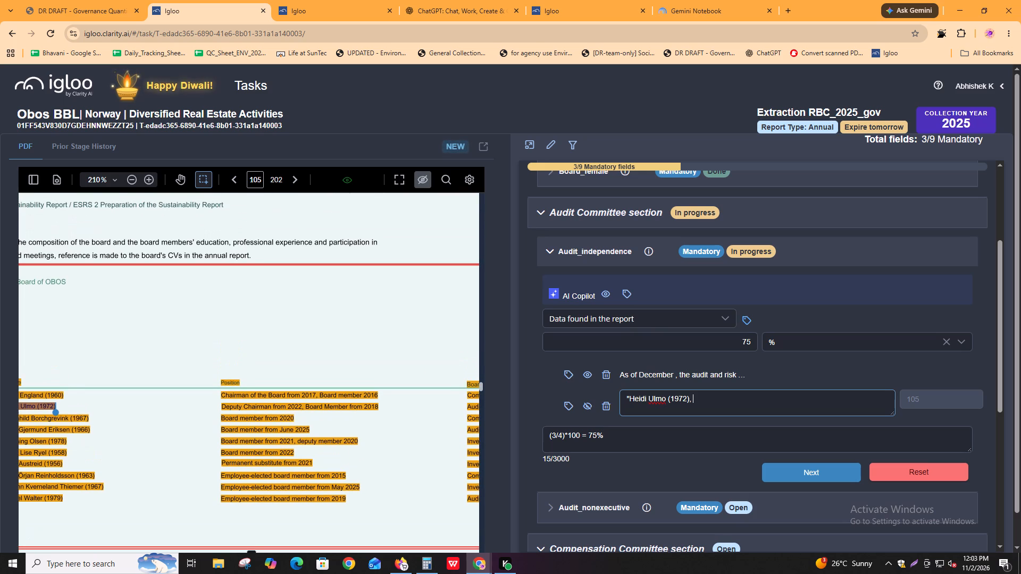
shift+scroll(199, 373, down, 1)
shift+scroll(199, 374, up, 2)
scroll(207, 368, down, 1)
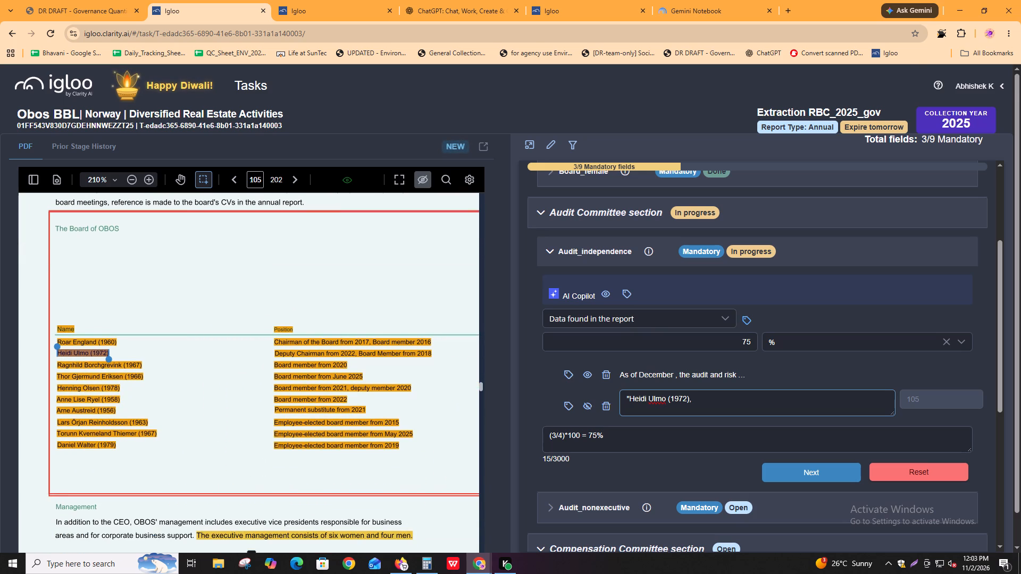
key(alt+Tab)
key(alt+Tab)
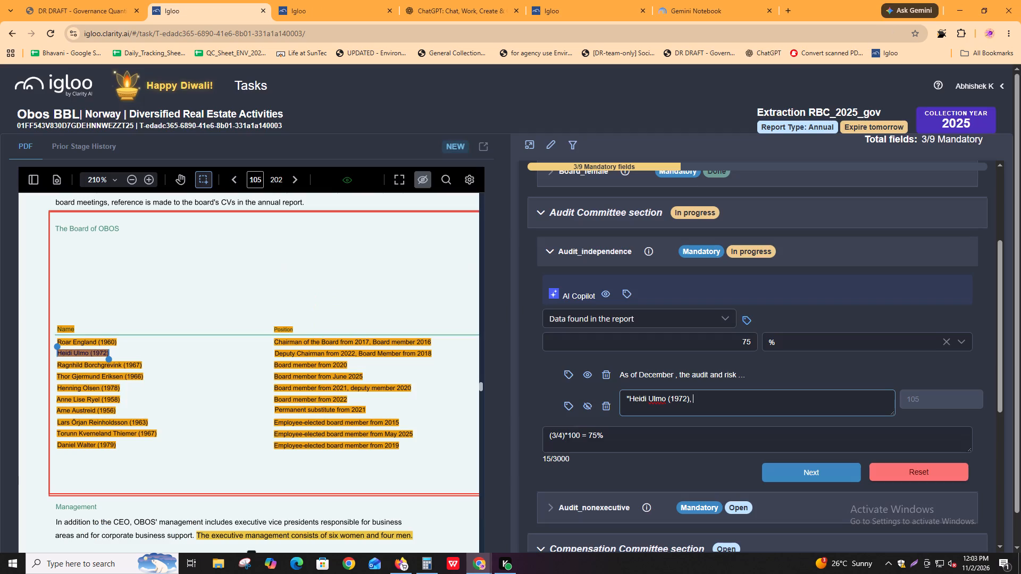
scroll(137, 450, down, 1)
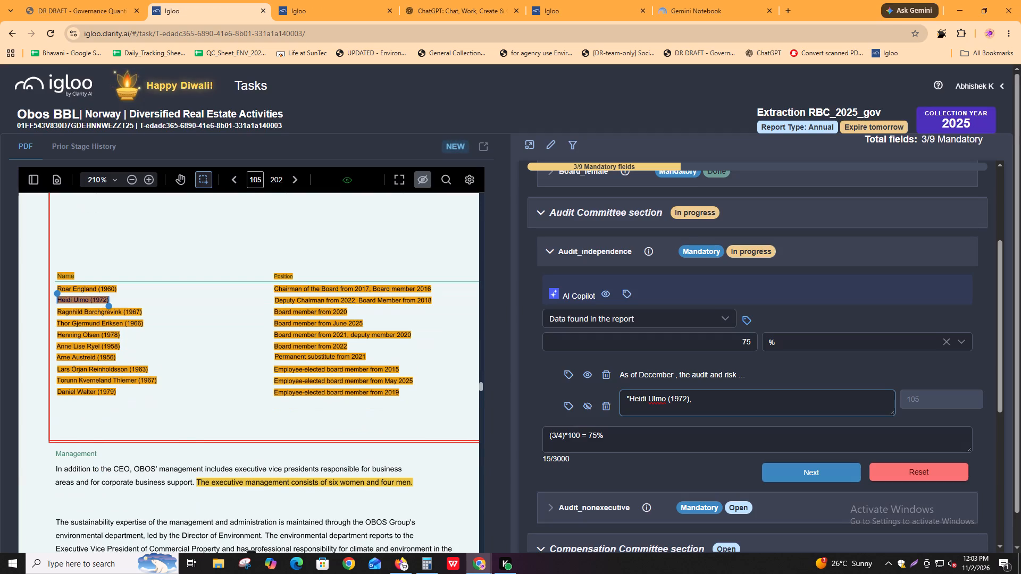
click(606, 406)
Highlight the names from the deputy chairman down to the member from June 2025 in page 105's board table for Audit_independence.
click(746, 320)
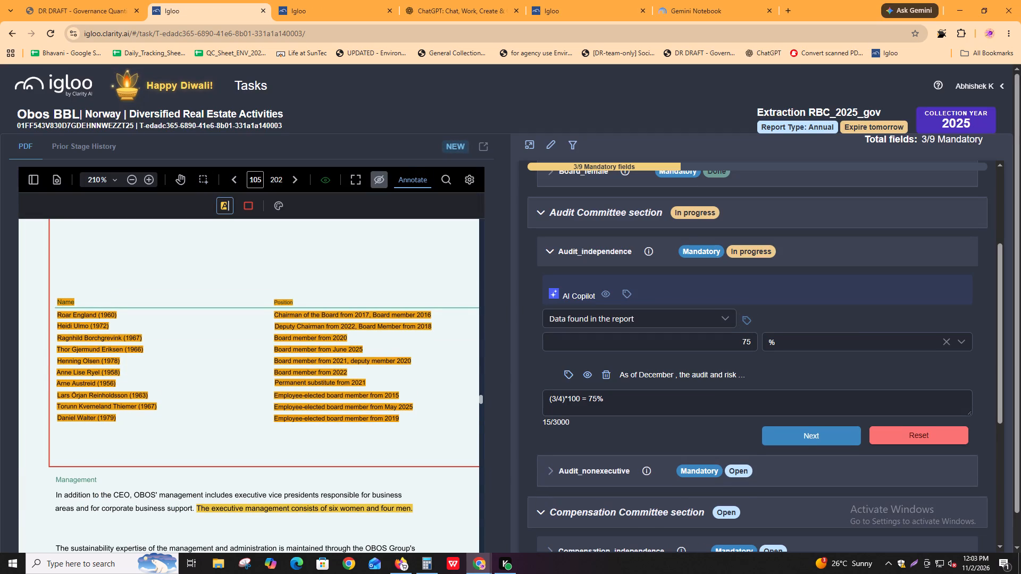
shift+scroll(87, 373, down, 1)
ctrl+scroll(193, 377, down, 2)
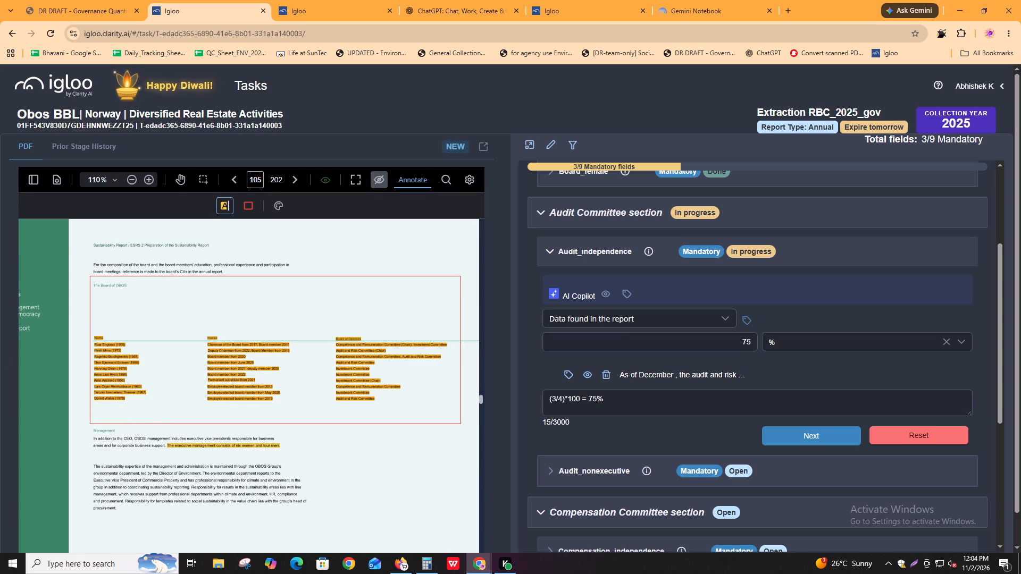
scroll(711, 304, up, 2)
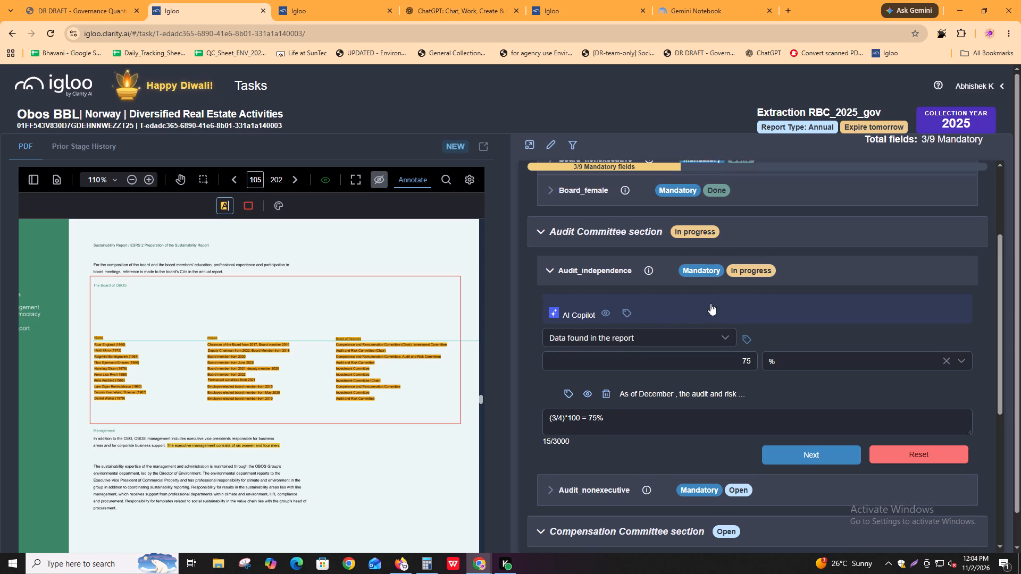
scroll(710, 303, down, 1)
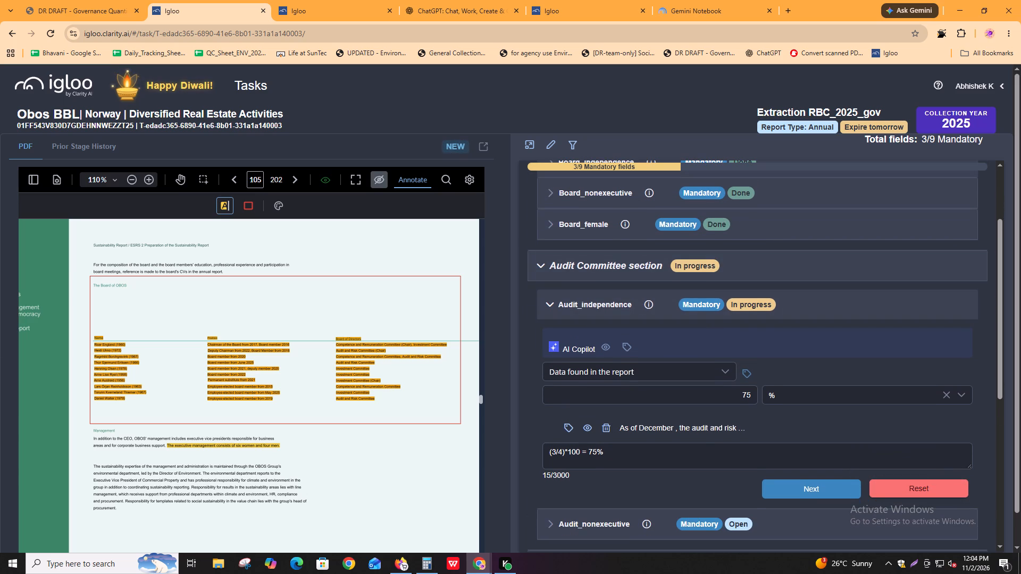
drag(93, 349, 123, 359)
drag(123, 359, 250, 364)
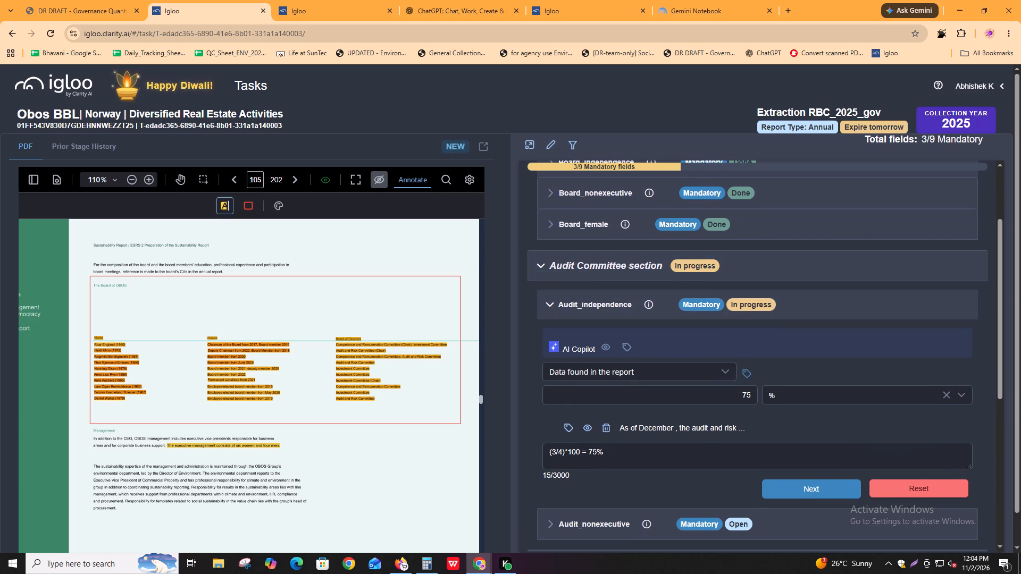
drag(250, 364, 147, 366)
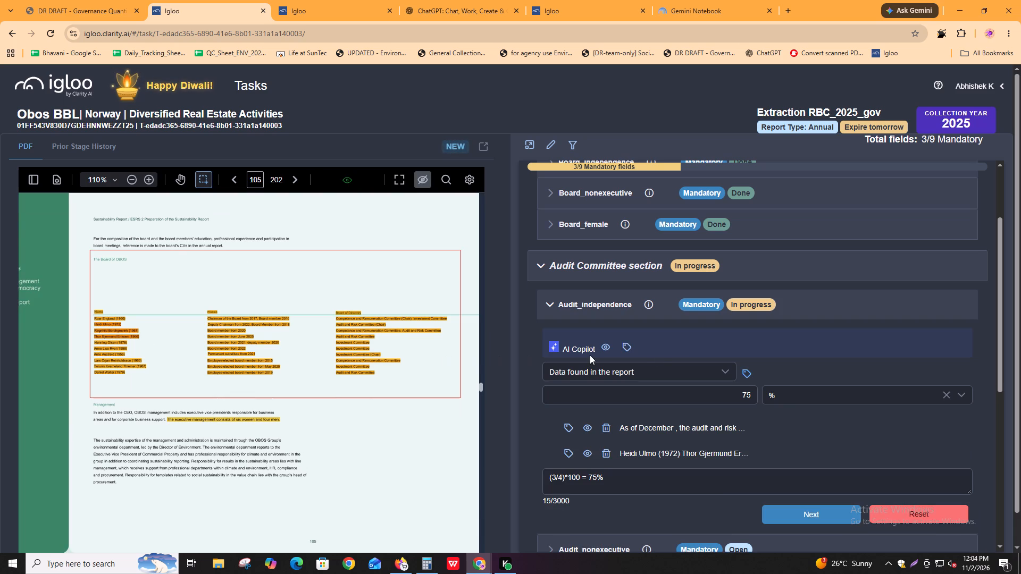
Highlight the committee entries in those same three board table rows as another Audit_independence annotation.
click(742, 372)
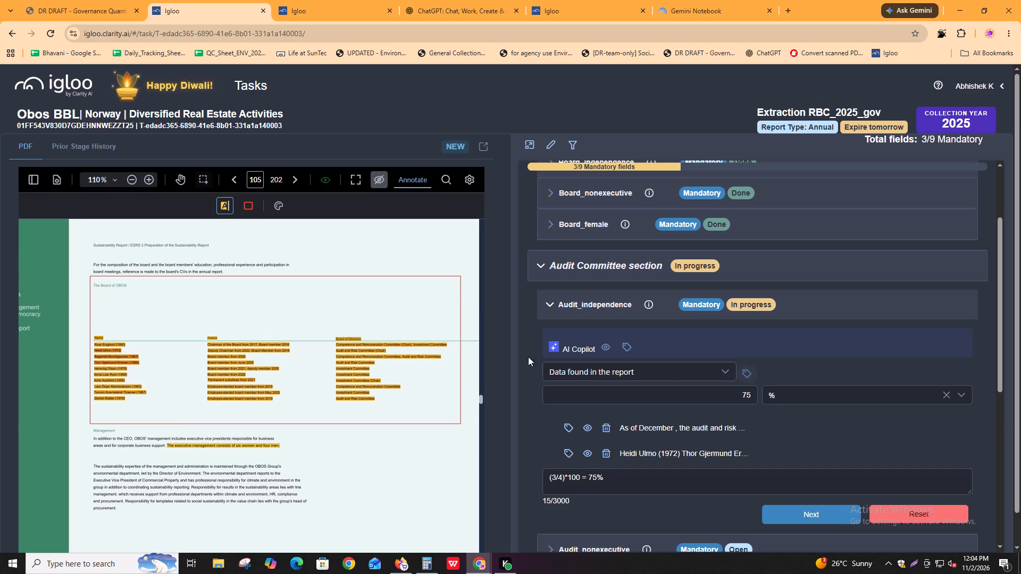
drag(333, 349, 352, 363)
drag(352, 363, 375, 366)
Examine the Board_independence annotations and explanatory comment as a reference for the Audit_independence comment.
scroll(776, 419, down, 4)
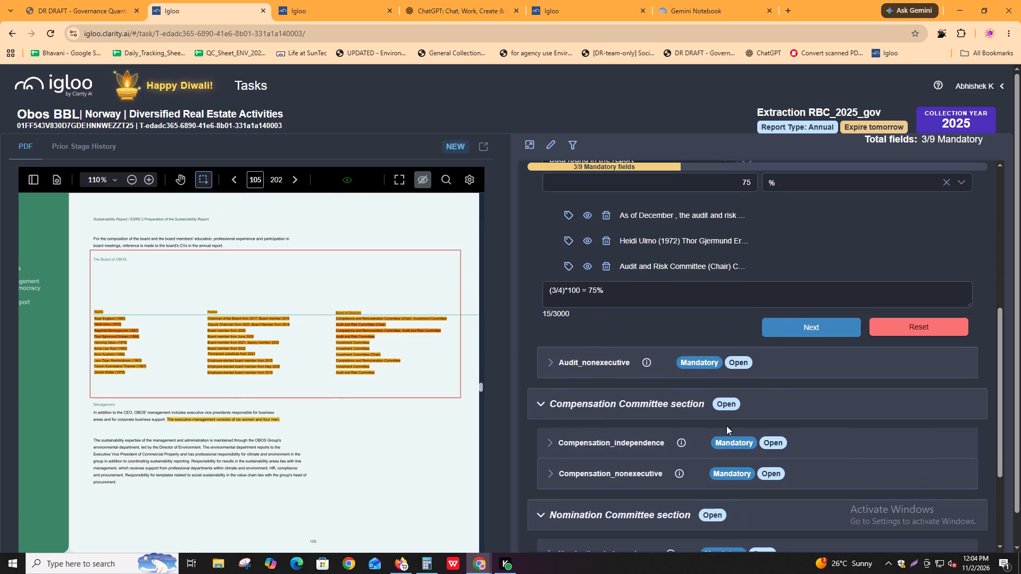
click(613, 294)
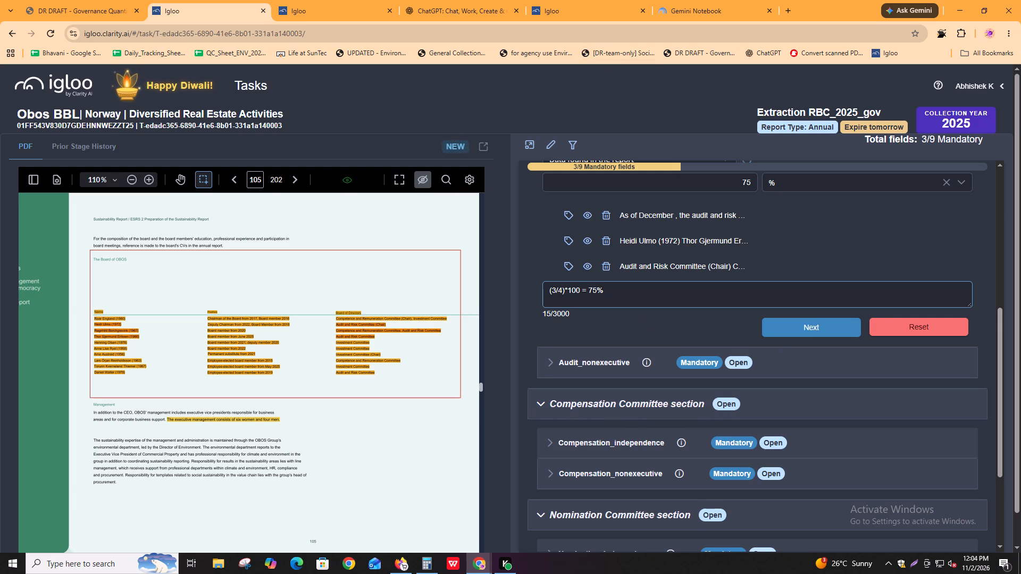
scroll(698, 360, up, 6)
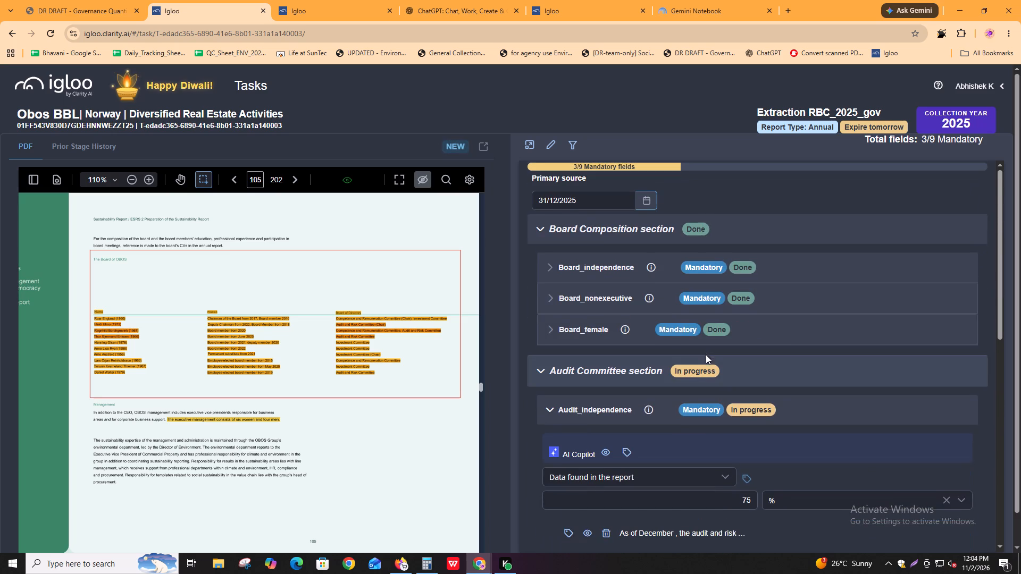
scroll(705, 344, up, 2)
click(617, 275)
scroll(637, 345, down, 3)
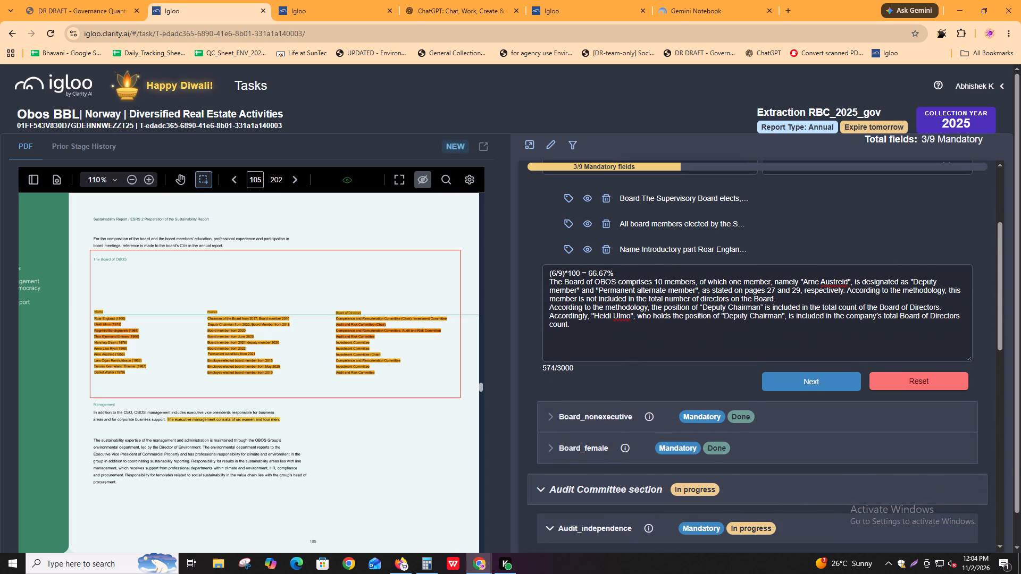
scroll(591, 322, up, 1)
scroll(591, 322, down, 1)
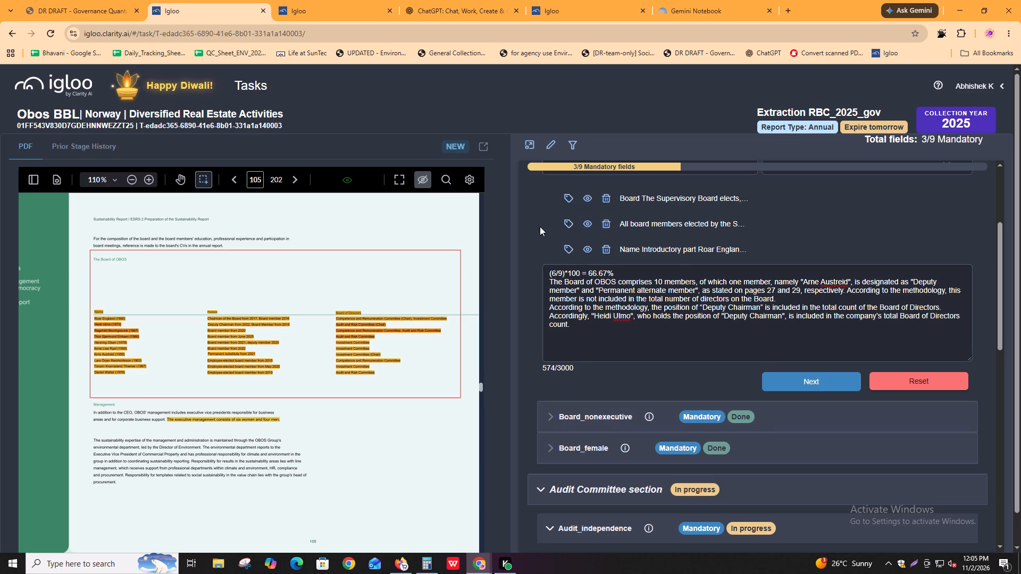
Examine the highlighted Board paragraph on page 104 alongside the Audit_independence annotations.
scroll(221, 419, up, 7)
scroll(751, 426, down, 6)
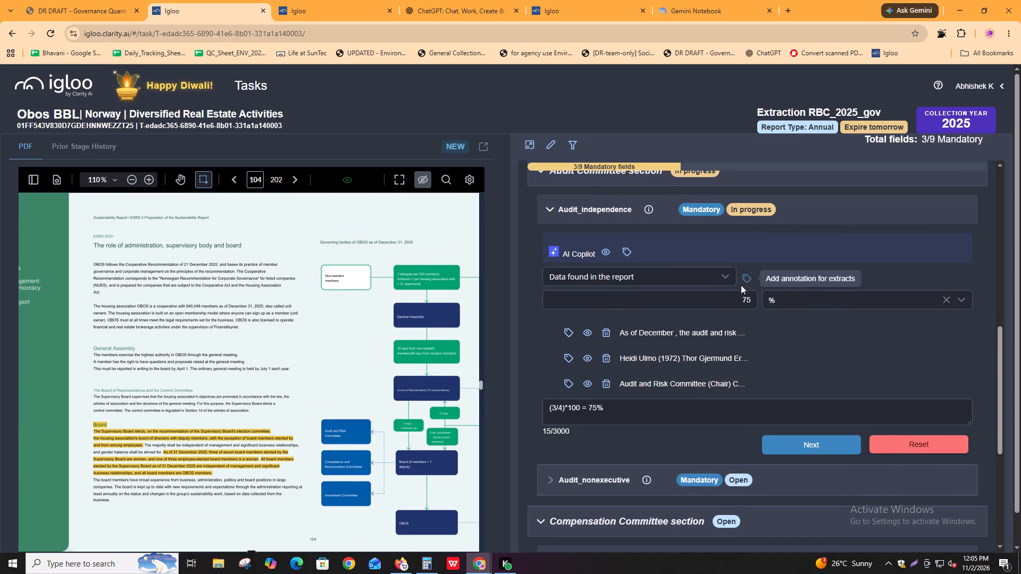
scroll(857, 197, up, 1)
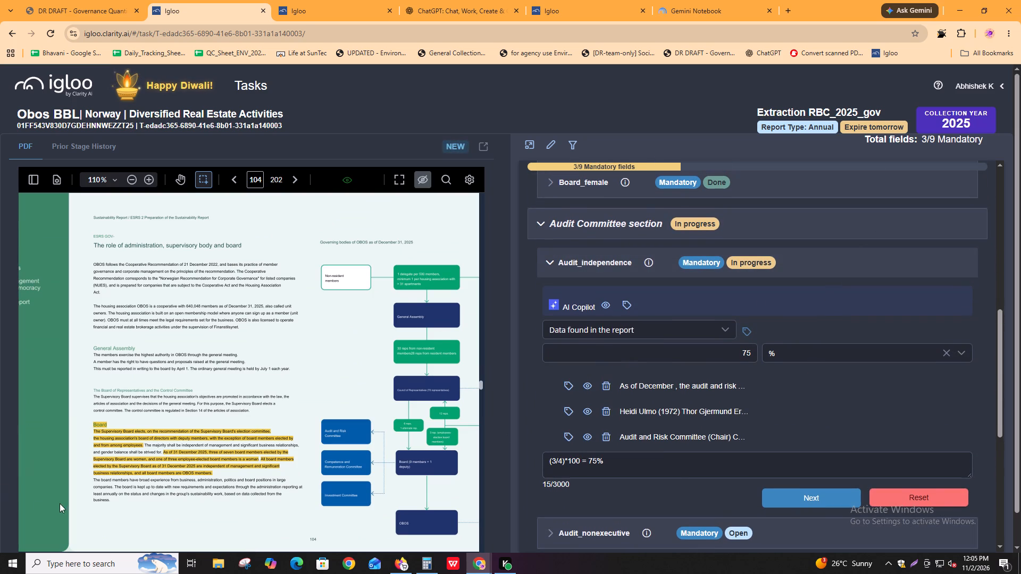
ctrl+scroll(90, 480, up, 3)
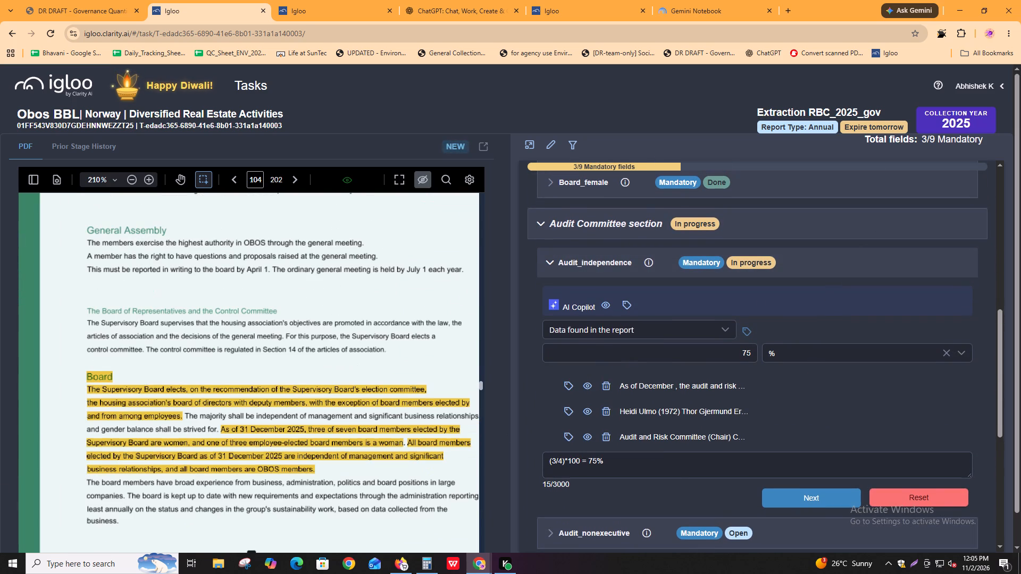
shift+scroll(168, 480, down, 1)
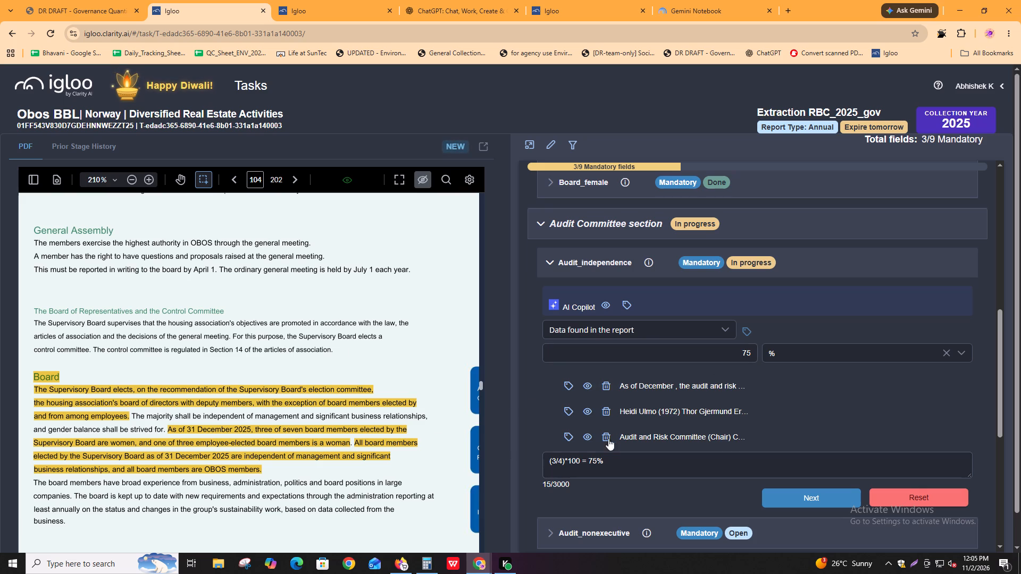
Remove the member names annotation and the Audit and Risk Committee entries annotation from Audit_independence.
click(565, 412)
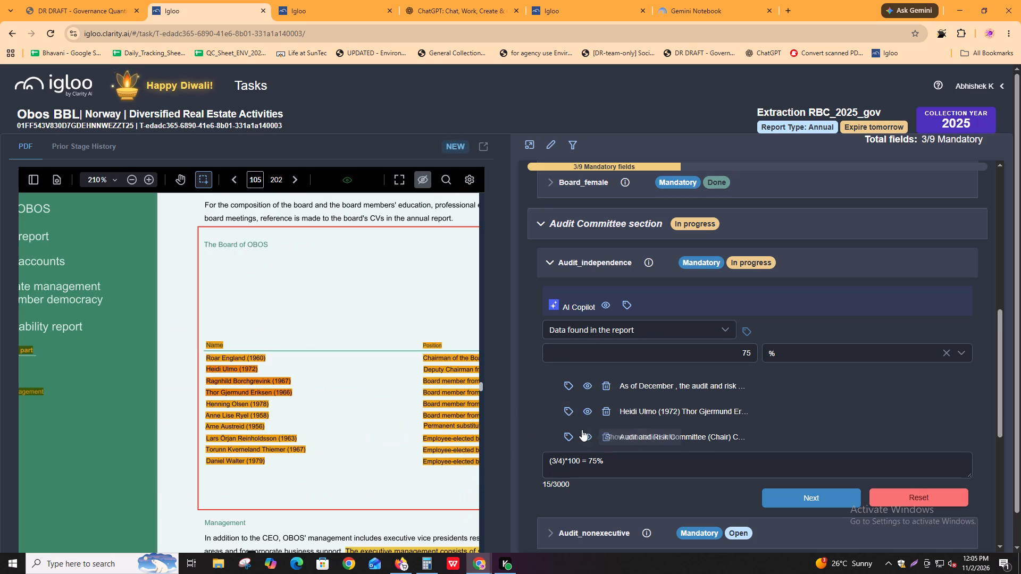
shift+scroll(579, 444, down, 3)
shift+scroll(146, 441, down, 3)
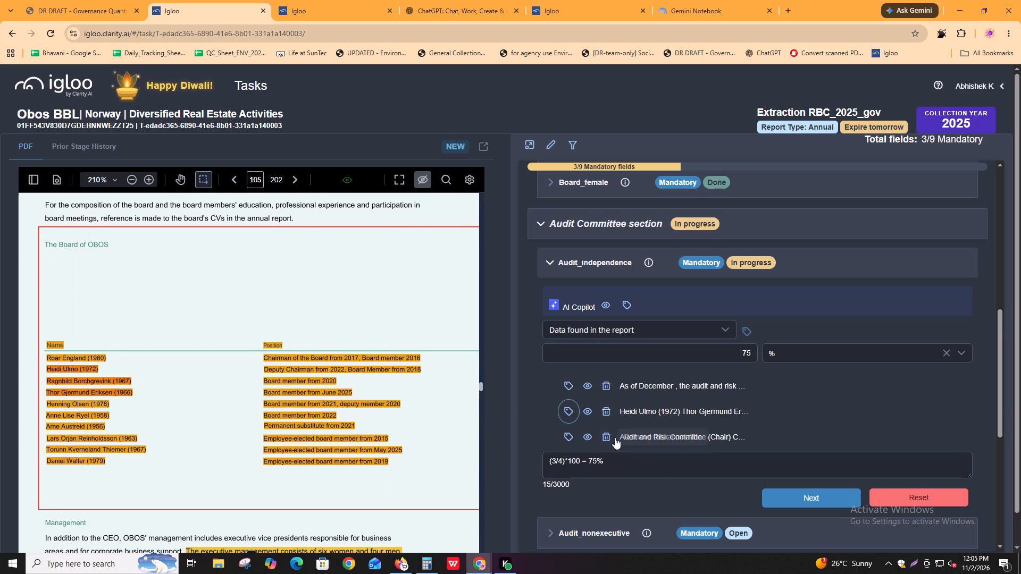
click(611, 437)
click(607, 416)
Draw a rectangle annotation around the full Board of OBOS table on page 105 for Audit_independence.
click(750, 324)
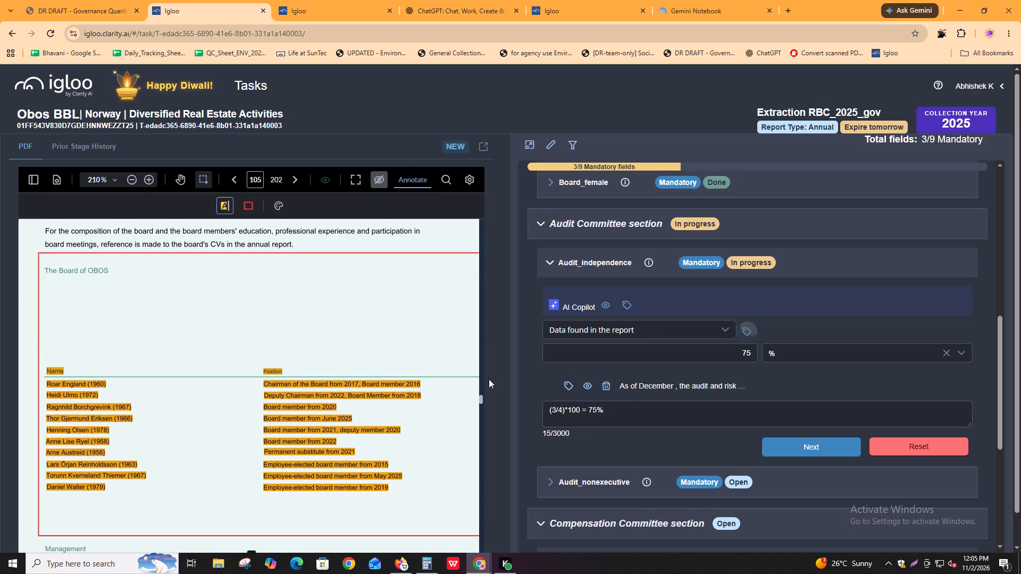
ctrl+scroll(202, 434, down, 2)
shift+scroll(153, 410, down, 2)
shift+scroll(175, 327, up, 1)
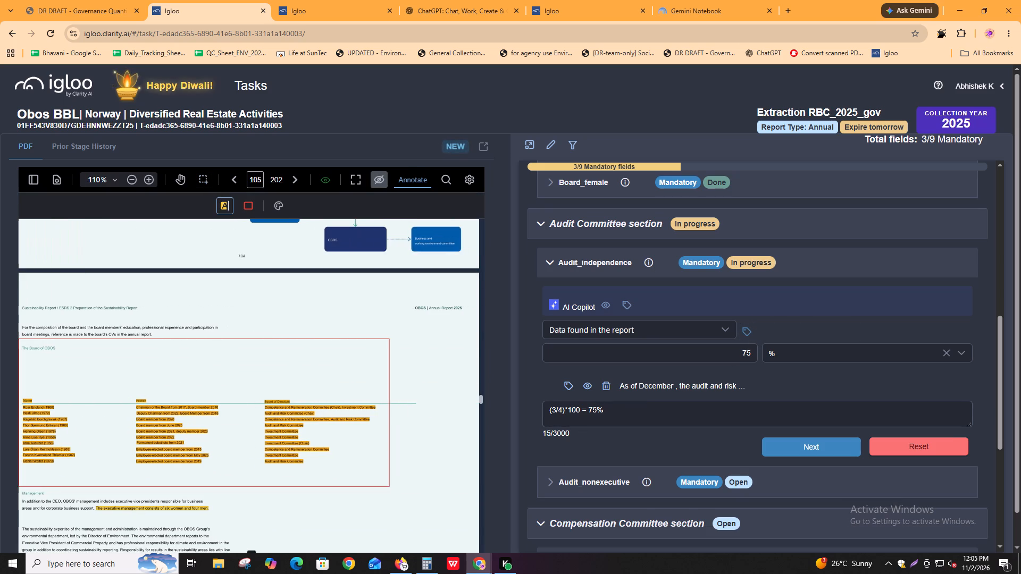
click(242, 210)
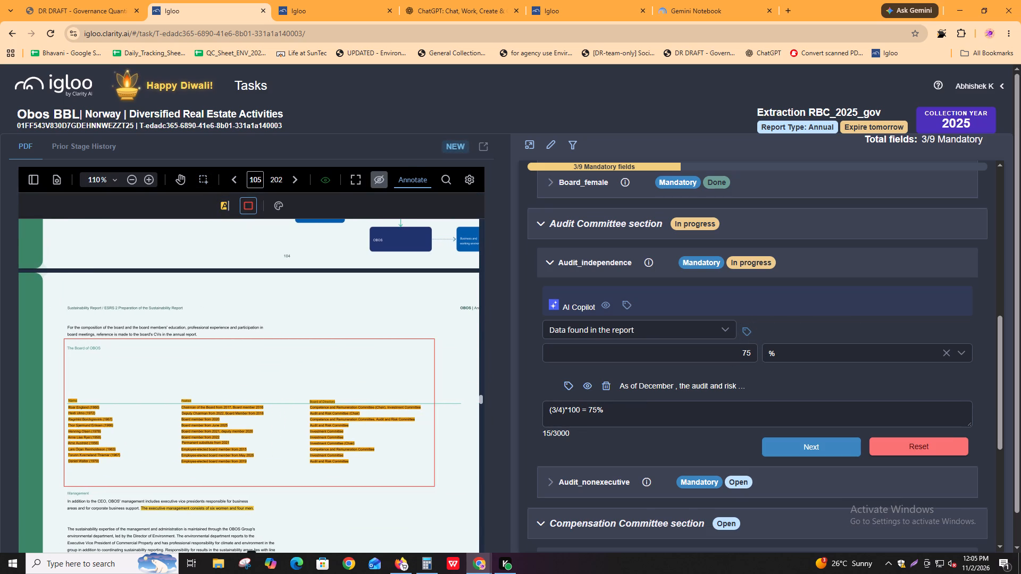
drag(64, 339, 417, 504)
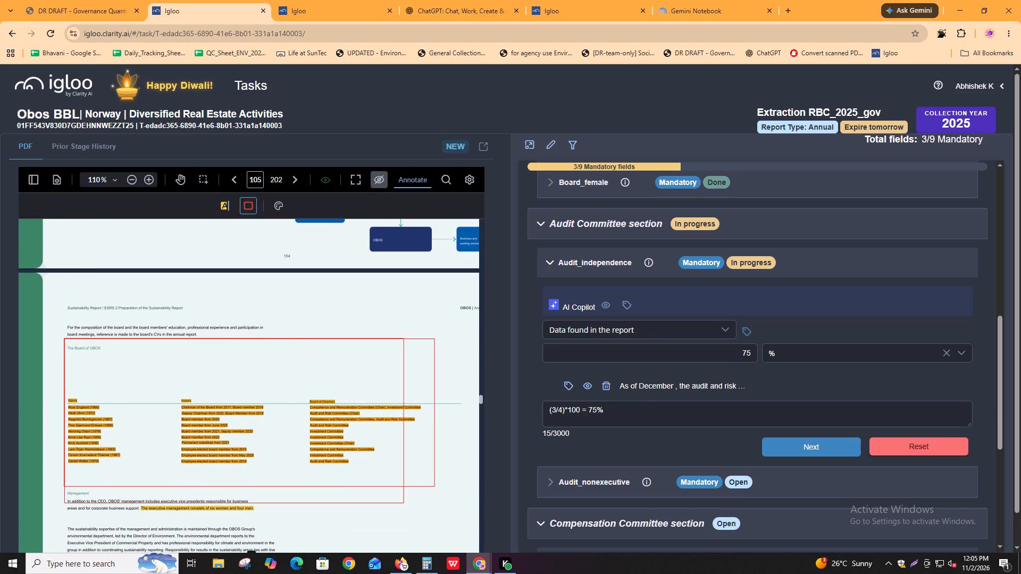
drag(417, 504, 434, 487)
Begin the new page 105 annotation's extract text with an opening quotation mark.
click(658, 425)
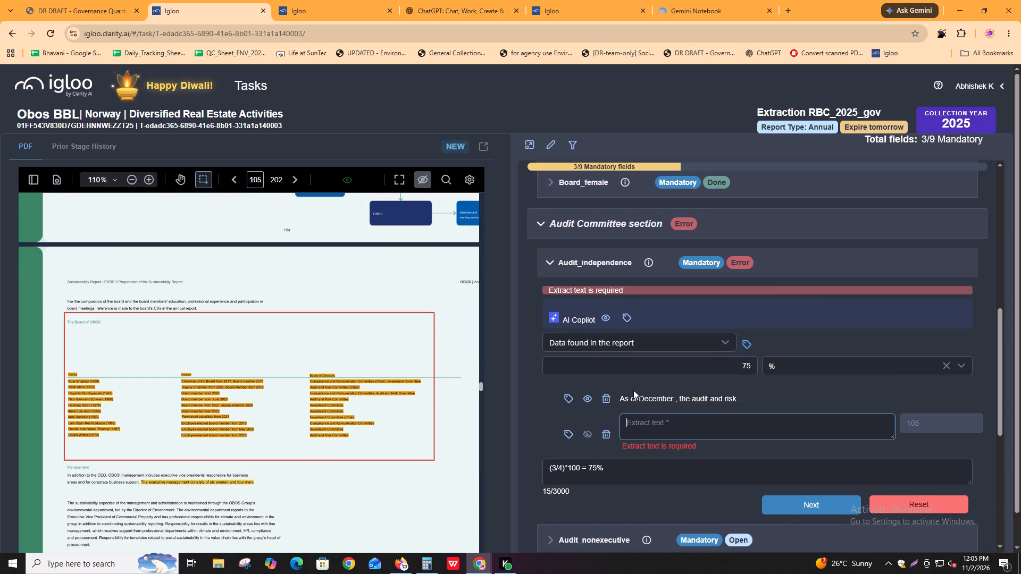
key(shift+quotedbl)
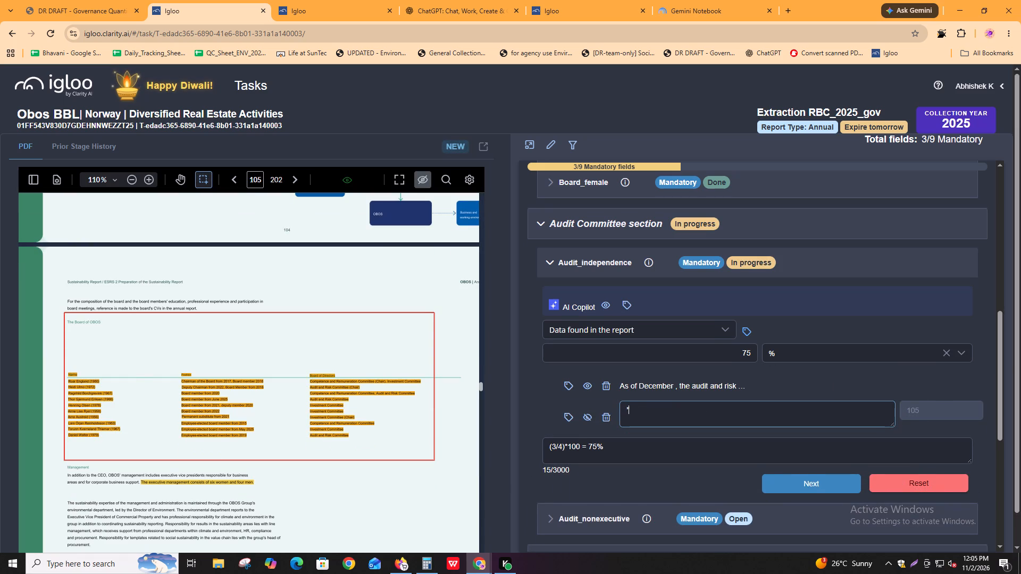
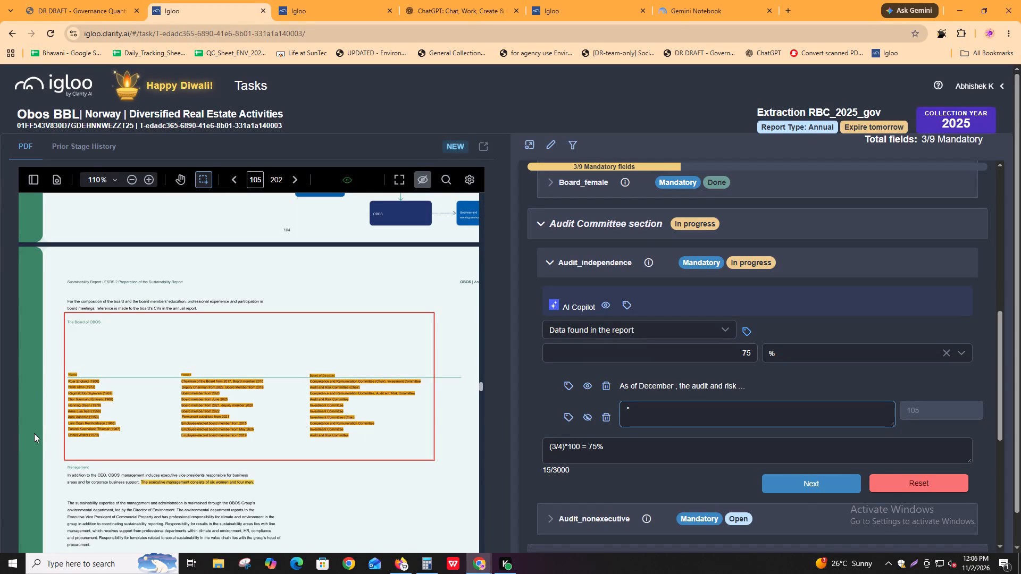
Add the Deputy Chairman's name and birth year from the board table to the page 105 extract text, followed by a comma.
ctrl+scroll(20, 429, up, 4)
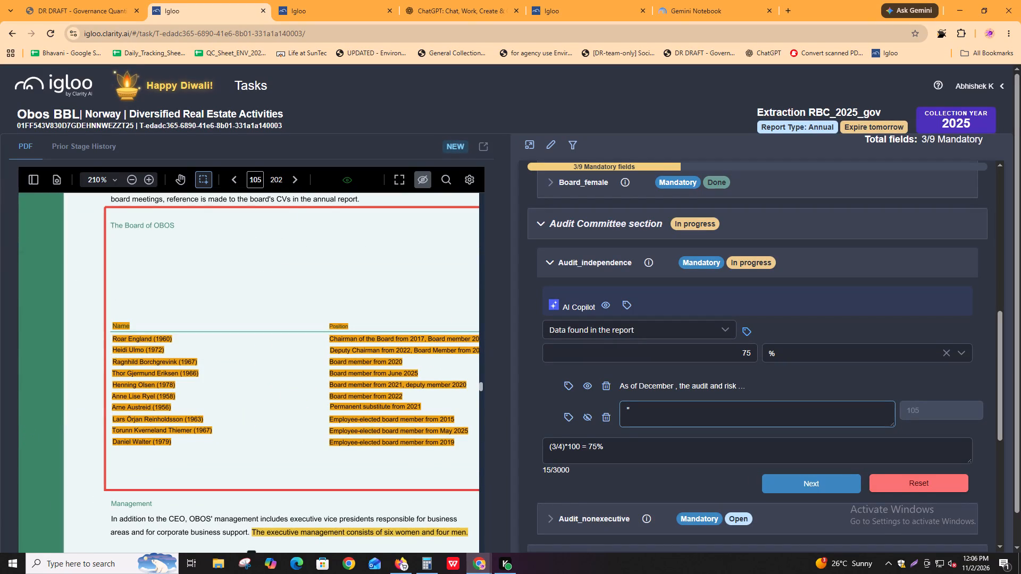
drag(113, 349, 202, 350)
key(ctrl+c)
click(714, 420)
key(ctrl+v)
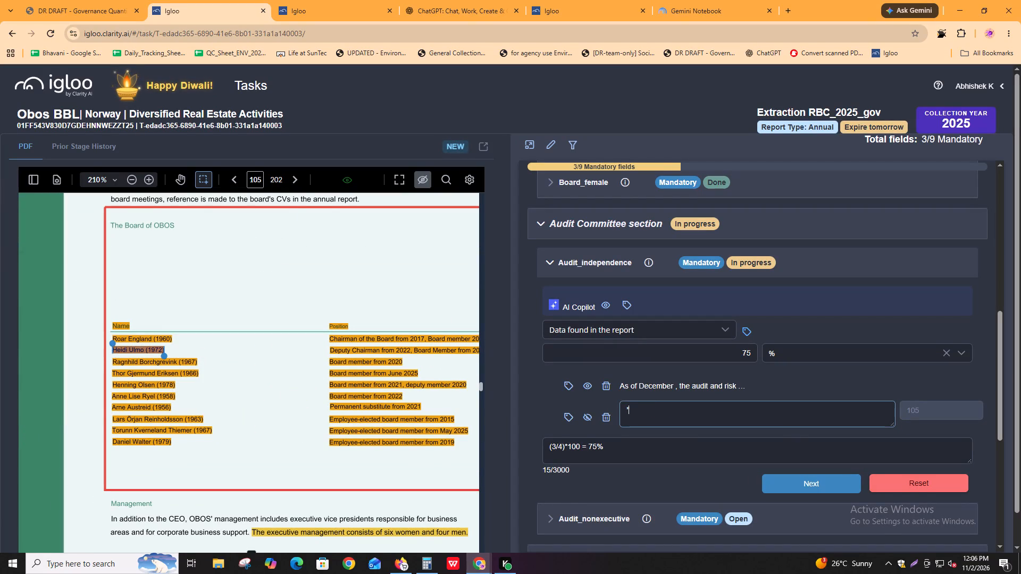
text(,)
key(space)
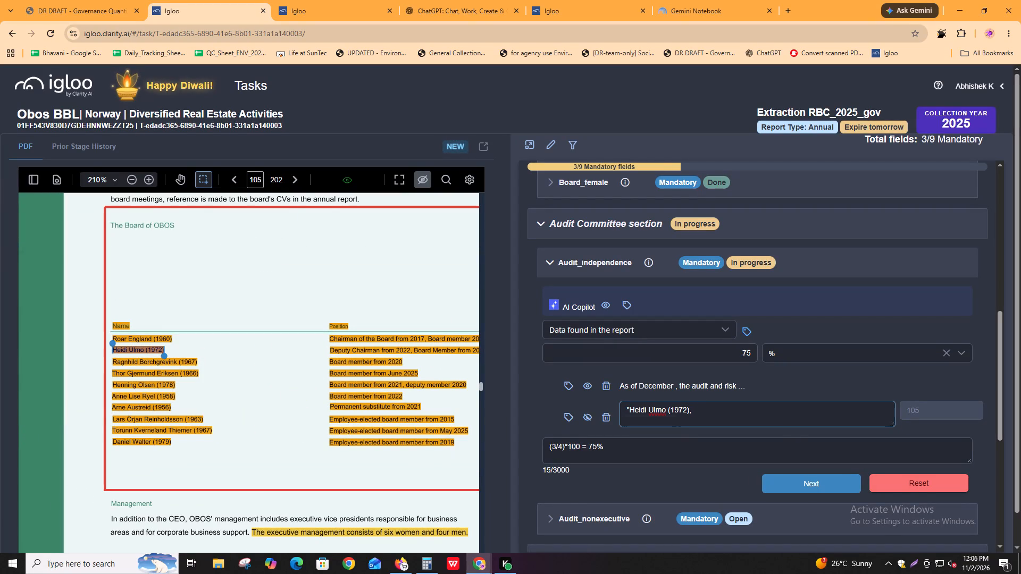
Append the Deputy Chairman's position "Deputy Chairman from 2022, Board Member from 2018" and a comma to the extract text.
shift+scroll(325, 349, down, 3)
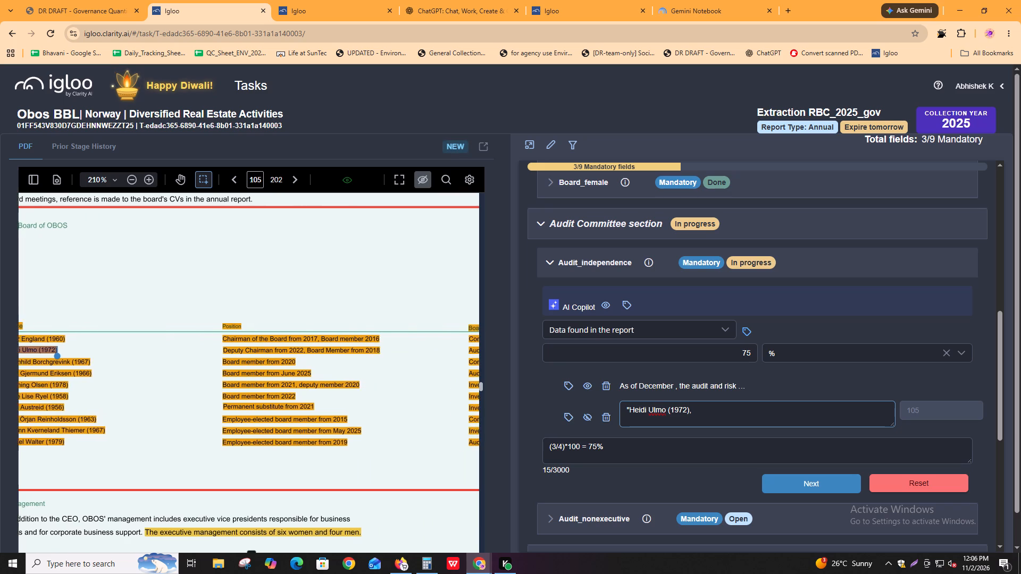
shift+scroll(325, 349, down, 1)
drag(112, 350, 221, 351)
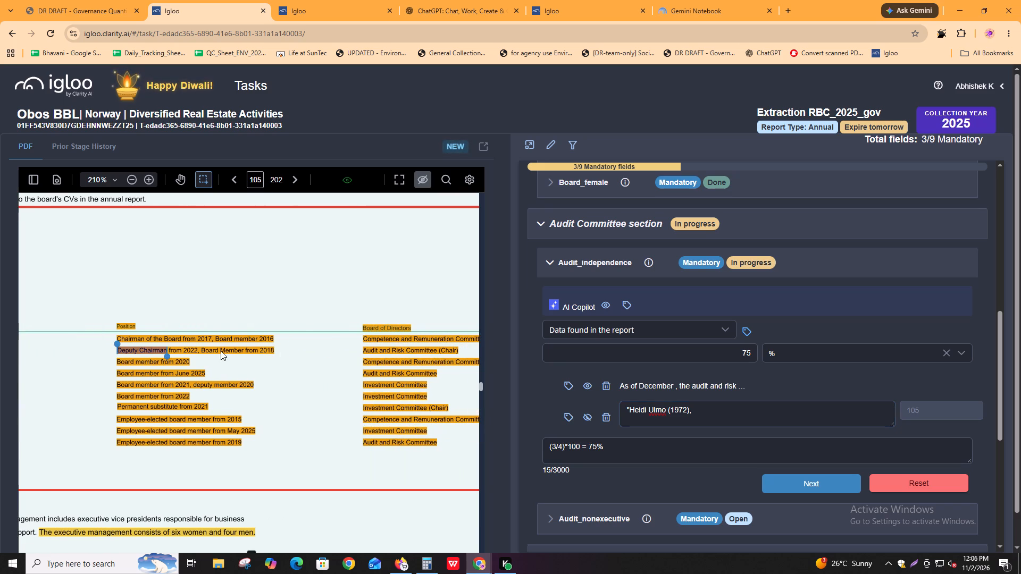
drag(221, 351, 299, 351)
key(ctrl+c)
click(788, 416)
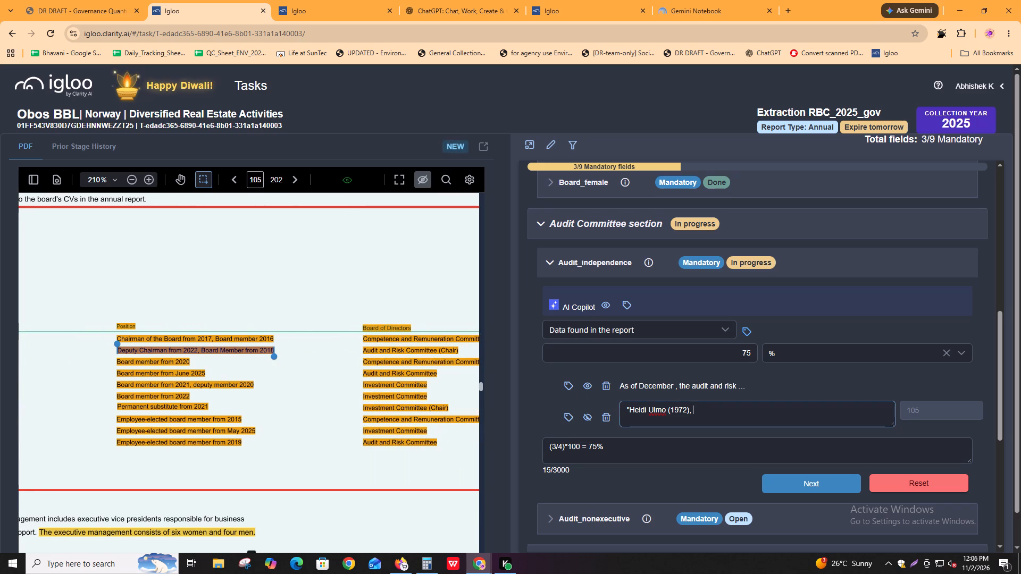
key(ctrl+v)
text(,)
key(space)
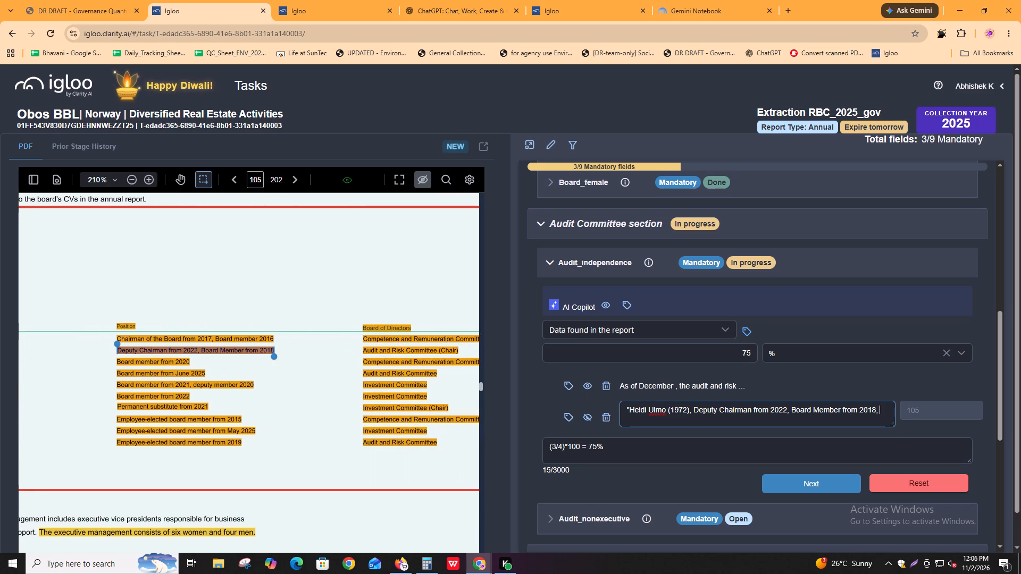
Append "Audit and Risk Committee (Chair)" to the Deputy Chairman's entry, close its quotation and add a line break.
drag(355, 349, 389, 349)
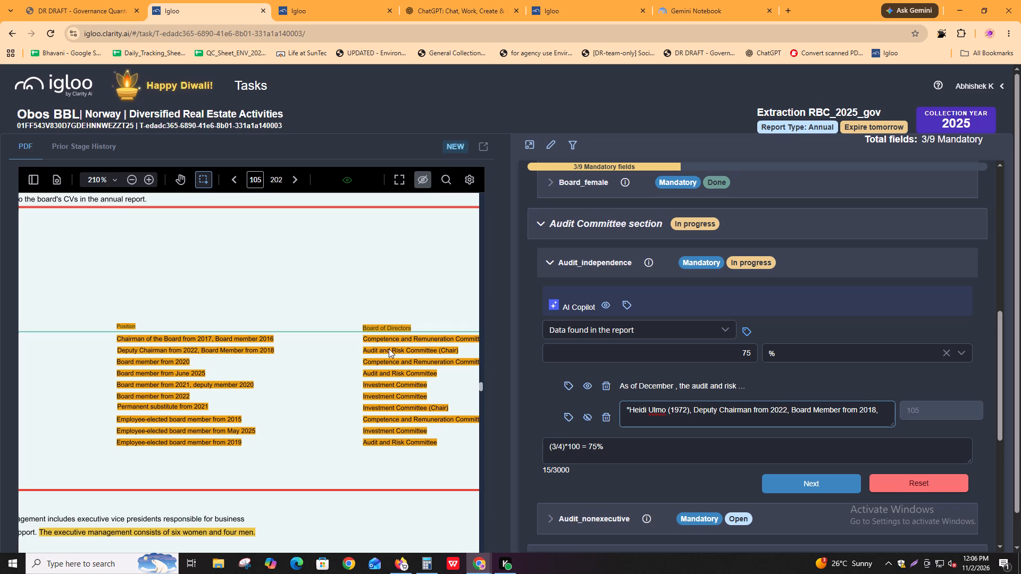
drag(389, 349, 461, 349)
key(ctrl+c)
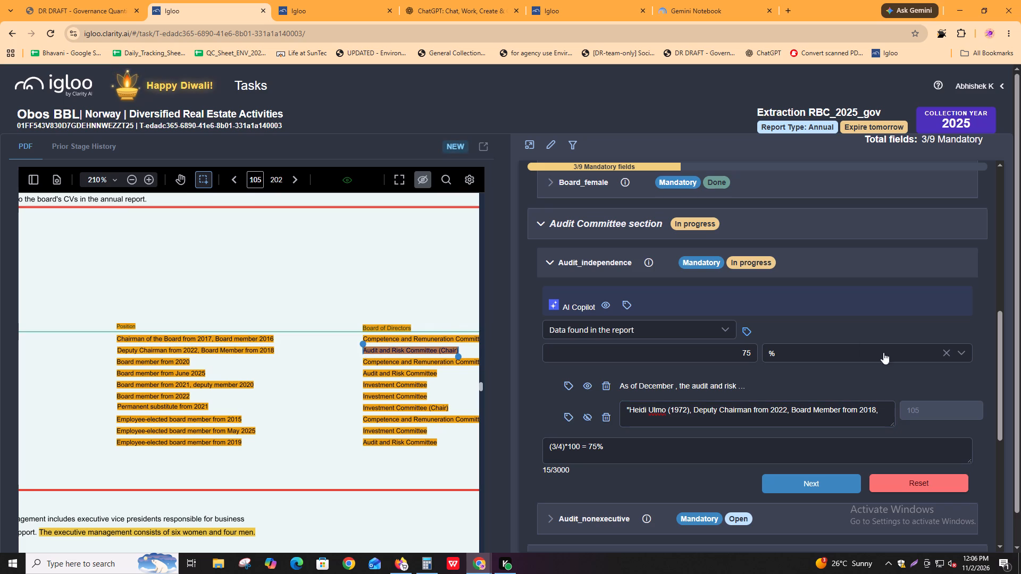
click(887, 410)
key(ctrl+v)
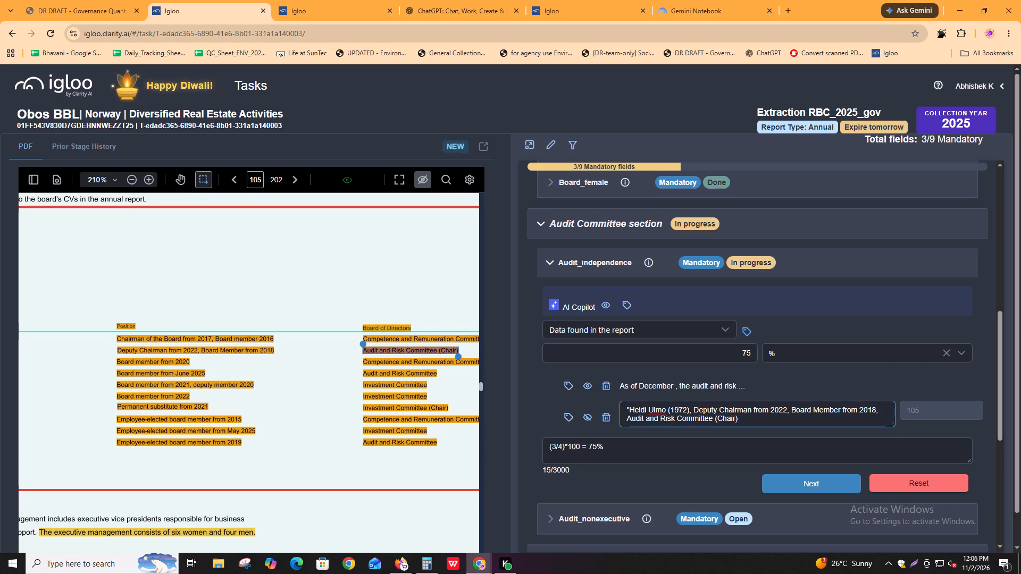
key(shift+quotedbl)
key(shift+Return)
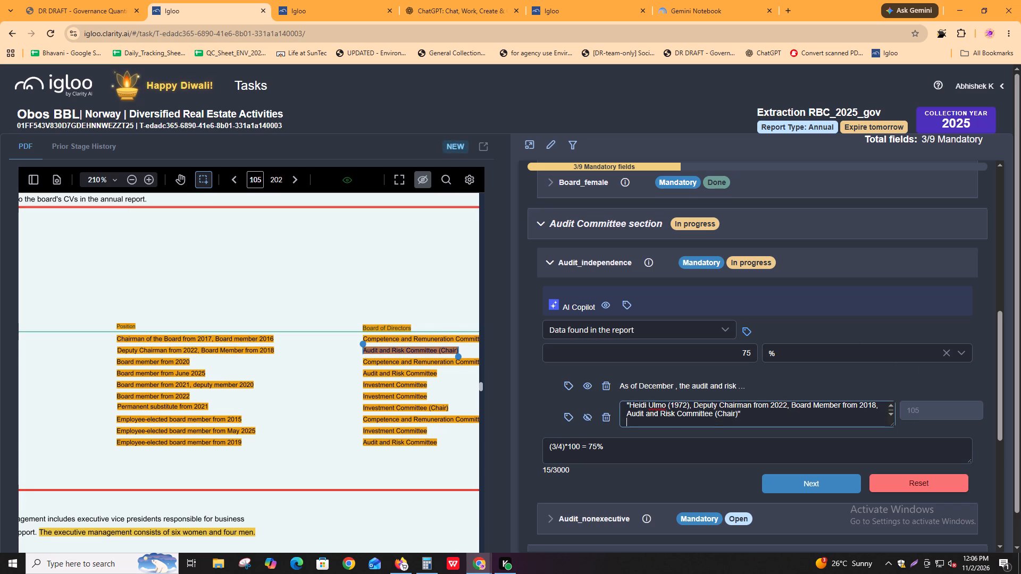
Start a second quoted entry with the name and birth year of the board member since 2020, followed by a comma.
key(shift+quotedbl)
shift+scroll(152, 463, up, 3)
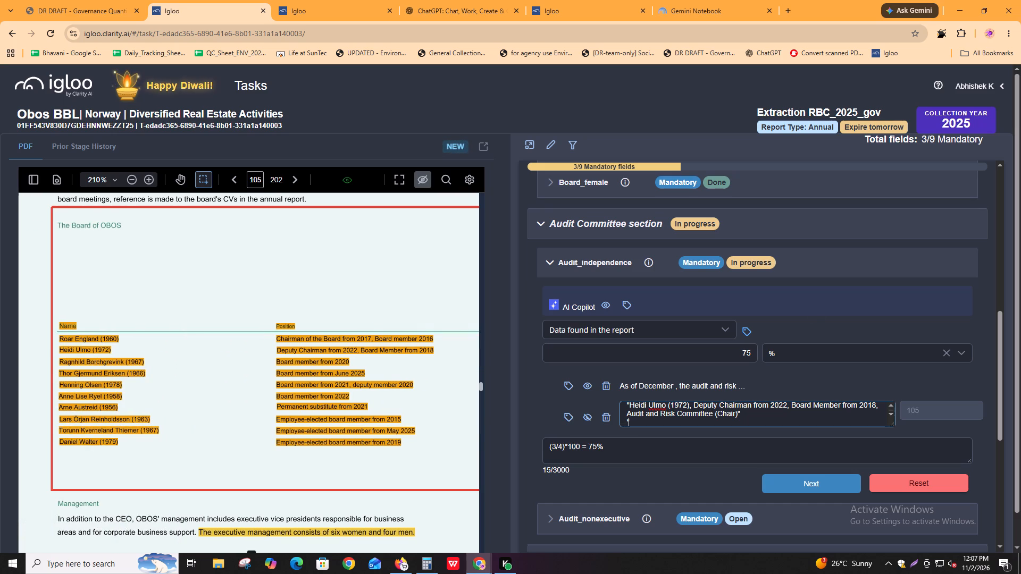
drag(59, 359, 157, 362)
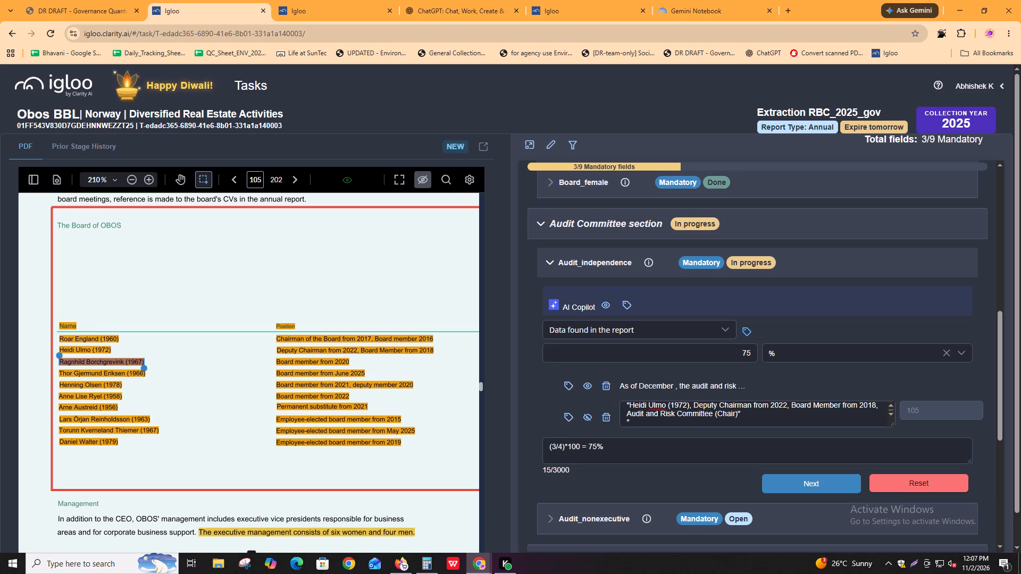
key(ctrl+c)
click(645, 424)
key(ctrl+v)
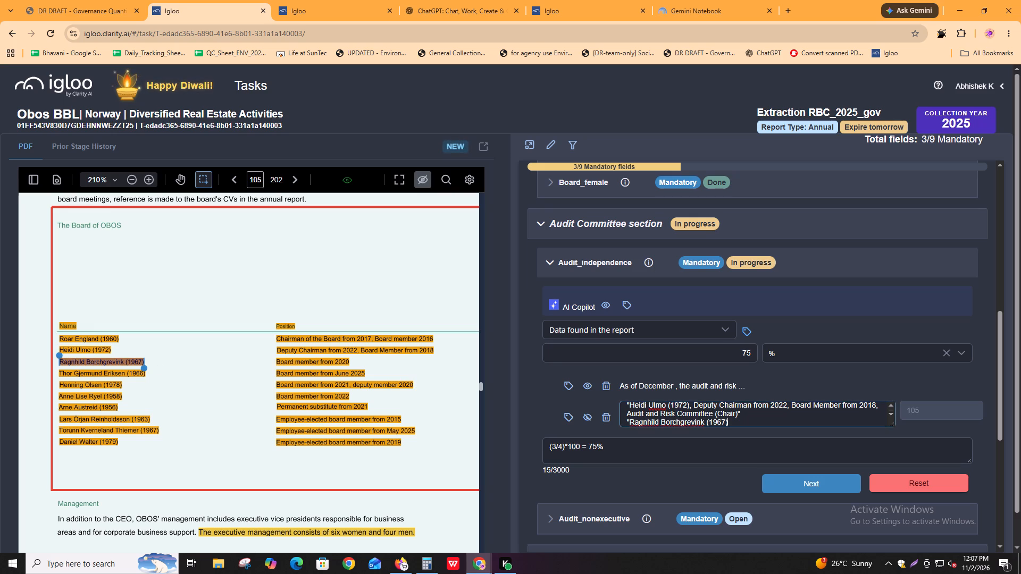
text(,)
key(space)
Append the position "Board member from 2020" and a comma to the second quoted entry.
drag(258, 360, 344, 364)
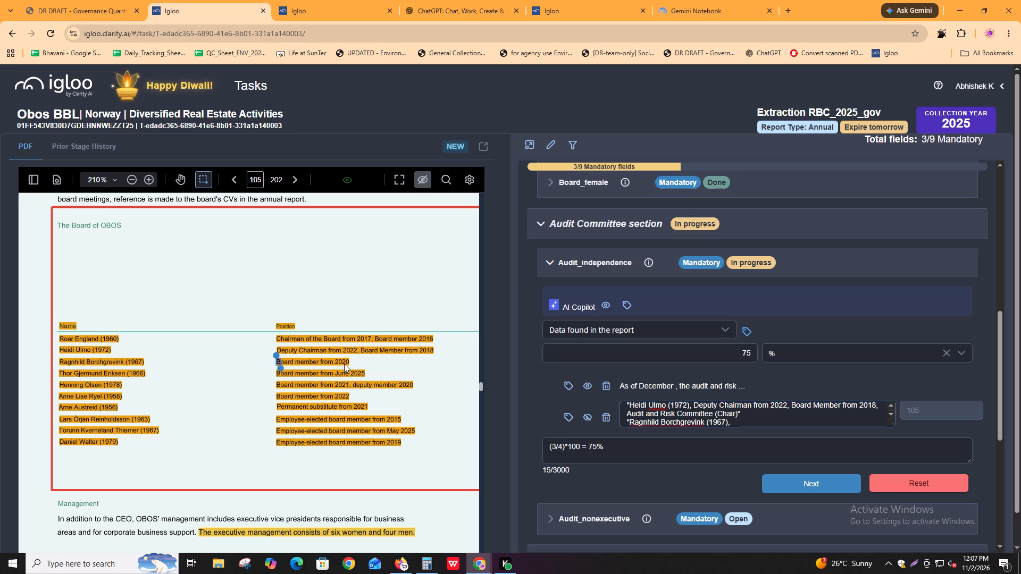
drag(344, 364, 359, 364)
key(ctrl+c)
shift+scroll(412, 378, down, 4)
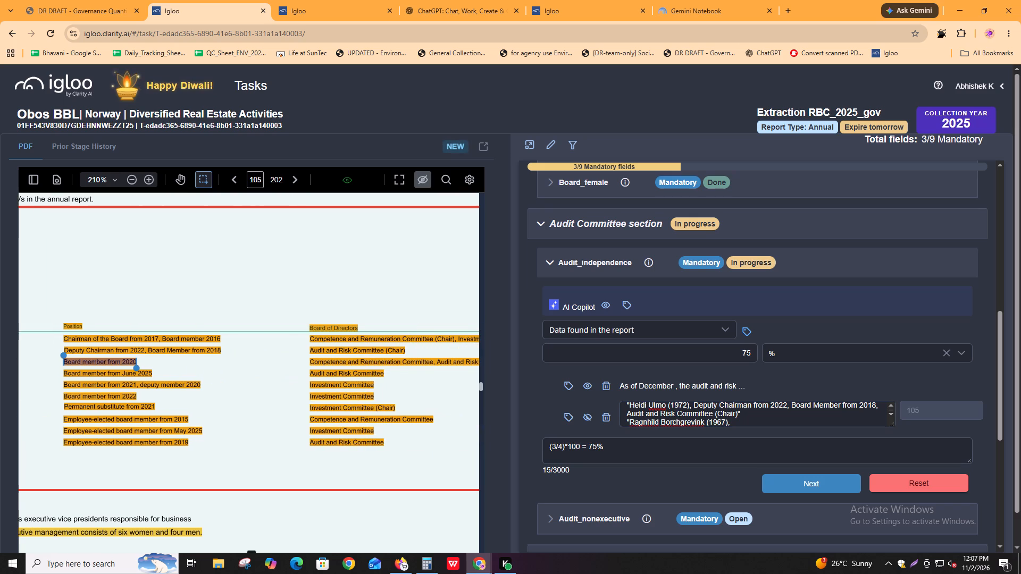
click(748, 424)
key(ctrl+v)
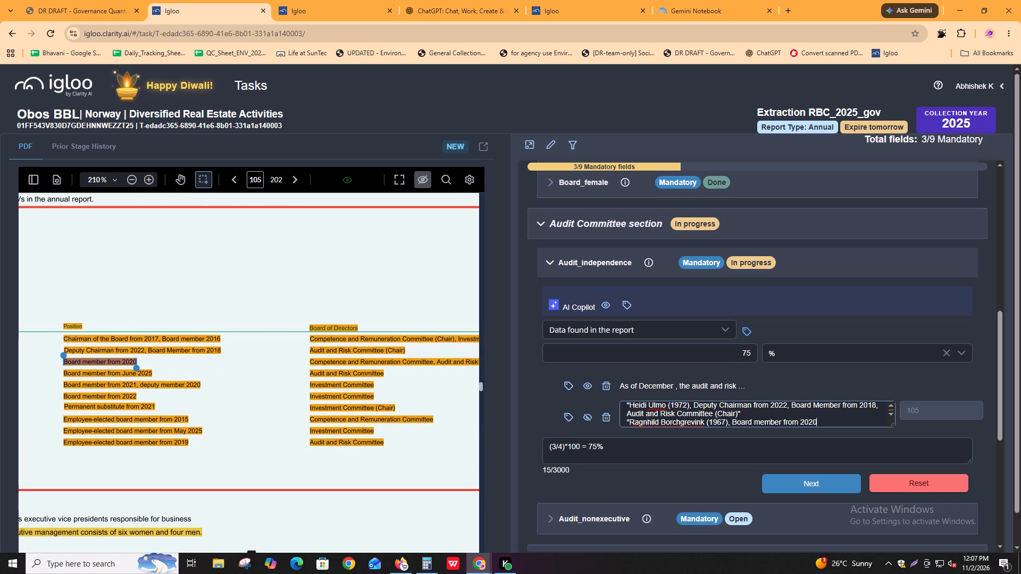
text(,)
key(space)
Append "Competence and Remuneration Committee, Audit and Risk Committee" to the second entry and close its quotation.
shift+scroll(379, 399, down, 2)
drag(198, 361, 332, 359)
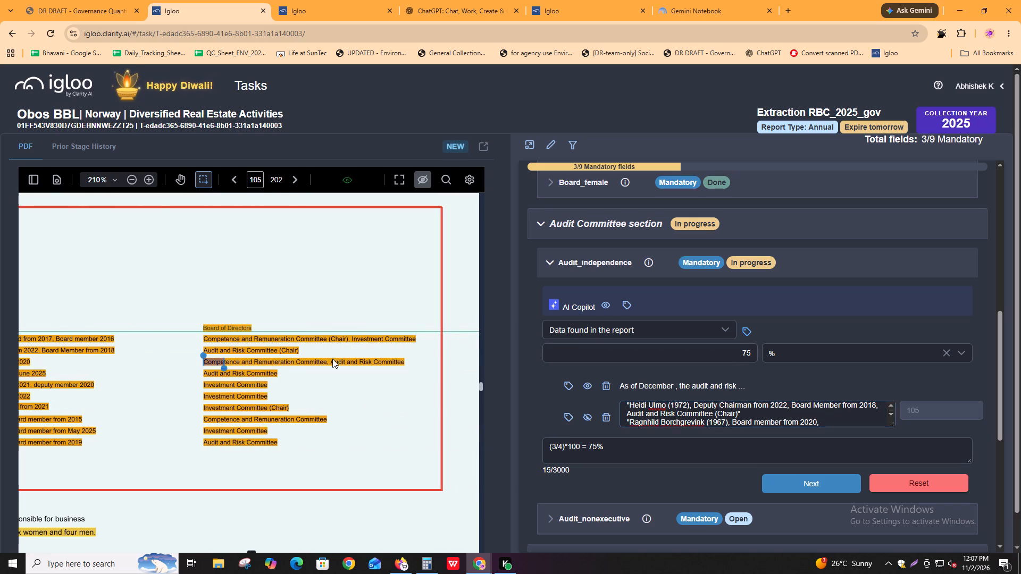
drag(332, 359, 414, 357)
key(ctrl+c)
key(ctrl+c)
key(ctrl+c)
key(ctrl+c)
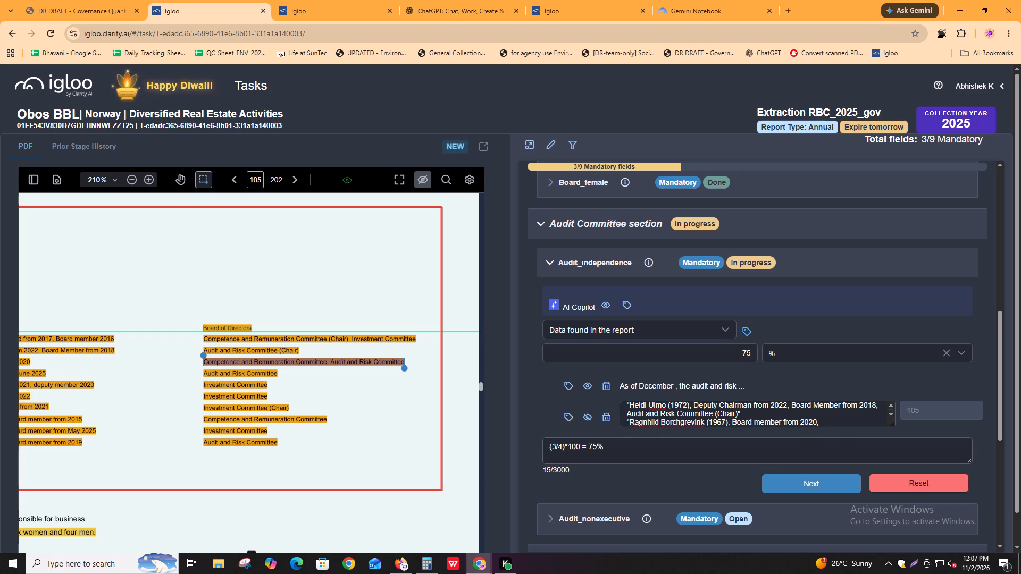
click(835, 421)
key(ctrl+v)
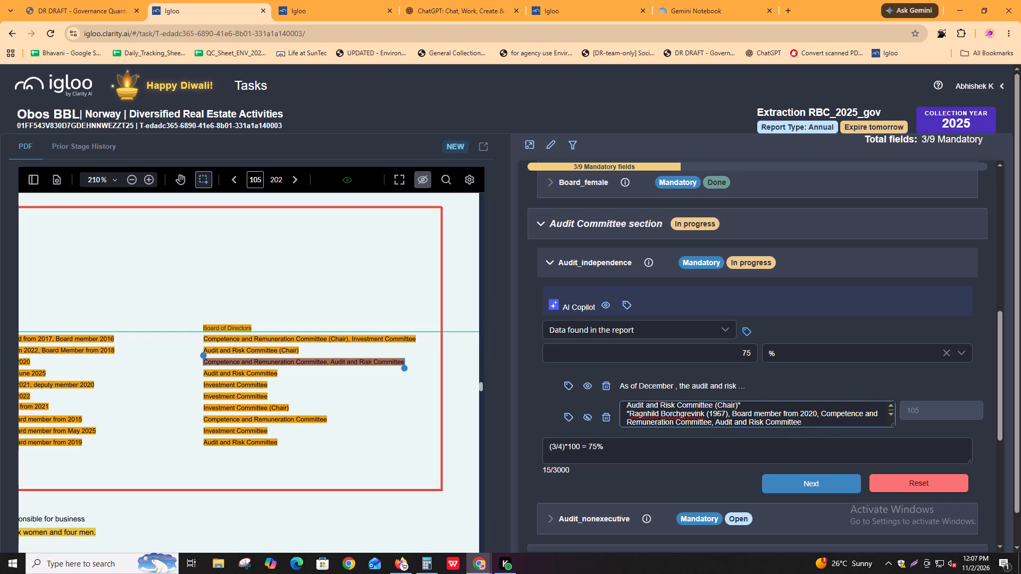
key(shift+quotedbl)
Start a third quoted entry on a new line with the name and birth year of the member who joined in June 2025.
key(Return)
key(shift+quotedbl)
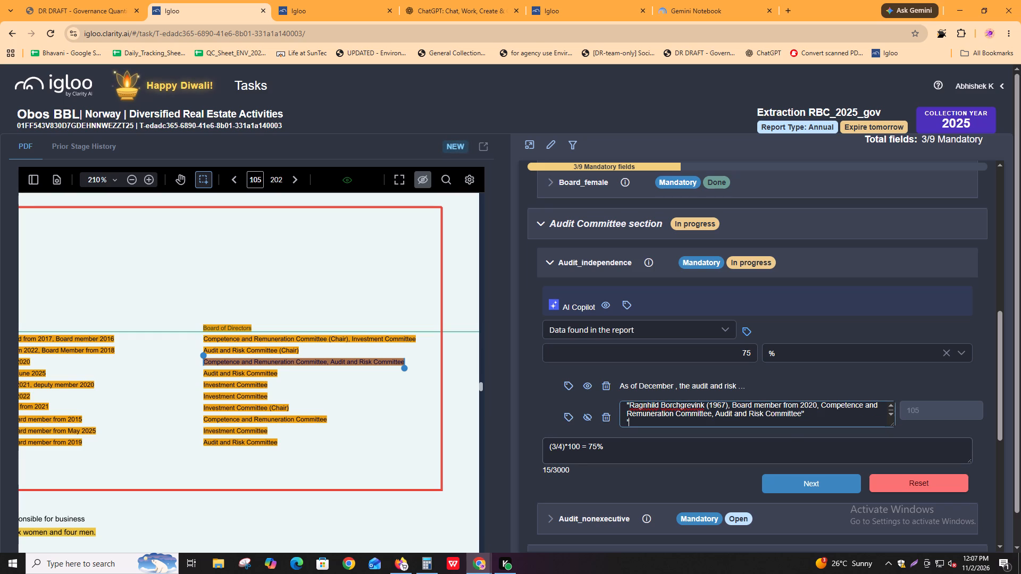
shift+scroll(140, 402, up, 9)
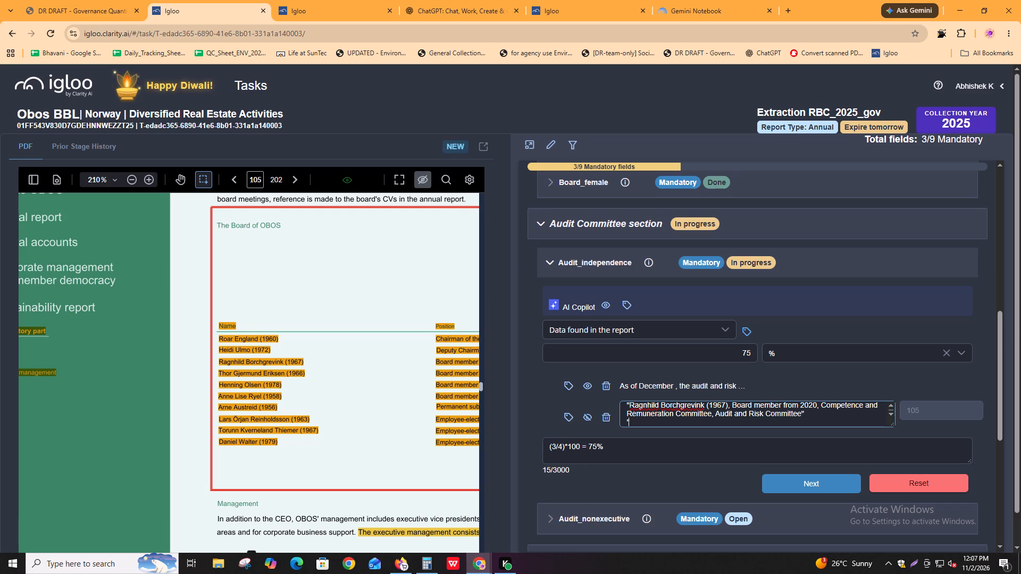
drag(216, 372, 317, 374)
key(ctrl+c)
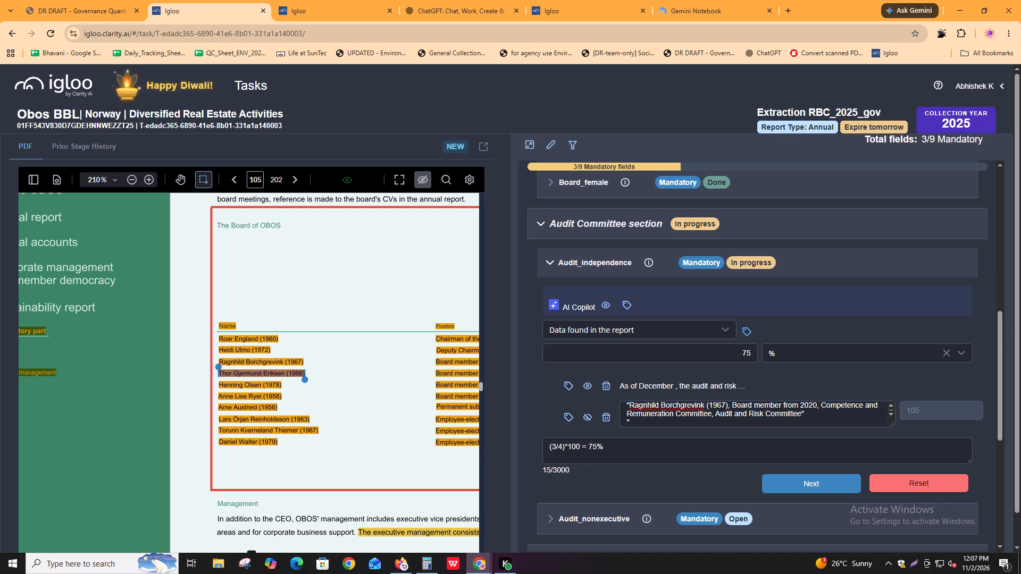
shift+scroll(438, 408, down, 7)
click(663, 421)
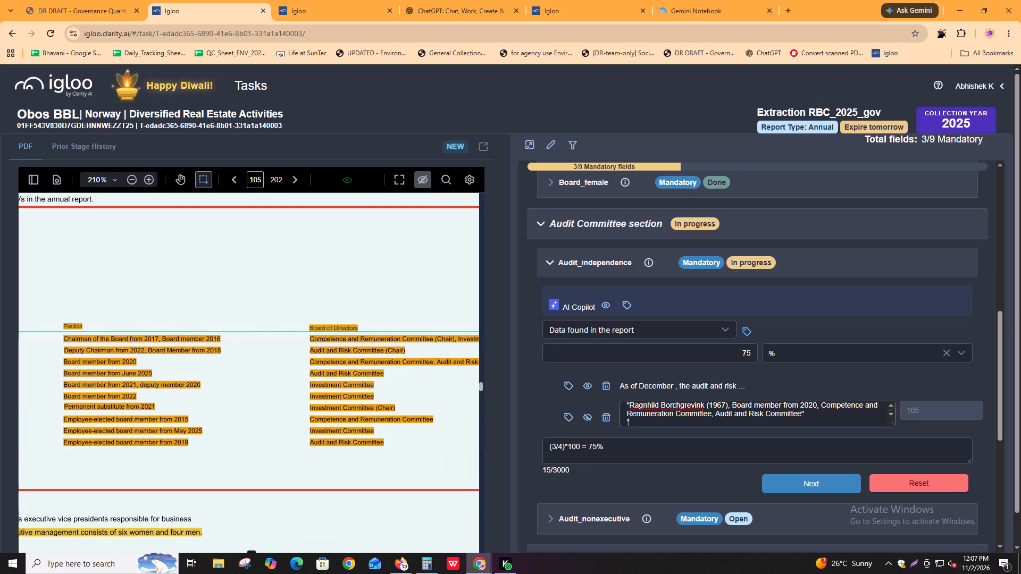
key(ctrl+v)
Append a comma, the position "Board member from June 2025" and another comma to the third quoted entry.
shift+scroll(201, 400, up, 3)
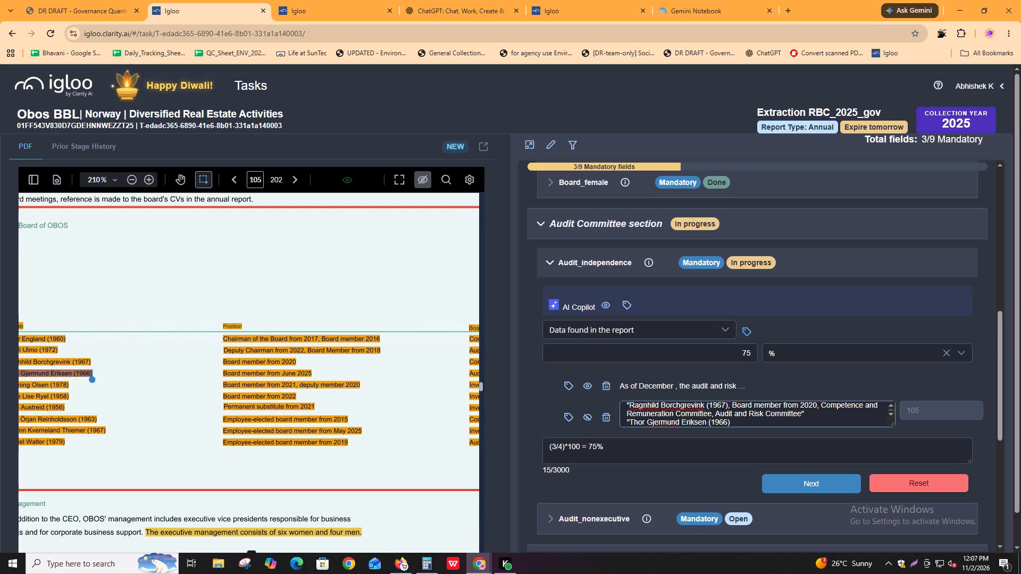
drag(211, 373, 330, 373)
key(ctrl+c)
click(750, 423)
key(comma)
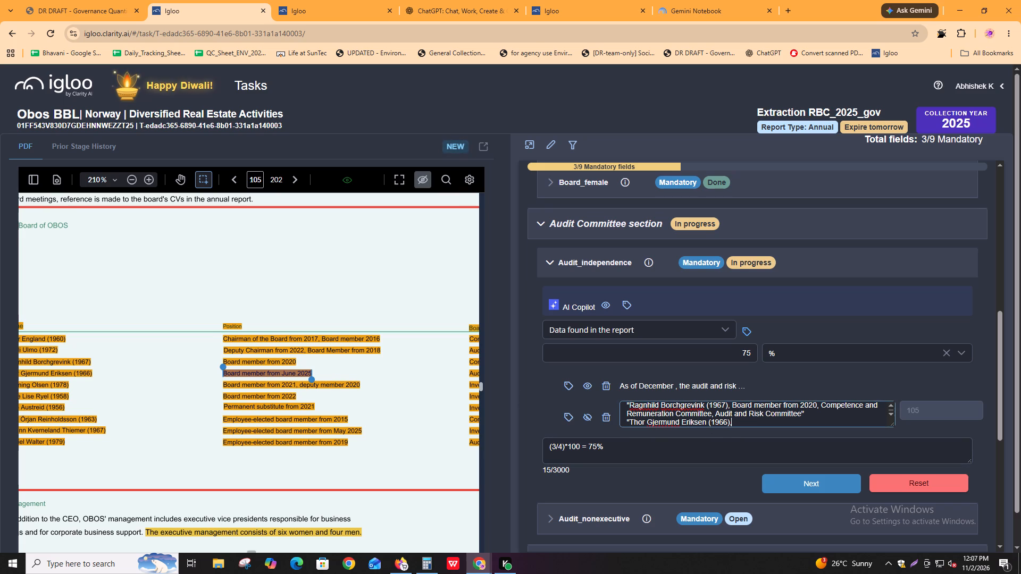
key(space)
key(ctrl+v)
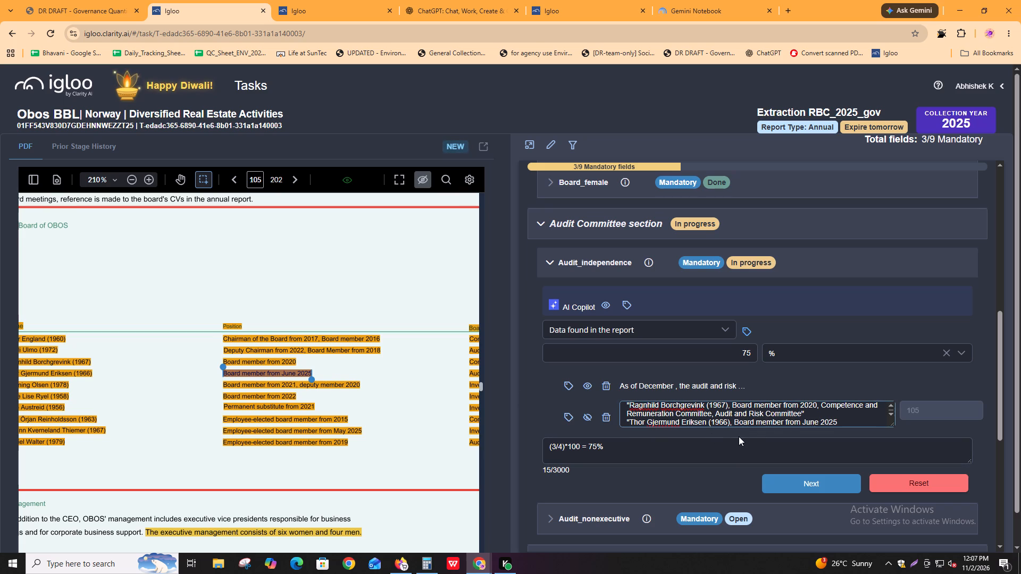
key(comma)
key(space)
Append "Audit and Risk Committee" to the third entry, close its quotation and collapse the annotation's extract text.
shift+scroll(163, 381, down, 4)
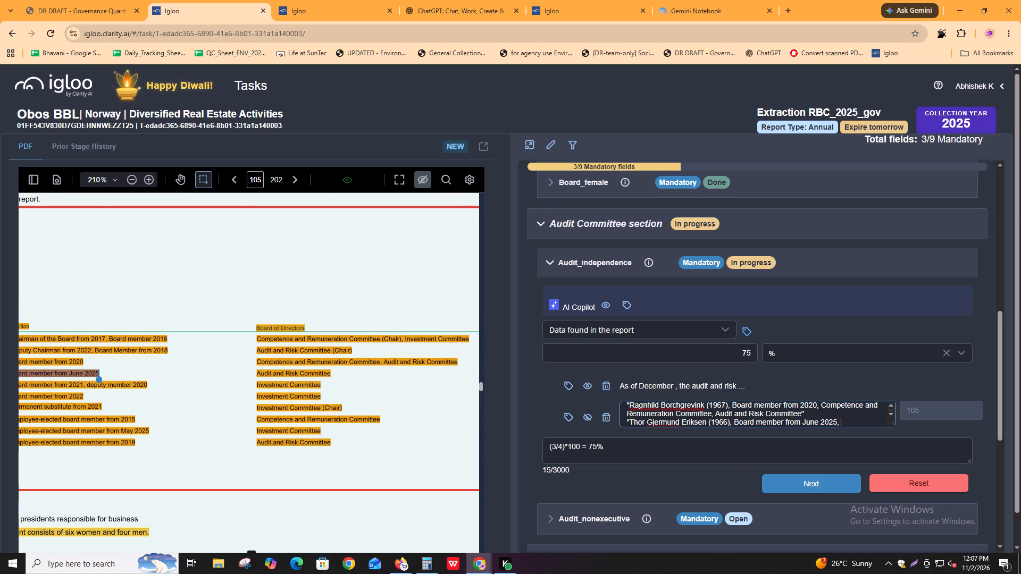
drag(249, 370, 337, 369)
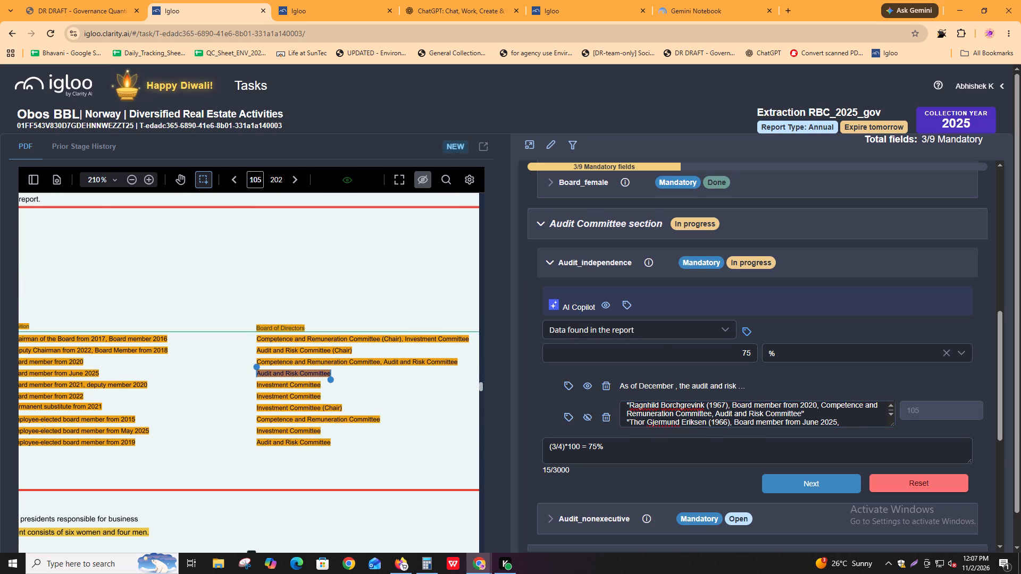
key(ctrl+c)
click(848, 422)
key(ctrl+v)
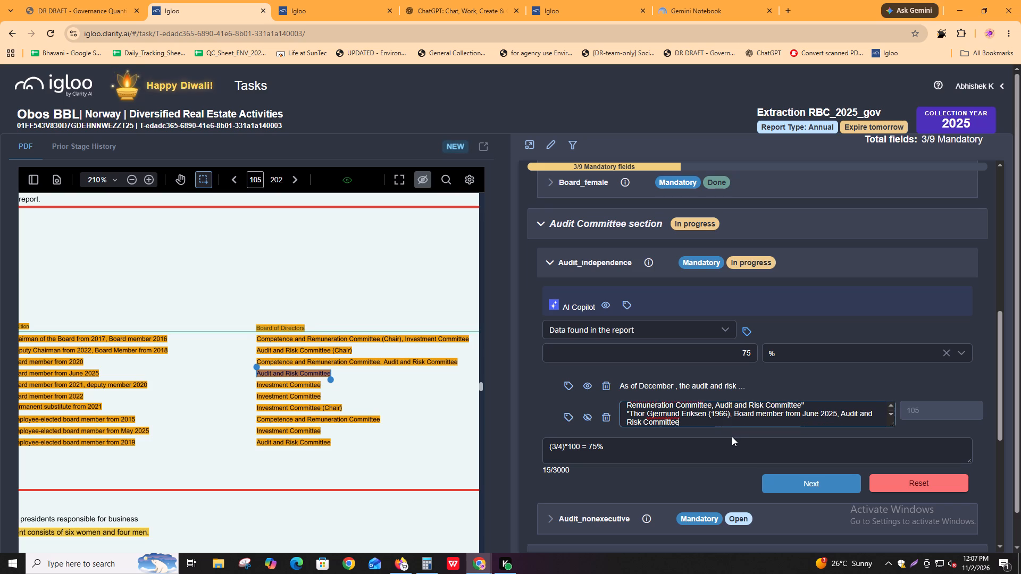
key(shift+quotedbl)
click(584, 413)
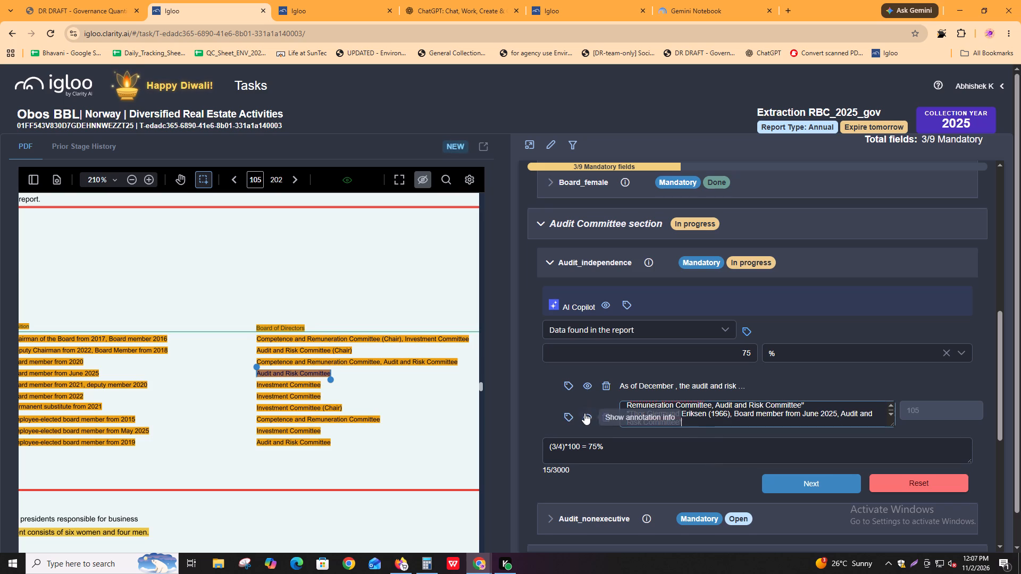
Add an Audit_independence annotation highlighting the page 104 sentence stating that Supervisory Board-elected members are independent of management and significant business relationships.
click(749, 327)
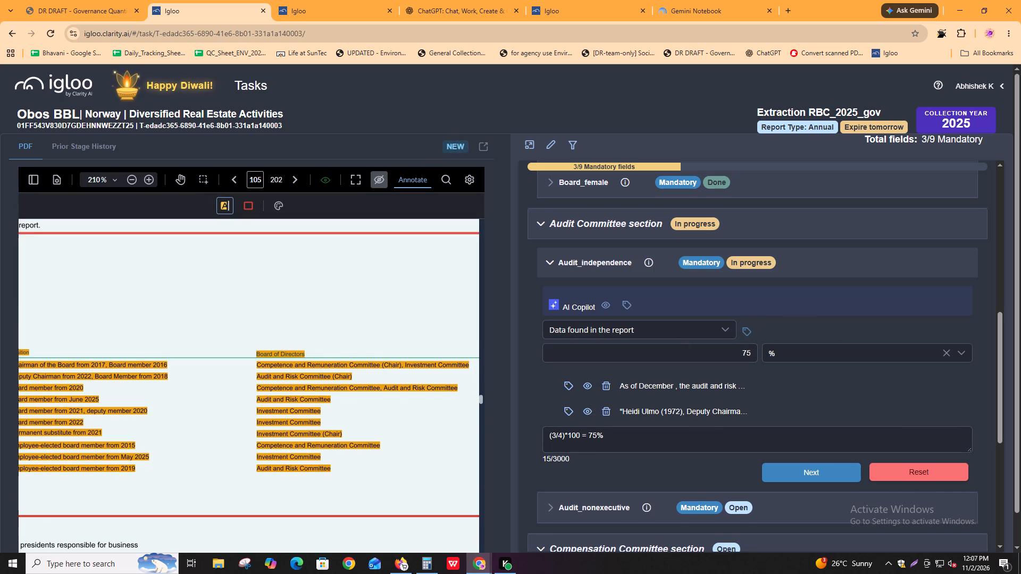
scroll(253, 413, up, 10)
shift+scroll(253, 410, up, 4)
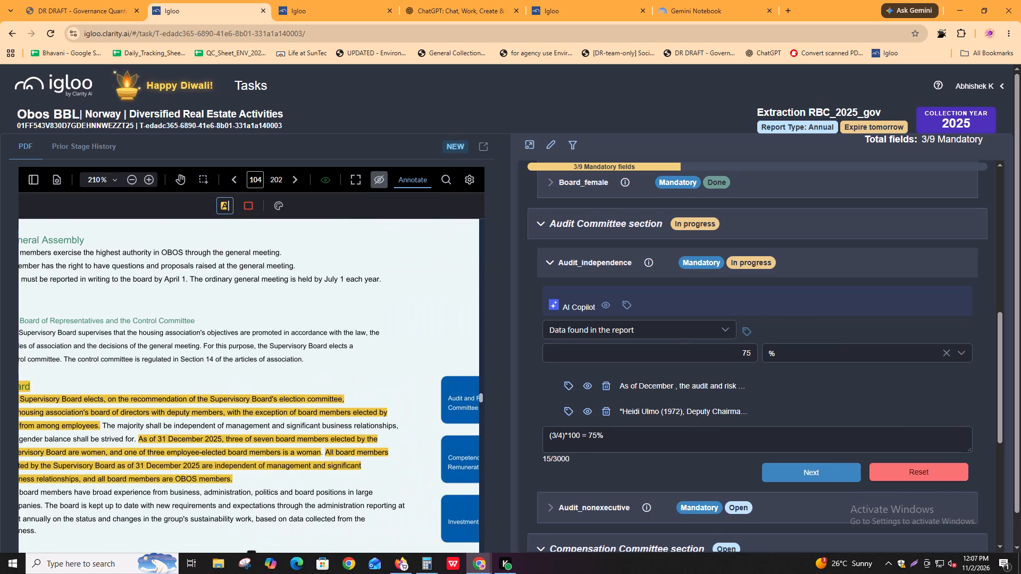
shift+scroll(158, 439, up, 1)
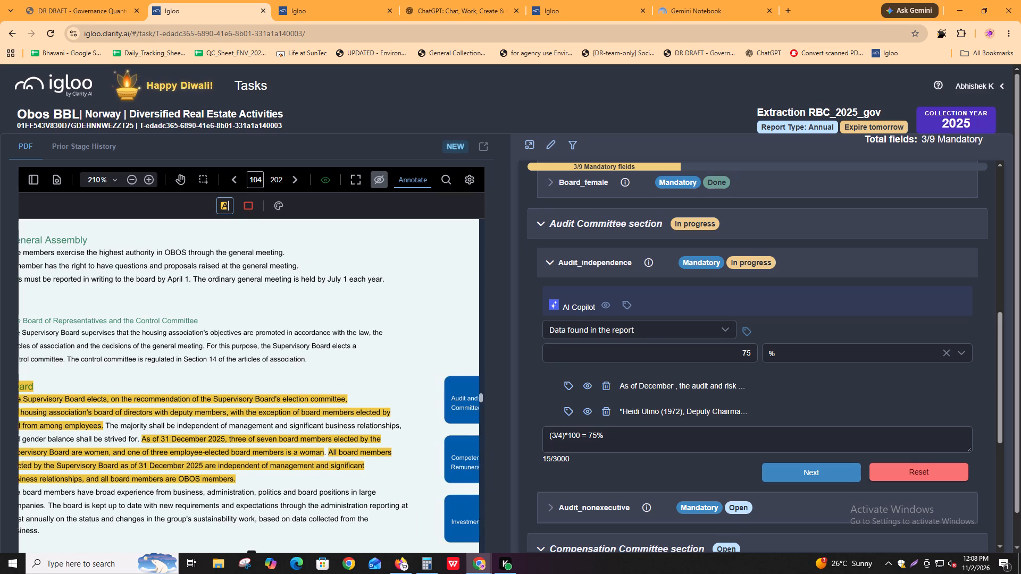
drag(378, 450, 345, 464)
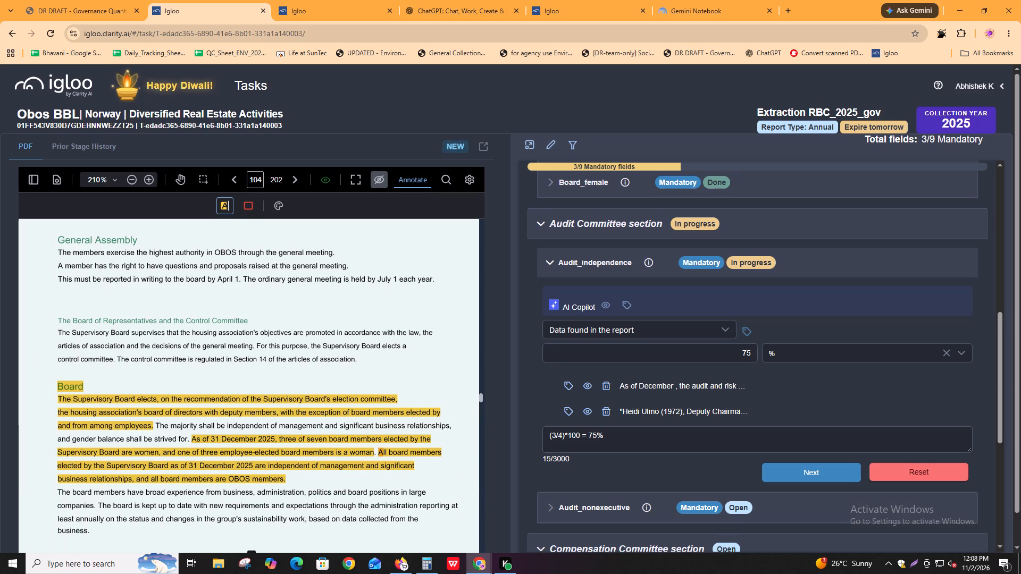
drag(345, 464, 288, 479)
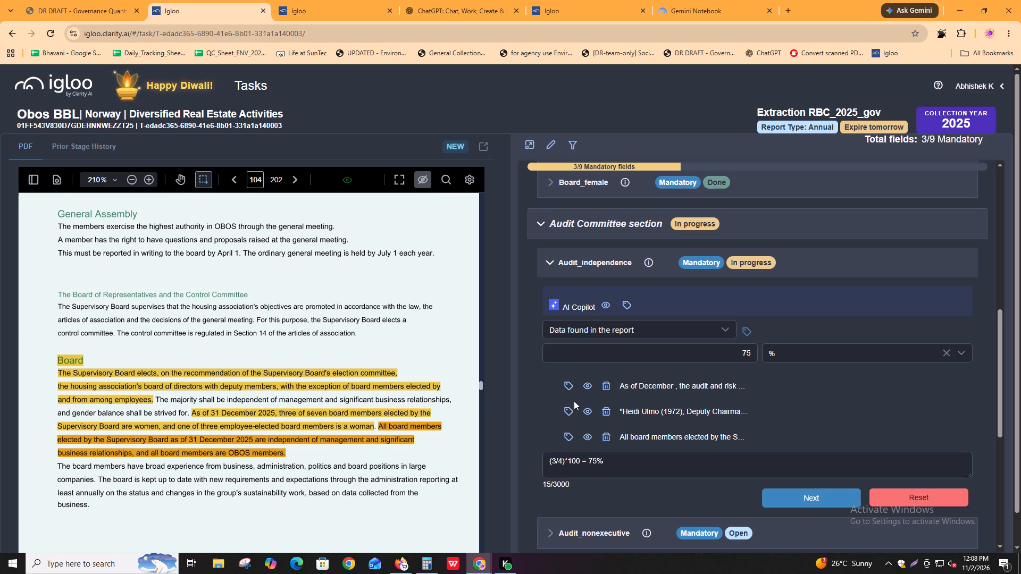
Complete the Audit_independence field and advance to Audit_nonexecutive.
scroll(864, 438, down, 1)
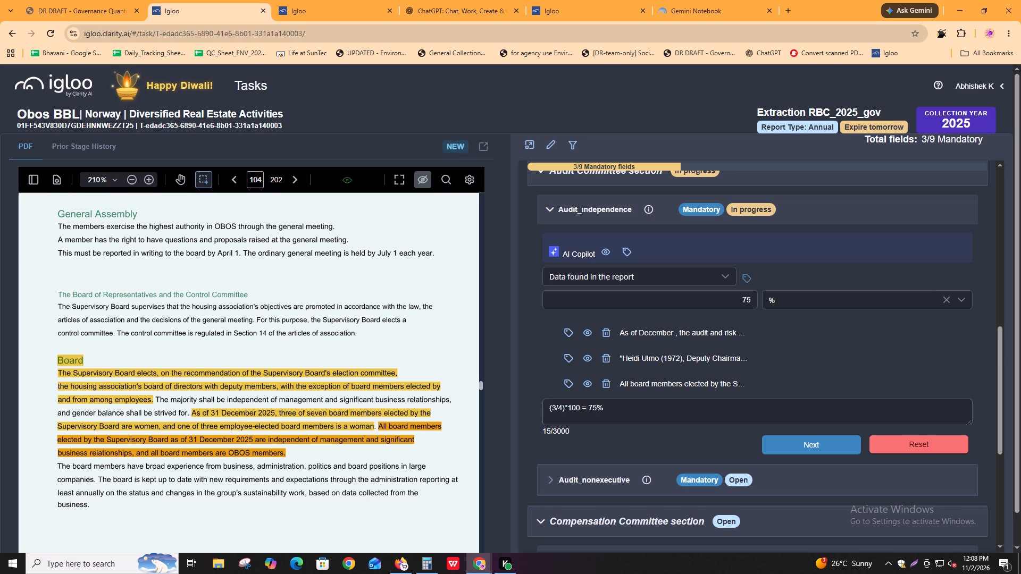
click(817, 442)
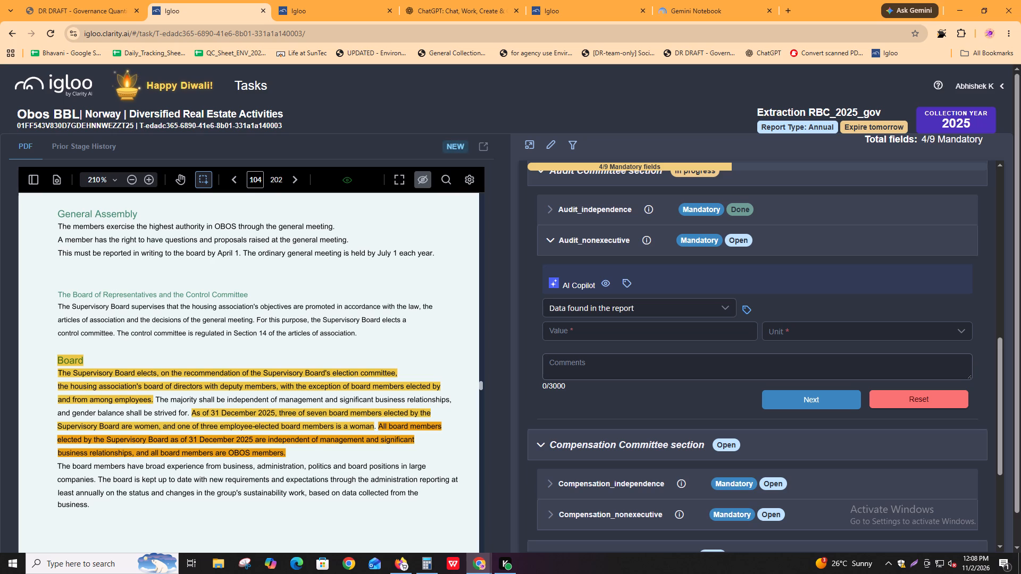
Enter the calculation "(4/4)*100 = 100%" as the Audit_nonexecutive comment.
scroll(302, 399, down, 7)
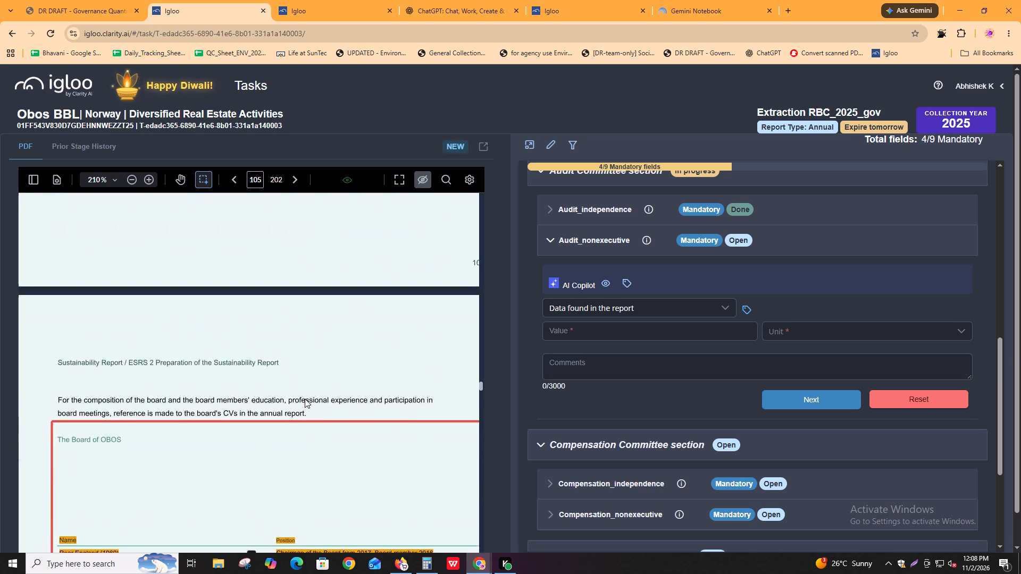
scroll(305, 399, down, 3)
click(627, 371)
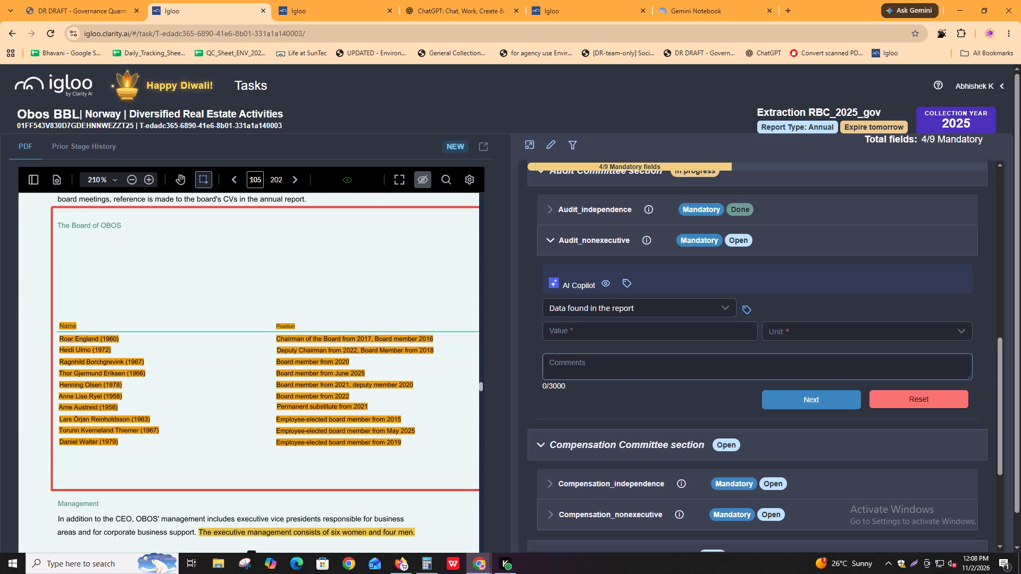
text((4/4)
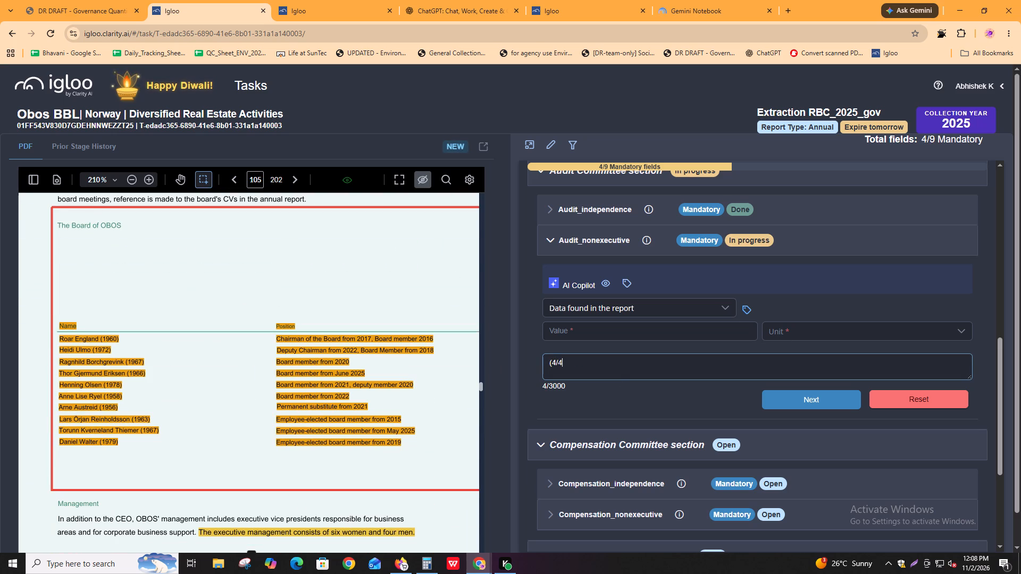
text()*100 =)
key(space)
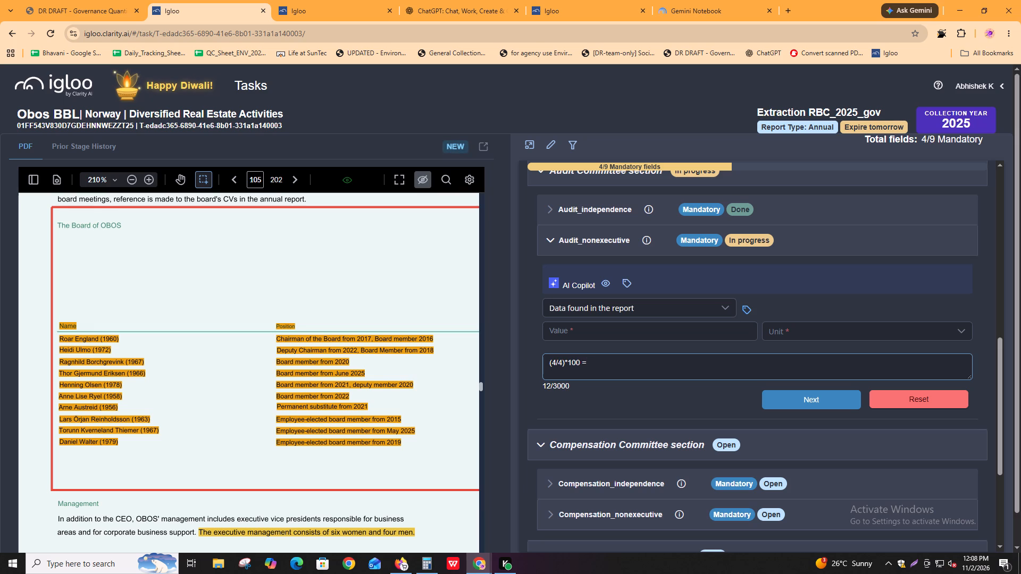
text(100%)
Set the Audit_nonexecutive value to 100 with the unit %.
click(693, 331)
text(100)
click(847, 323)
click(831, 352)
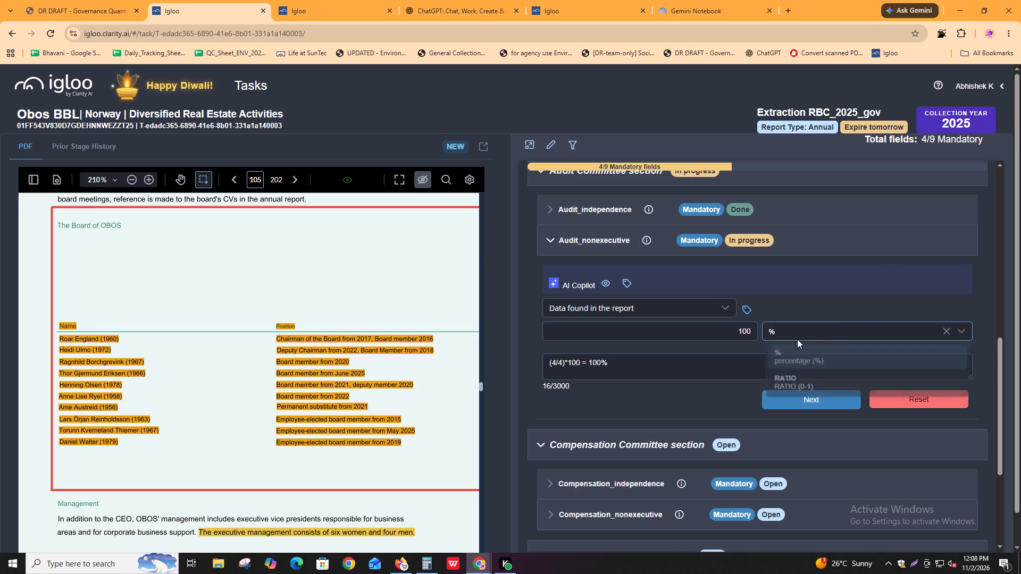
Annotate the page 93 sentence listing the audit and risk committee's members as evidence for Audit_nonexecutive.
click(633, 209)
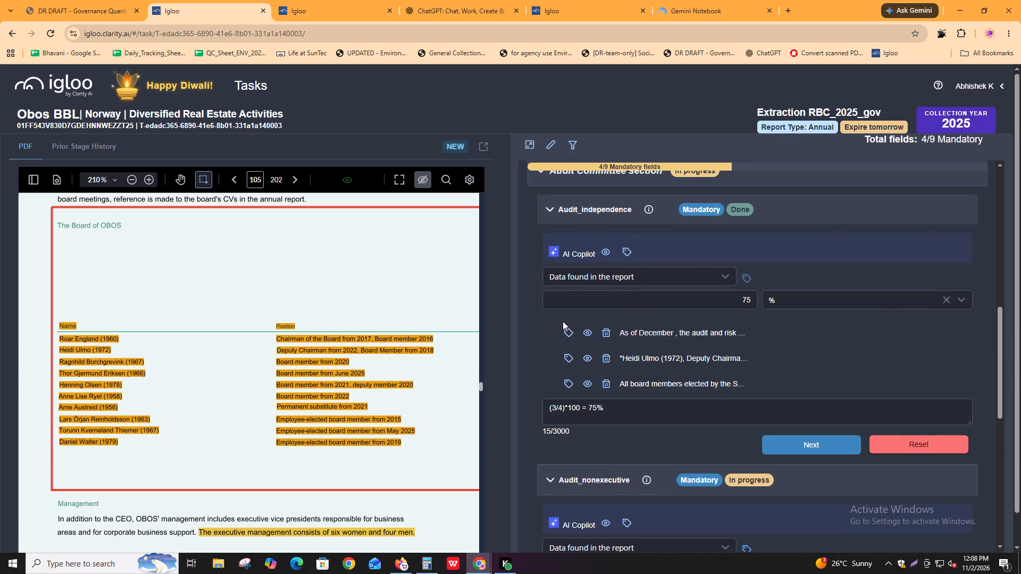
click(573, 332)
scroll(682, 461, down, 3)
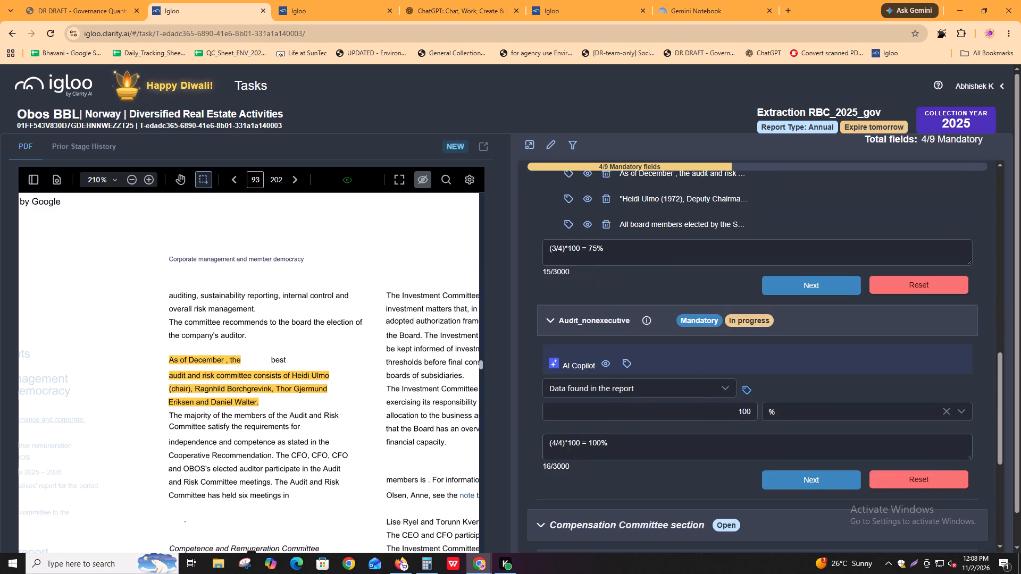
click(748, 391)
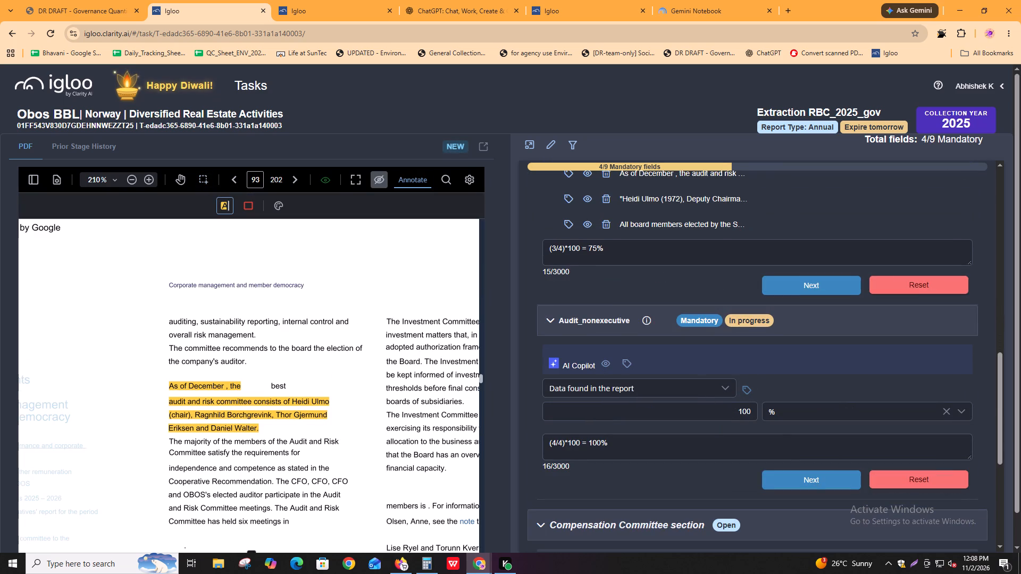
drag(165, 384, 261, 426)
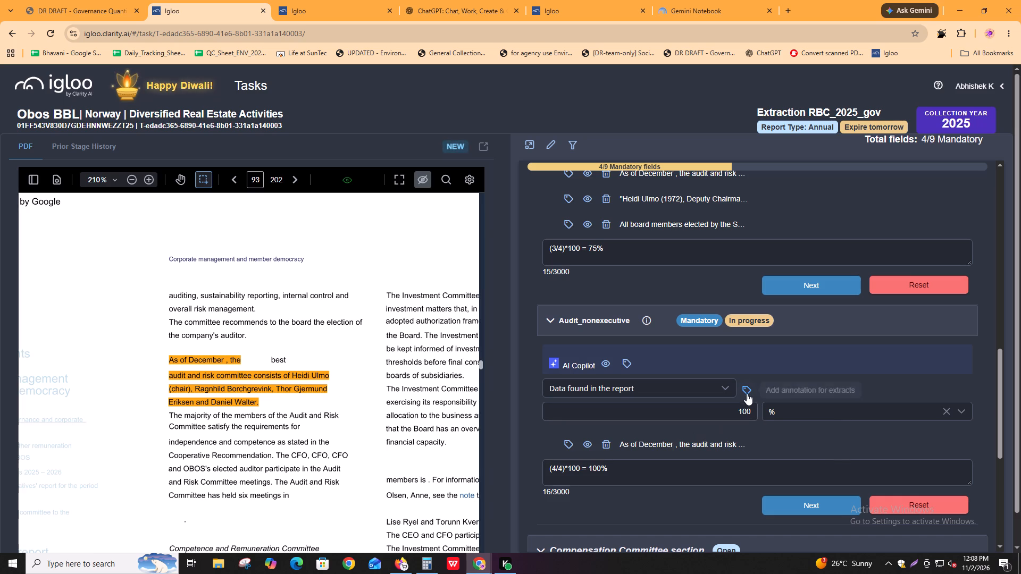
Add a rectangular Audit_nonexecutive annotation around the whole "The Board of OBOS" table on page 105.
click(569, 200)
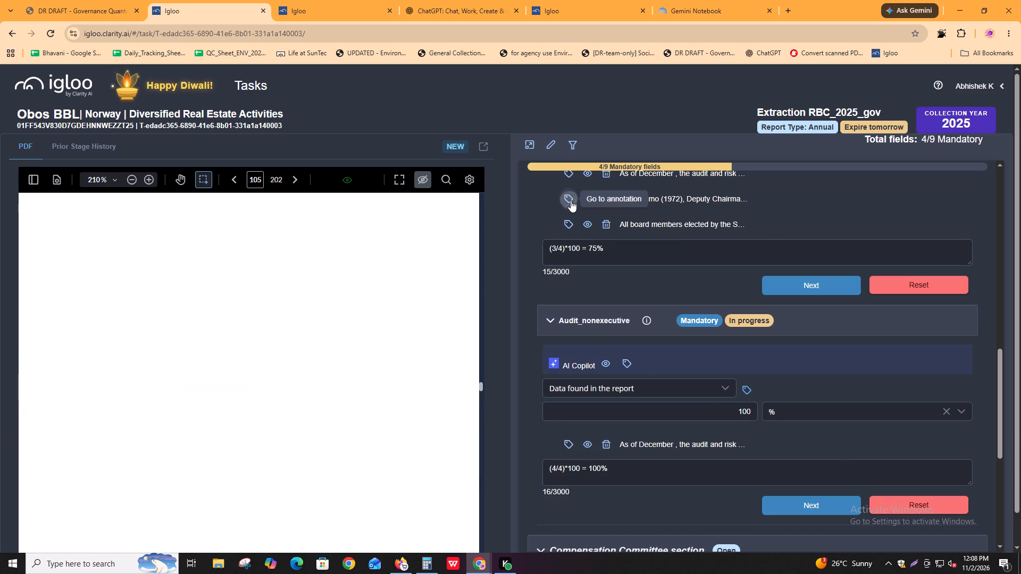
shift+scroll(210, 443, down, 1)
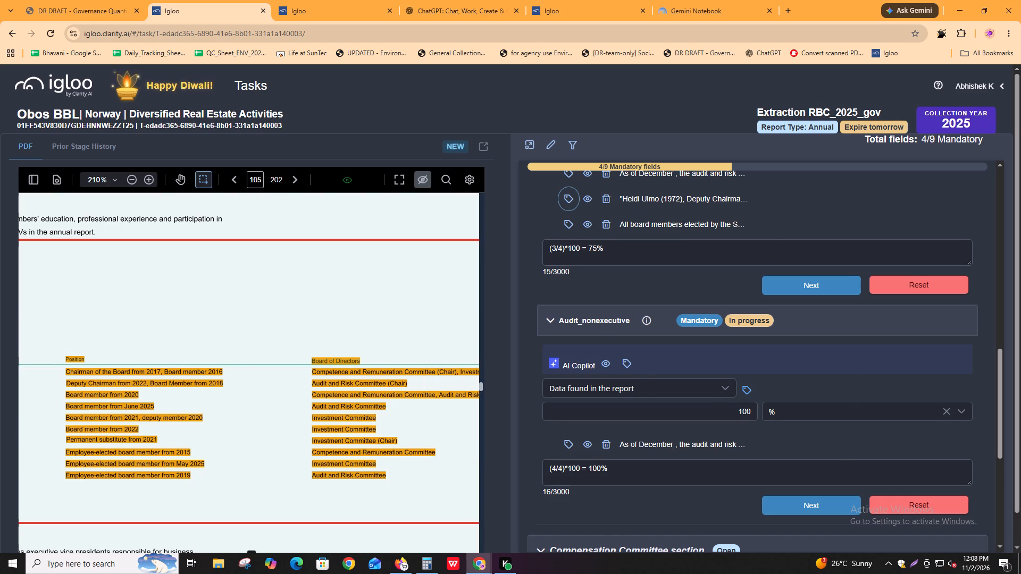
ctrl+scroll(211, 442, down, 1)
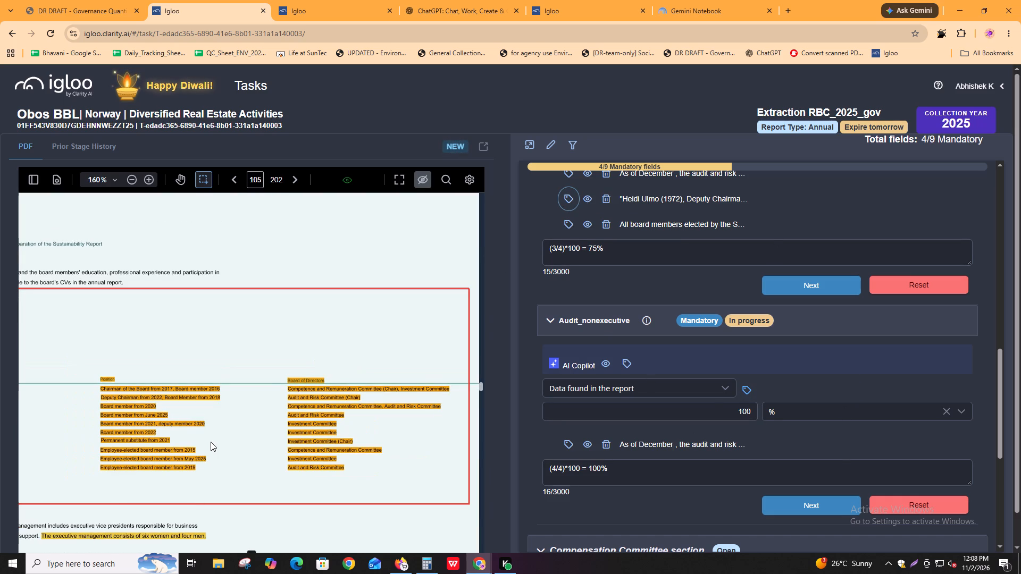
shift+scroll(212, 442, up, 3)
ctrl+scroll(212, 442, down, 1)
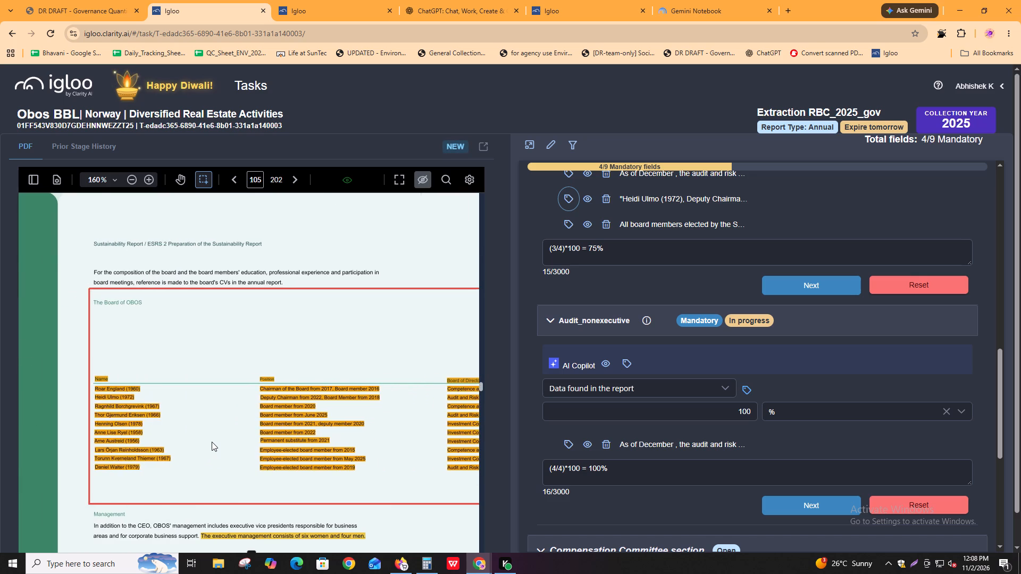
shift+scroll(212, 442, down, 1)
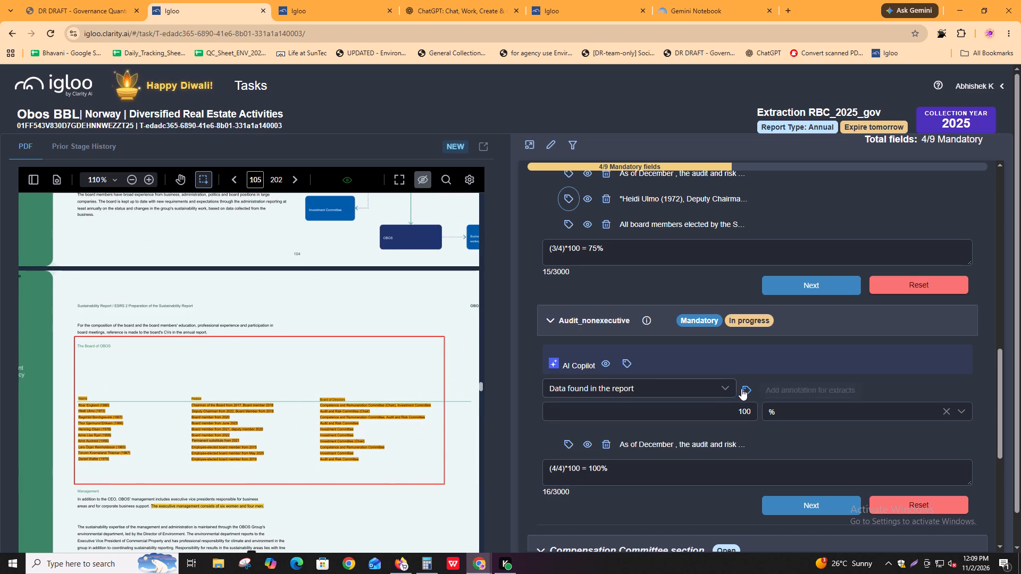
click(743, 389)
click(241, 202)
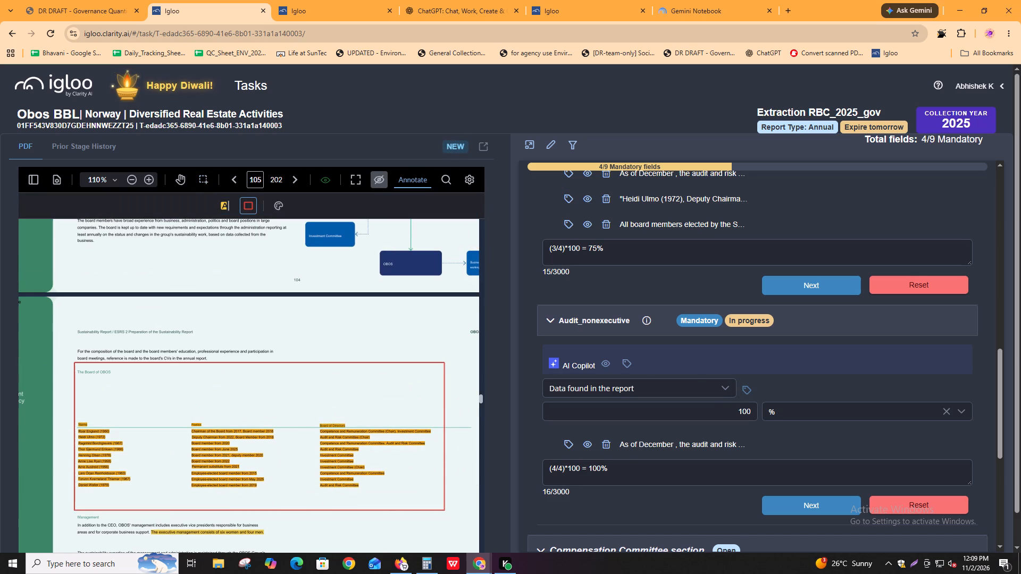
drag(74, 363, 446, 509)
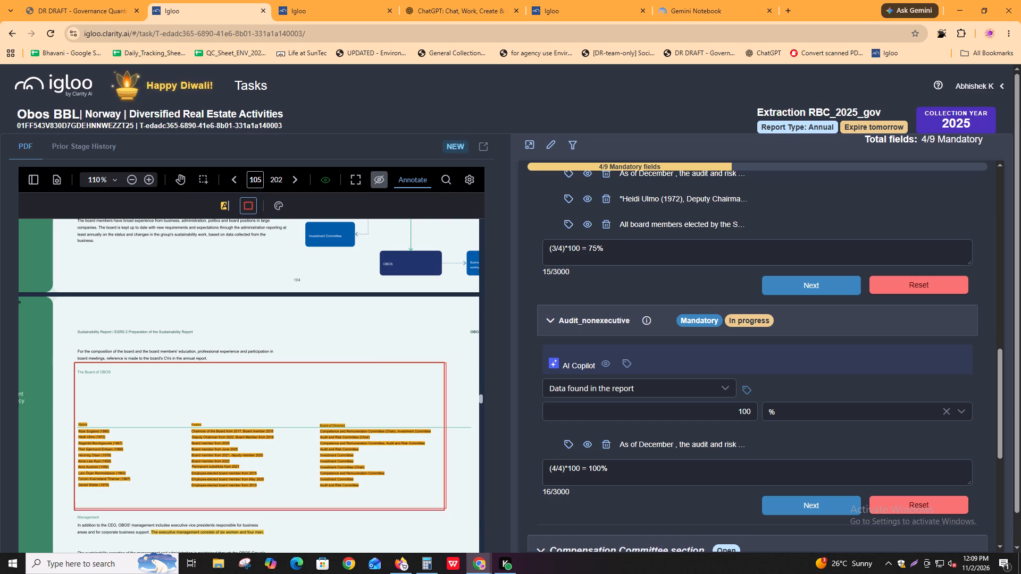
drag(446, 509, 445, 511)
Copy the extract text of Audit_independence's page 105 annotation into the new Audit_nonexecutive table annotation.
click(669, 496)
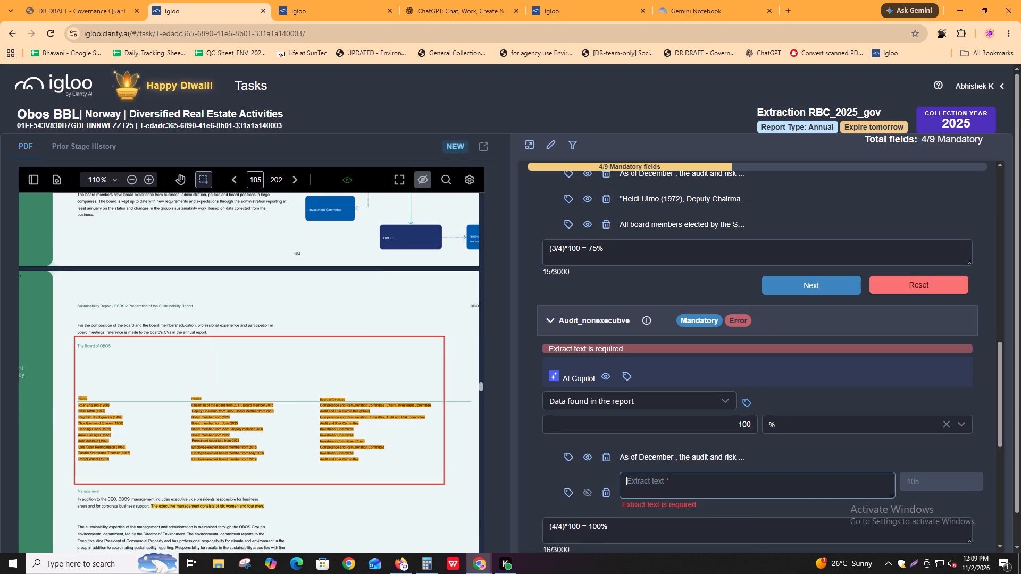
click(587, 196)
alt+click(681, 201)
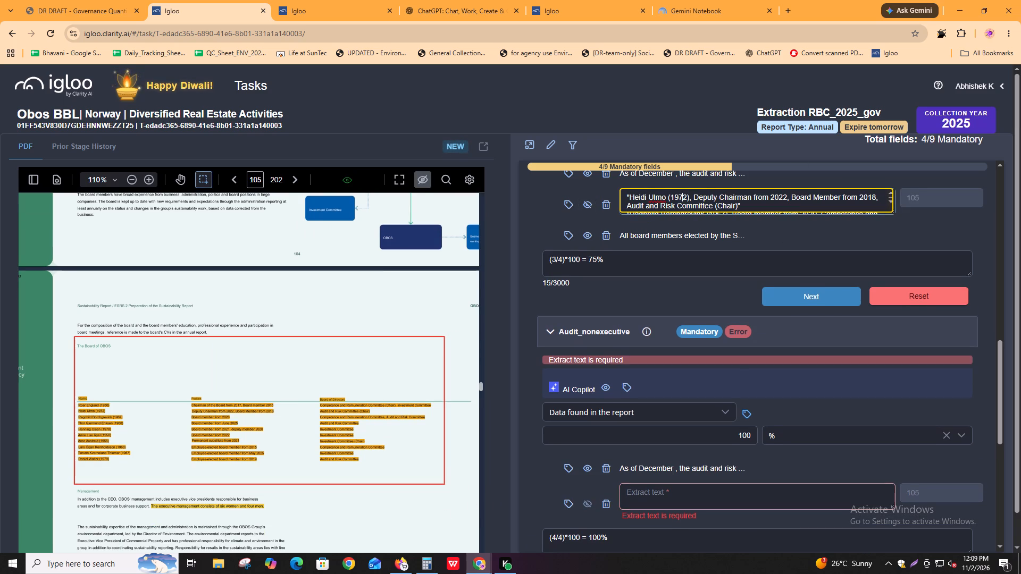
click(724, 493)
key(ctrl+v)
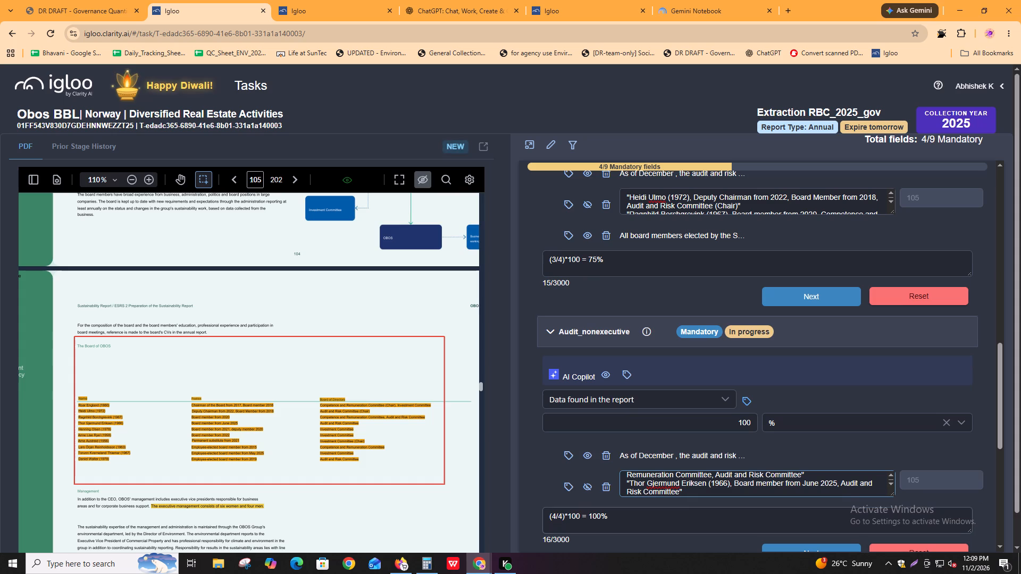
Start a fourth quoted entry on a new line with the table's last-listed member's name and birth year, followed by a comma.
key(Return)
key(shift+quotedbl)
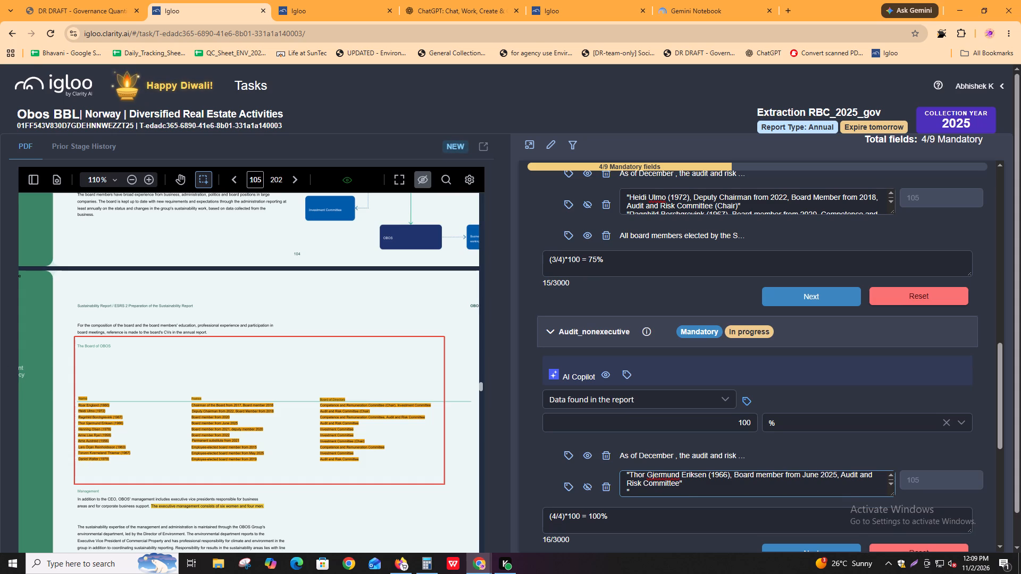
drag(78, 458, 116, 460)
key(ctrl+c)
click(657, 495)
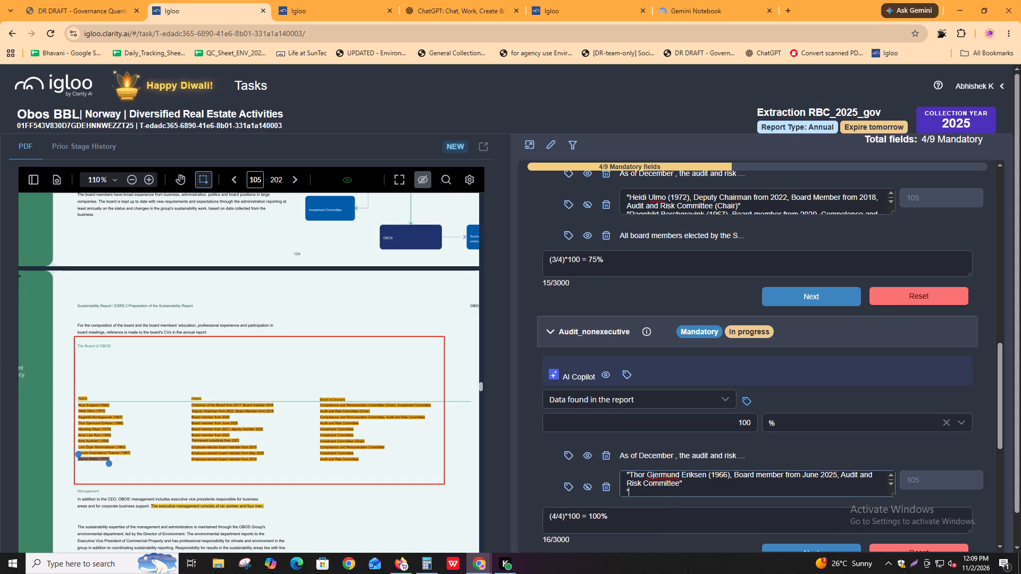
key(ctrl+v)
key(comma)
key(space)
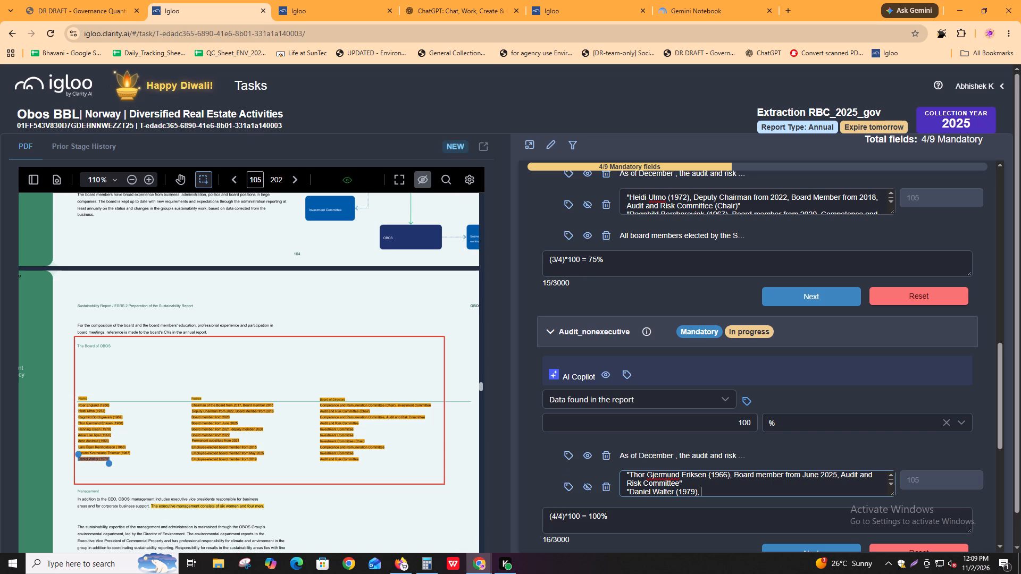
Append the position "Employee-elected board member from 2019" and a comma to the fourth quoted entry.
drag(187, 459, 273, 463)
key(ctrl+c)
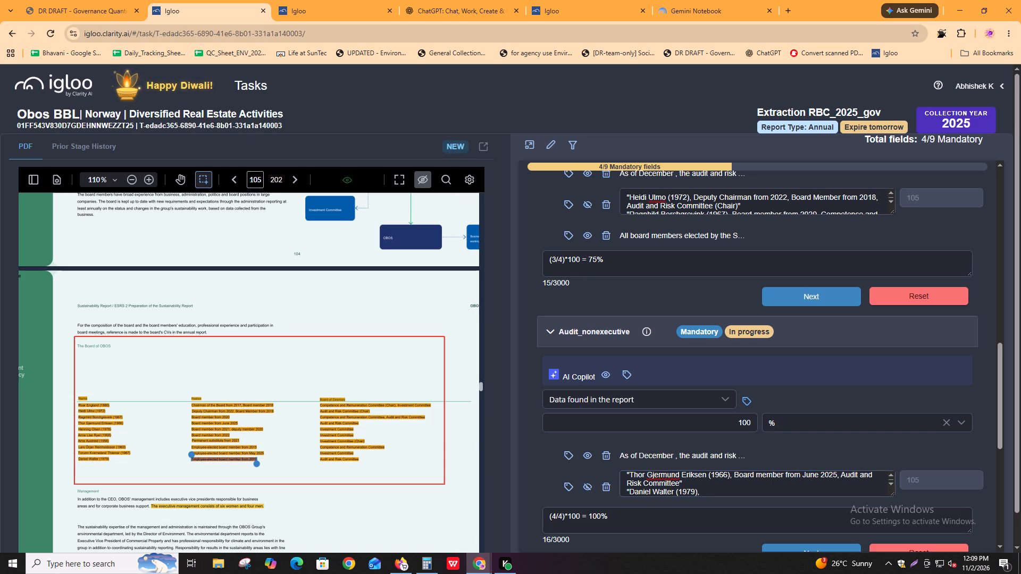
click(726, 488)
key(ctrl+v)
key(comma)
key(space)
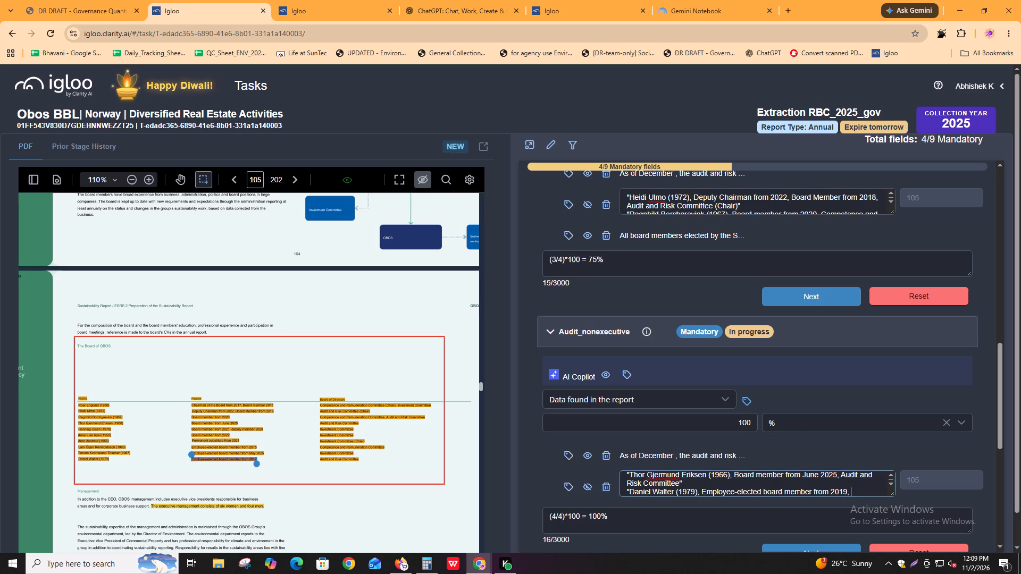
Append "Audit and Risk Committee" to the fourth entry, close its quotation and collapse the annotation's extract text.
drag(319, 459, 382, 466)
key(ctrl+c)
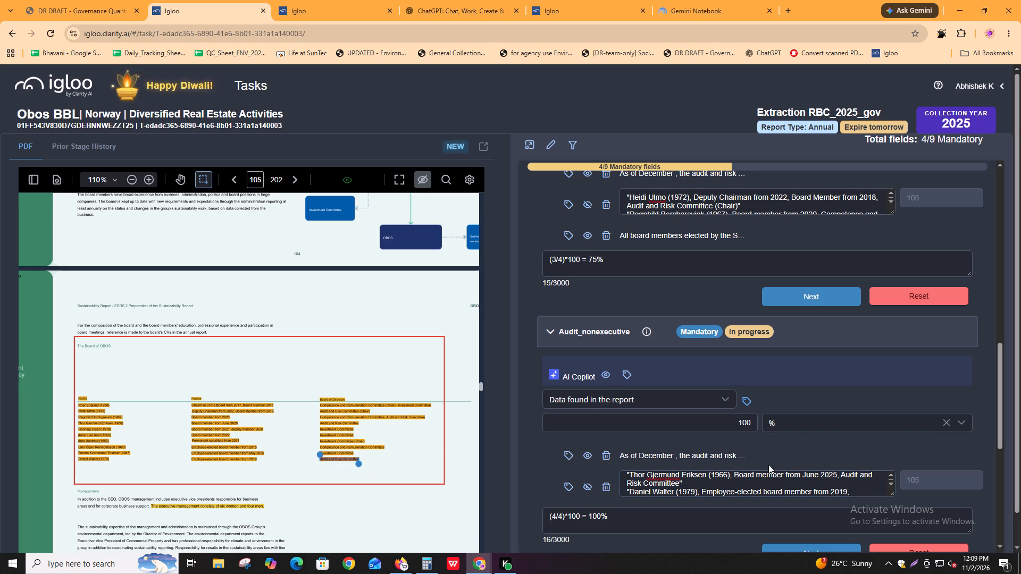
click(858, 491)
key(ctrl+v)
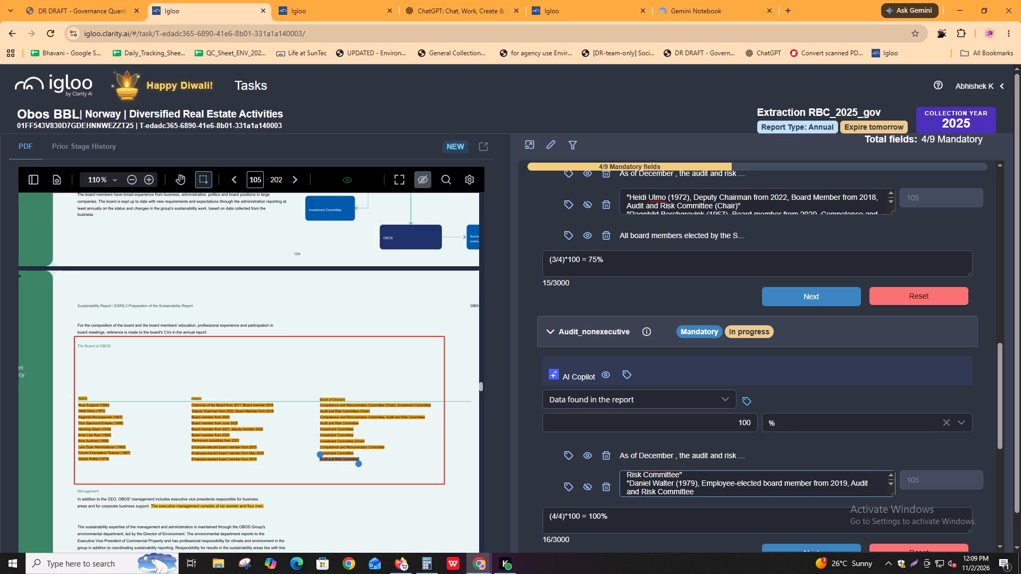
key(shift+quotedbl)
click(589, 489)
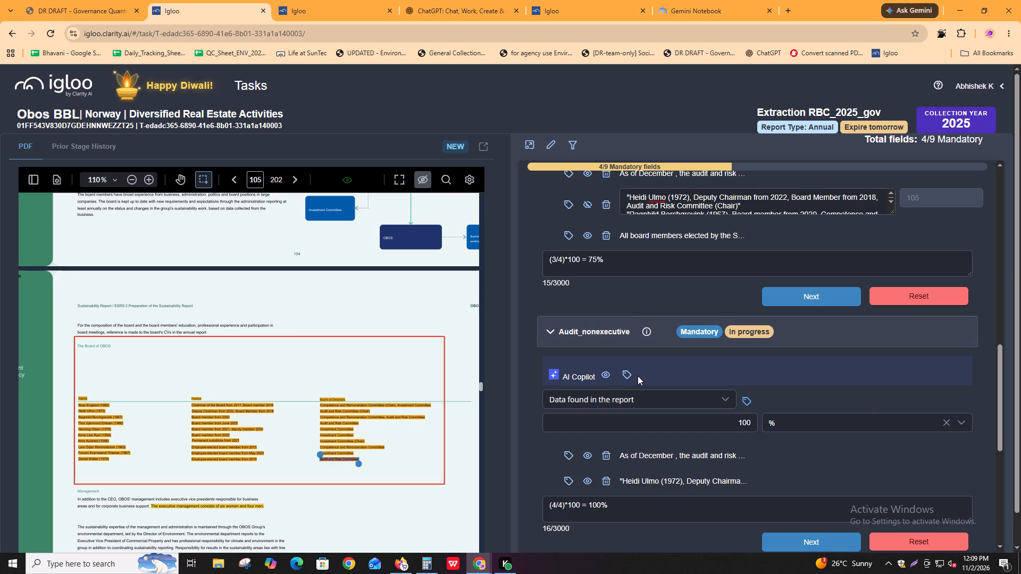
Collapse the page 105 extract text in Audit_independence and check the text of its page 104 annotation.
scroll(797, 424, down, 2)
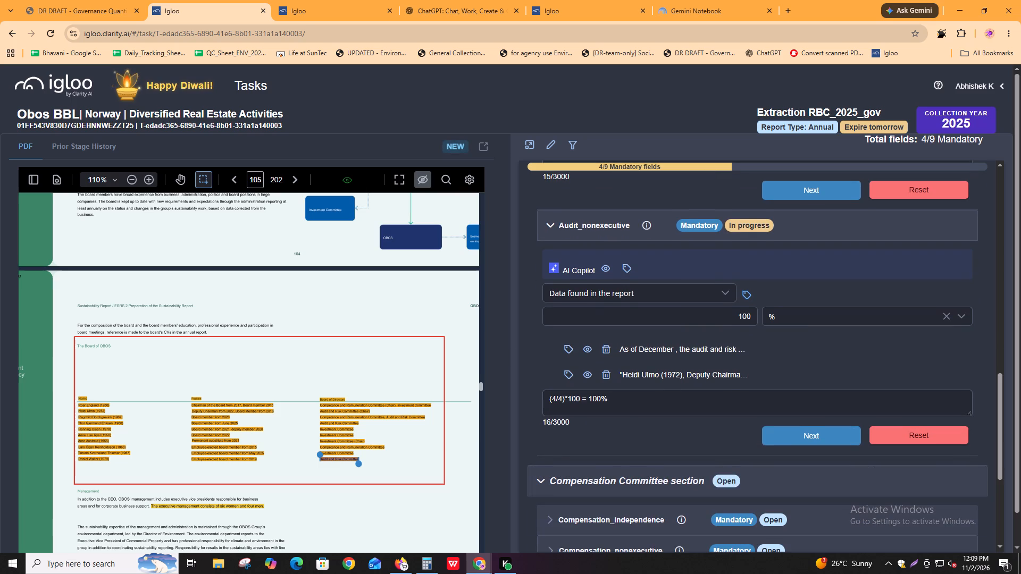
click(253, 368)
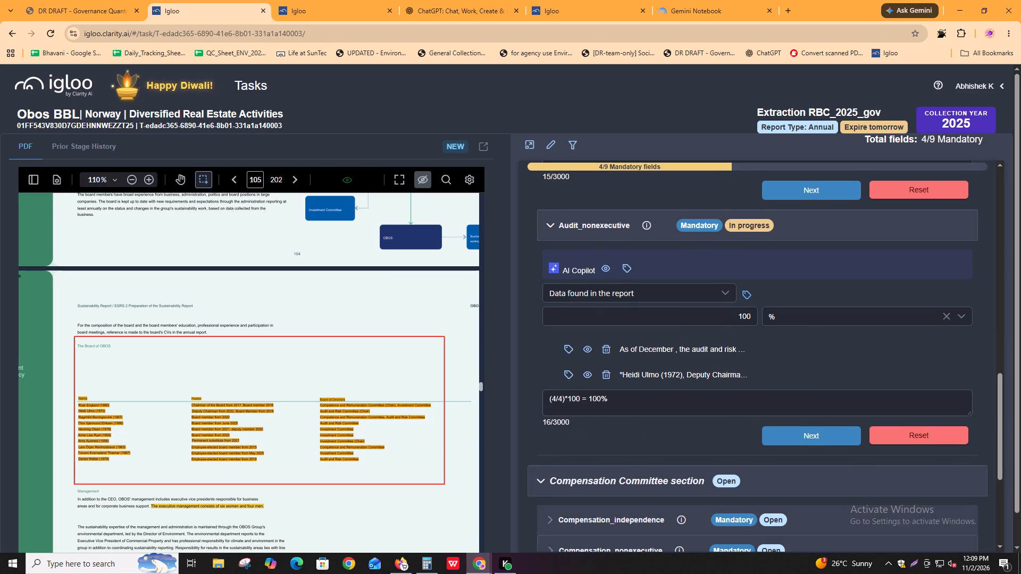
scroll(773, 414, up, 3)
scroll(775, 413, down, 3)
scroll(690, 421, up, 2)
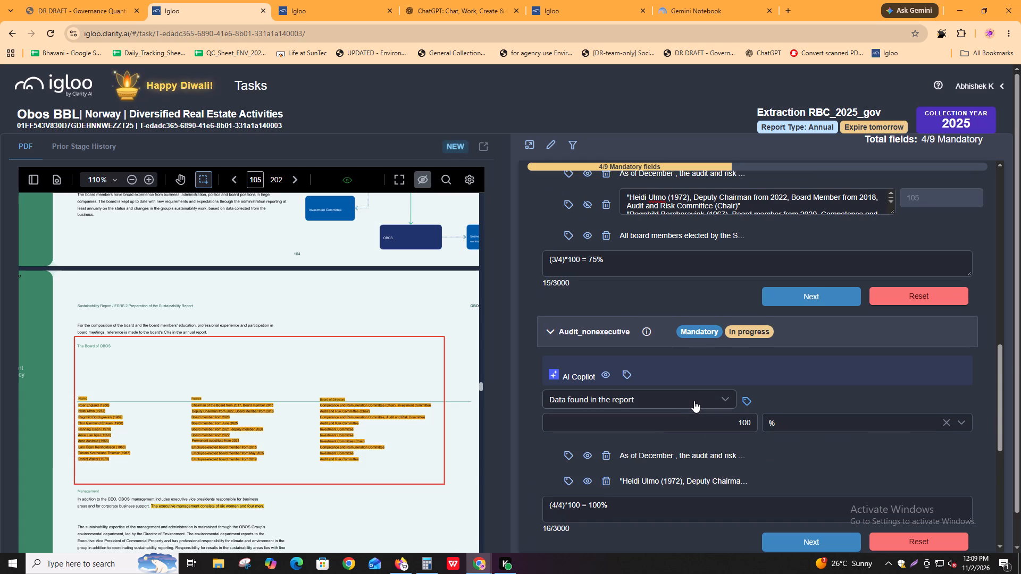
scroll(694, 401, up, 2)
scroll(748, 414, up, 1)
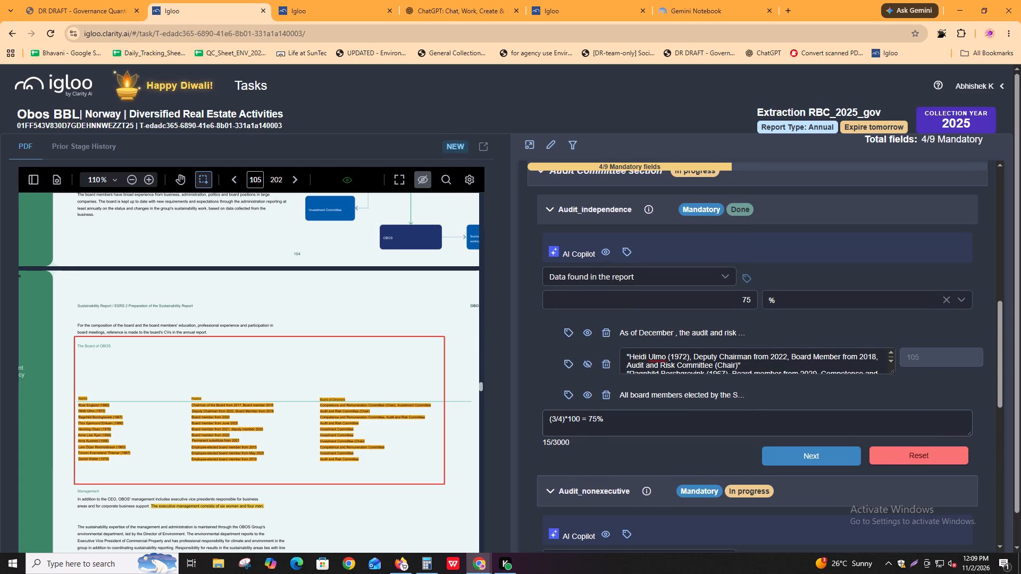
click(585, 366)
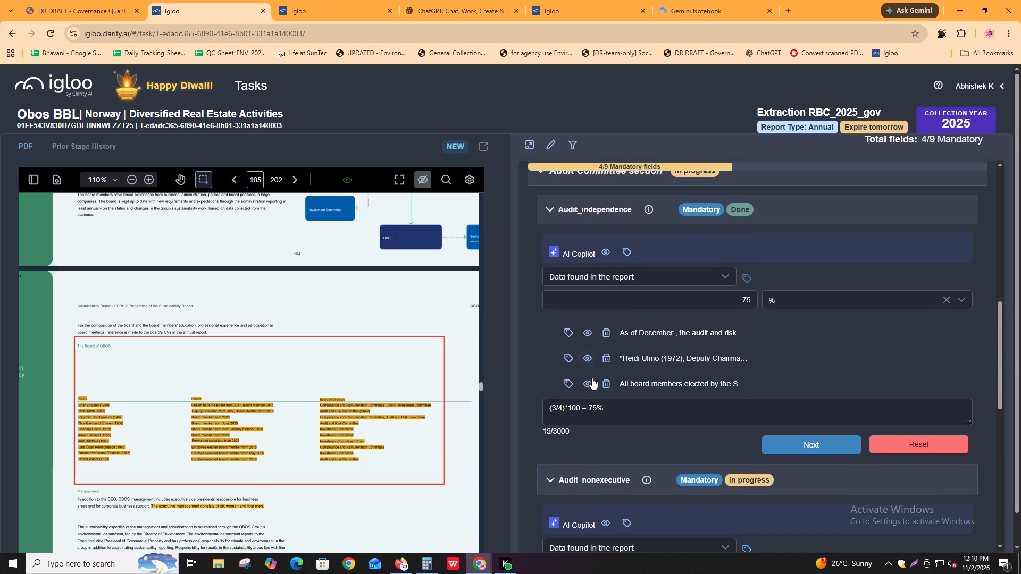
click(591, 381)
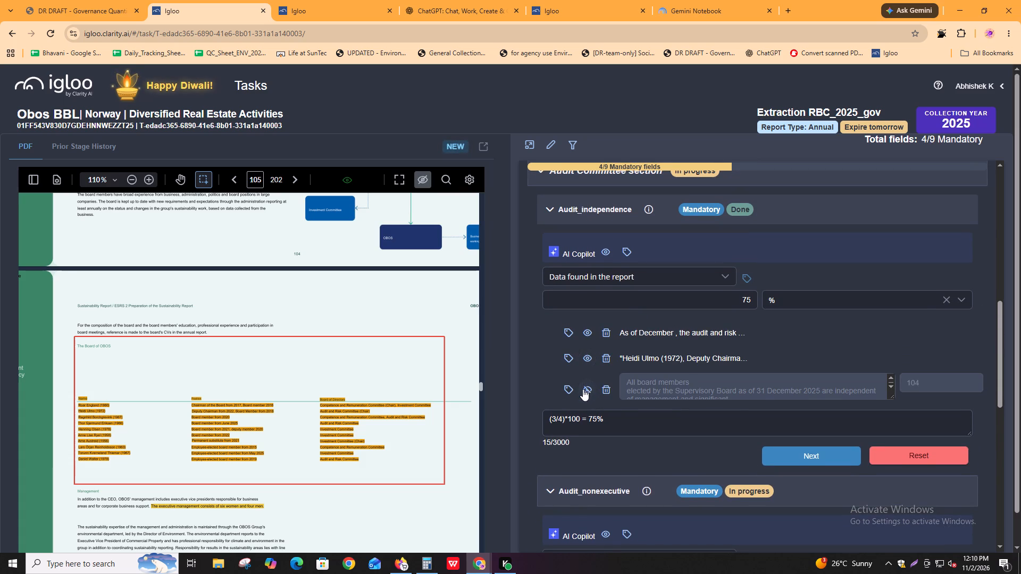
click(583, 389)
Copy Board_nonexecutive's comment sentence explaining, from the page 106 management list, why all the directors are considered non-executive.
scroll(657, 383, up, 3)
click(622, 257)
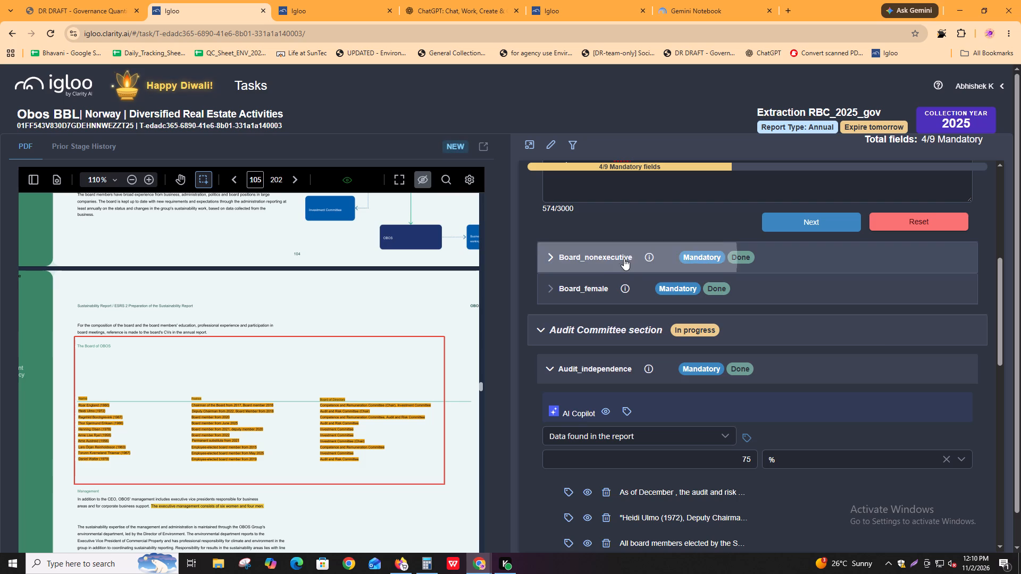
scroll(637, 278, up, 7)
click(633, 267)
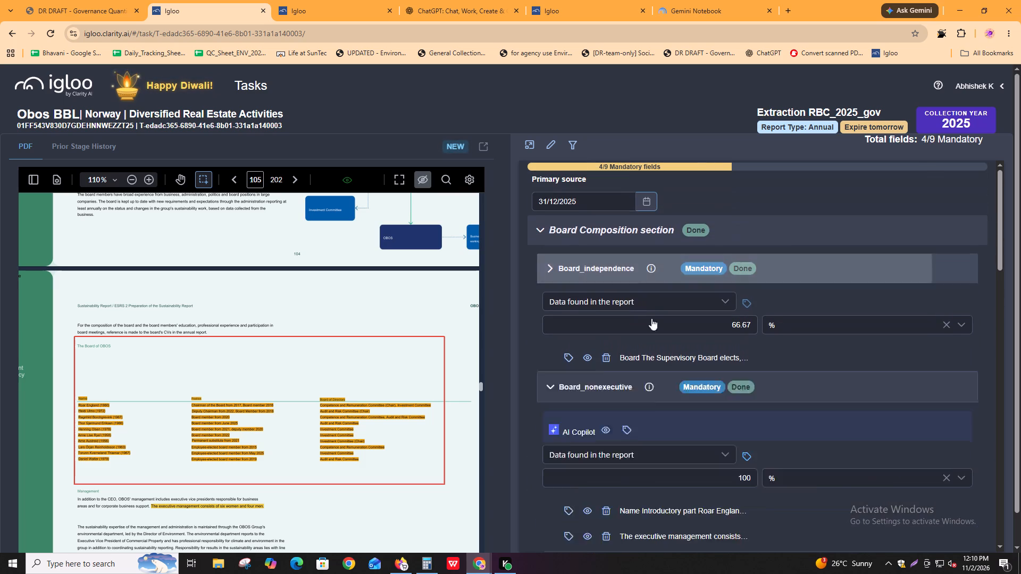
scroll(672, 453, down, 3)
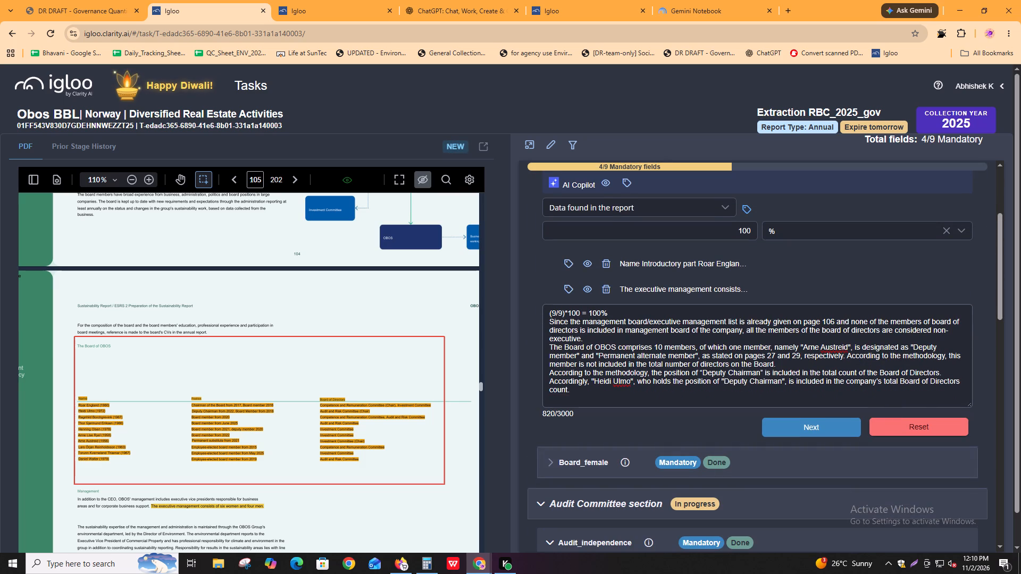
click(546, 373)
click(547, 349)
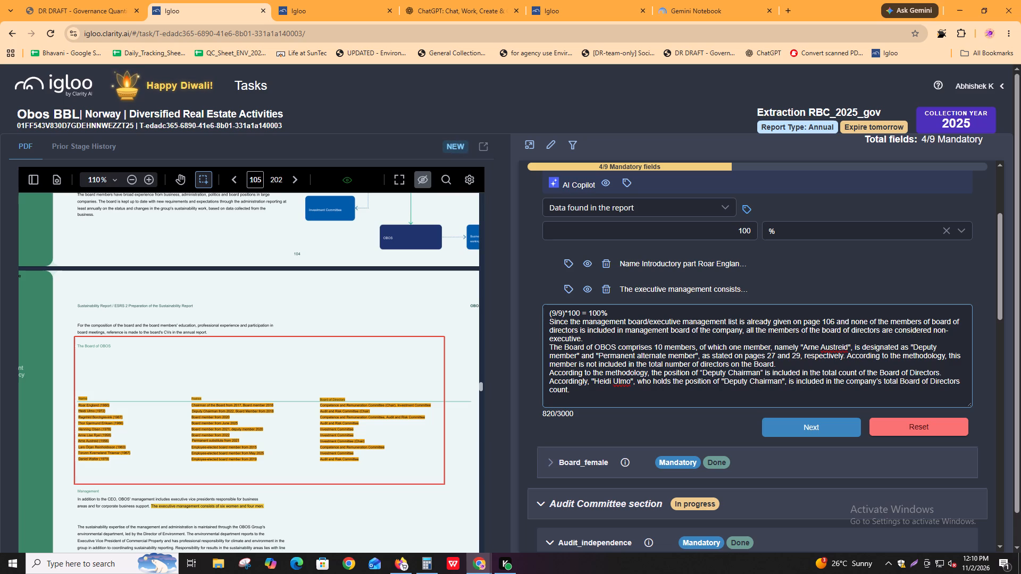
drag(549, 323, 586, 341)
key(ctrl+c)
key(ctrl+c)
key(ctrl+c)
key(ctrl+c)
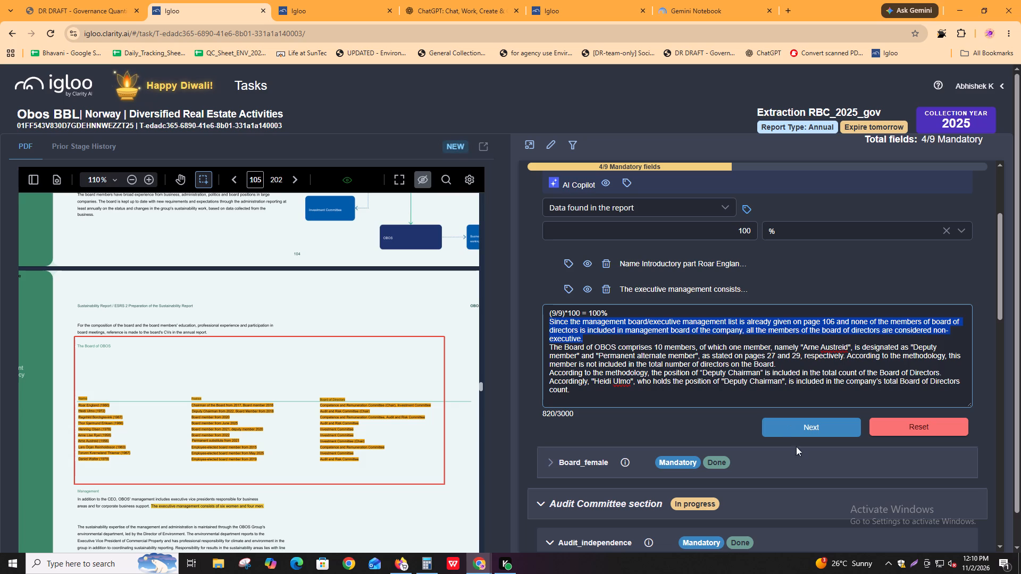
key(ctrl+c)
key(ctrl+c)
key(ctrl+c)
key(ctrl+c)
Paste the copied sentence on a new line below "(4/4)*100 = 100%" in Audit_nonexecutive's comment and enlarge the comment box.
scroll(715, 433, up, 4)
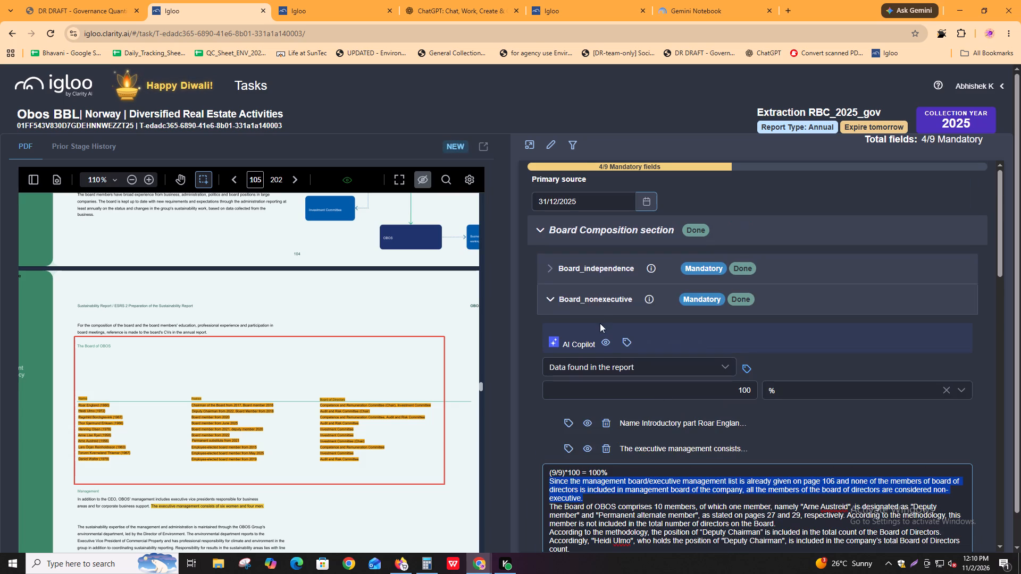
click(599, 300)
scroll(663, 465, down, 7)
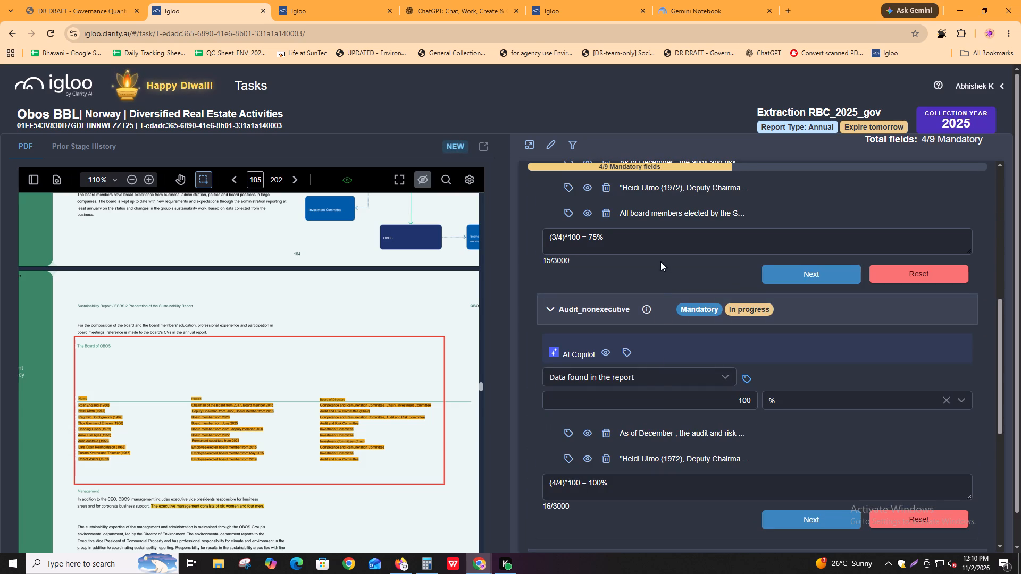
click(641, 496)
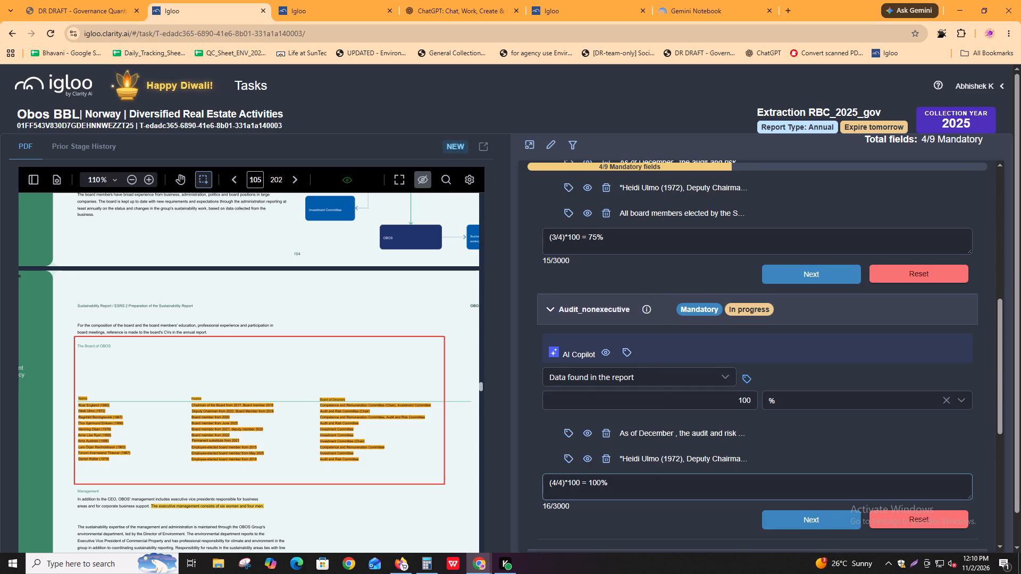
key(Return)
key(ctrl+v)
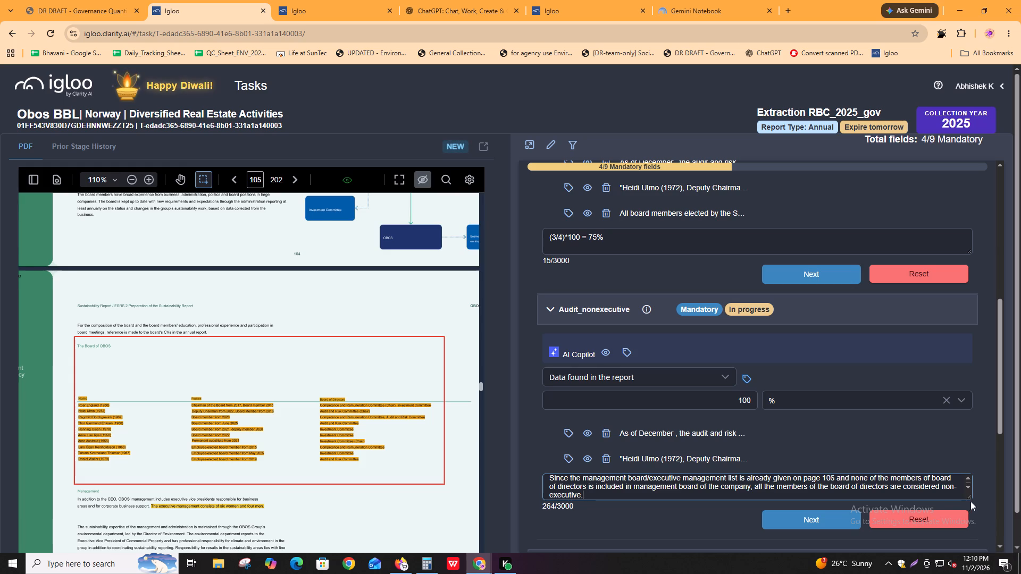
drag(968, 497, 977, 551)
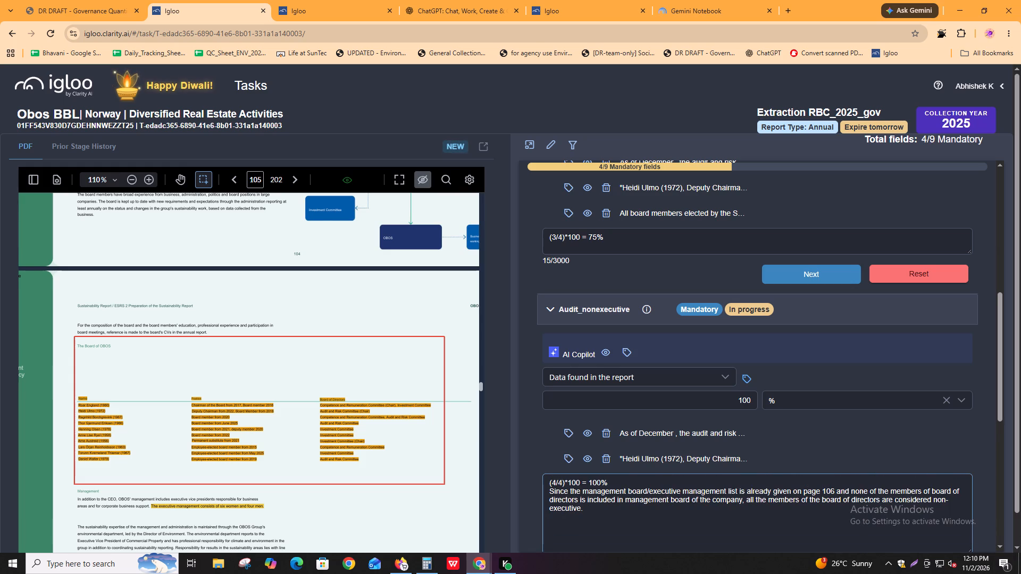
Append "Accordingly, all four members of audit committee are also considered non-executive." to Audit_nonexecutive's comment.
click(880, 500)
click(609, 514)
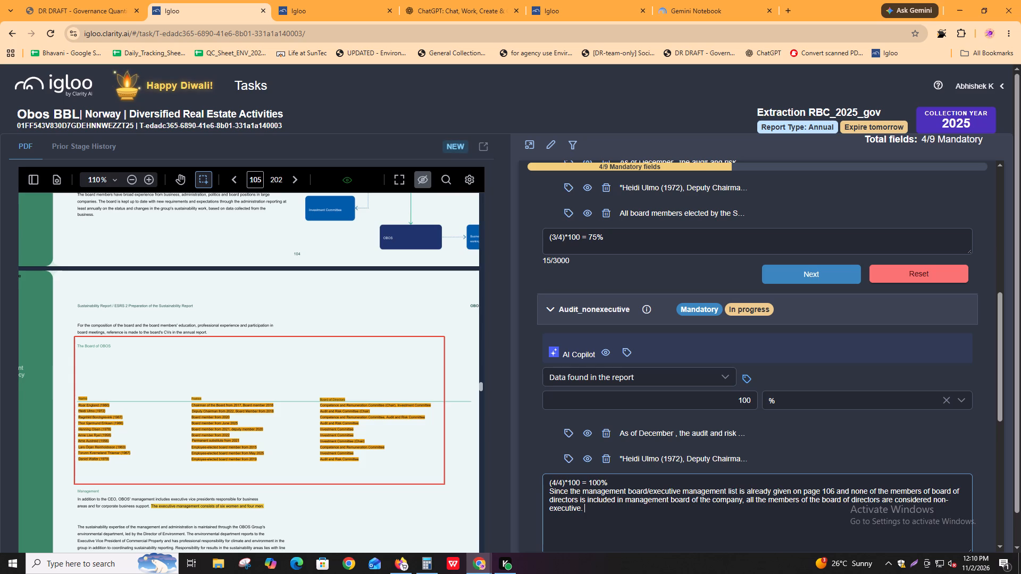
text(ccordingly, all)
key(space)
text(four members of)
key(space)
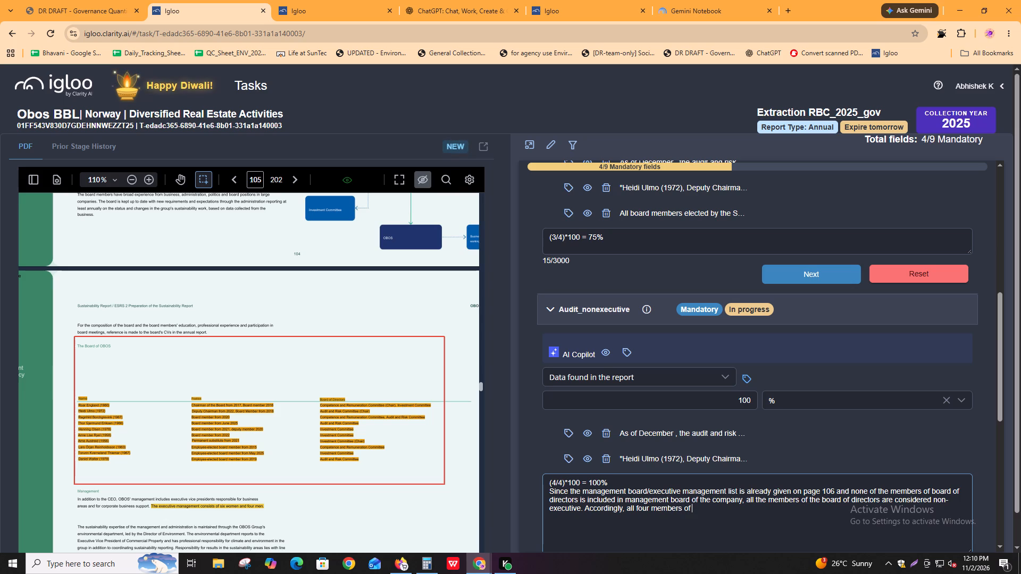
text(audit committee are also considete)
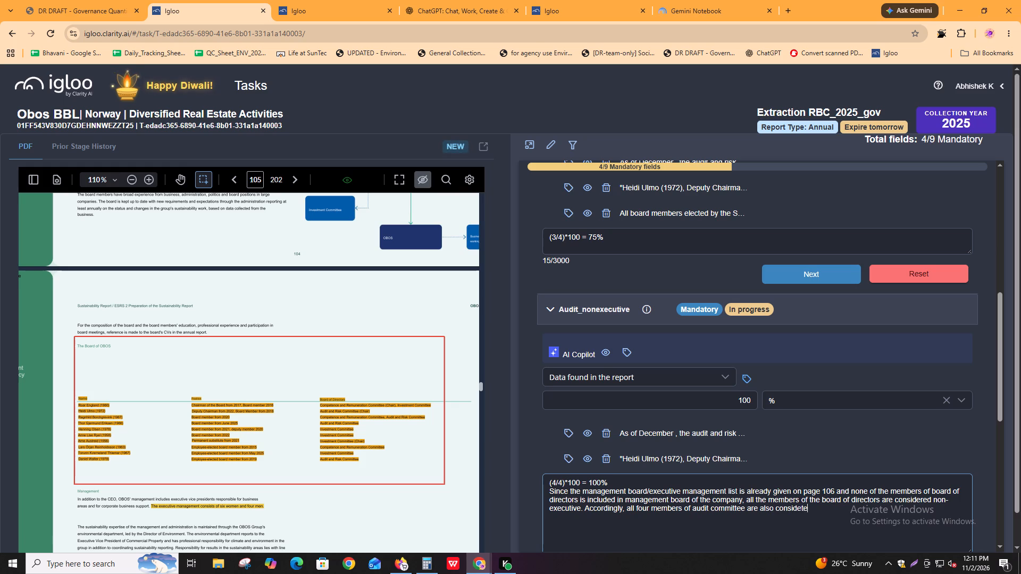
key(BackSpace)
text(re)
key(BackSpace)
key(BackSpace)
key(BackSpace)
text(red non-executive.)
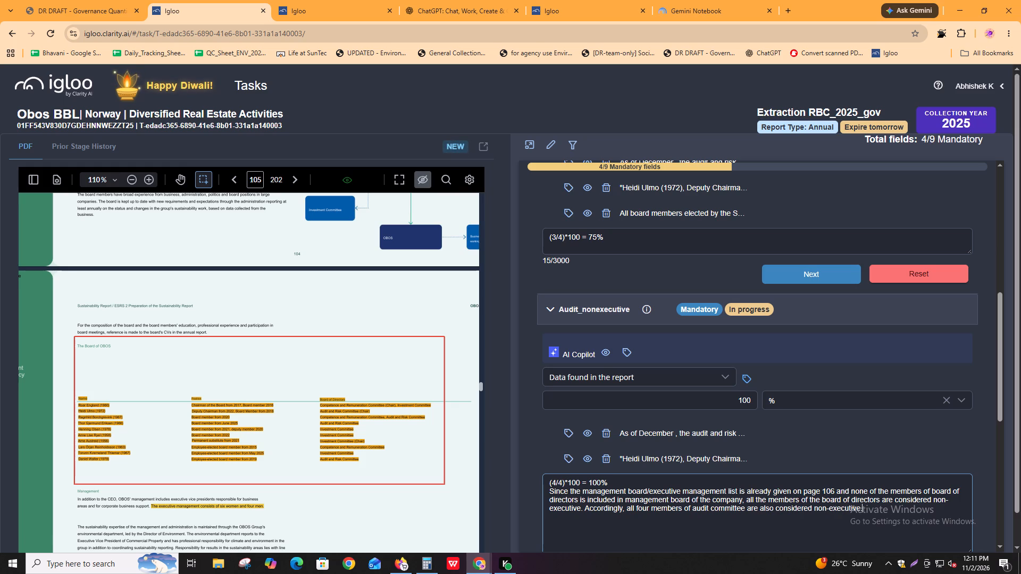
Finish the Audit_independence and Audit_nonexecutive fields to complete the Audit Committee section.
scroll(877, 463, down, 3)
scroll(824, 367, up, 5)
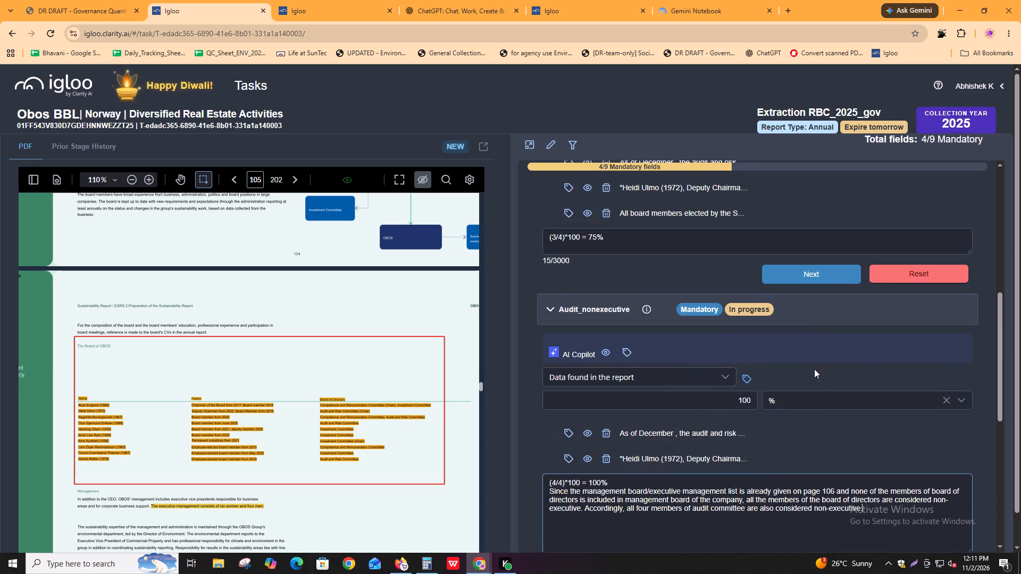
scroll(814, 369, up, 2)
scroll(814, 368, down, 1)
click(798, 437)
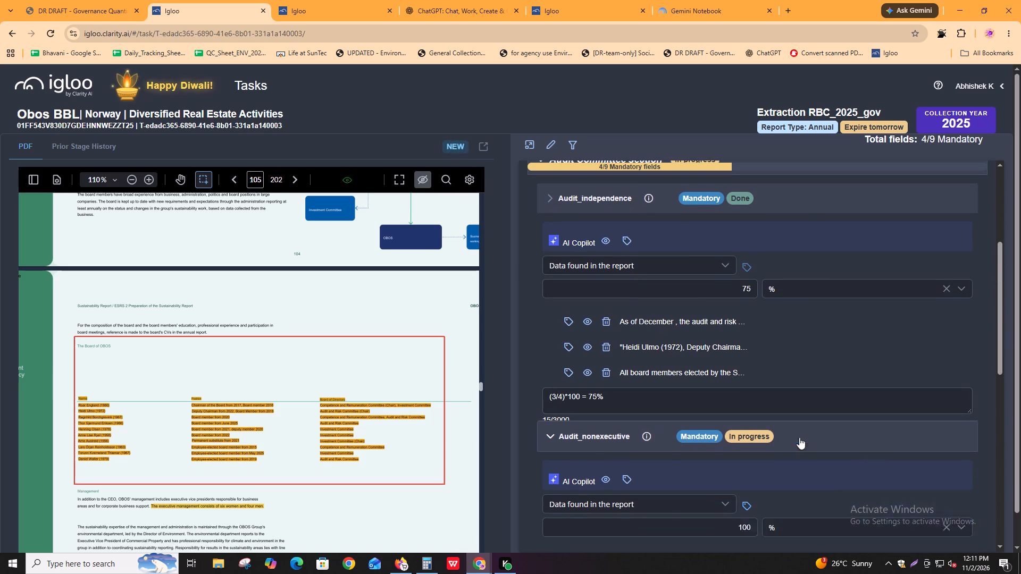
click(804, 491)
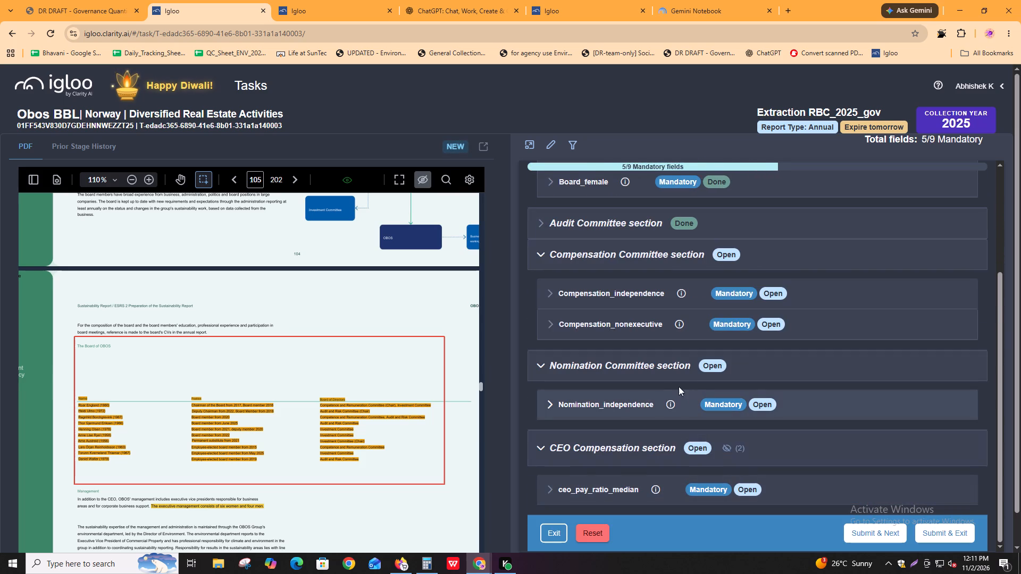
Collapse the Board Composition section and open the Compensation_independence field.
scroll(632, 225, up, 5)
click(632, 234)
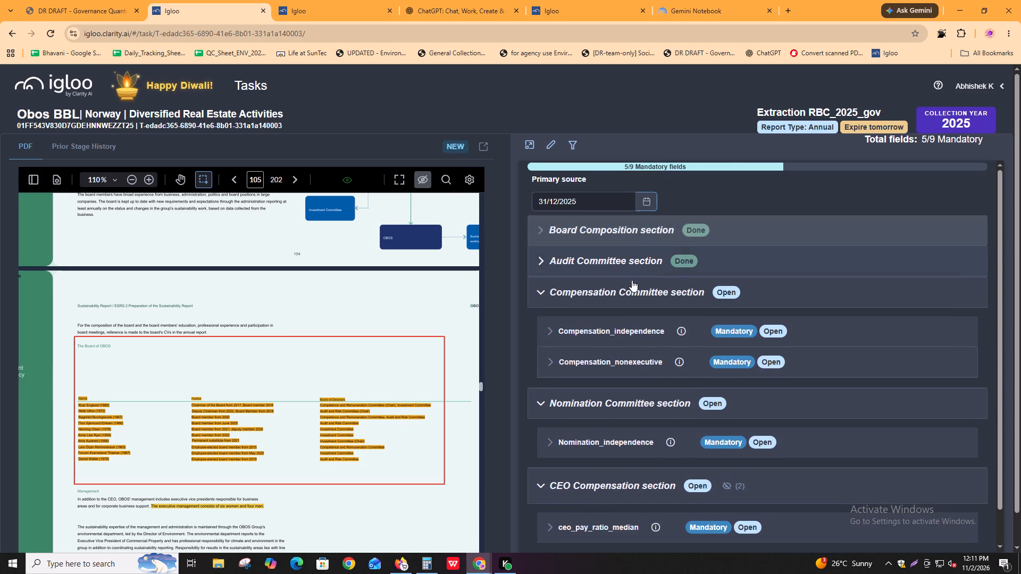
click(630, 328)
Switch to the RBC_v4_2025_gov.pdf report and step through the "audit" matches on pages 92 to 94, examining the board committee descriptions.
key(alt+Tab)
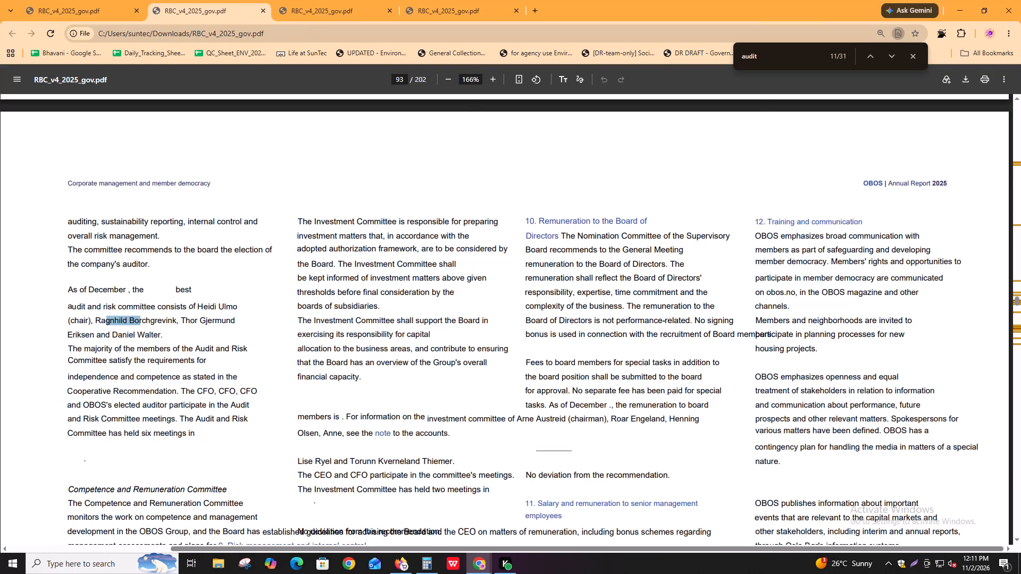
key(alt+Tab)
key(alt+Tab)
key(ctrl+f)
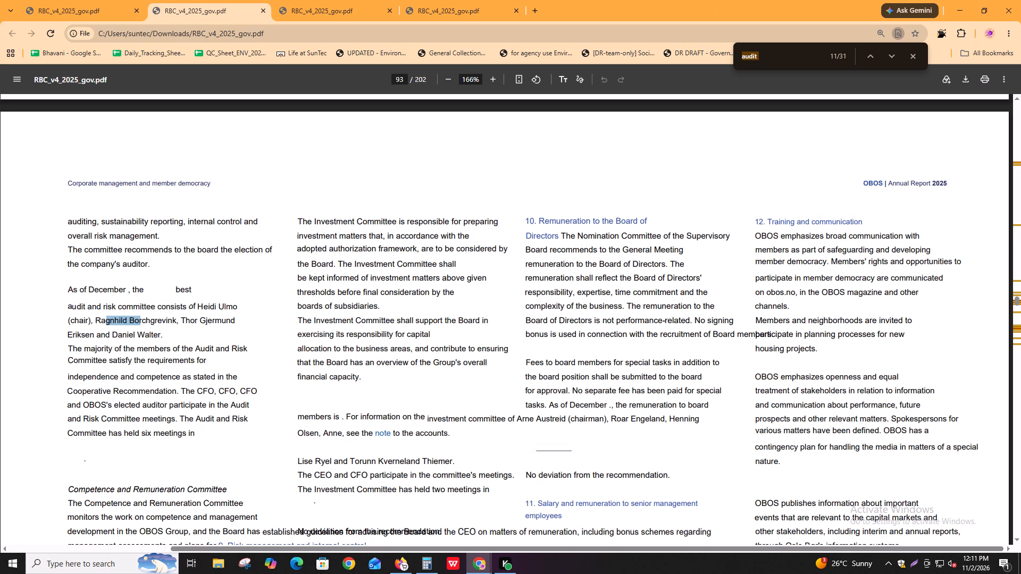
key(Return)
key(Return)
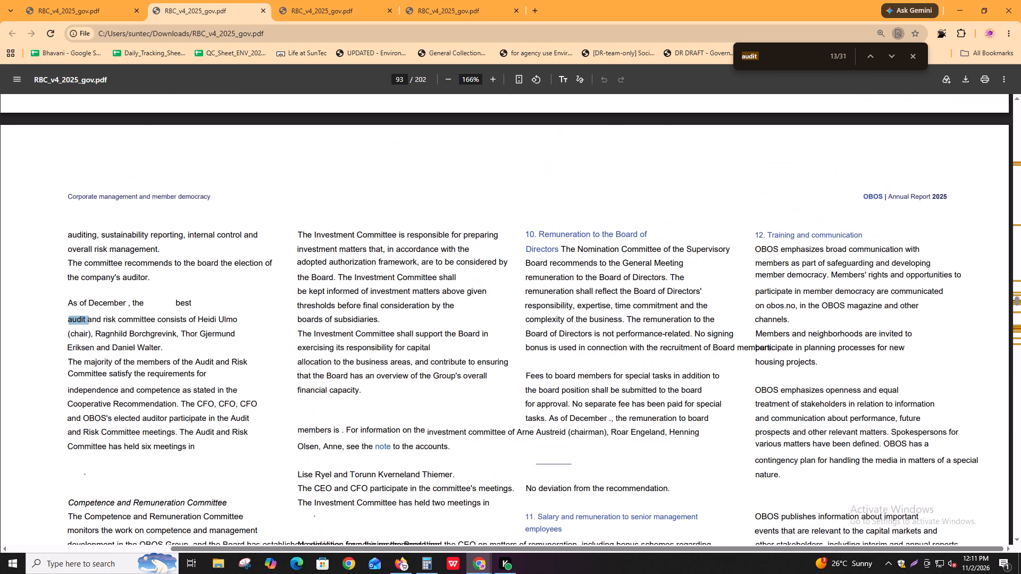
key(shift+Return)
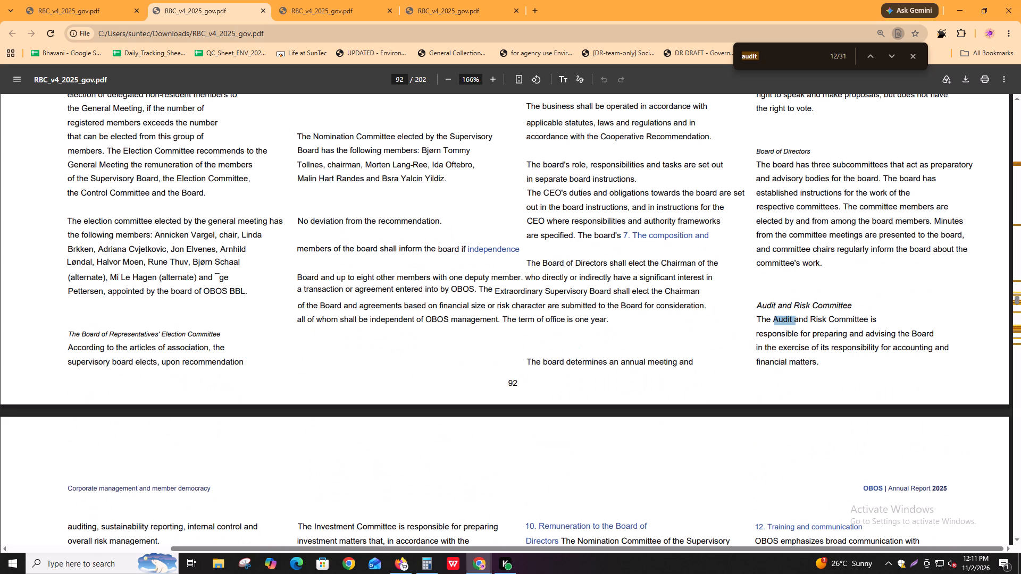
key(Return)
key(Return)
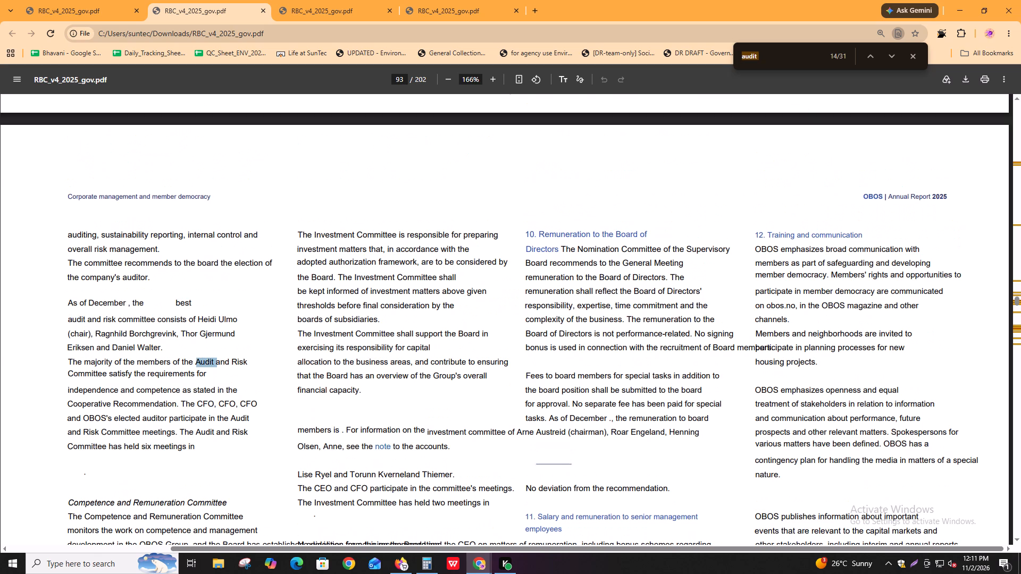
key(Return)
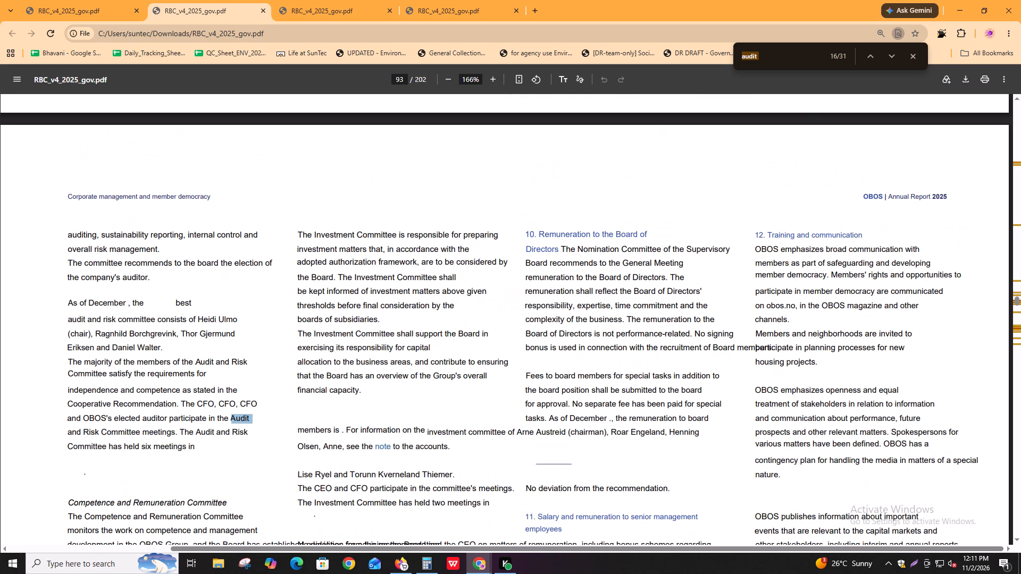
key(Return)
key(Return)
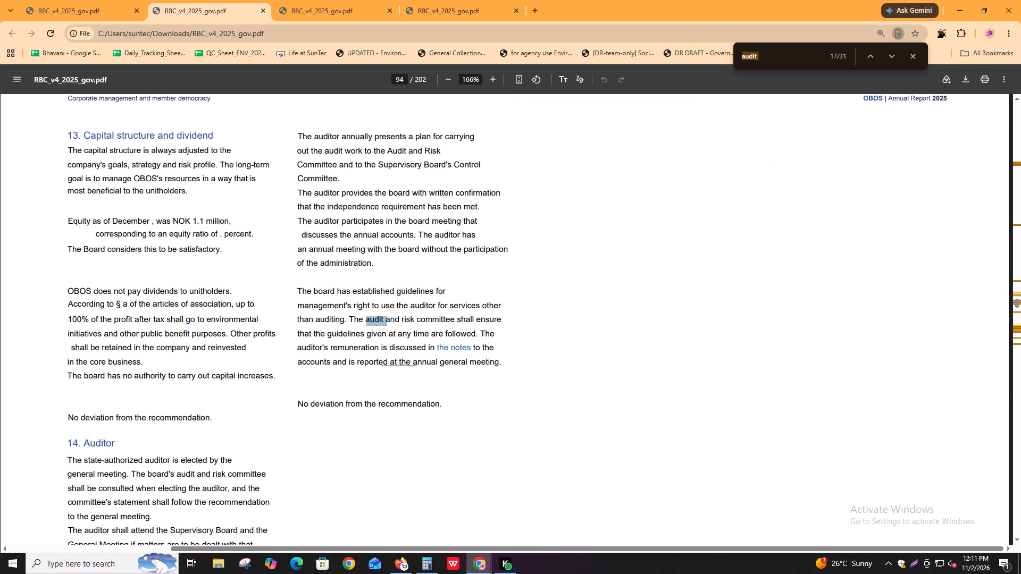
key(shift+Return)
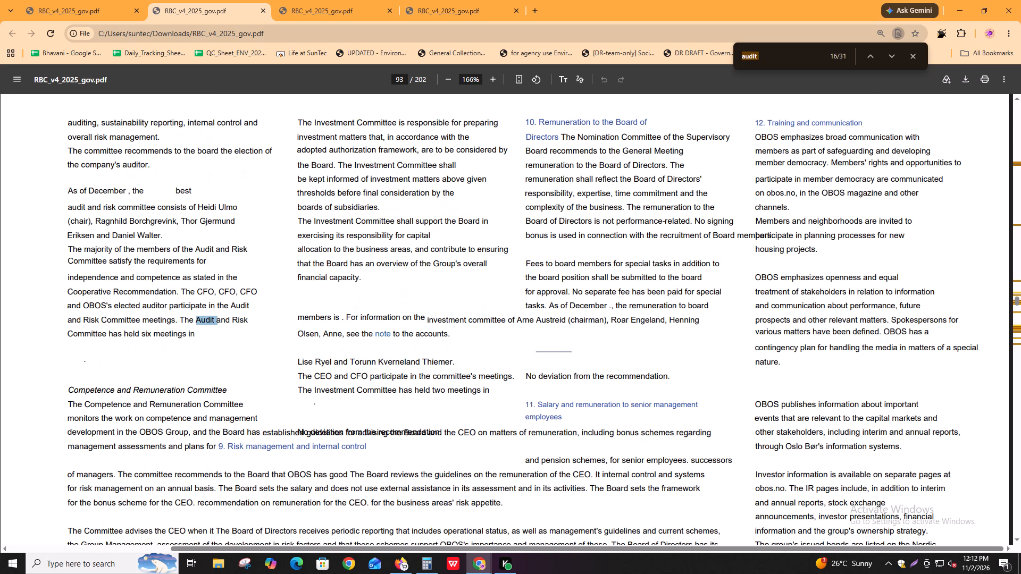
Continue through the "audit" matches from page 94 to page 105 and examine the board table's Competence and Remuneration Committee memberships.
key(Return)
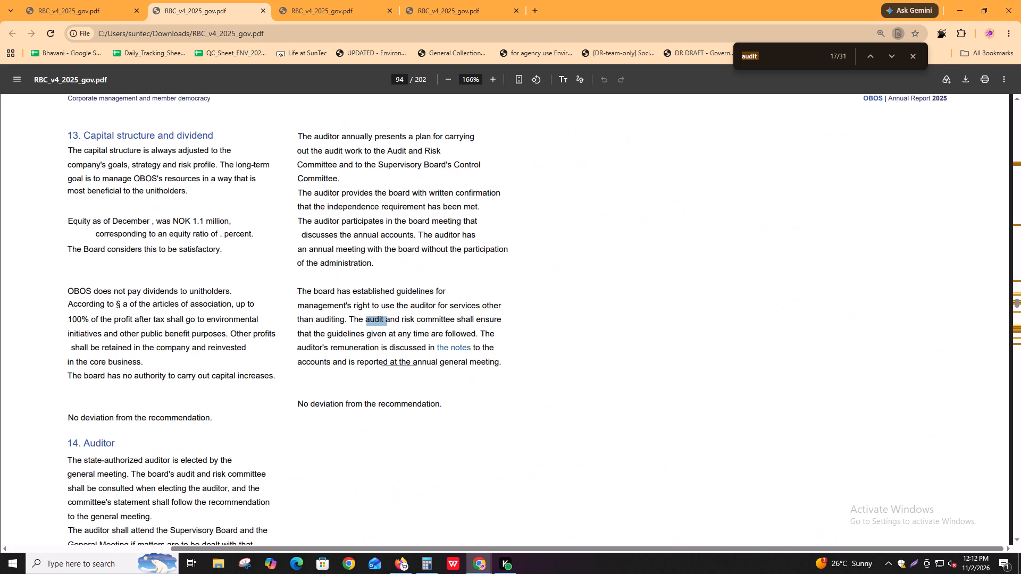
key(Return)
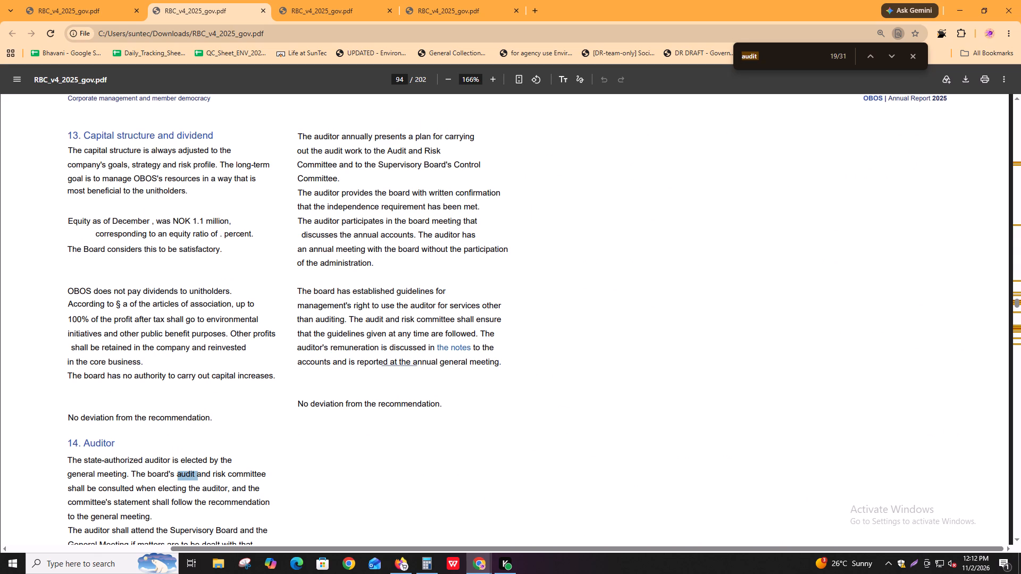
key(Return)
key(Return)
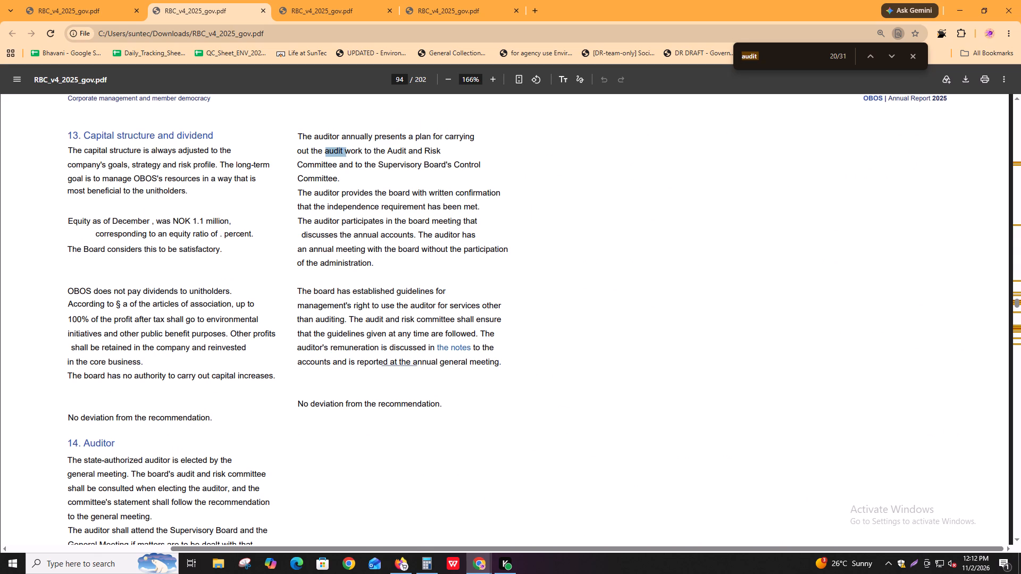
key(Return)
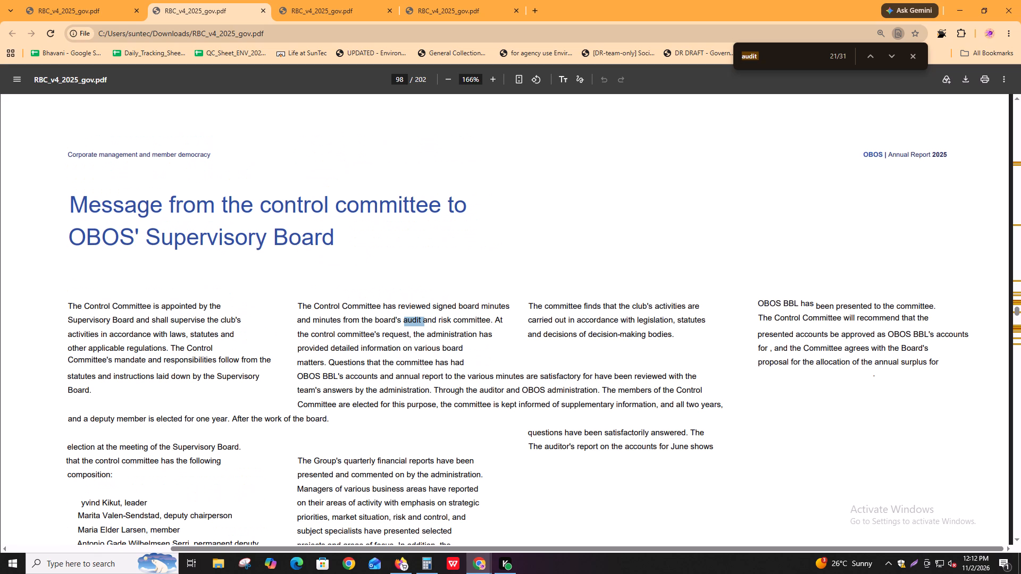
key(Return)
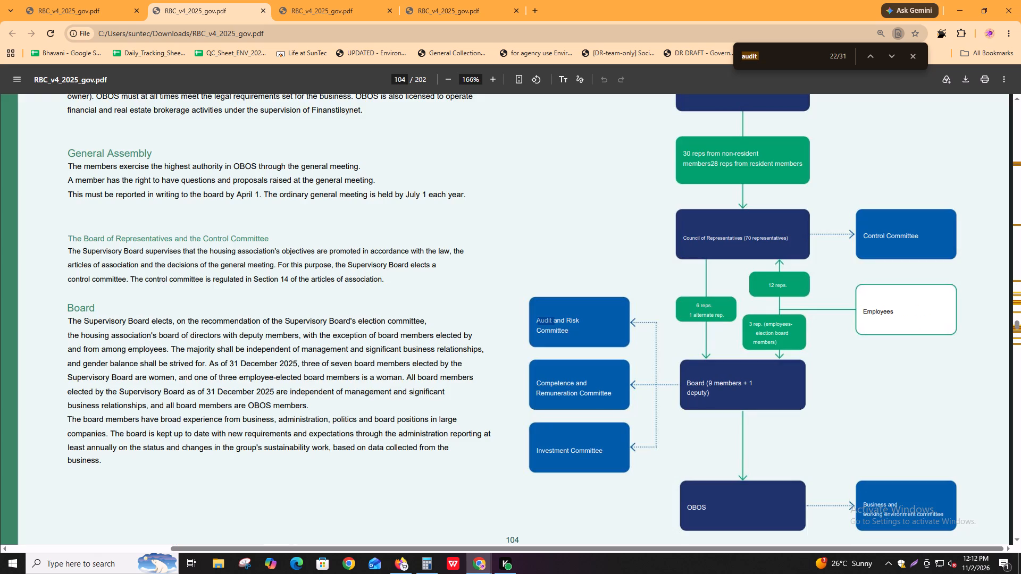
key(Return)
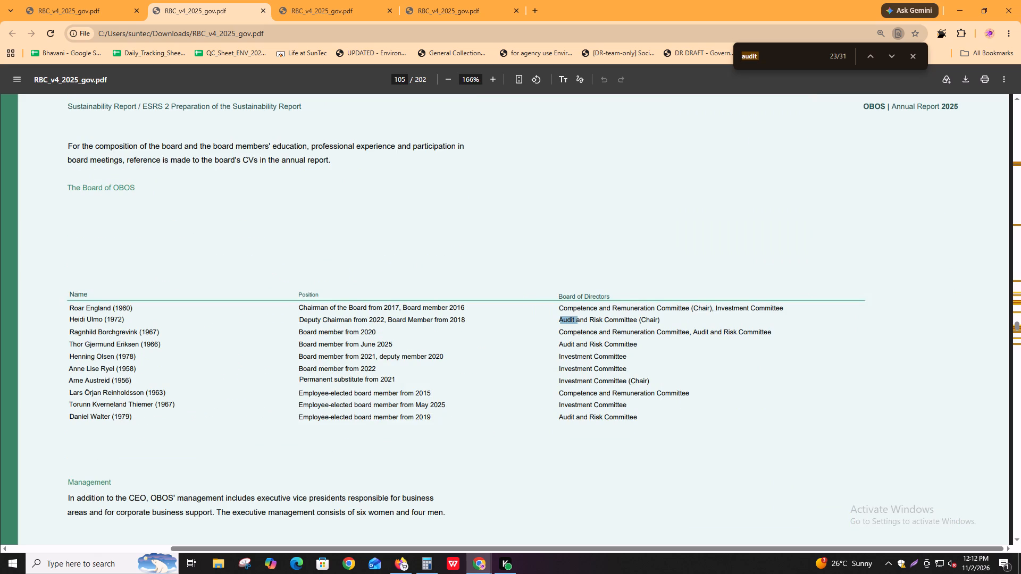
drag(579, 310, 600, 308)
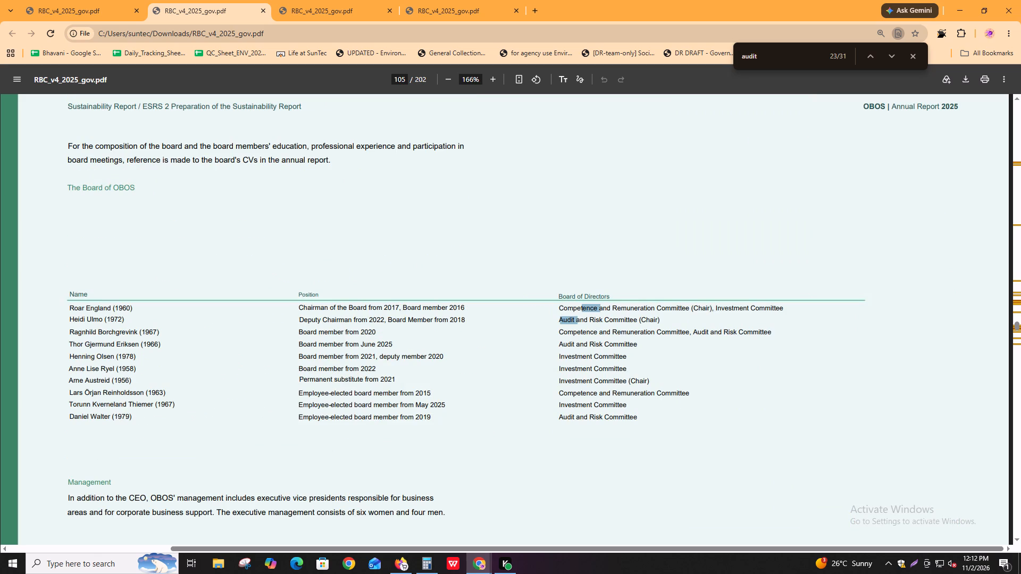
drag(563, 334, 590, 334)
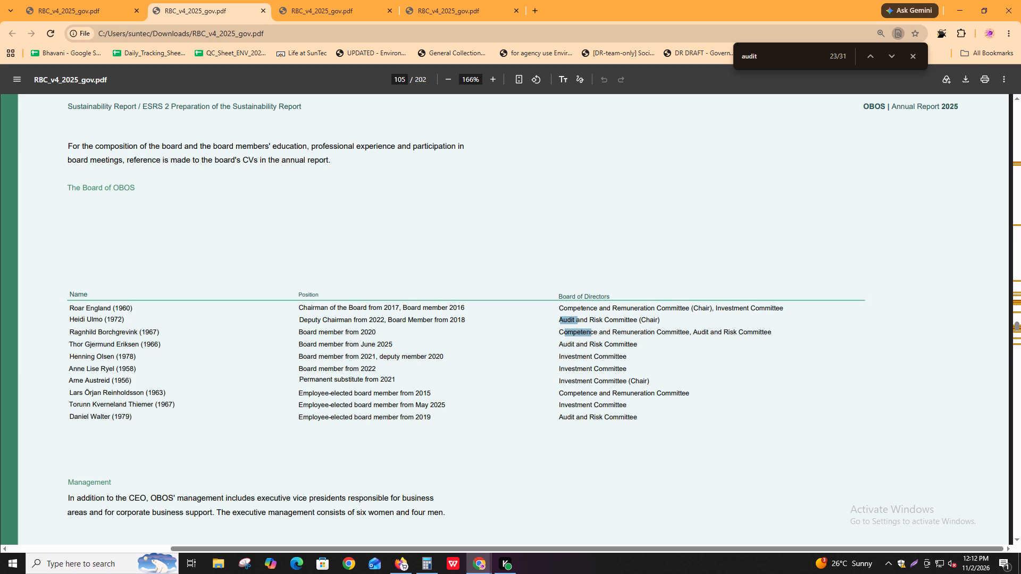
drag(574, 393, 590, 392)
click(590, 392)
Go through the remaining "audit" matches on pages 105 to 113 and wrap around to the board profiles on page 28.
key(Return)
key(ctrl+f)
key(Return)
key(Return)
key(Return)
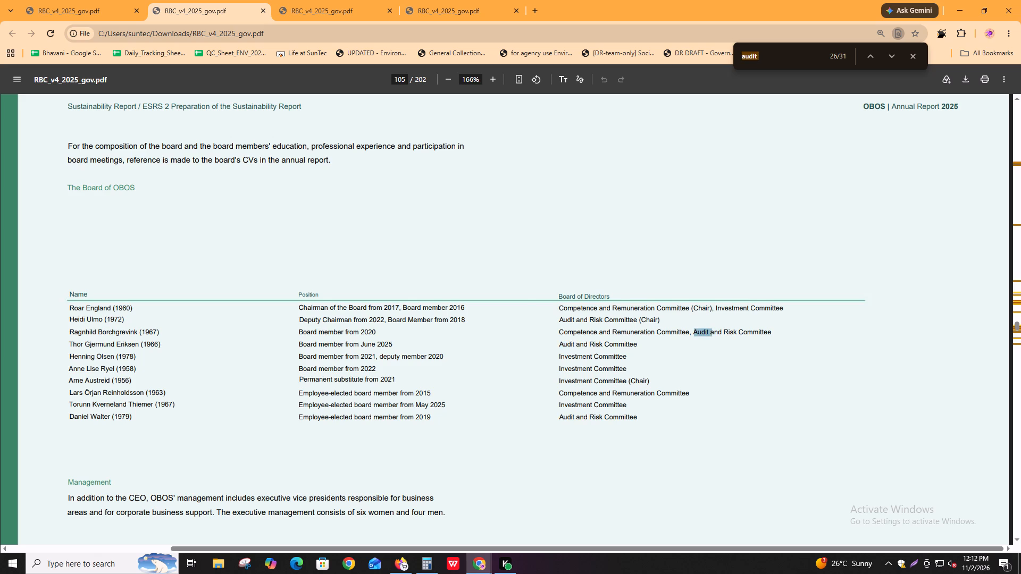
key(Return)
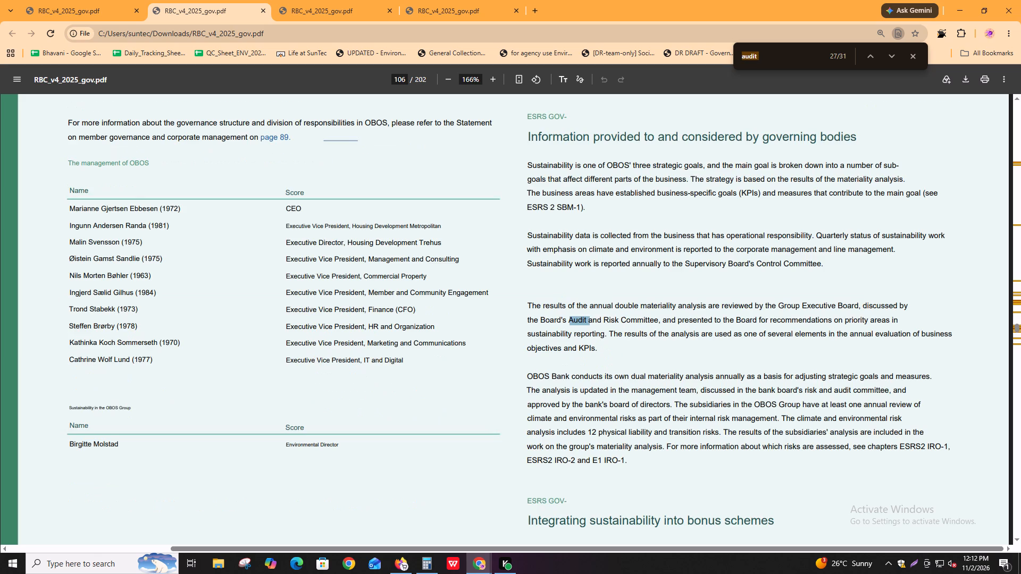
key(Return)
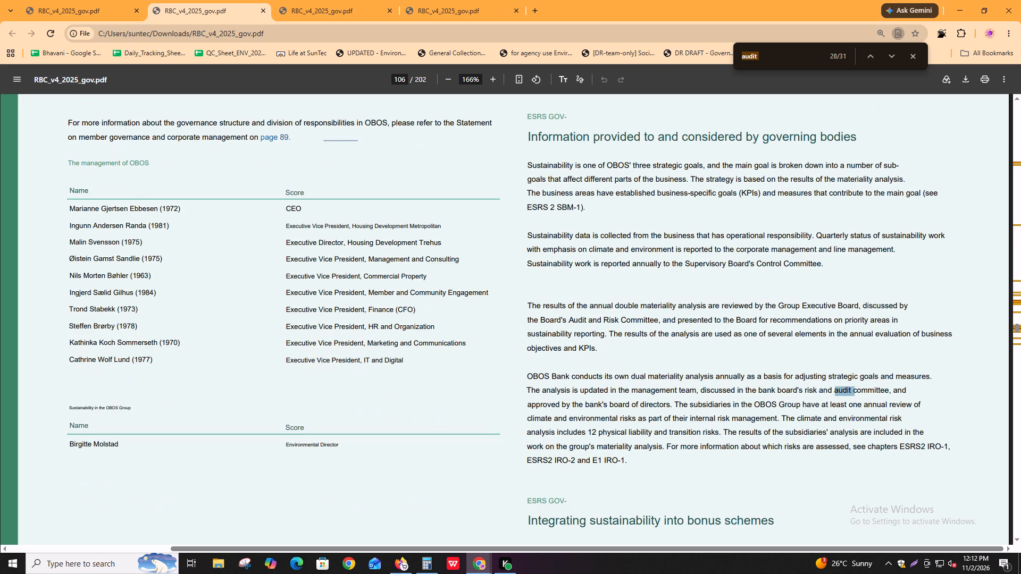
key(Return)
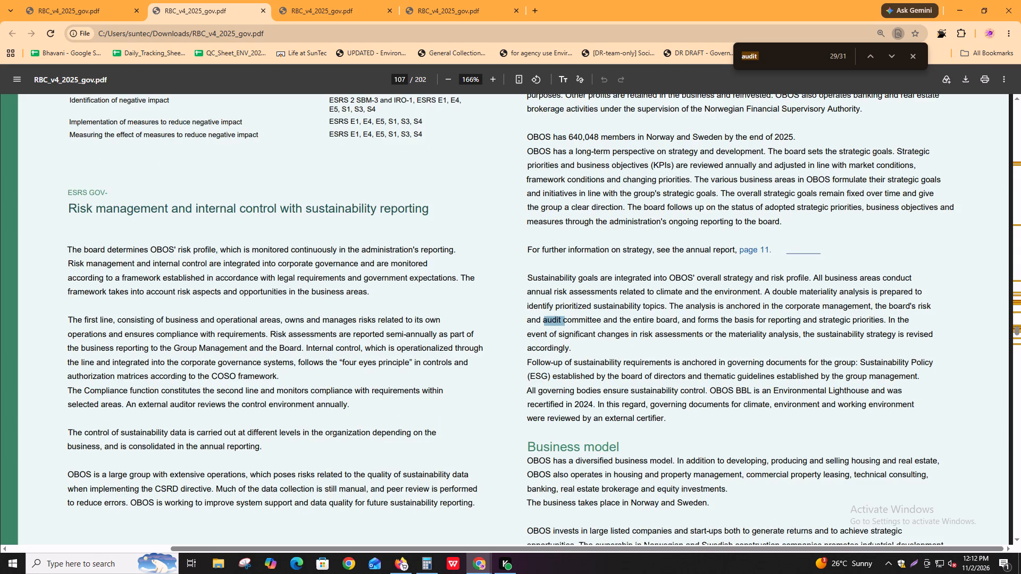
key(shift+Return)
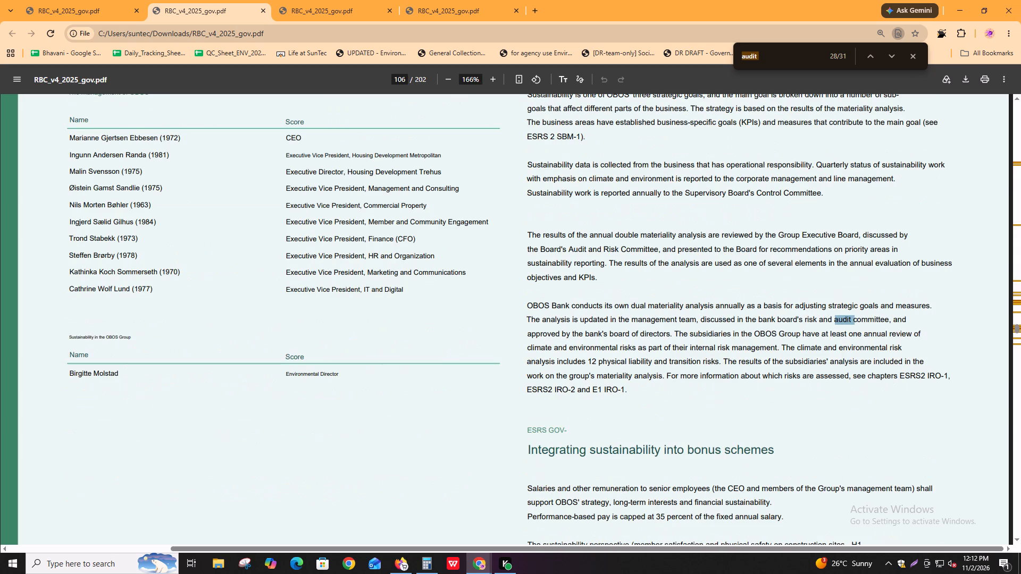
key(Return)
key(Return)
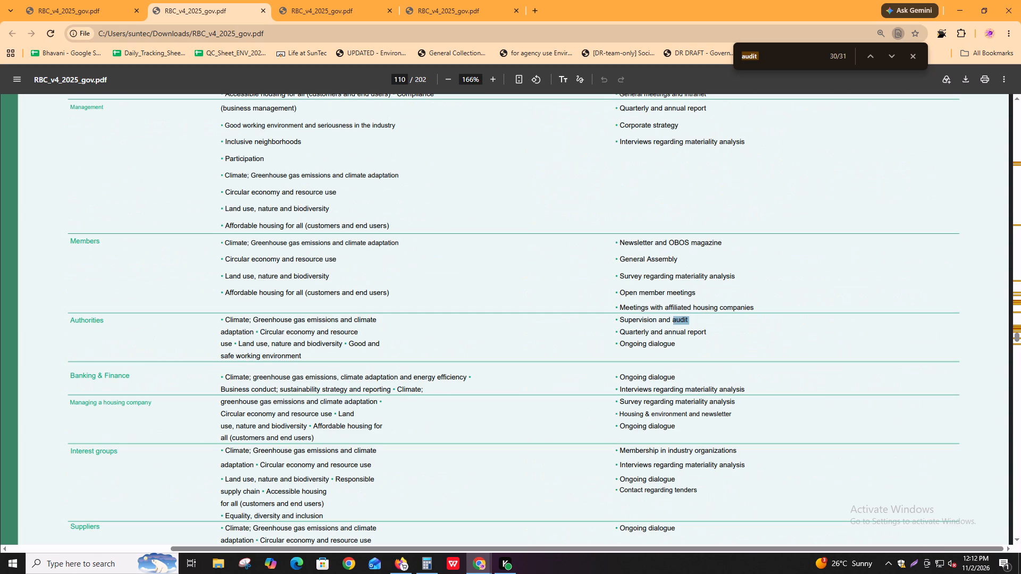
key(Return)
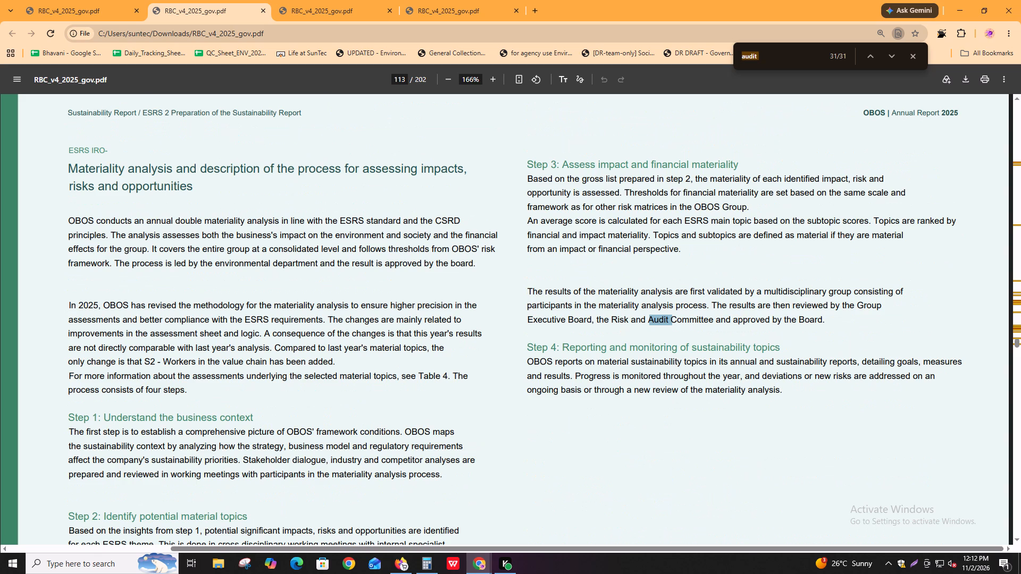
key(Return)
key(shift+Return)
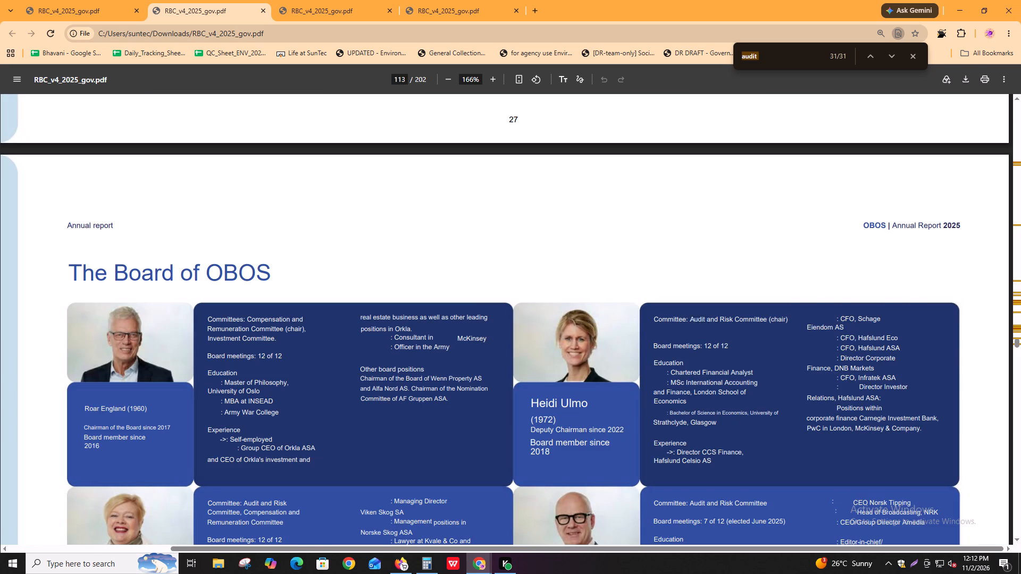
key(Return)
Search the report for "compensation" and step through the matches from page 28 to page 159, looking for committee information.
key(ctrl+f)
text(compensation)
key(Return)
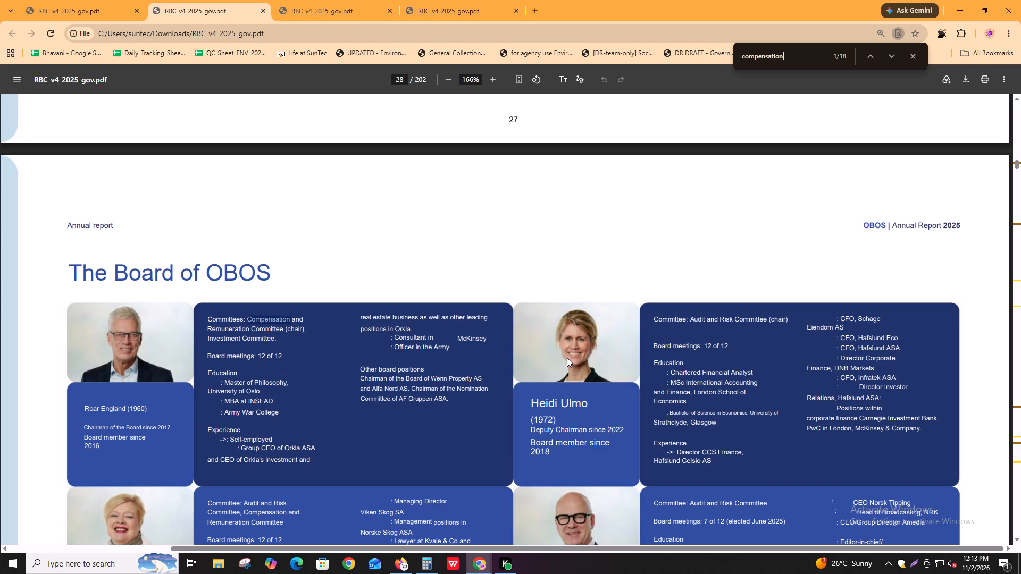
key(Return)
key(Return)
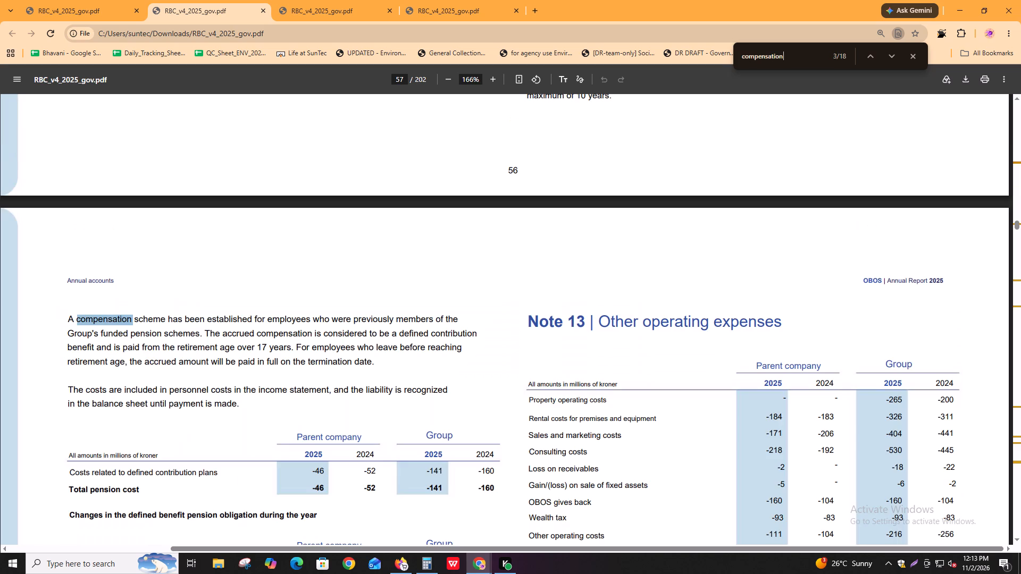
key(Return)
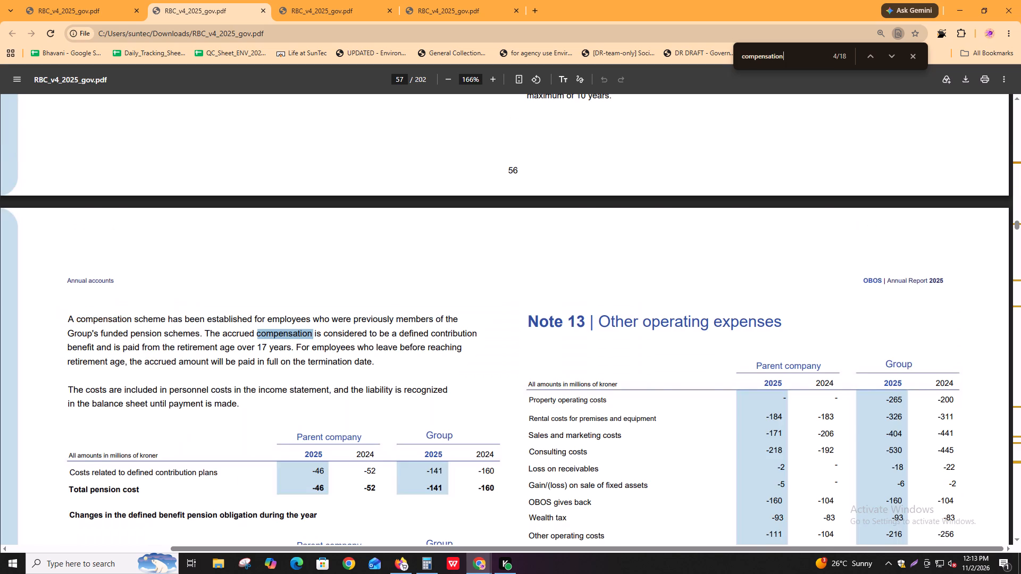
key(Return)
key(Return)
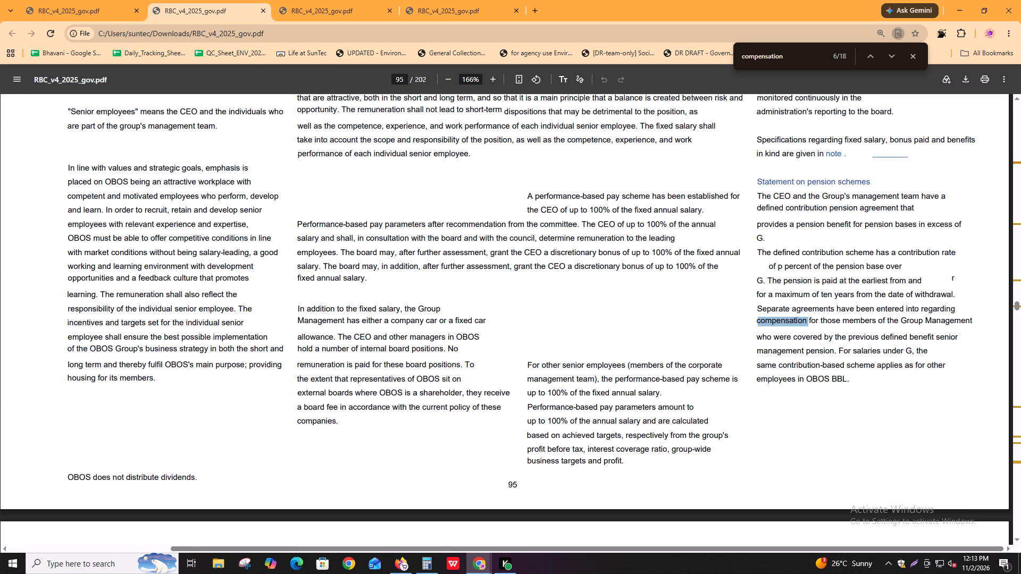
key(Return)
key(Return)
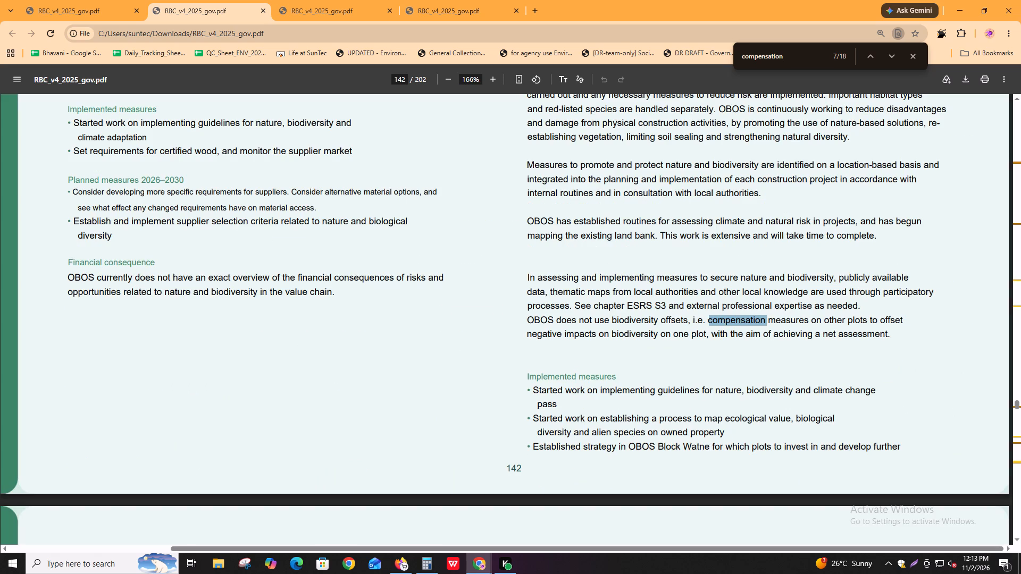
key(Return)
key(Return)
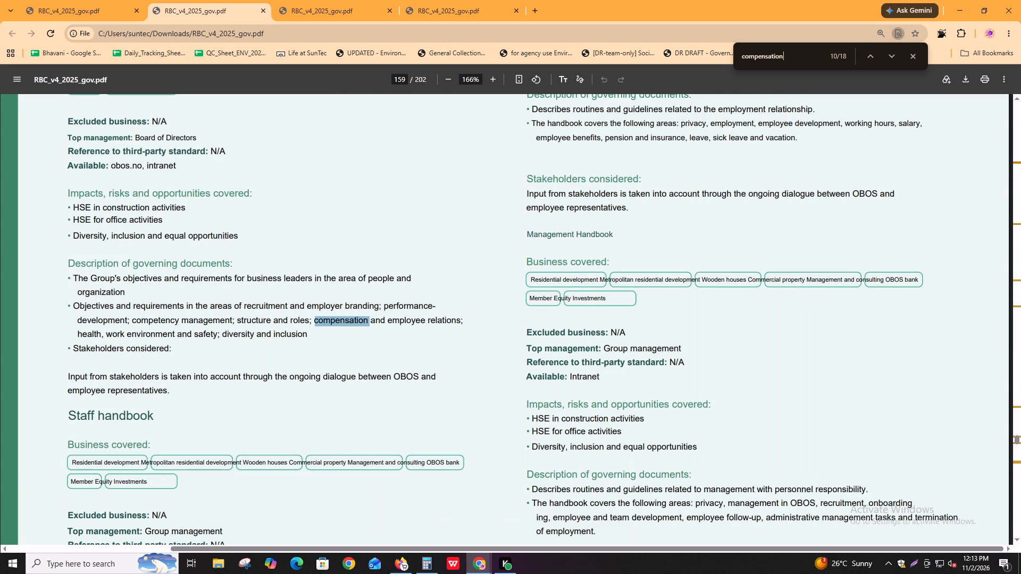
Go through the remaining "compensation" matches on page 168, examining the remuneration ratio and the S1-16 compensation indicators.
key(Return)
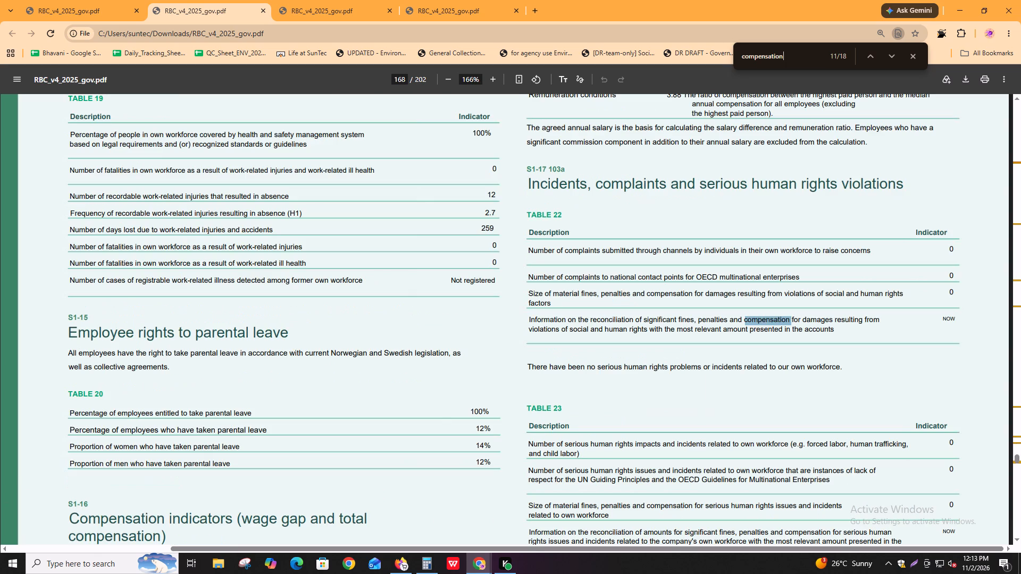
key(Return)
key(Return)
key(Return)
key(Return)
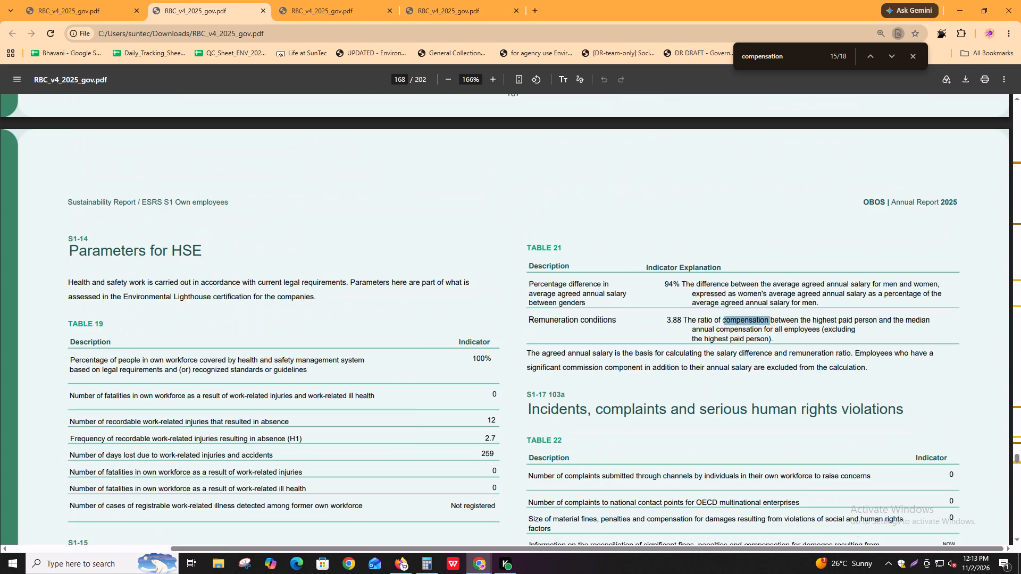
key(Return)
key(Return)
key(shift+Return)
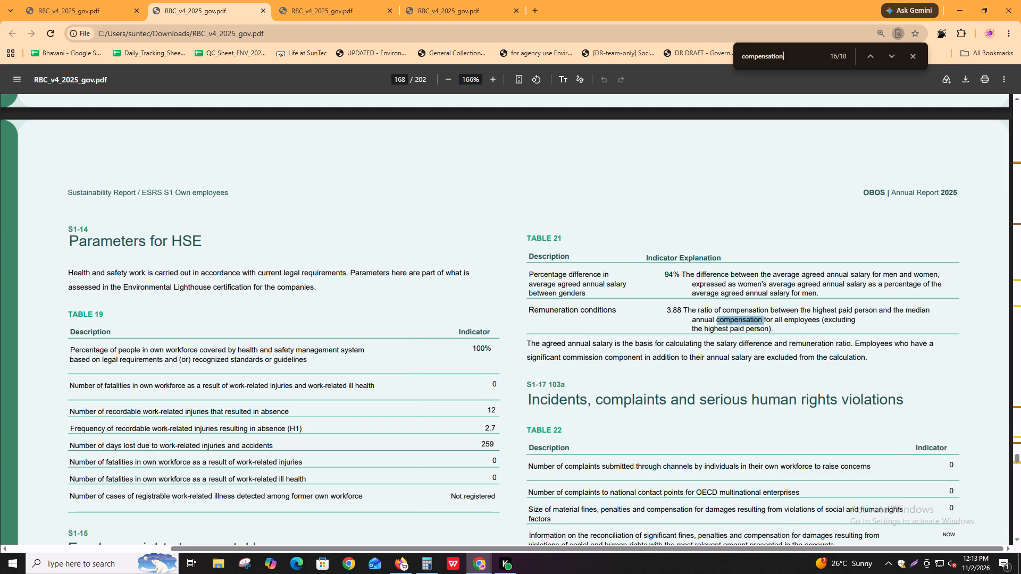
key(Return)
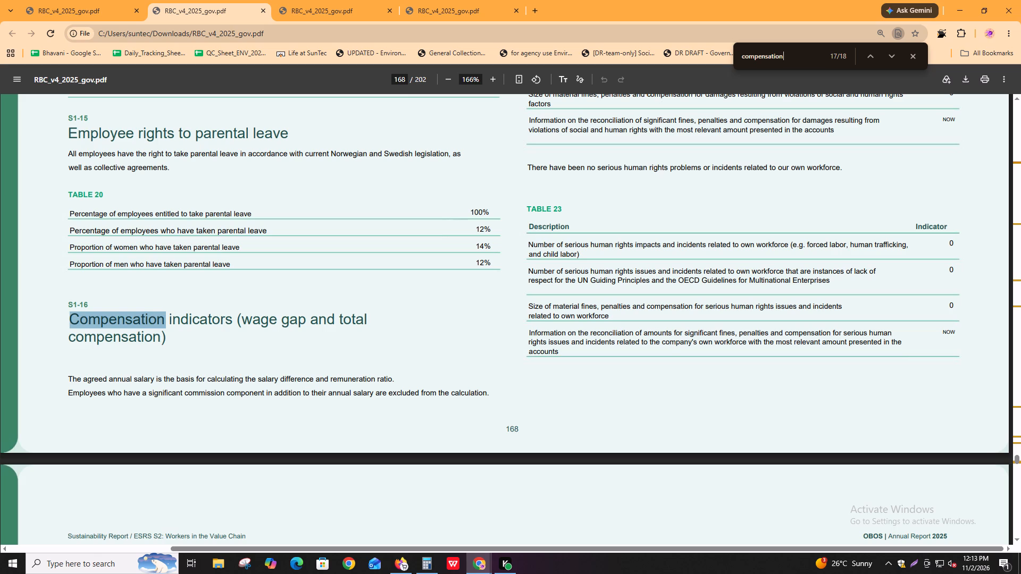
key(Return)
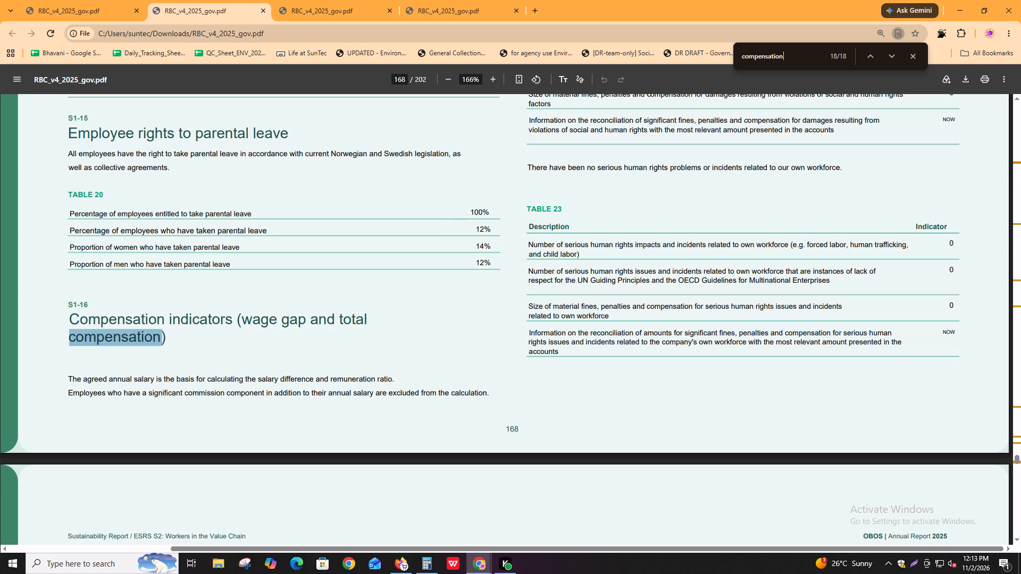
Search the report for "remuneration" and step through the matches from page 25 to the group management remuneration tables on page 82.
key(ctrl+f)
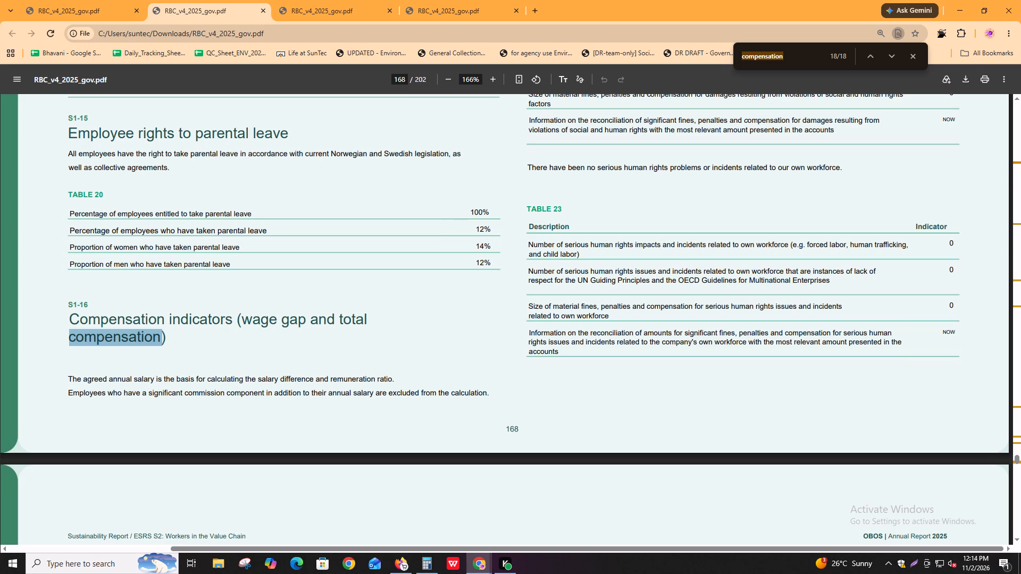
key(ctrl+f)
text(remuneration)
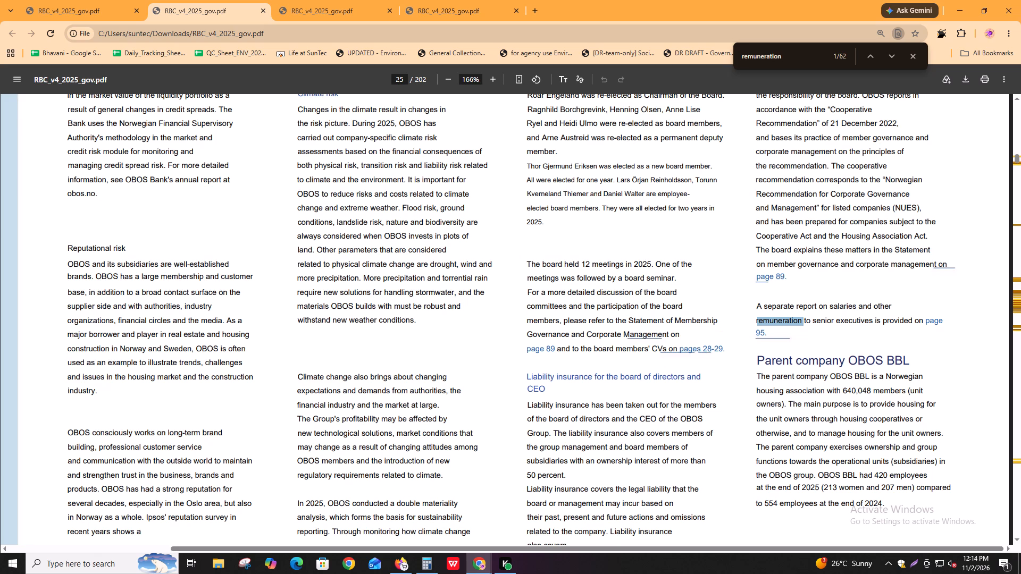
key(Return)
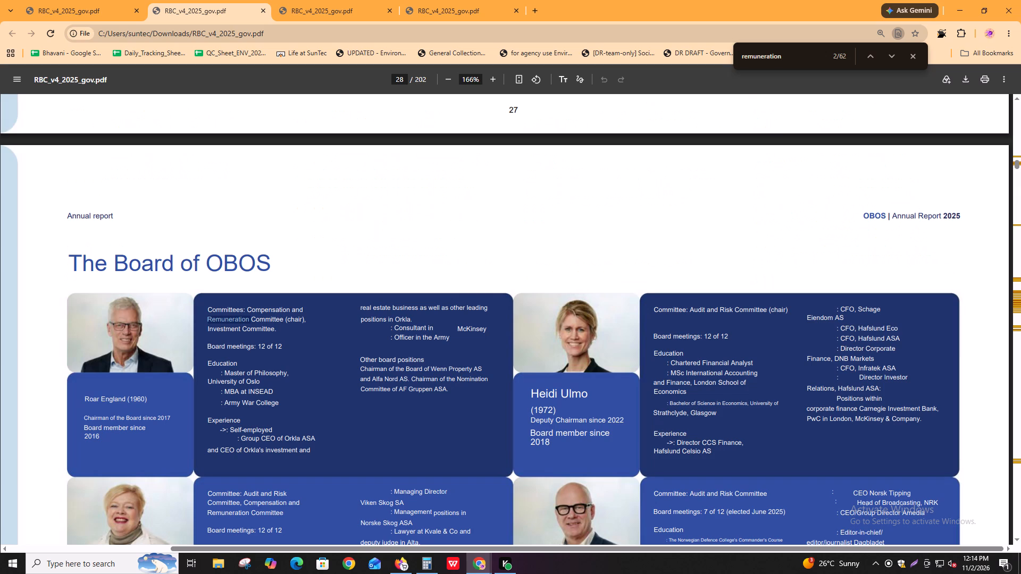
key(Return)
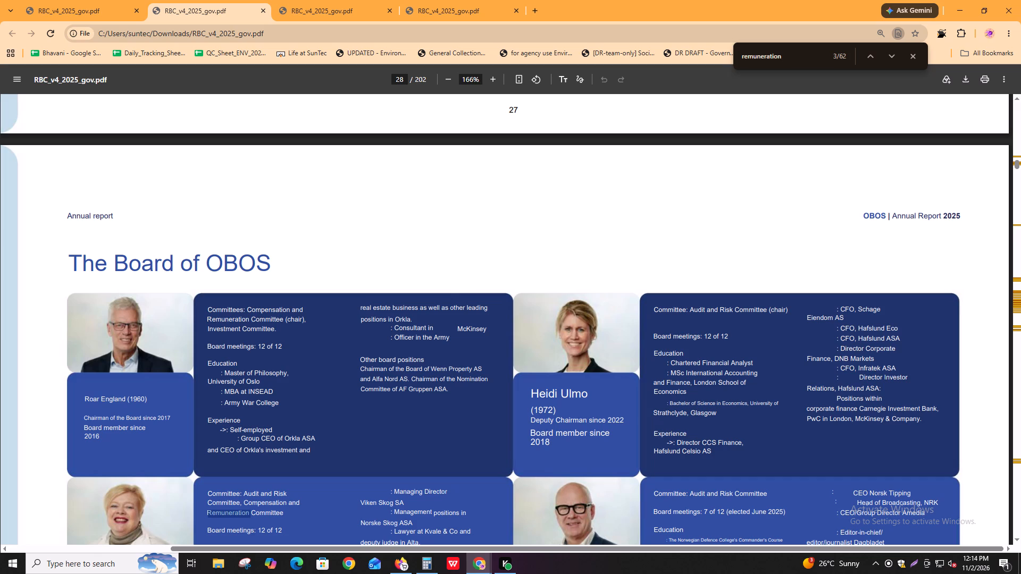
key(Return)
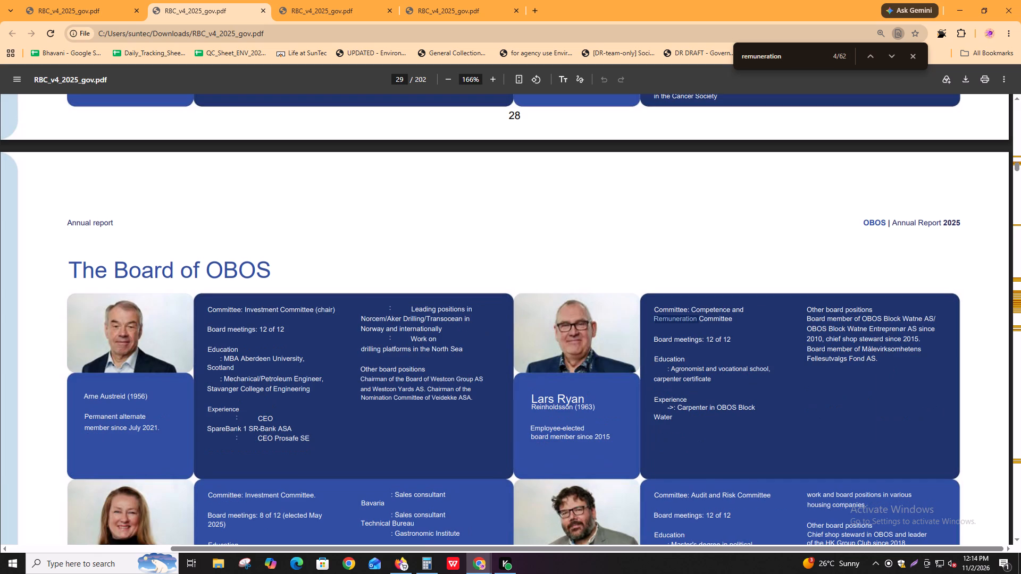
key(Return)
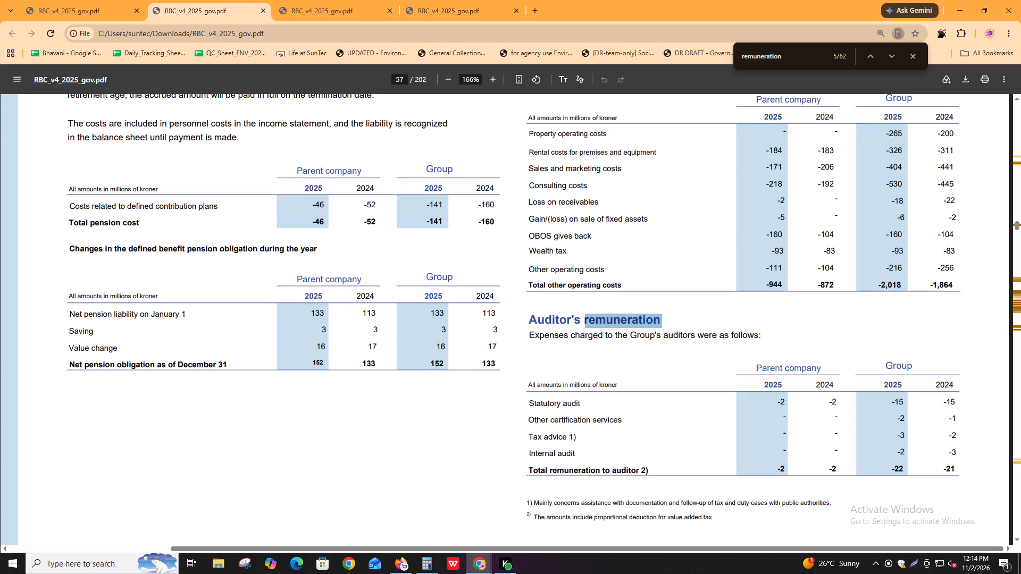
key(Return)
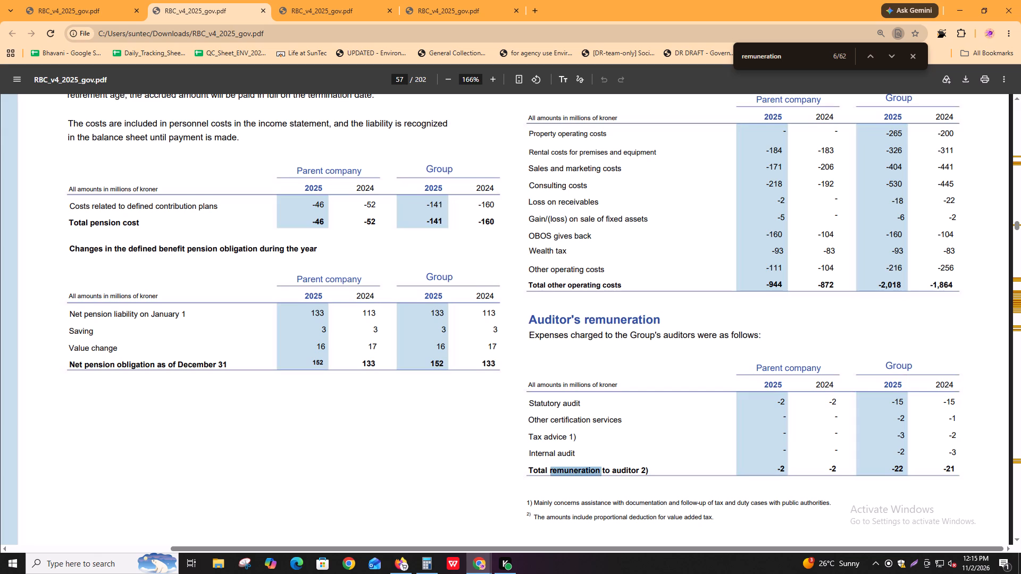
key(Return)
key(Return)
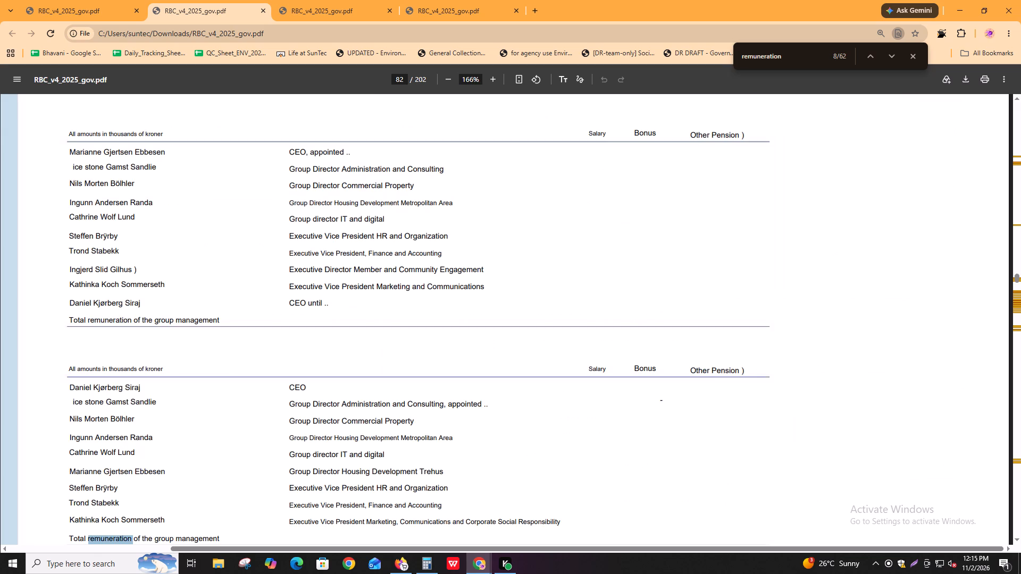
Continue through the "remuneration" matches on pages 83 to 88, examining the board remuneration and committee fee tables.
key(Return)
key(Return)
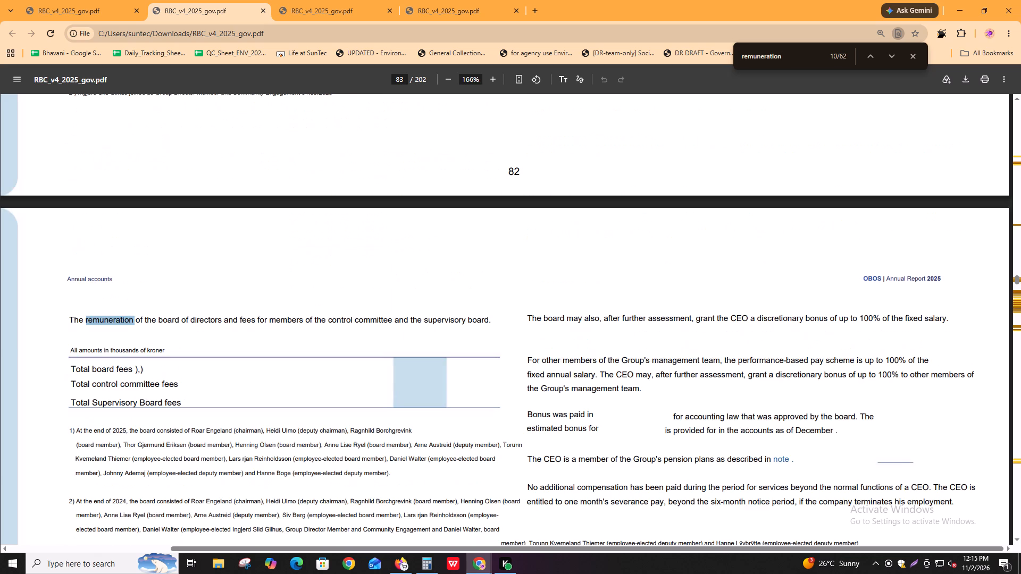
key(Return)
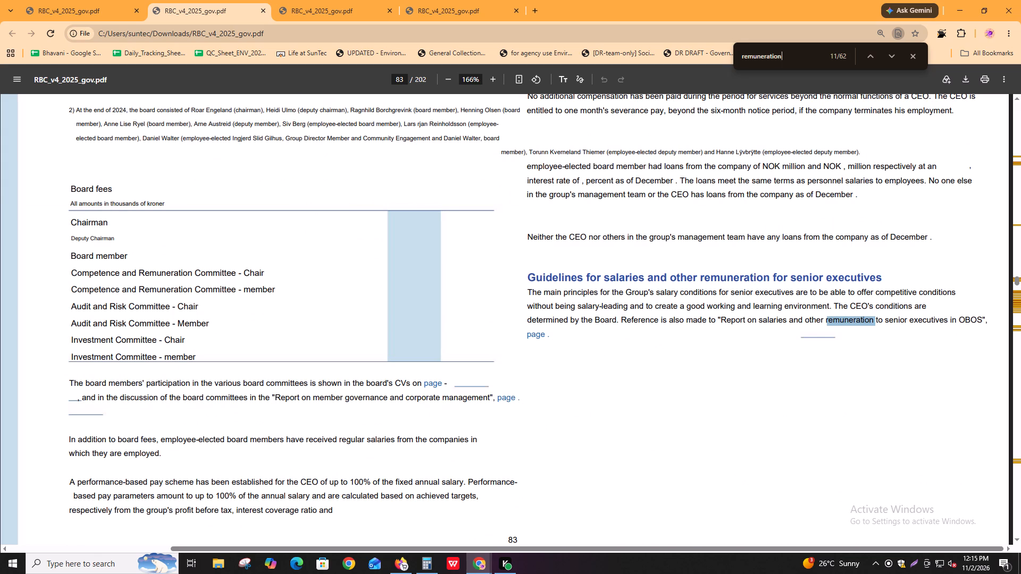
key(Return)
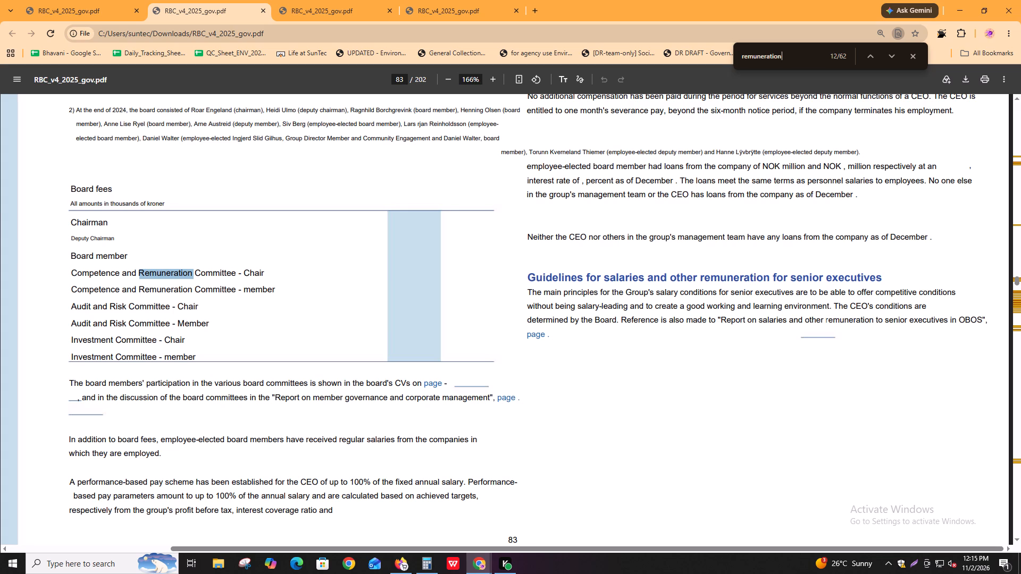
key(Return)
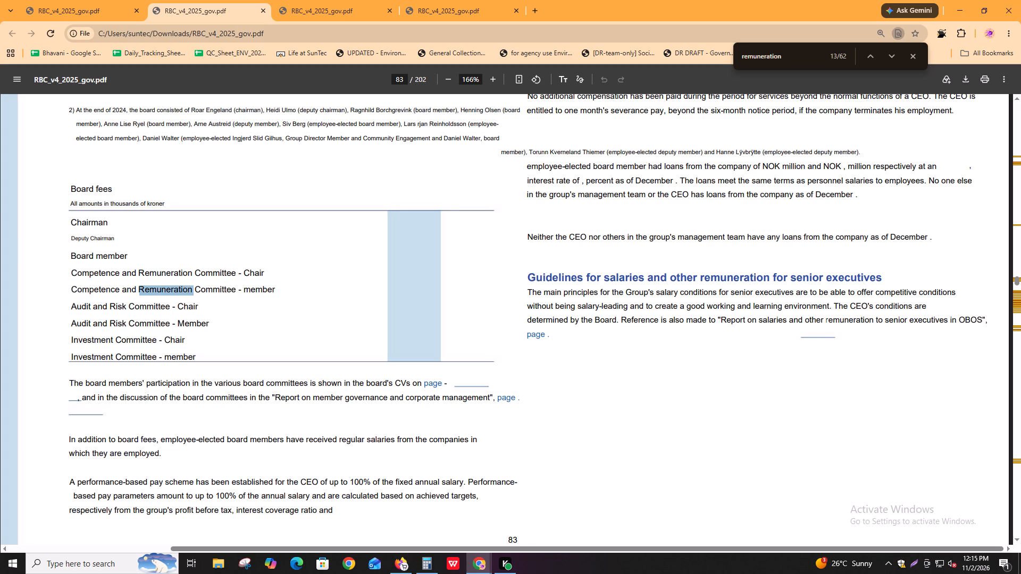
key(Return)
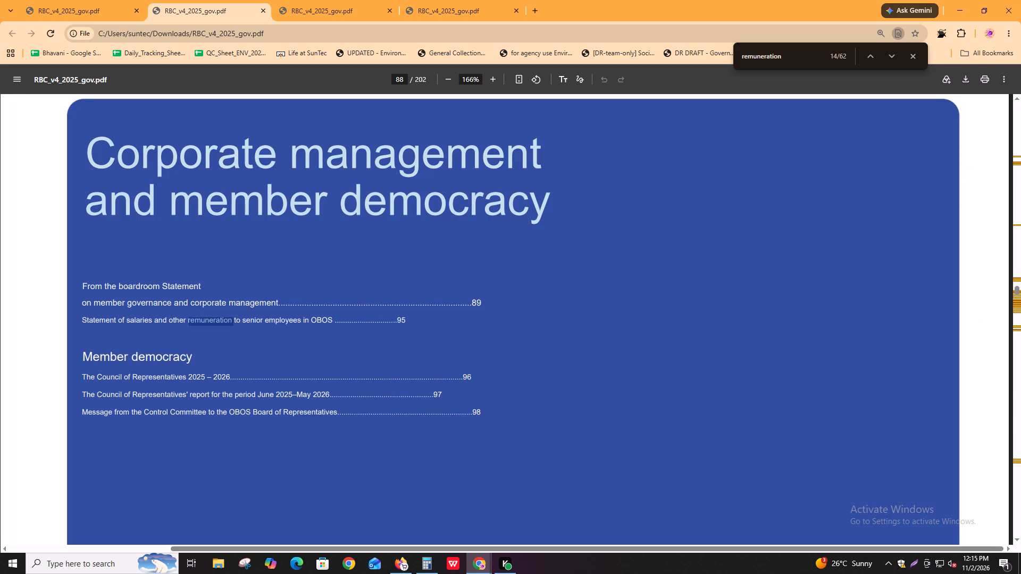
key(Return)
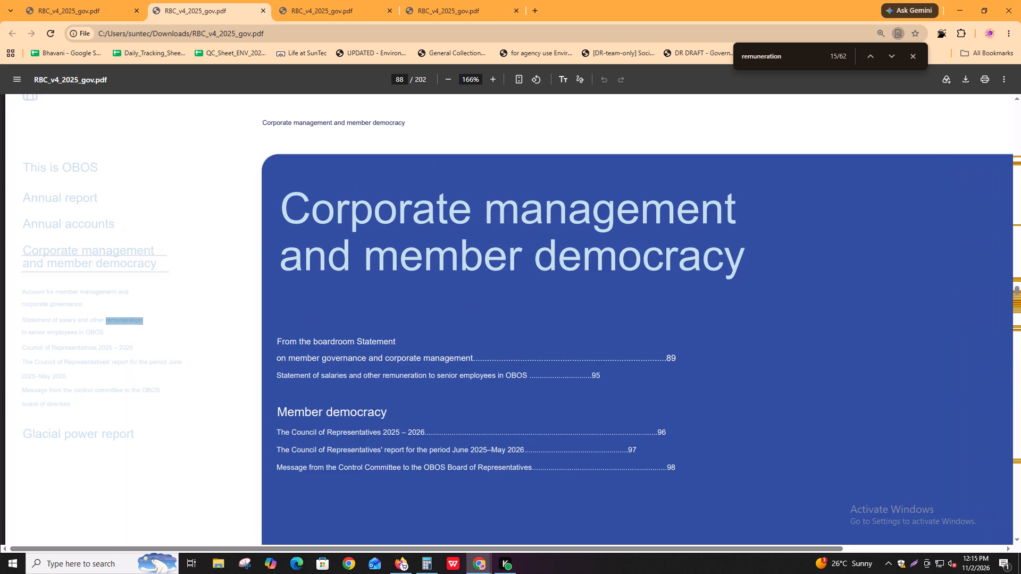
Go through the "remuneration" matches in the governance statement from page 89 to section 10 on page 93, looking for committee membership.
key(Return)
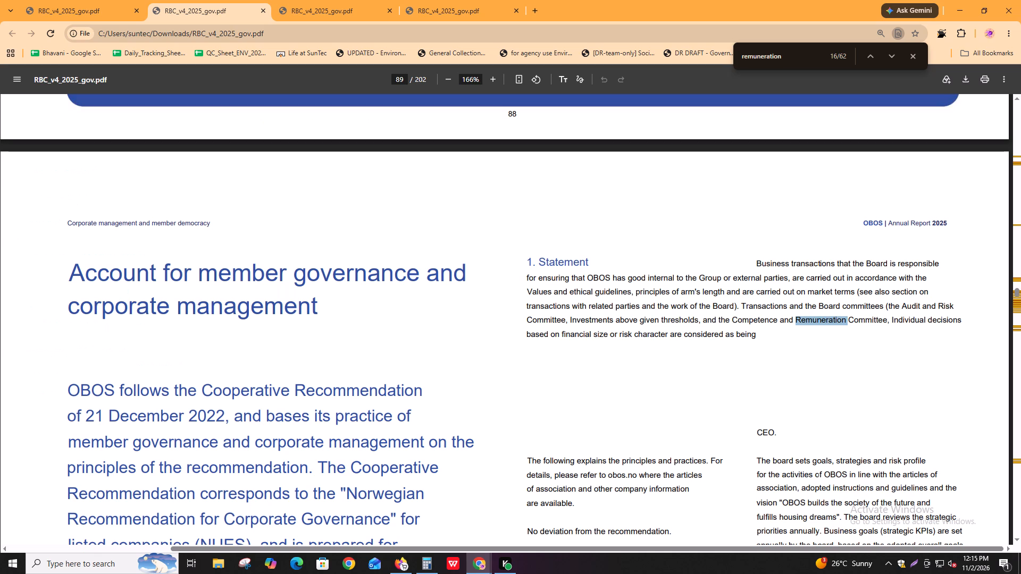
key(Return)
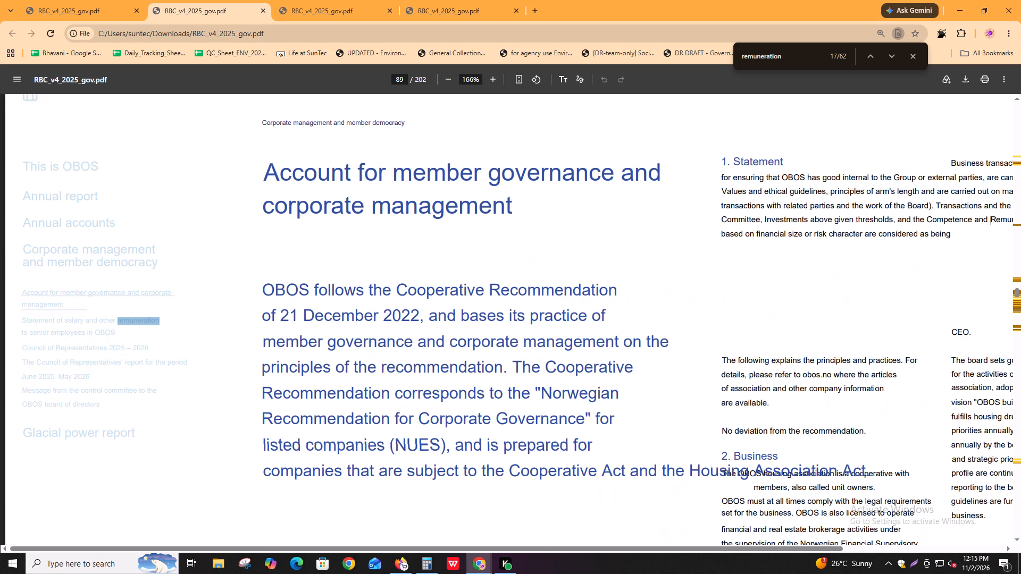
key(Return)
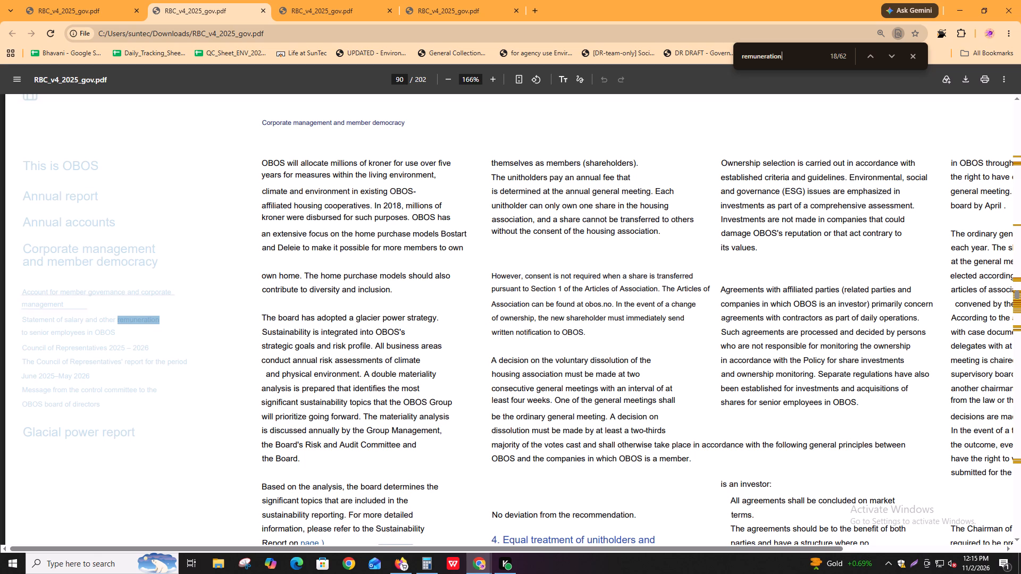
key(Return)
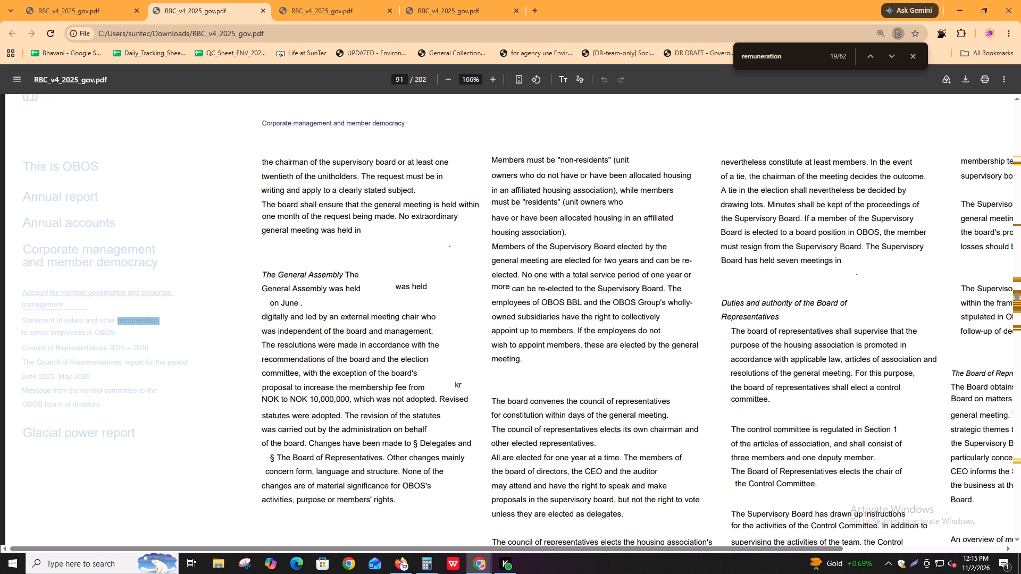
key(Return)
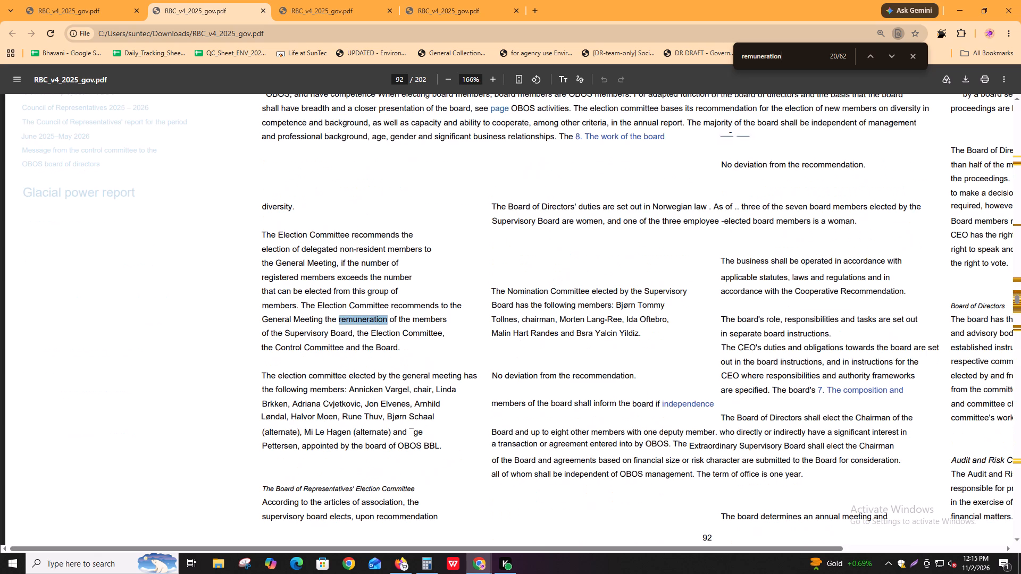
key(Return)
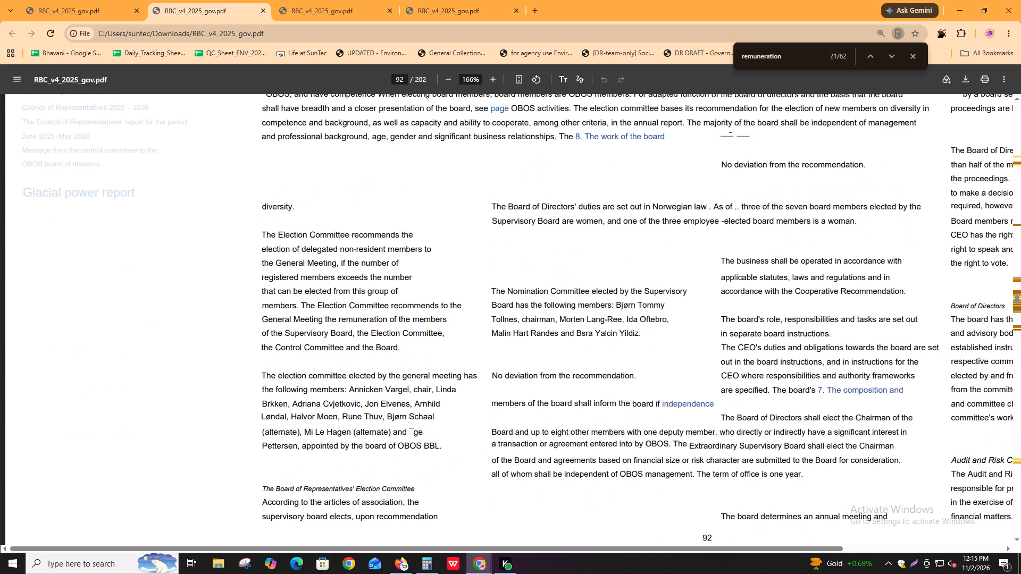
key(shift+Return)
key(Return)
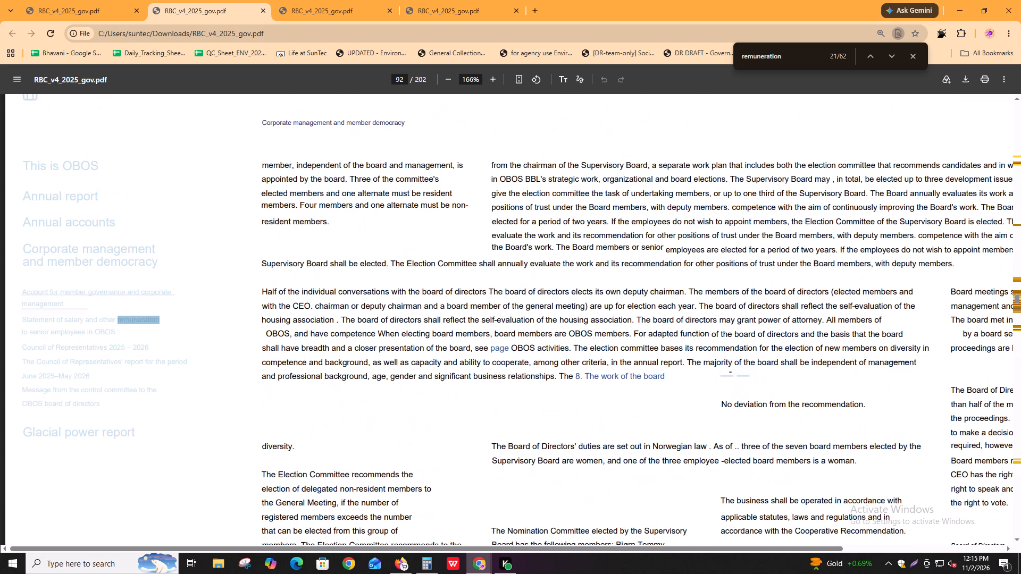
key(Return)
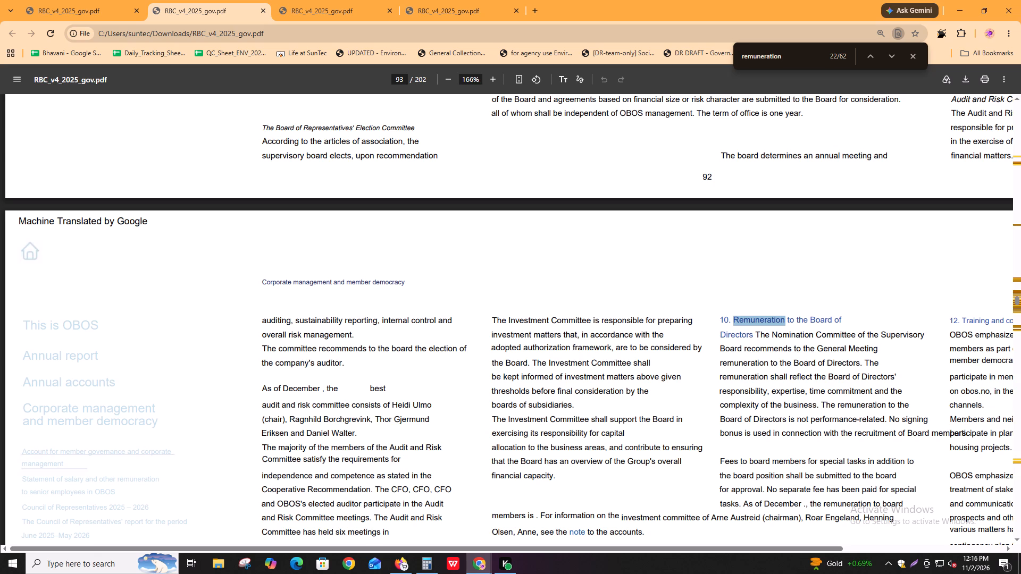
key(Return)
key(Return)
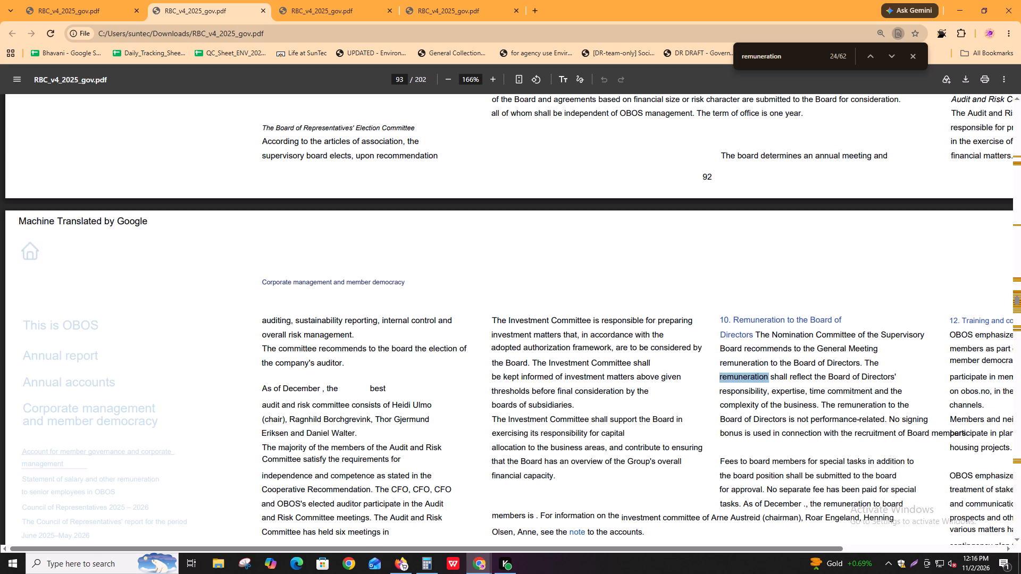
Find the Competence and Remuneration Committee section on page 93 and read the paragraph listing its members.
key(Return)
key(Return)
key(shift+Return)
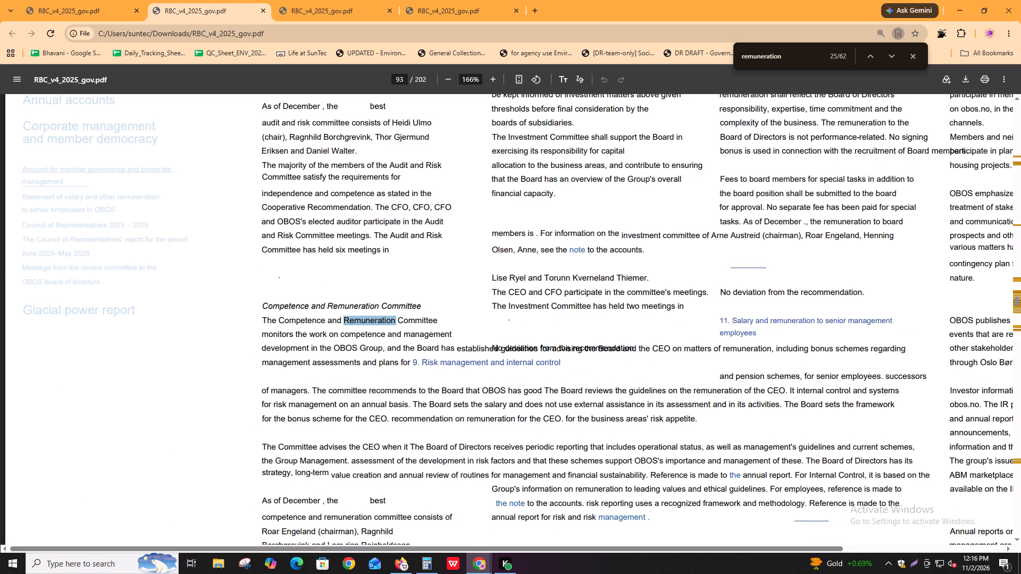
key(Return)
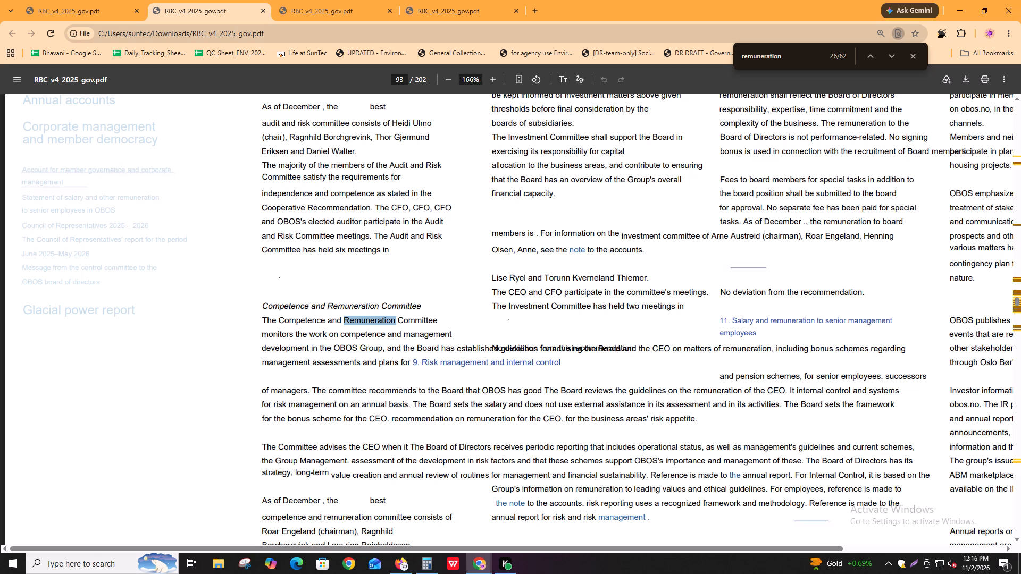
scroll(469, 393, down, 3)
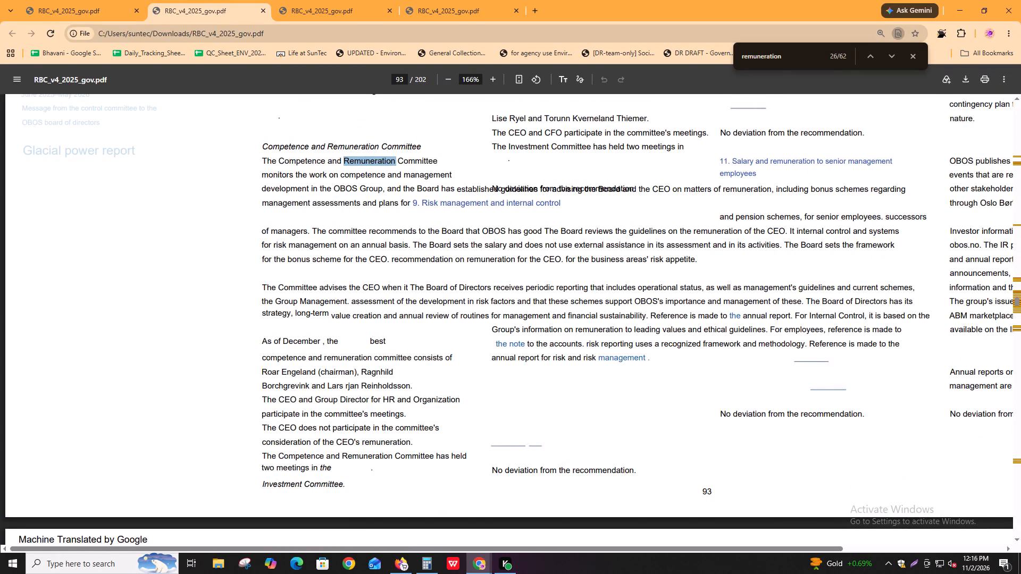
drag(400, 361, 472, 351)
click(472, 351)
Compare the Competence and Remuneration Committee members named on page 93 with the names in the board table on page 105.
key(alt+Tab)
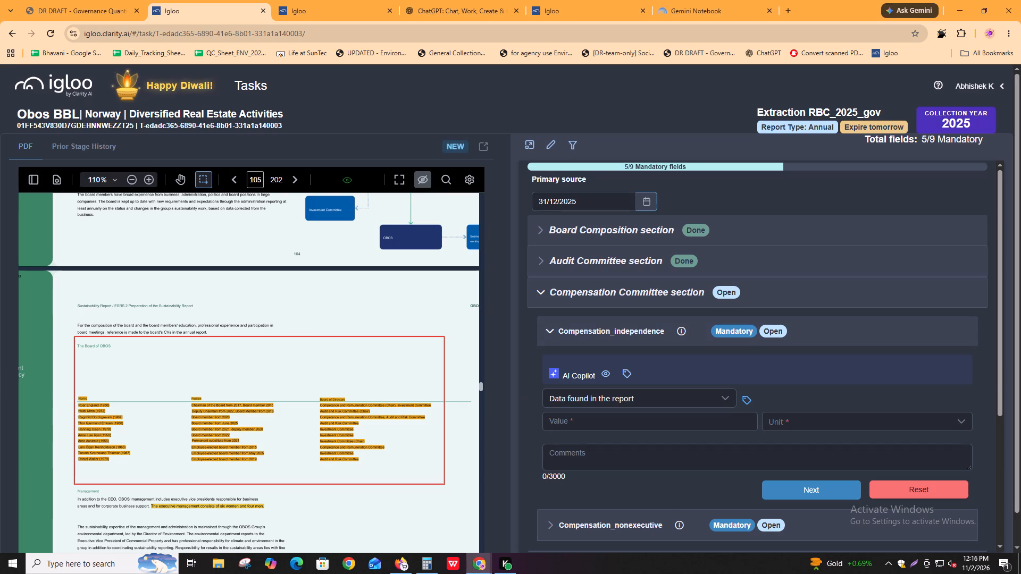
ctrl+scroll(63, 418, up, 4)
scroll(152, 413, down, 2)
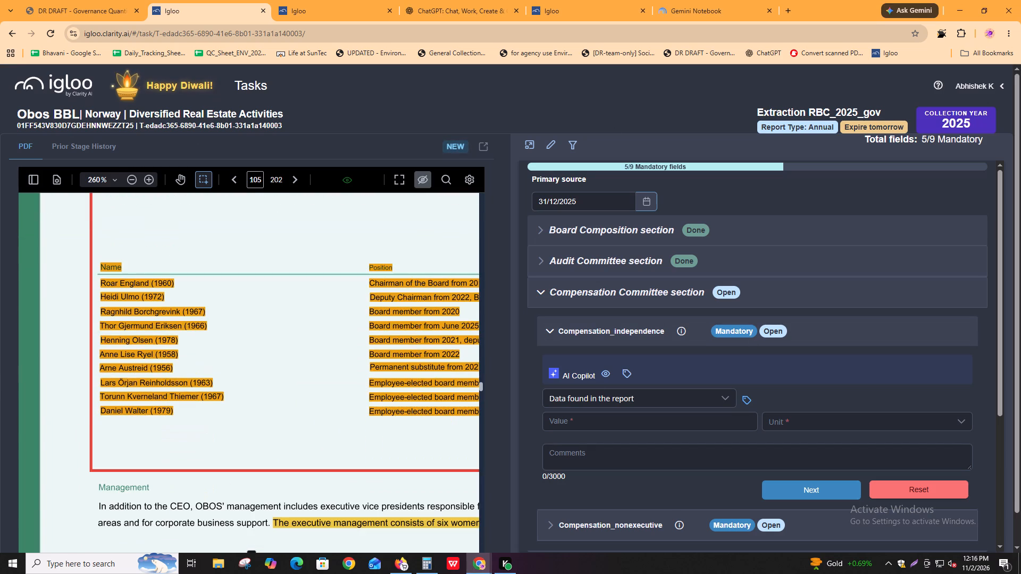
key(alt+Tab)
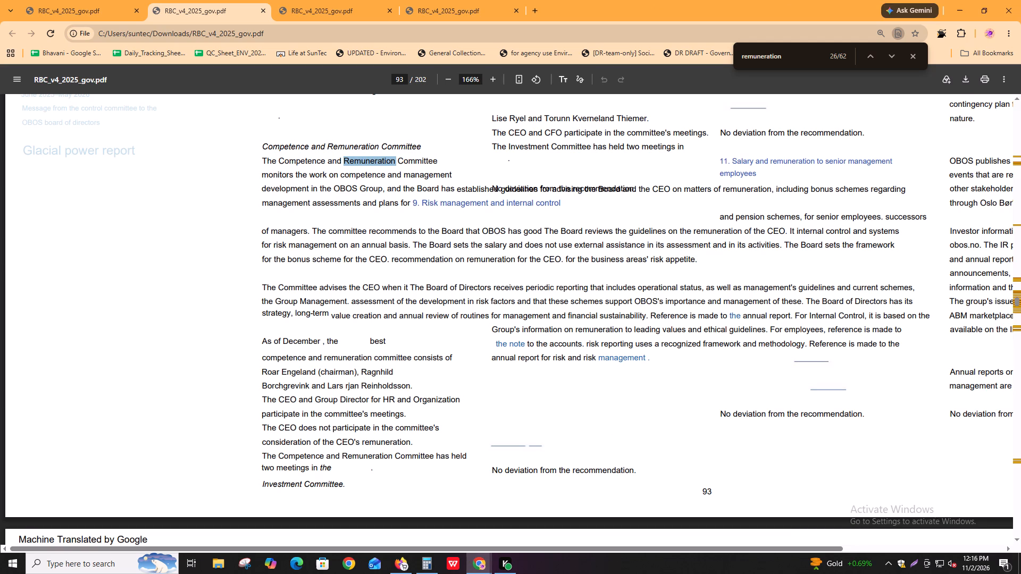
key(alt+Tab)
key(alt+Tab)
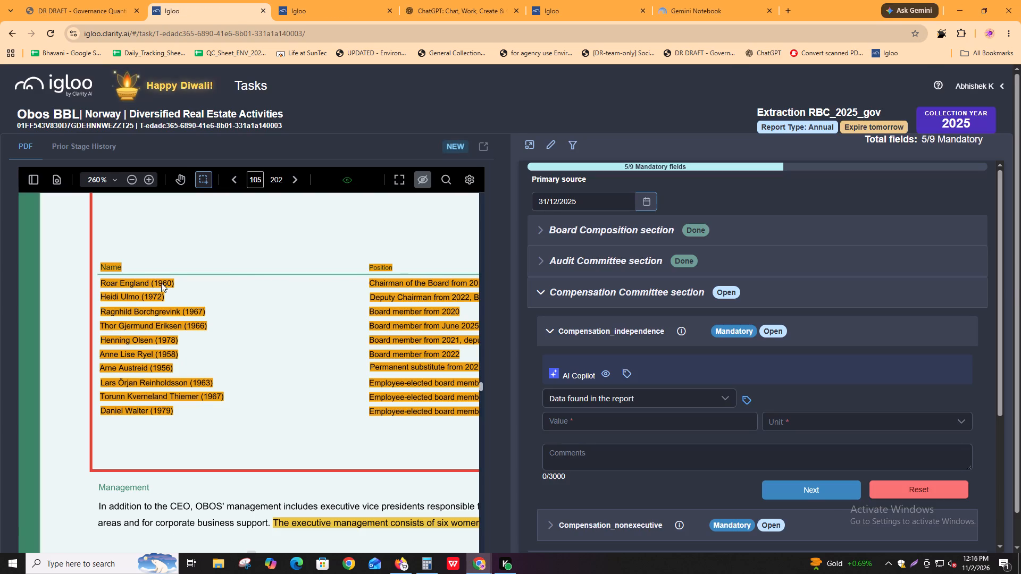
key(alt+Tab)
drag(114, 314, 145, 310)
key(alt+Tab)
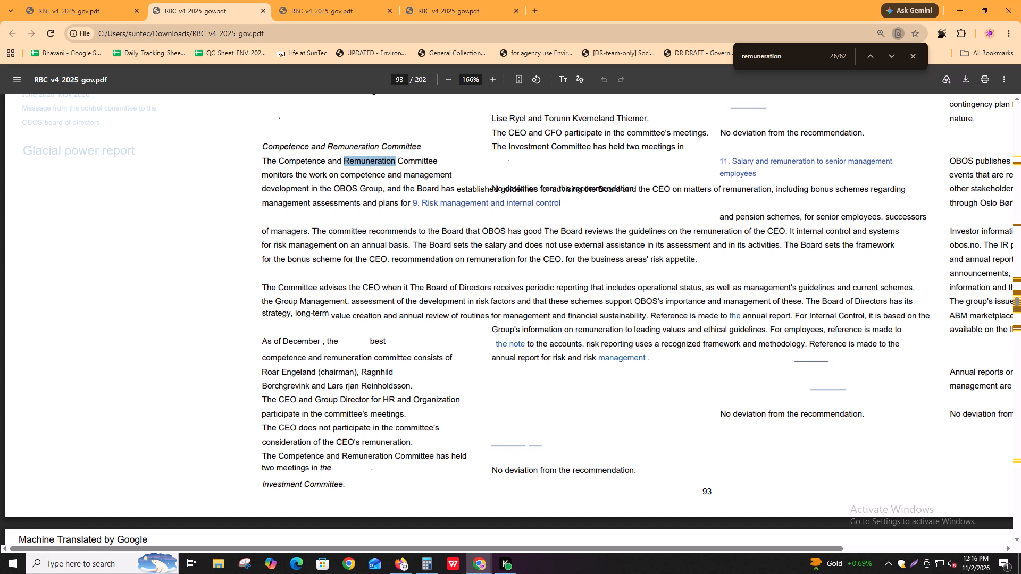
key(alt+Tab)
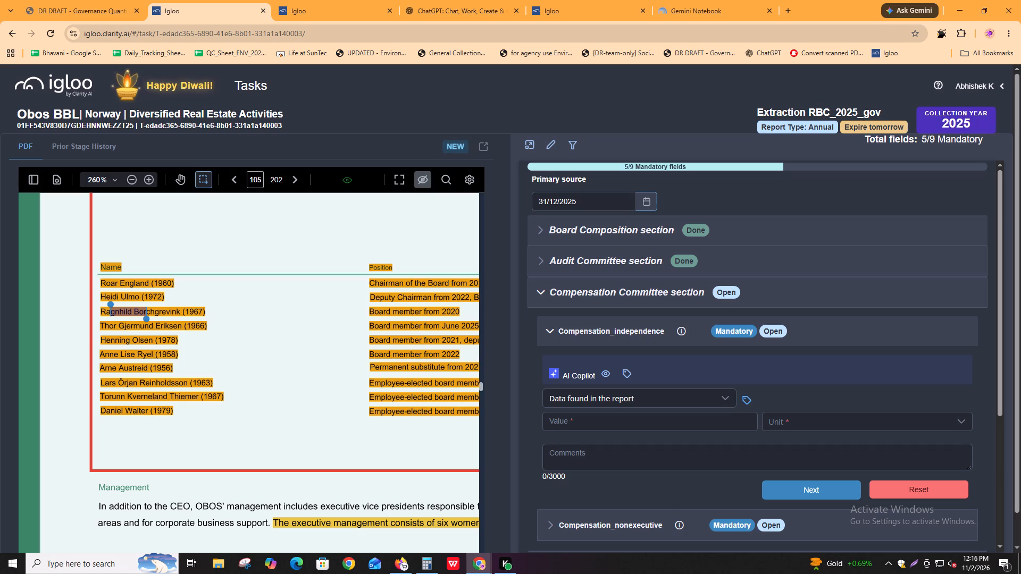
key(alt+Tab)
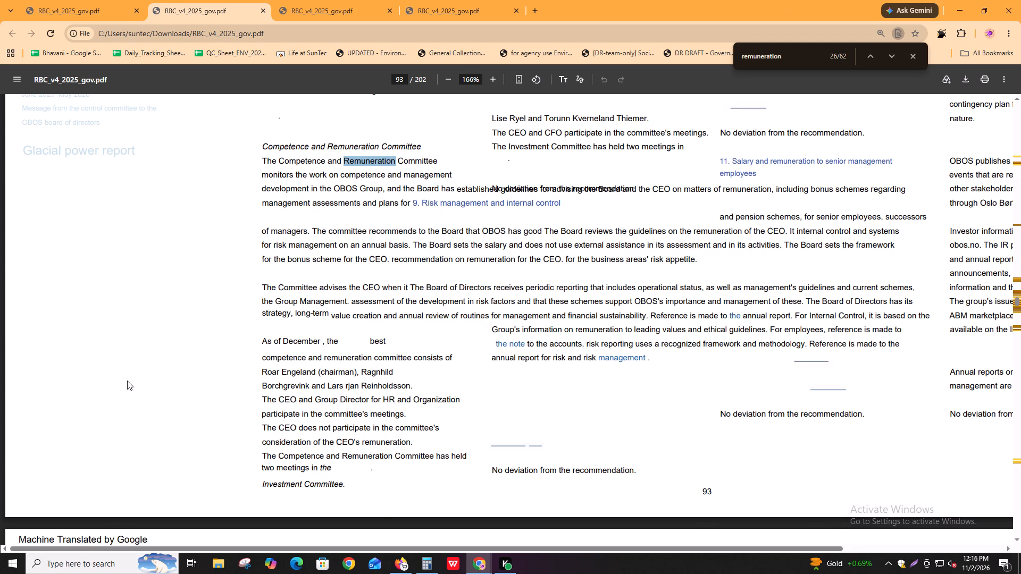
key(alt+Tab)
Examine the position column of the page 105 board table for the committee members' roles.
shift+scroll(292, 404, down, 4)
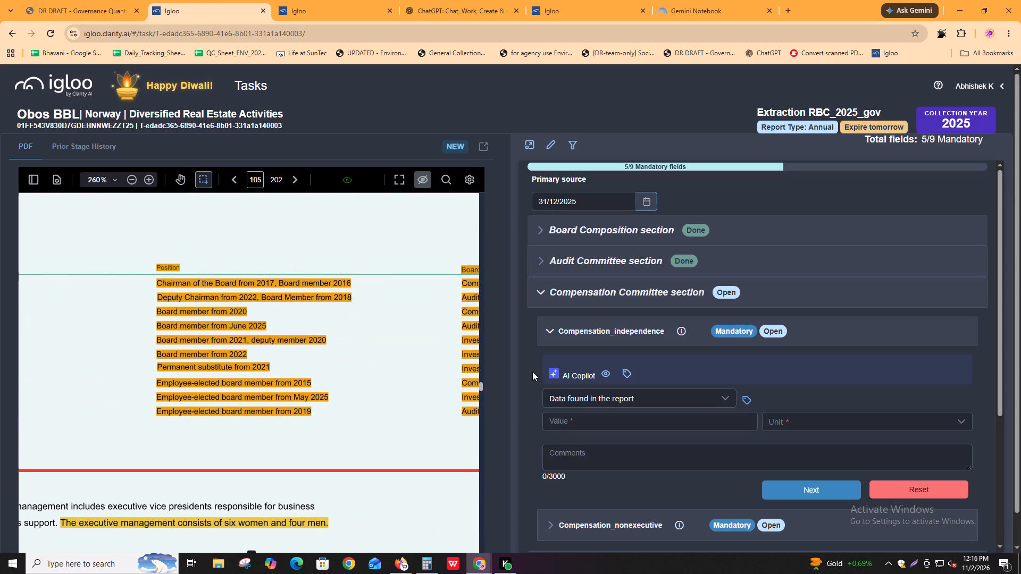
shift+scroll(563, 371, down, 1)
shift+scroll(450, 391, down, 3)
shift+scroll(411, 394, up, 4)
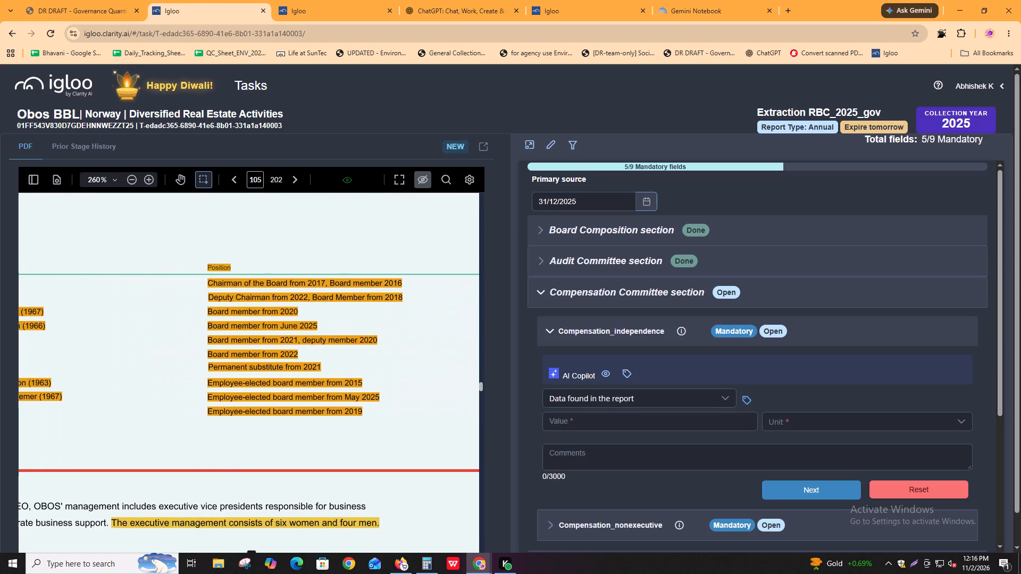
shift+scroll(411, 394, up, 3)
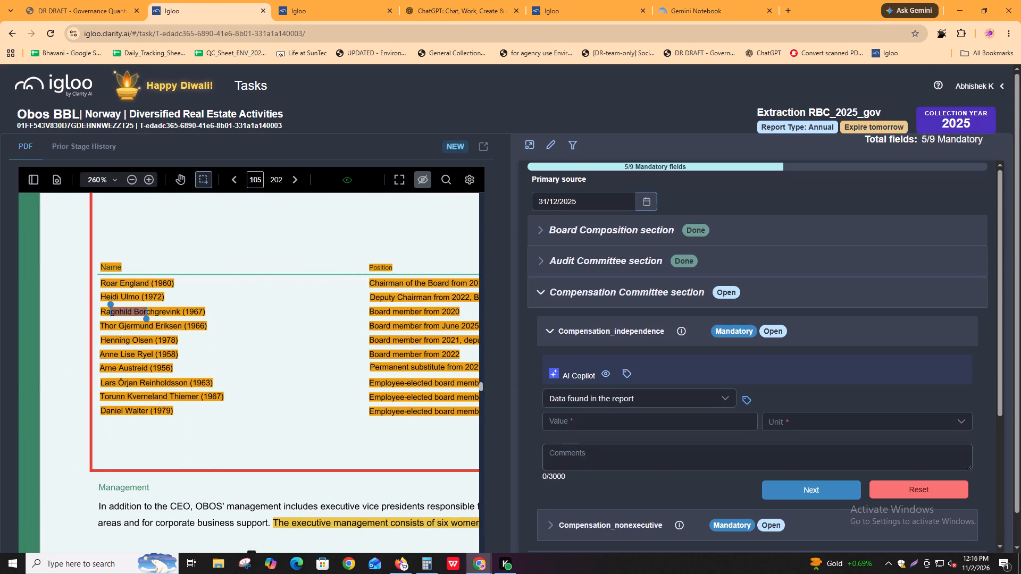
click(605, 452)
key(alt+Tab)
key(alt+Tab)
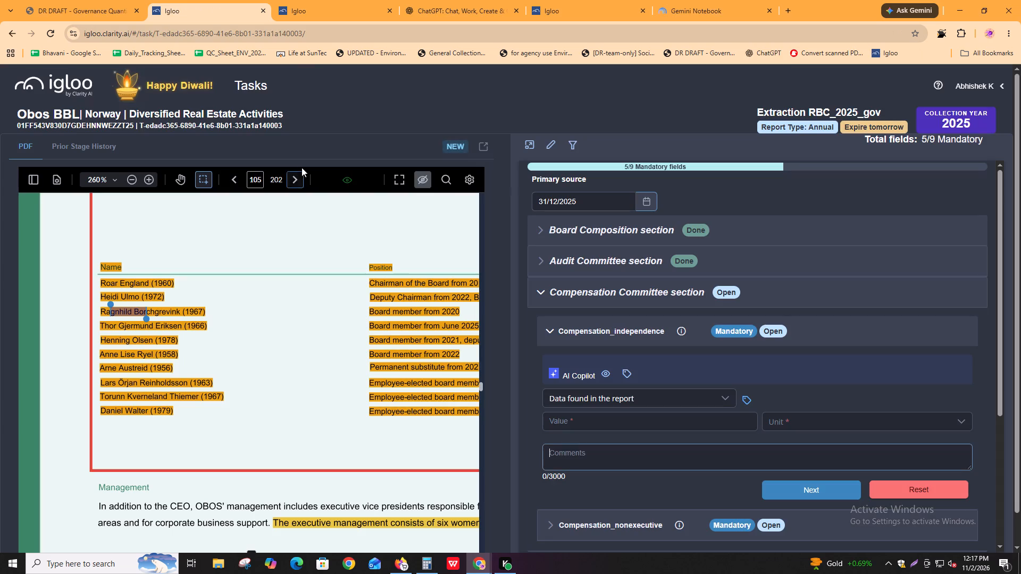
Tag the page 93 sentence listing the Competence and Remuneration Committee's members as the highlighted source for Compensation_independence.
click(259, 179)
key(9)
key(3)
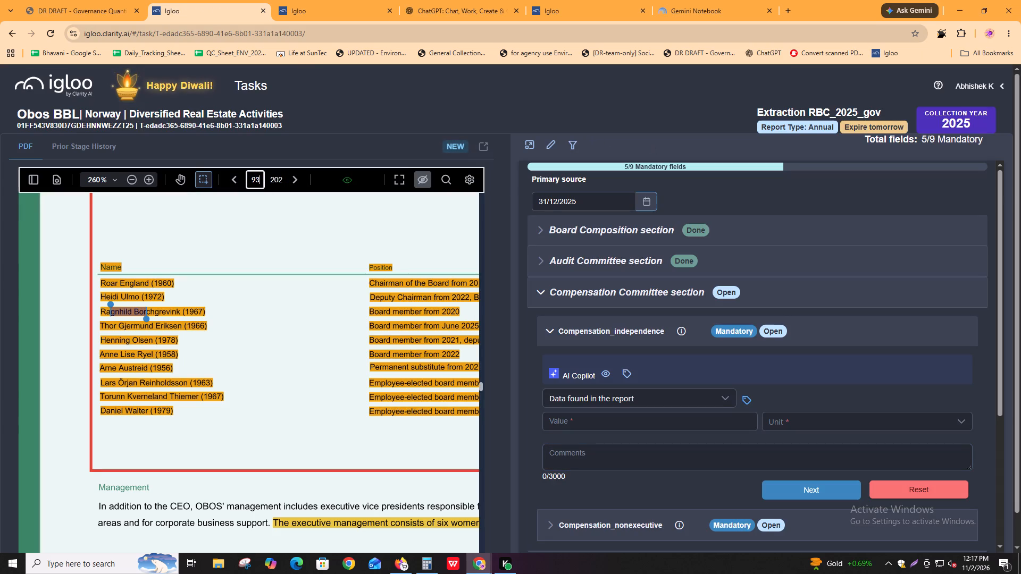
key(Return)
shift+scroll(295, 381, down, 4)
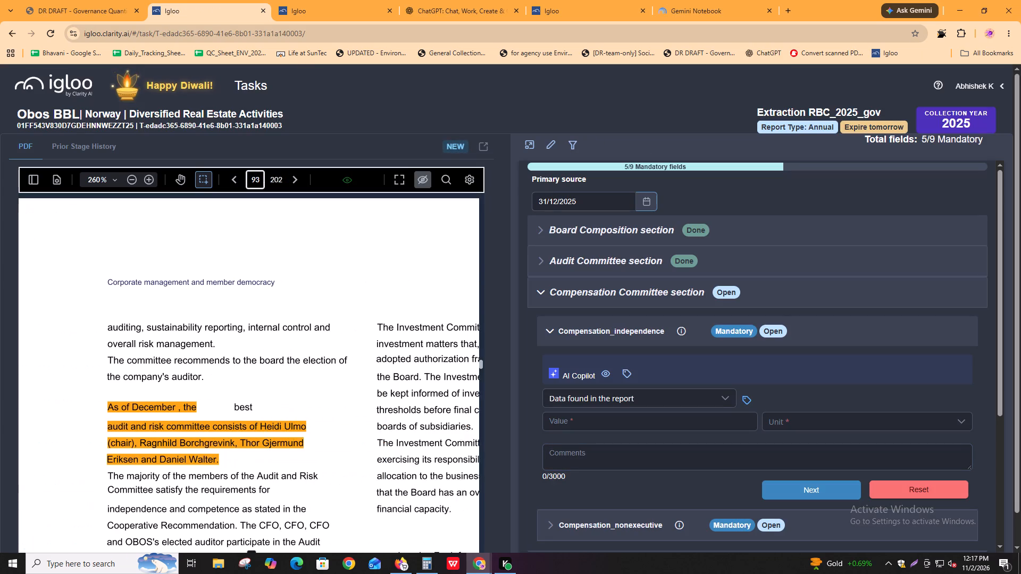
scroll(297, 390, down, 6)
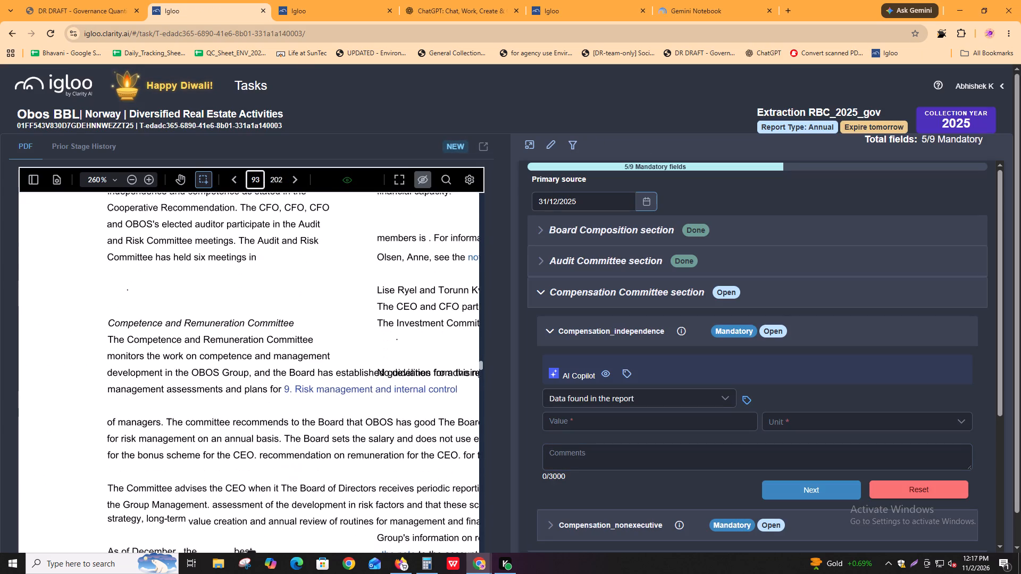
scroll(297, 390, down, 5)
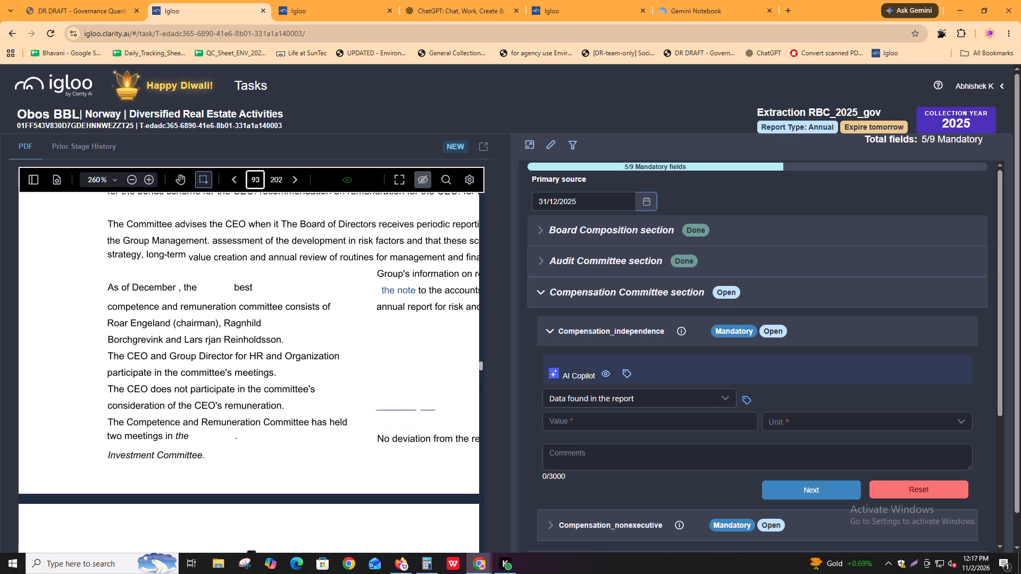
click(746, 394)
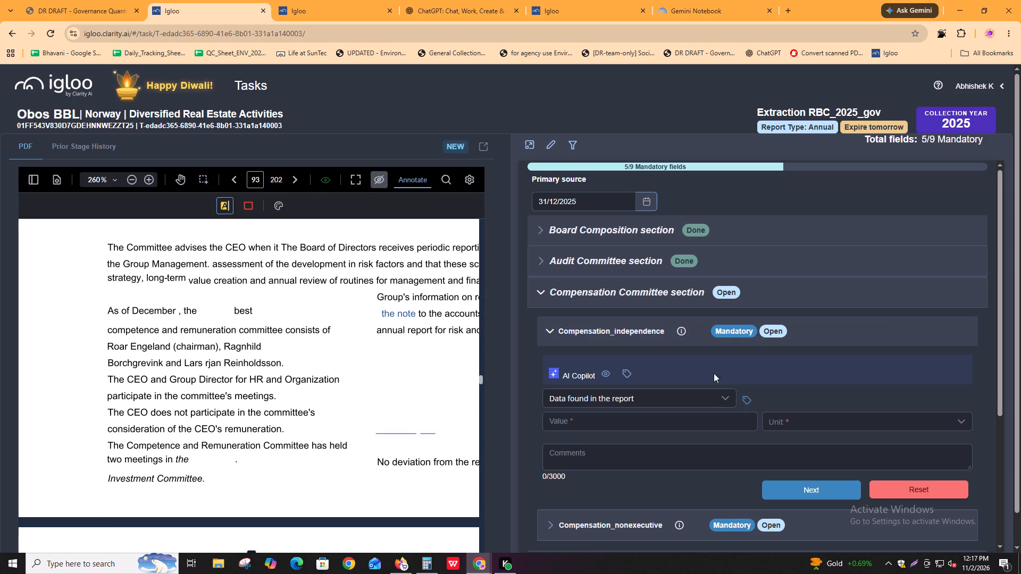
scroll(153, 341, up, 3)
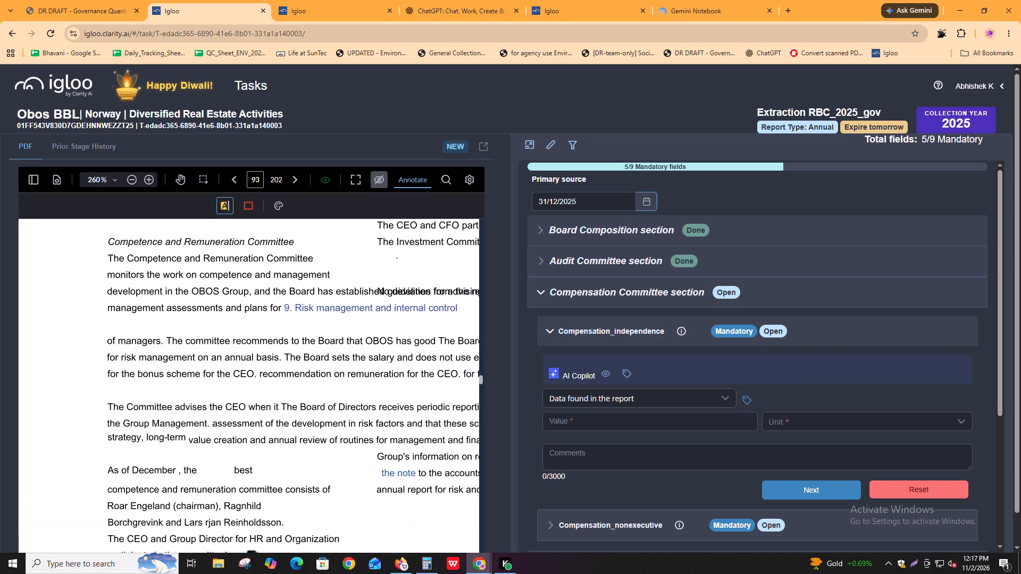
scroll(153, 341, down, 3)
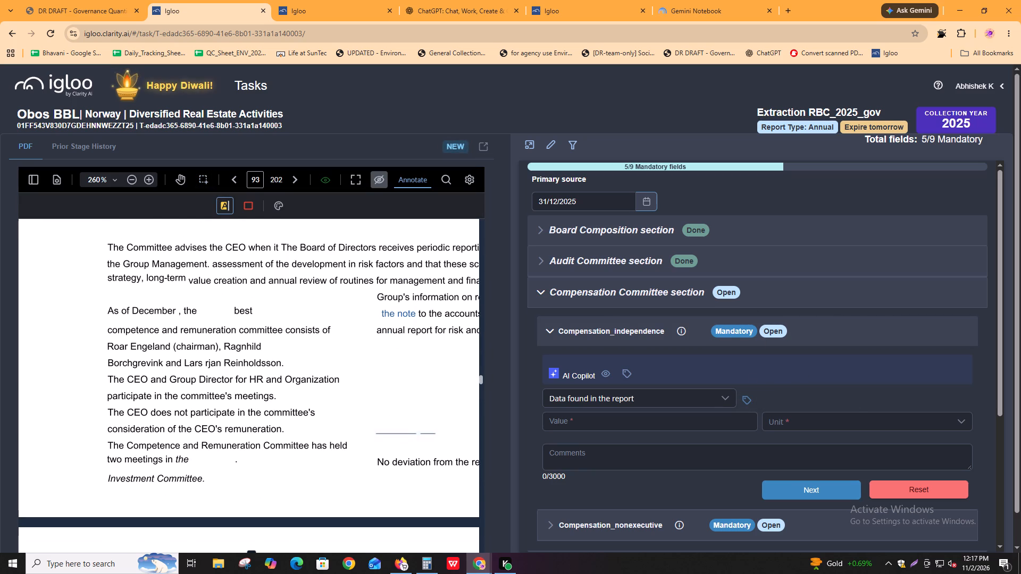
drag(108, 308, 286, 369)
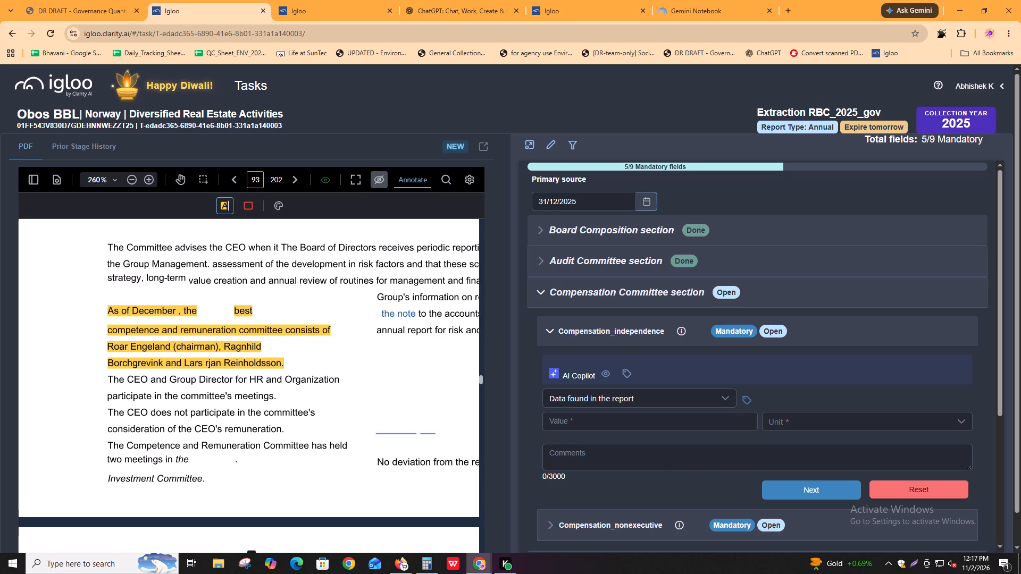
drag(286, 369, 287, 369)
Recheck the three committee members in the page 105 board table while entering "(2/3)*100 =" as the Compensation_independence comment.
click(592, 482)
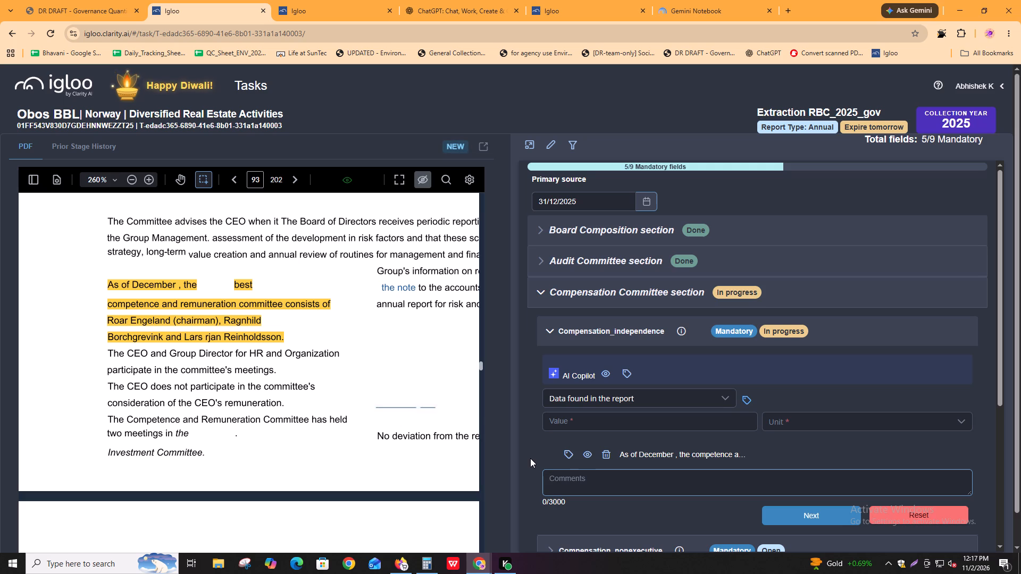
key(shift+parenleft)
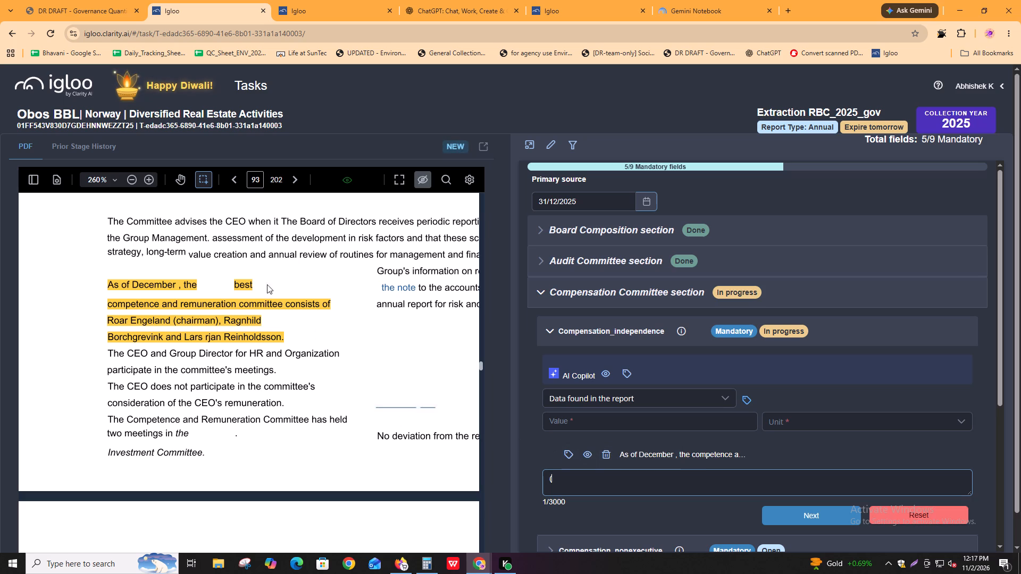
click(256, 180)
text(105)
key(Return)
scroll(398, 402, down, 4)
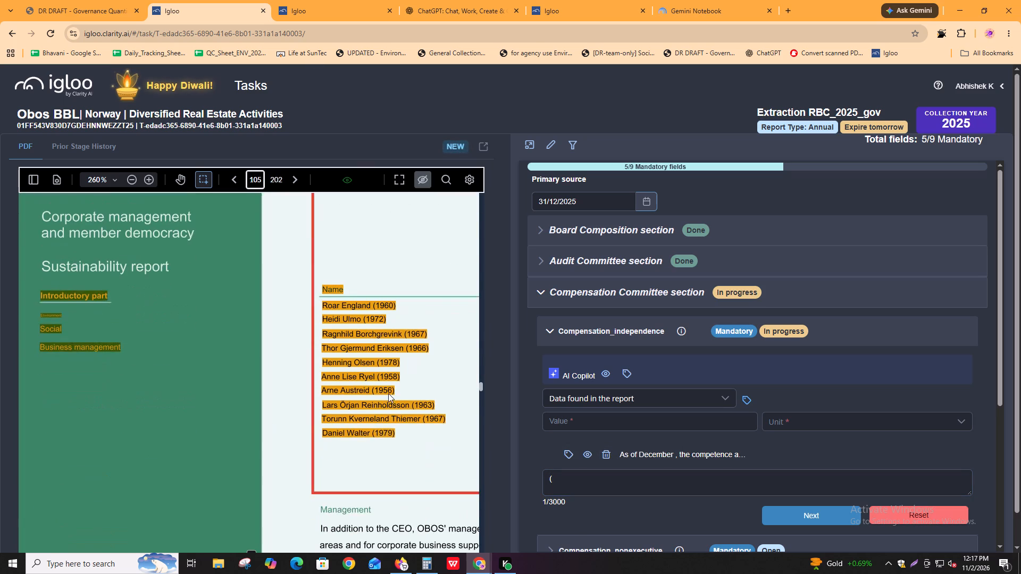
shift+scroll(370, 365, down, 4)
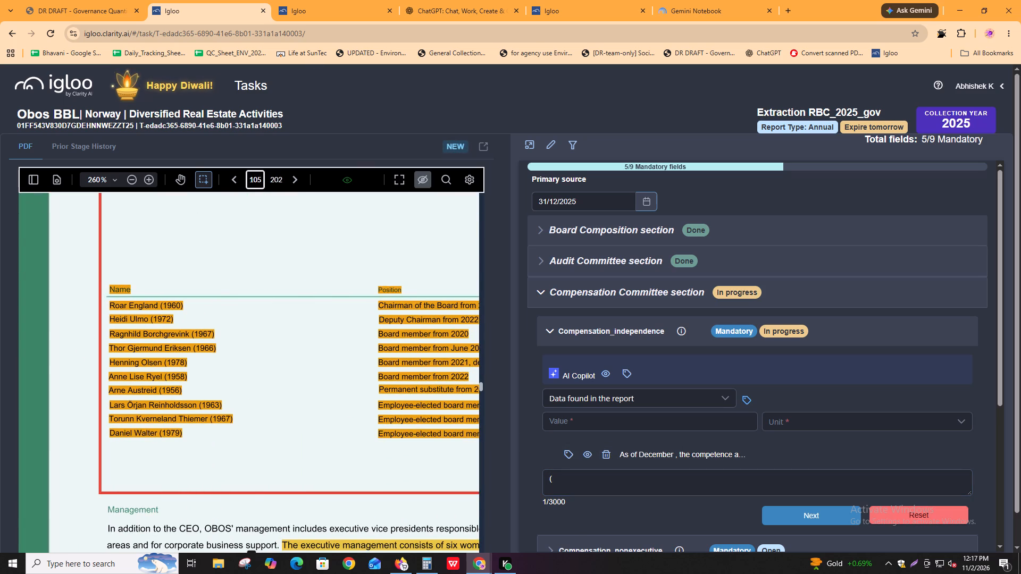
drag(111, 305, 153, 305)
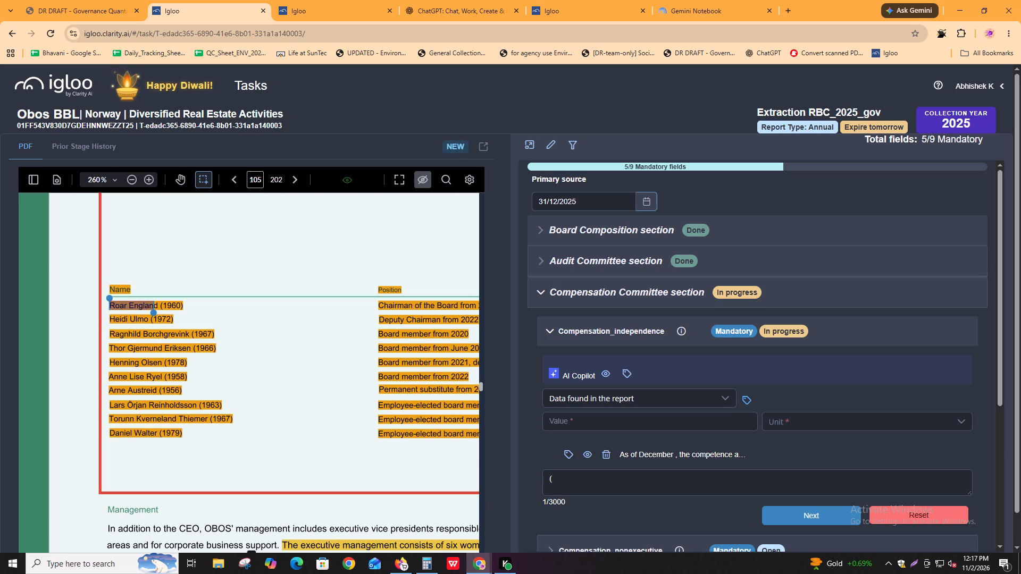
drag(115, 335, 152, 334)
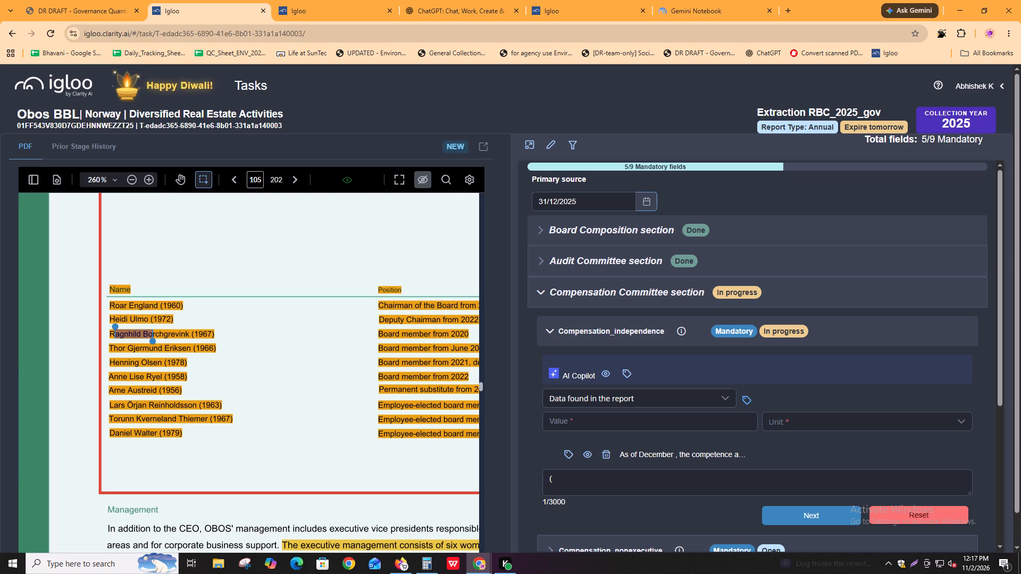
drag(158, 403, 180, 403)
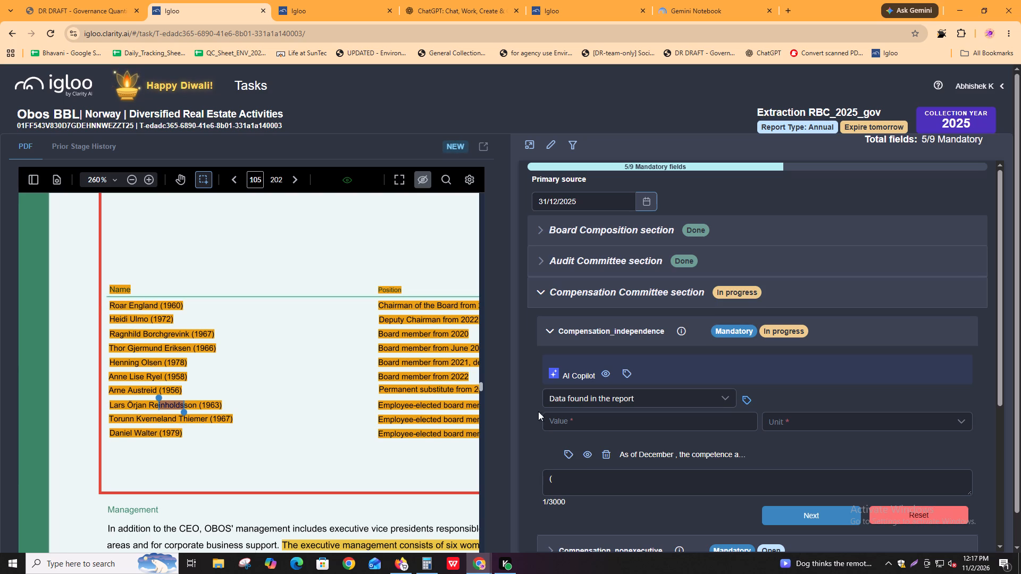
click(620, 480)
key(2)
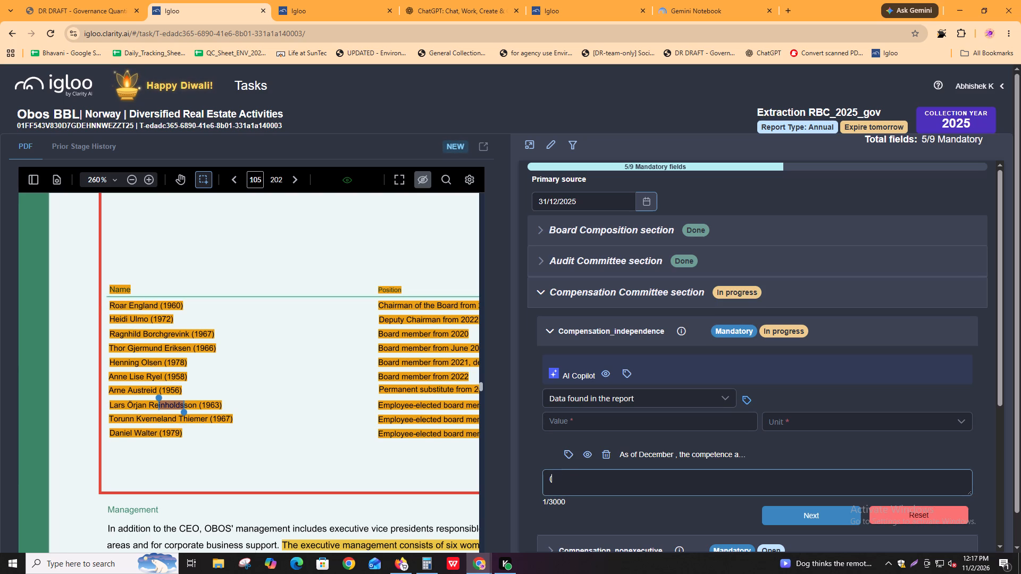
text(/3)
text()*100)
key(space)
text(=)
key(space)
Switch to Calculator and compute 2/3*100.
key(alt+Tab)
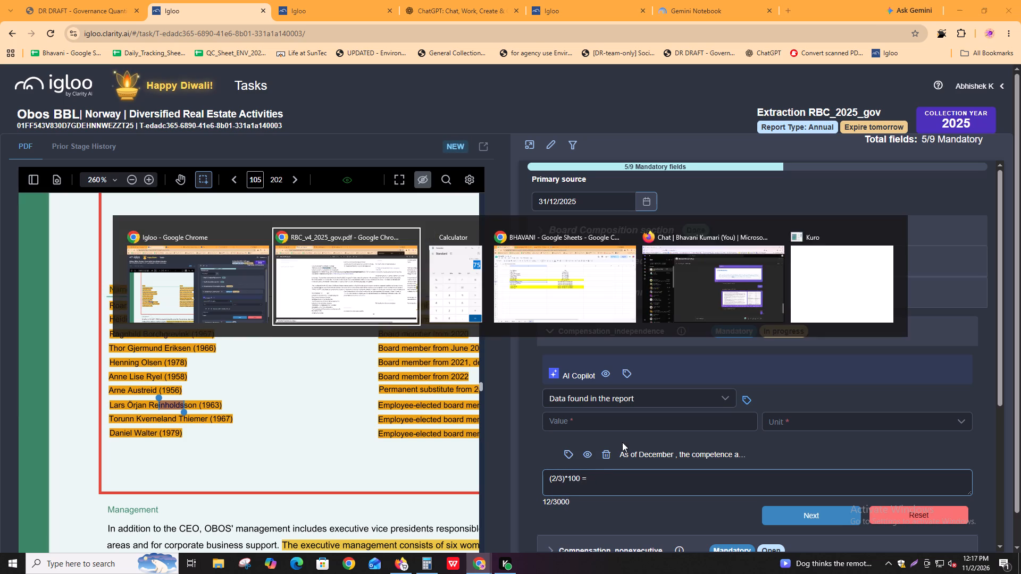
key(alt+Tab)
click(884, 290)
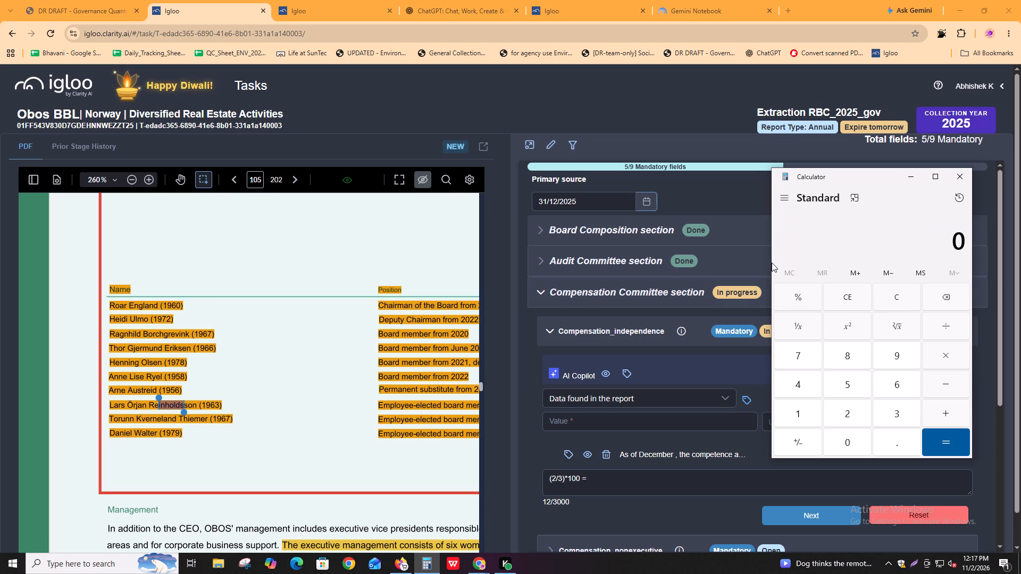
text(2/3*100)
key(Return)
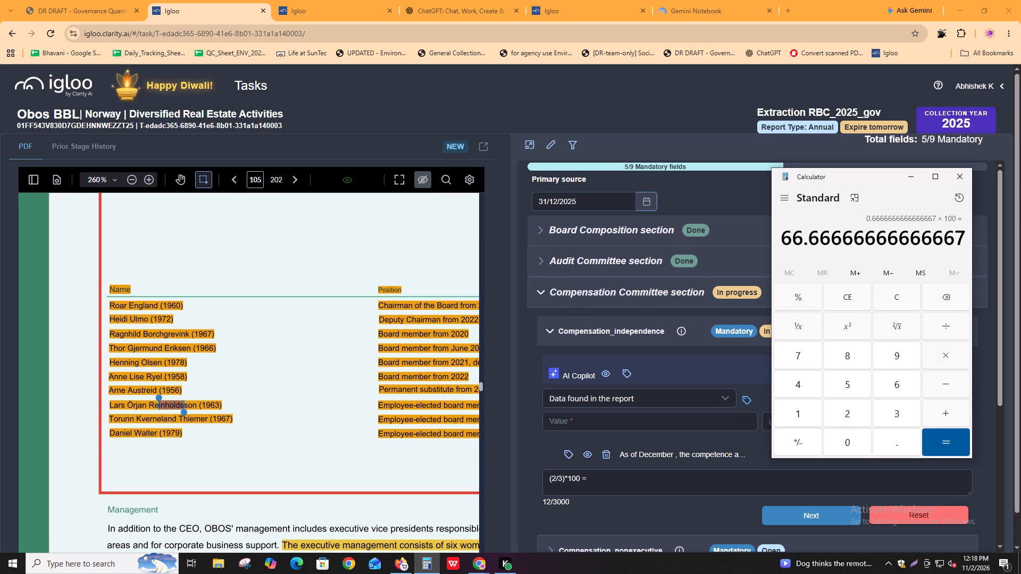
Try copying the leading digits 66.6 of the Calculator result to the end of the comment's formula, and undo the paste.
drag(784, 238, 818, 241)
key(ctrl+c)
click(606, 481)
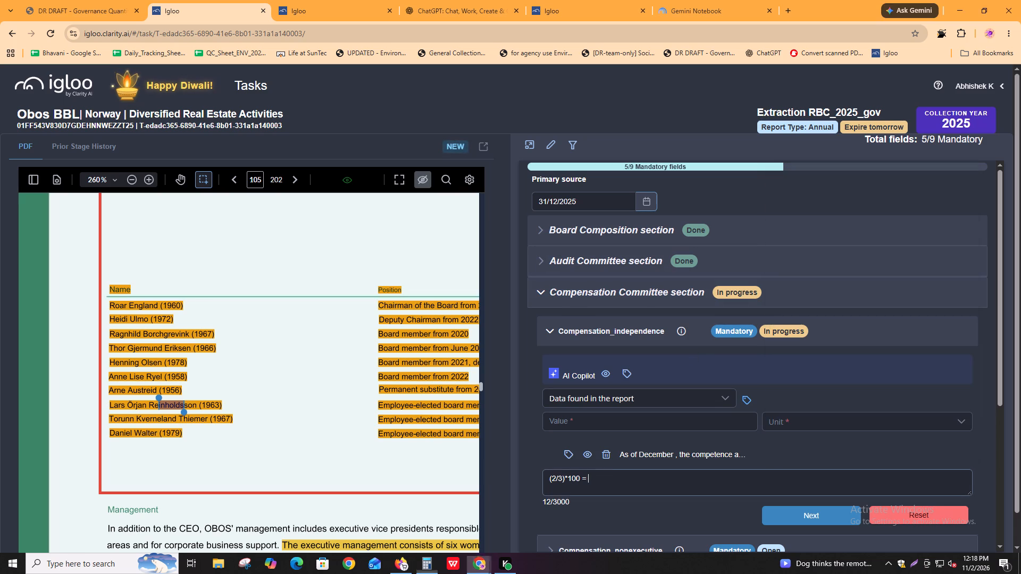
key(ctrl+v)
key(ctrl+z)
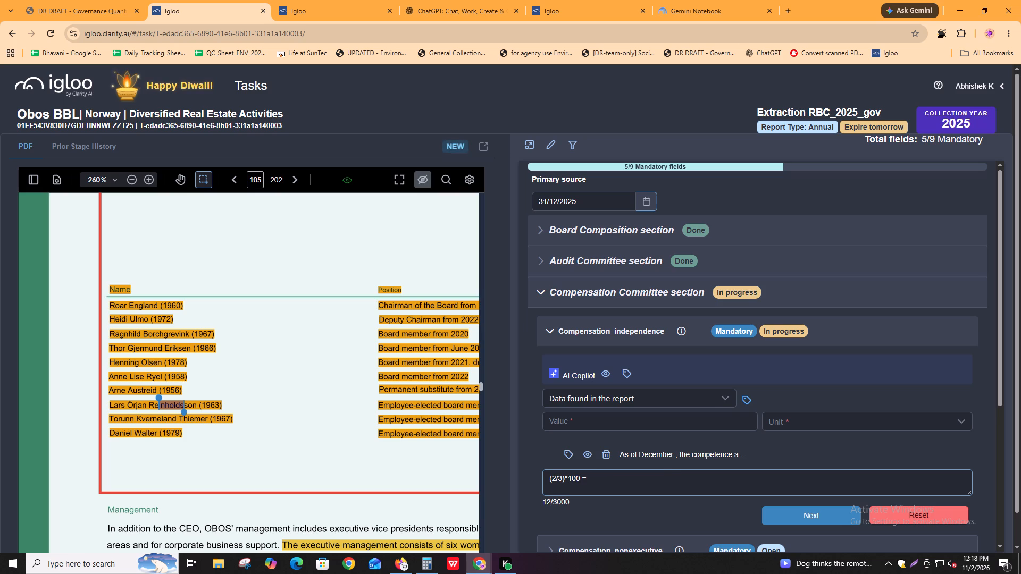
Copy the leading digits 66.6 from the Calculator result and complete the Compensation_independence comment as "(2/3)*100 = 66.67%".
key(alt+Tab)
drag(782, 241, 788, 241)
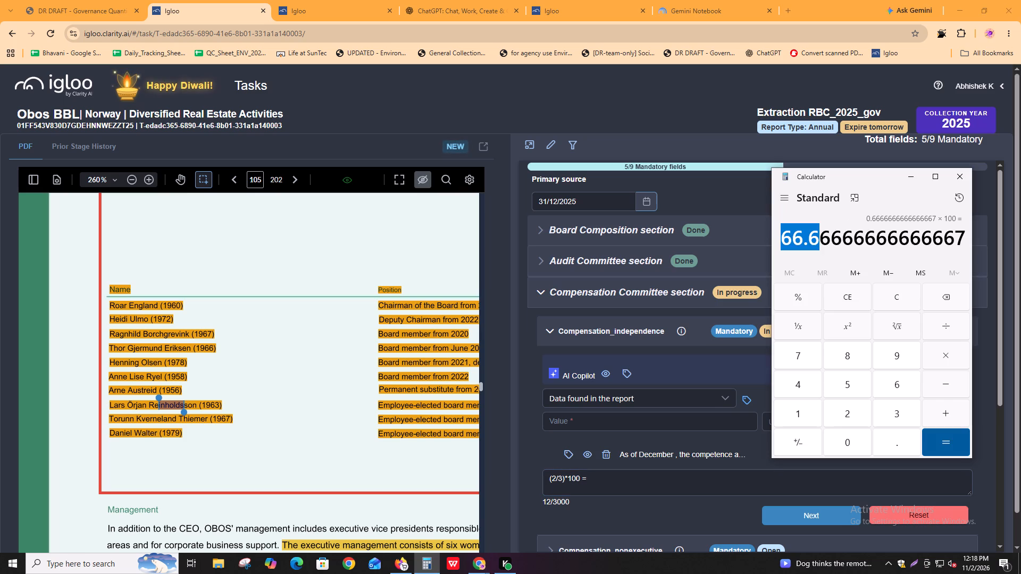
drag(788, 241, 811, 242)
click(811, 243)
drag(784, 240, 813, 242)
drag(813, 242, 816, 242)
key(ctrl+c)
key(ctrl+c)
key(ctrl+c)
key(ctrl+c)
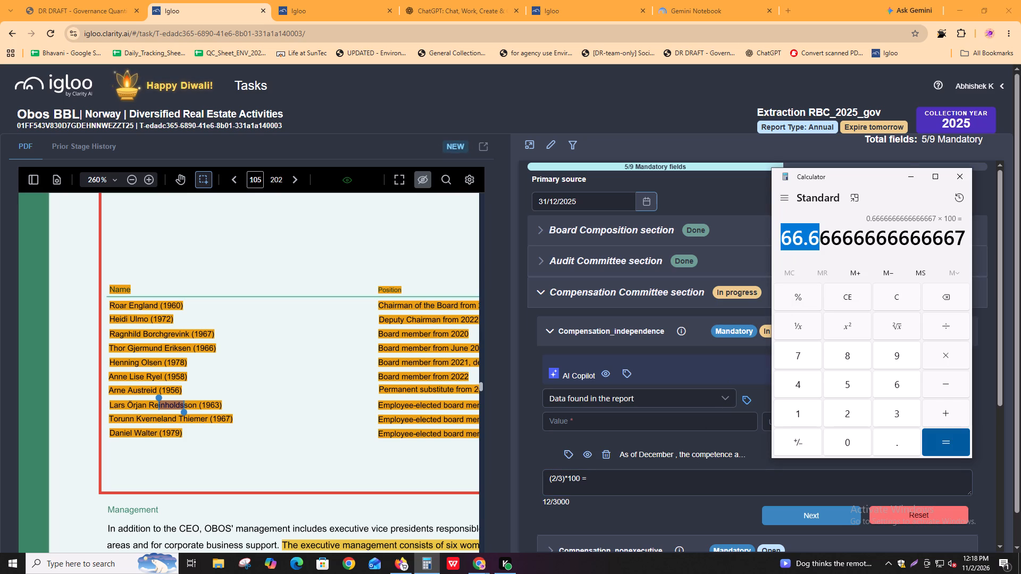
click(668, 490)
key(ctrl+v)
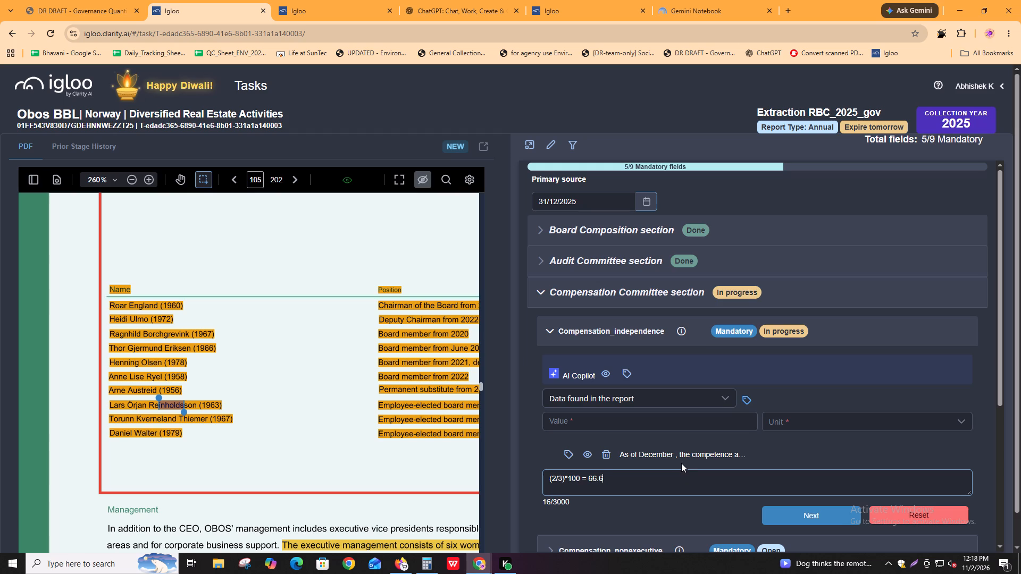
key(7)
key(shift+percent)
Set the Compensation_independence value to 66.67 with % as the unit.
click(710, 421)
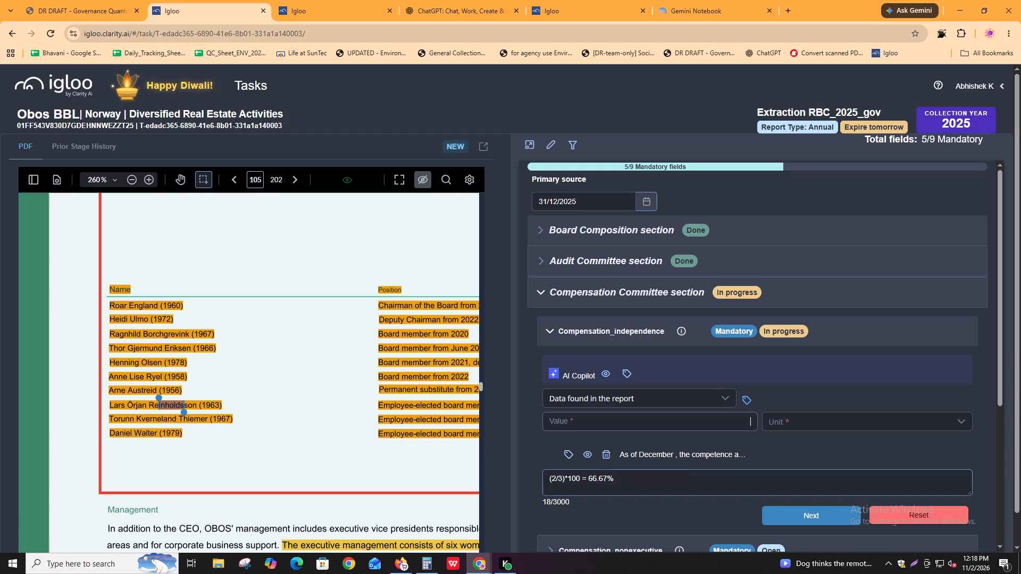
key(ctrl+v)
key(7)
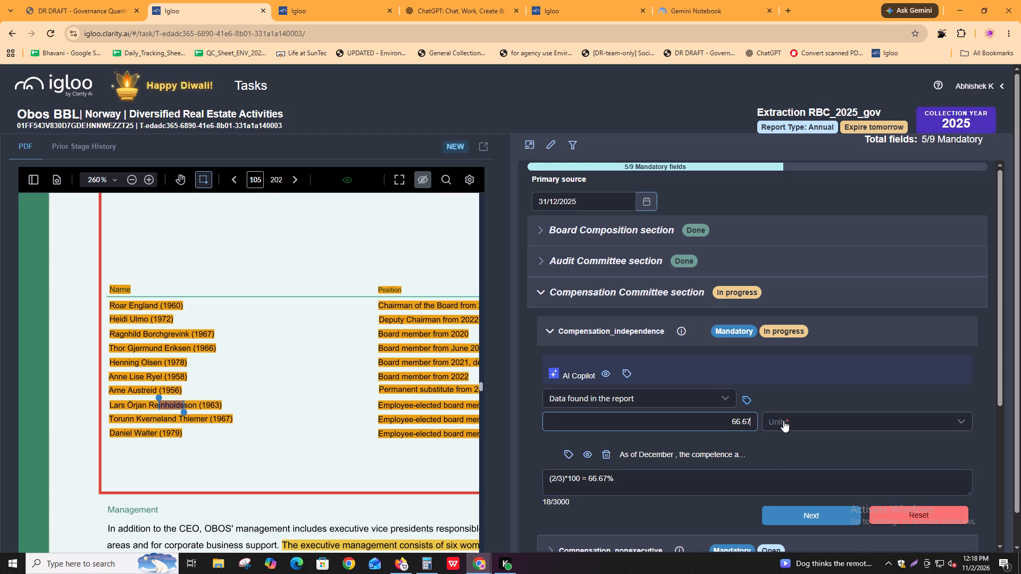
click(783, 420)
click(782, 437)
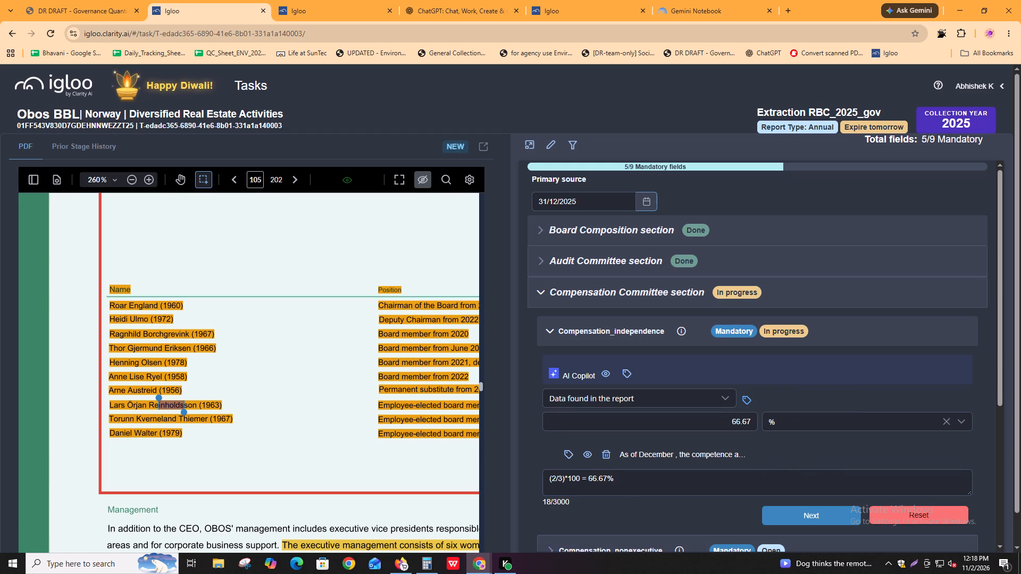
click(627, 471)
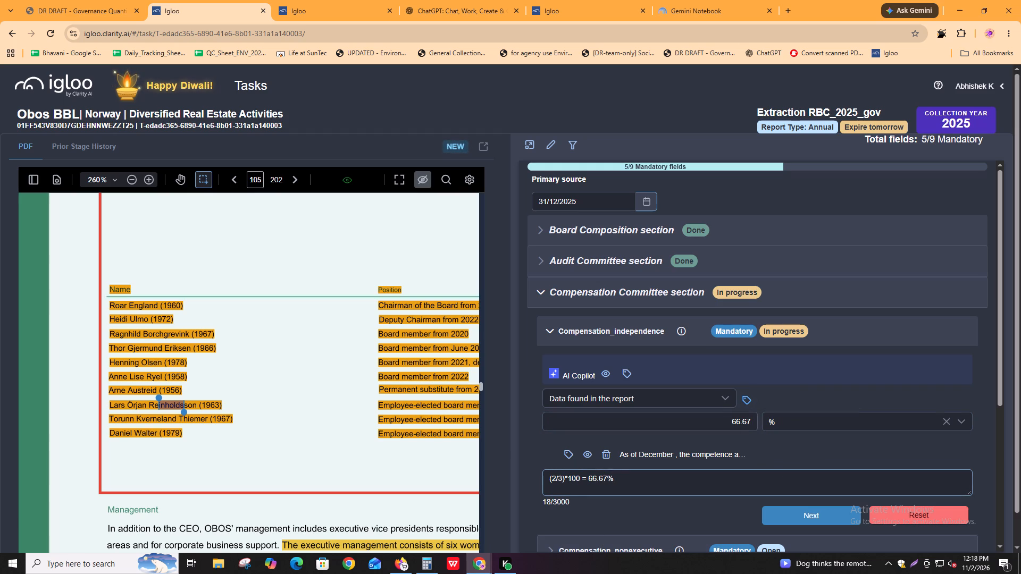
Expand the Audit Committee section and check the page 105 source extract tagged for Audit_independence as a reference for Compensation_independence.
key(alt+Tab)
key(alt+Tab)
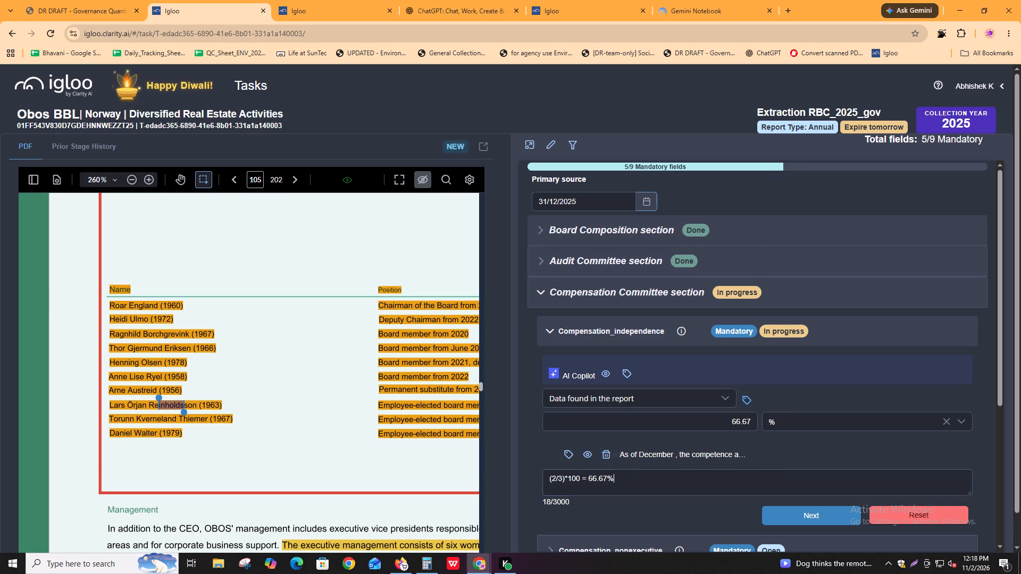
click(656, 266)
click(653, 306)
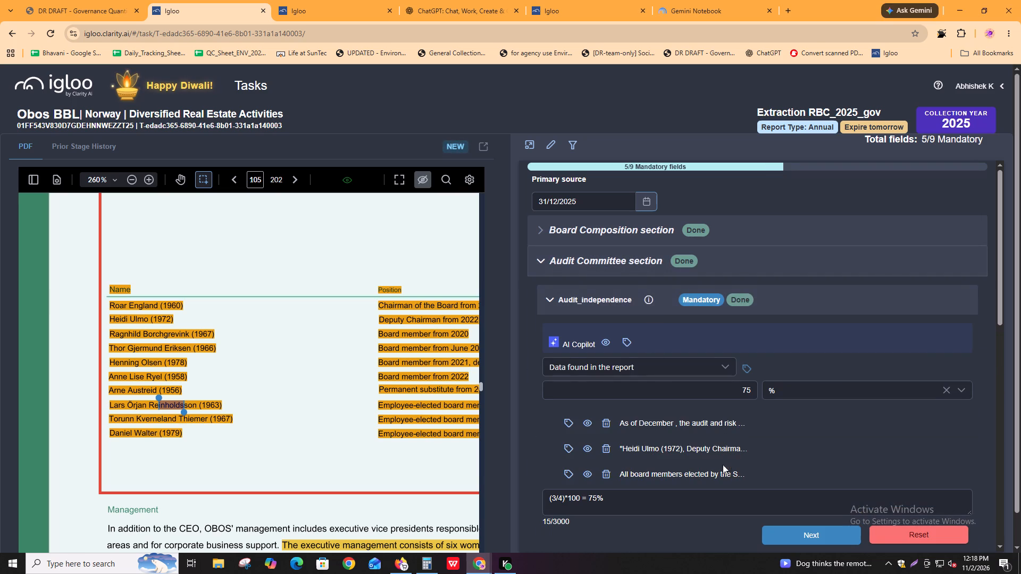
click(581, 444)
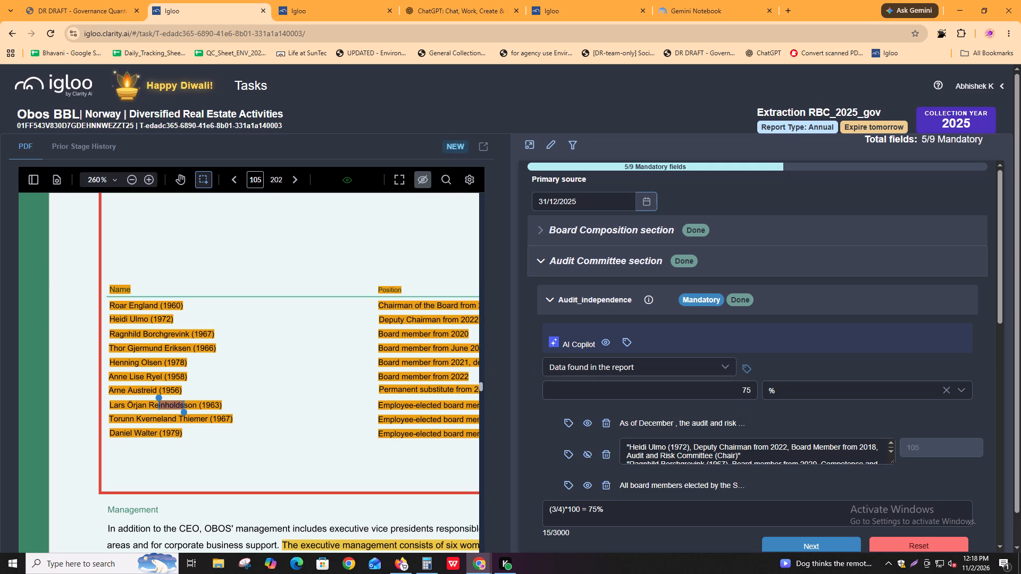
scroll(893, 357, down, 7)
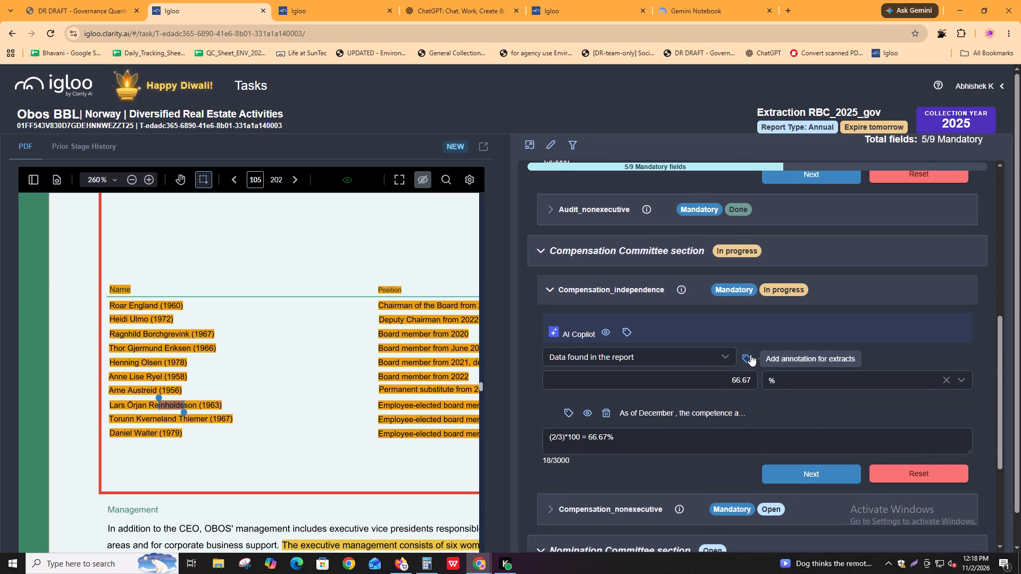
Switch to the RBC_v4_2025_gov.pdf report and step through the "remuneration" matches on page 93, covering the Competence and Remuneration Committee.
key(alt+Tab)
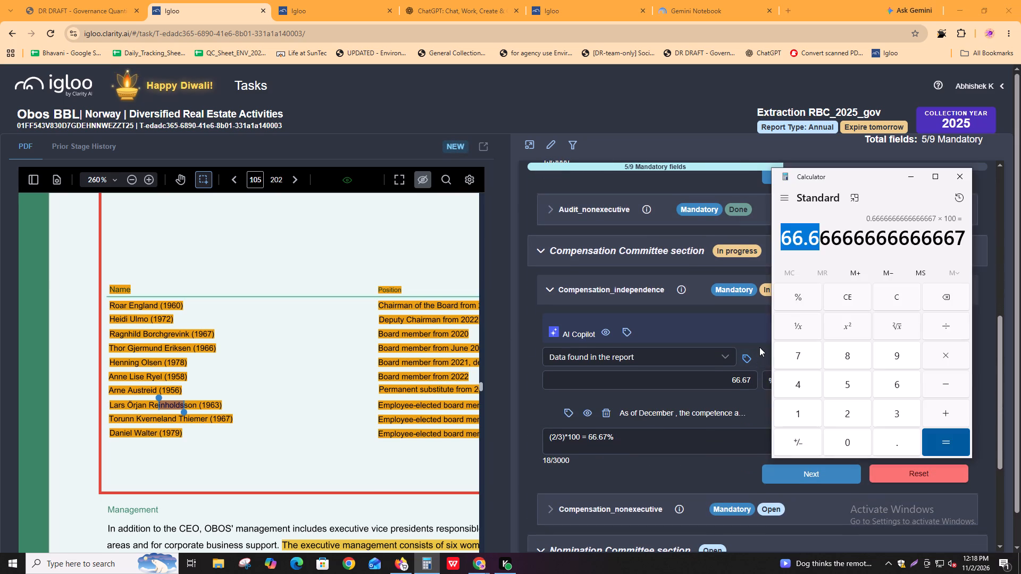
key(alt+Tab)
key(alt+Tab)
key(alt+Tab)
key(ctrl+f)
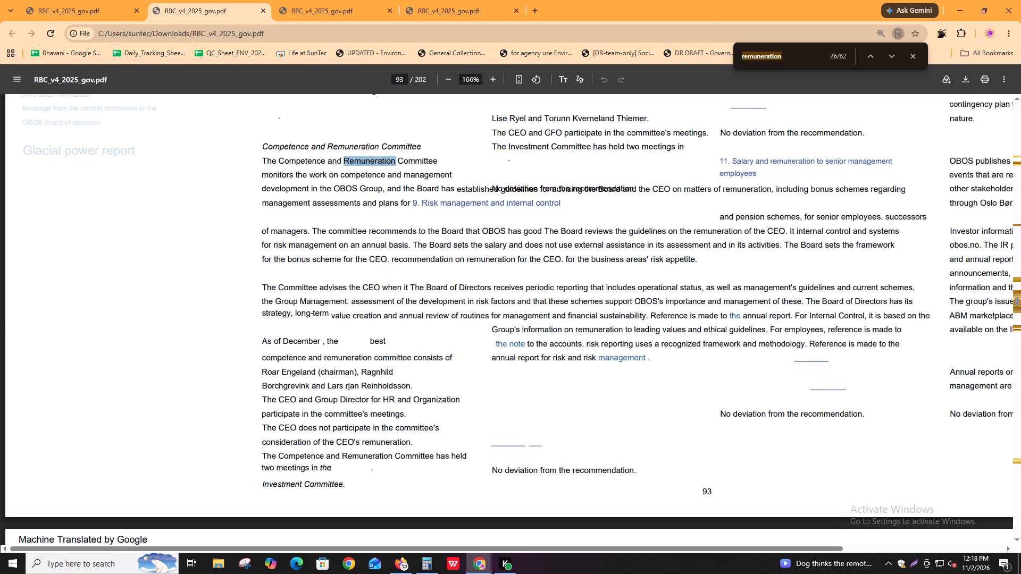
key(Return)
key(Return)
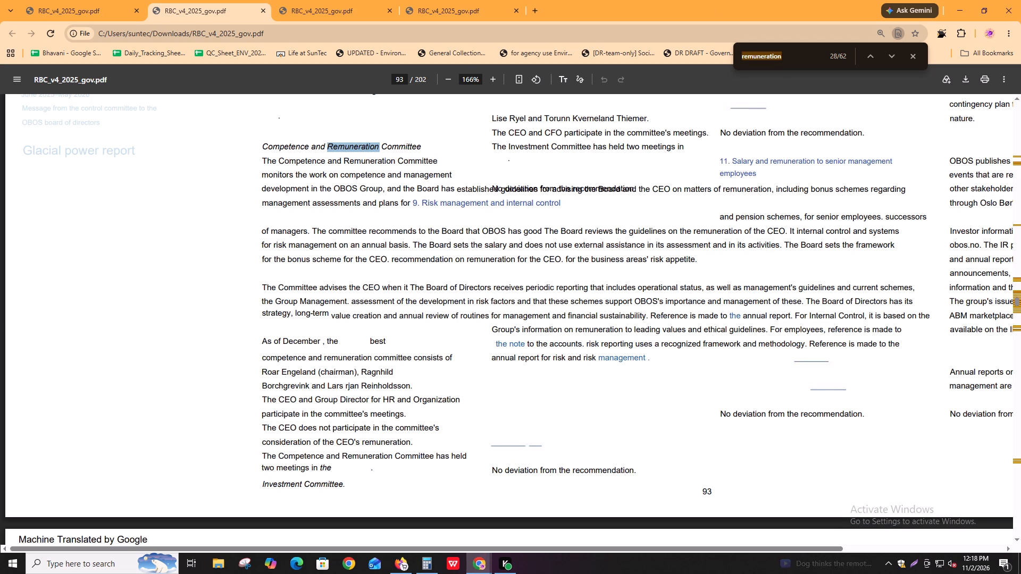
key(Return)
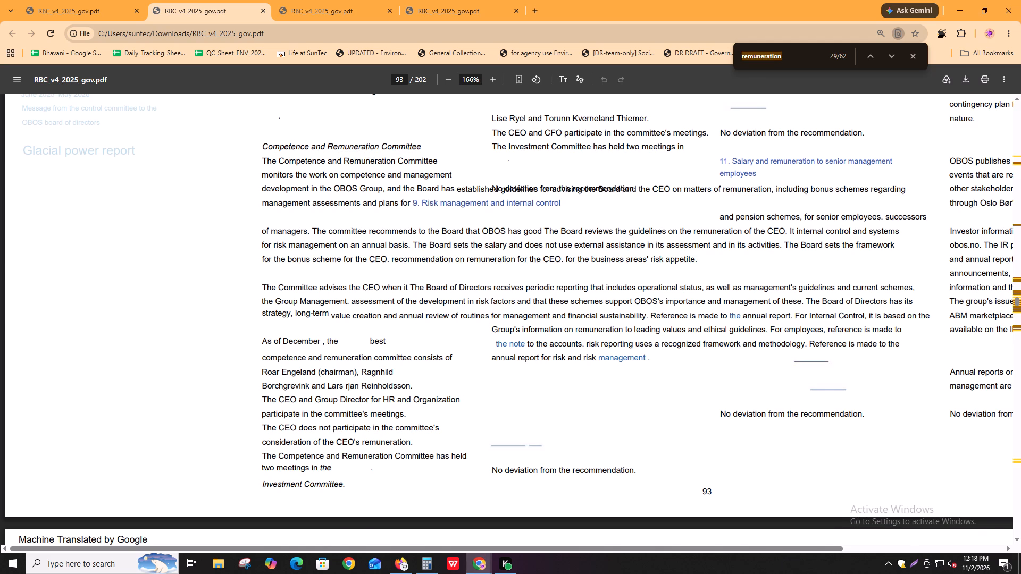
key(Return)
key(Return)
key(Return)
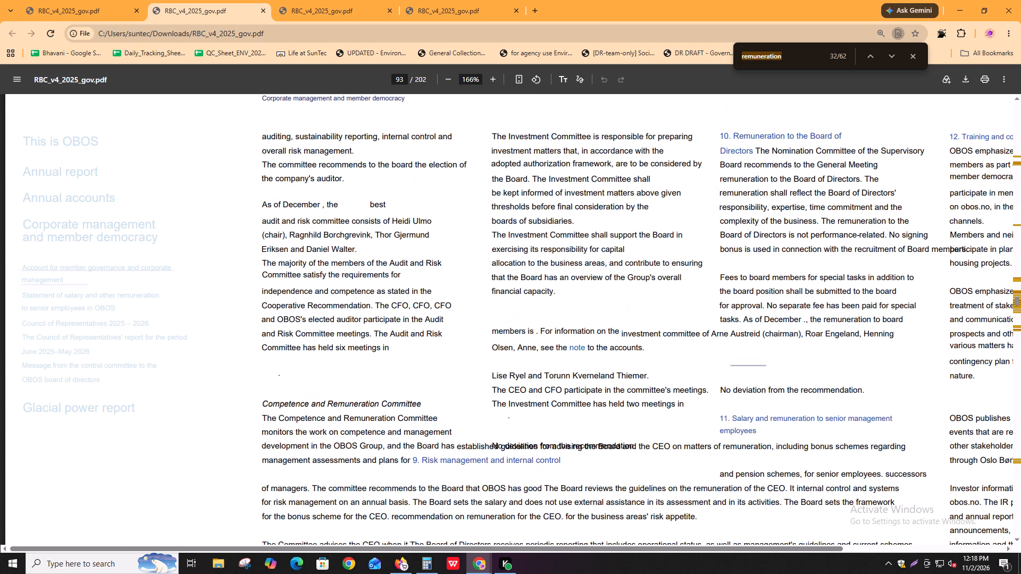
key(Return)
key(Return)
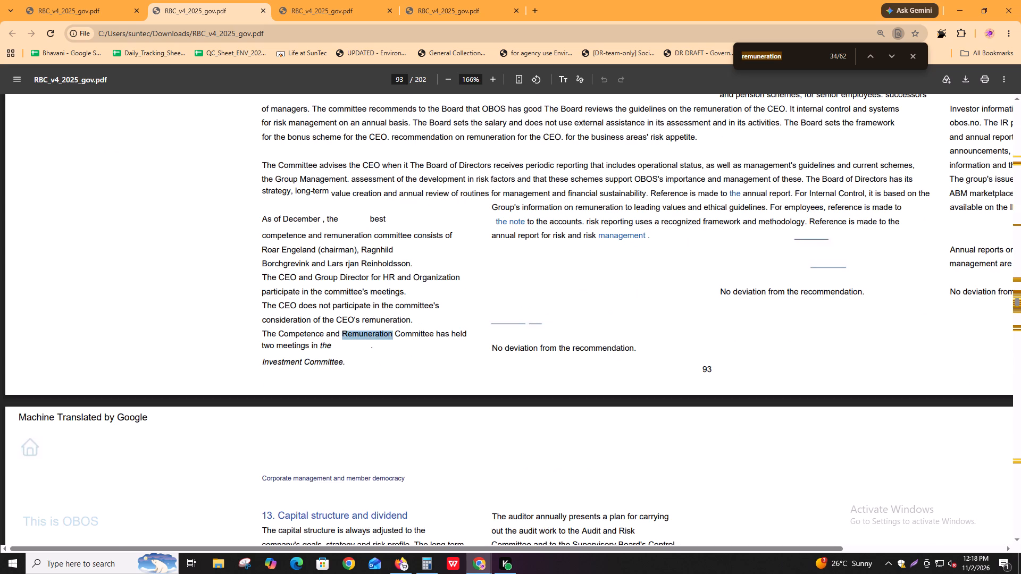
key(Return)
key(Return)
key(Return)
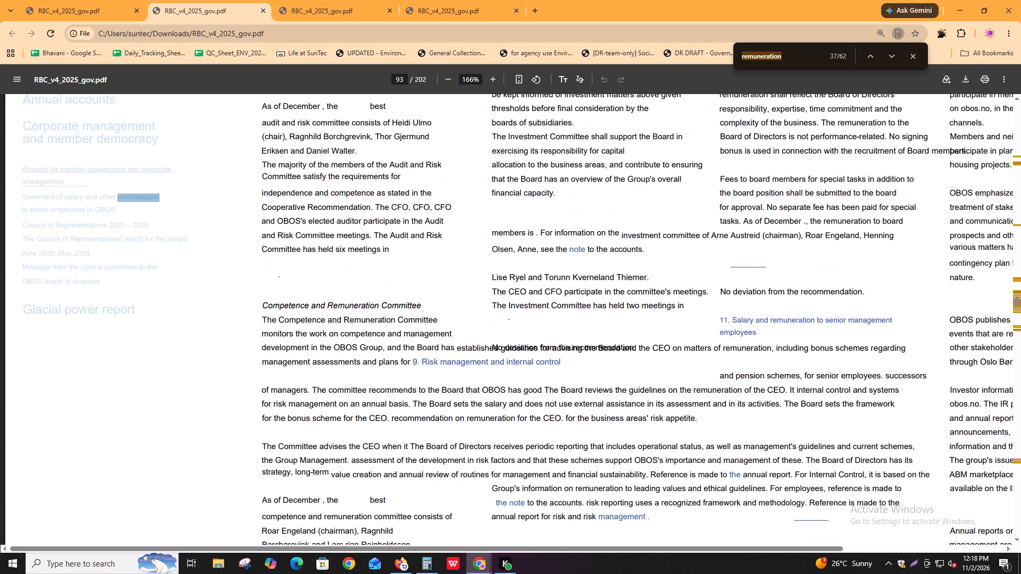
Continue through the "remuneration" matches in the senior employees' salary statement and the Council of Representatives pages, up to page 97.
key(Return)
key(Return)
key(Return)
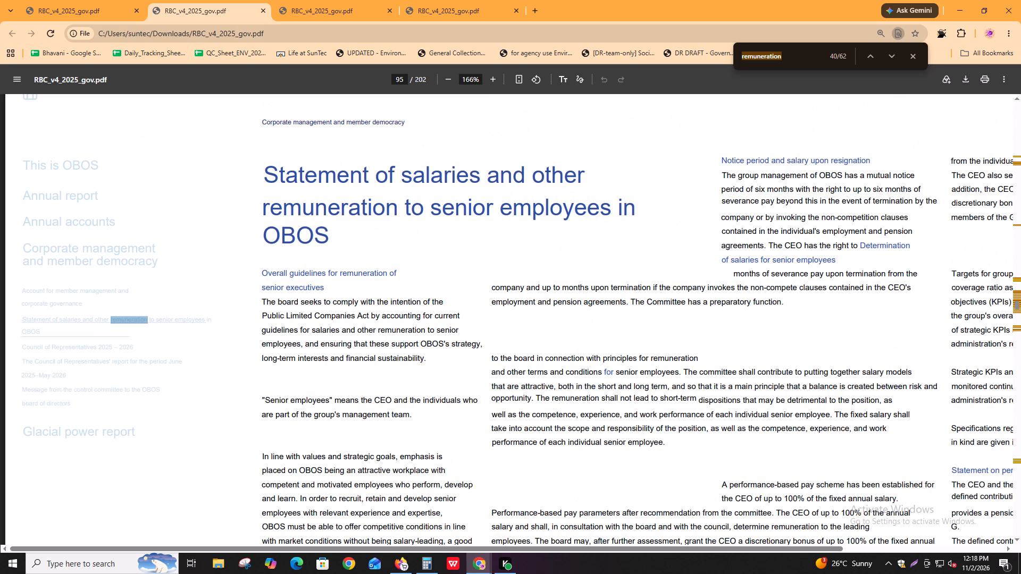
key(Return)
key(Return)
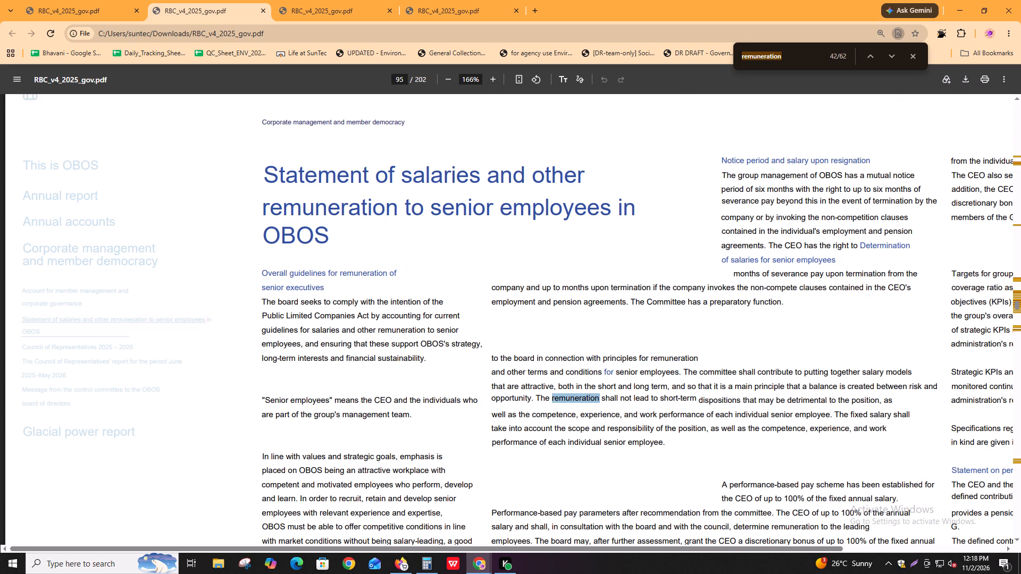
key(Return)
key(Return)
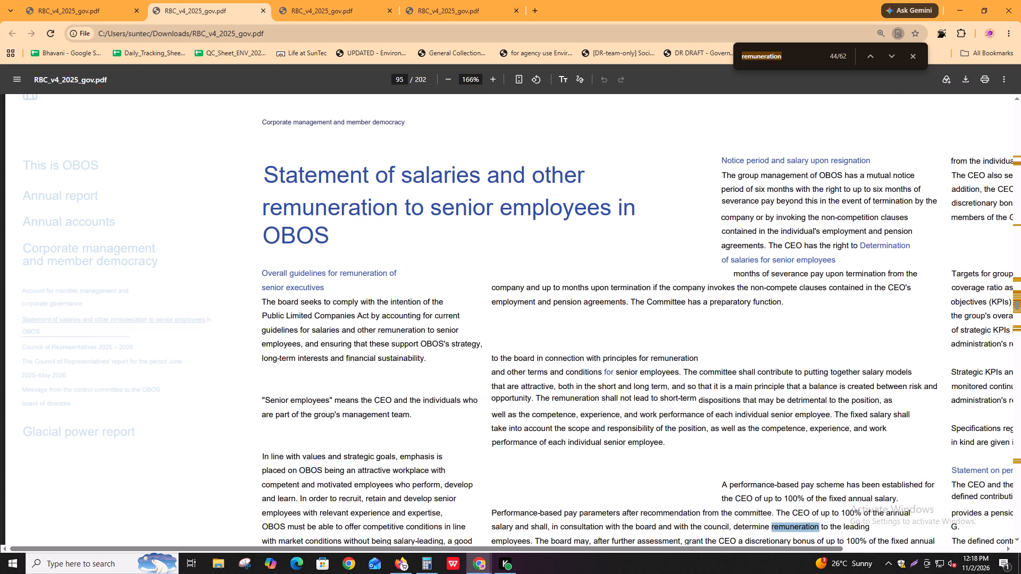
key(Return)
key(Return)
key(Return)
key(Return)
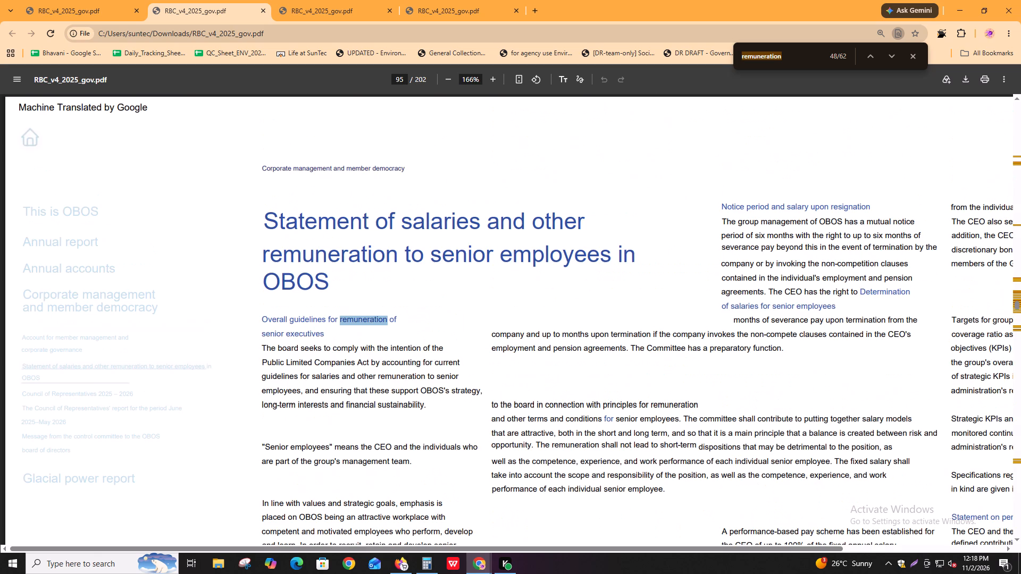
key(shift+Return)
key(Return)
key(Return)
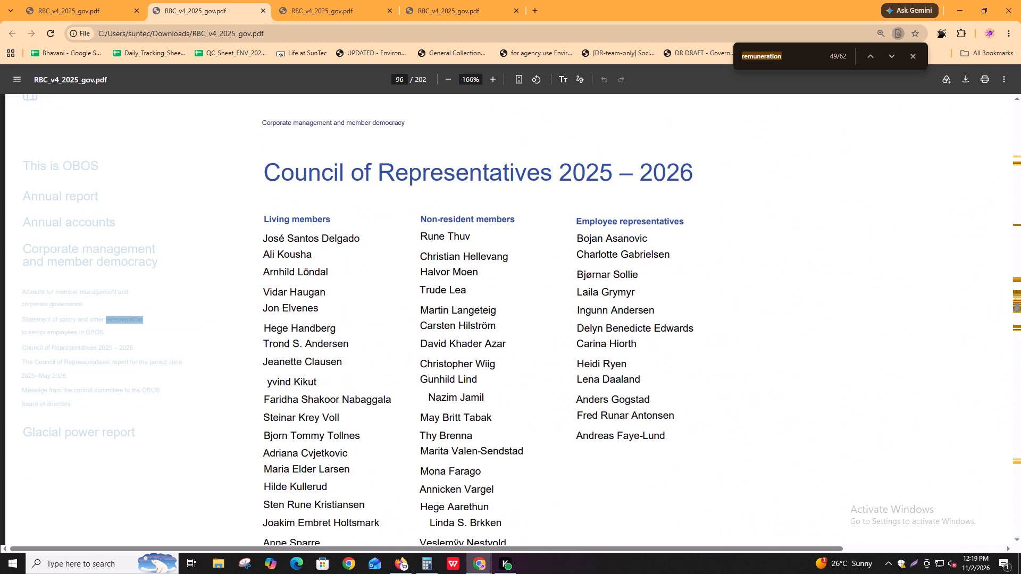
key(Return)
key(Return)
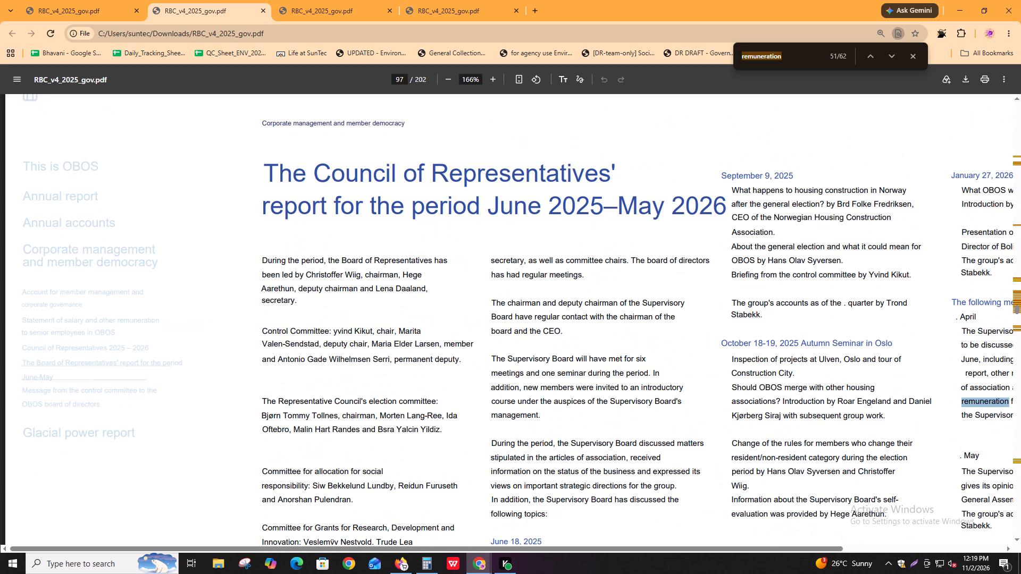
Examine the remaining "remuneration" matches in the sustainability report, including the page 105 board table and the page 168 compensation indicators.
key(Return)
key(Return)
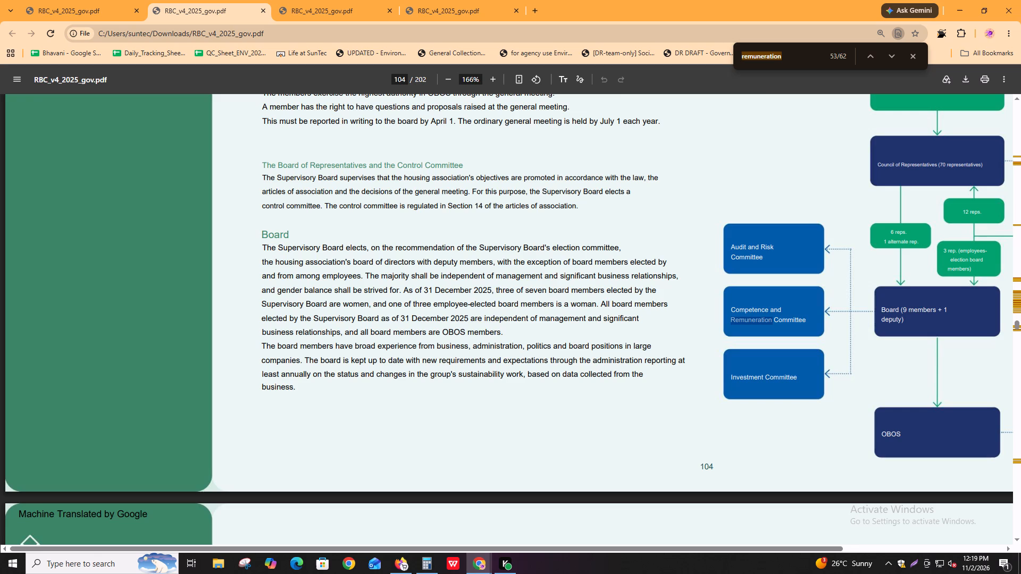
key(Return)
key(Return)
key(Return)
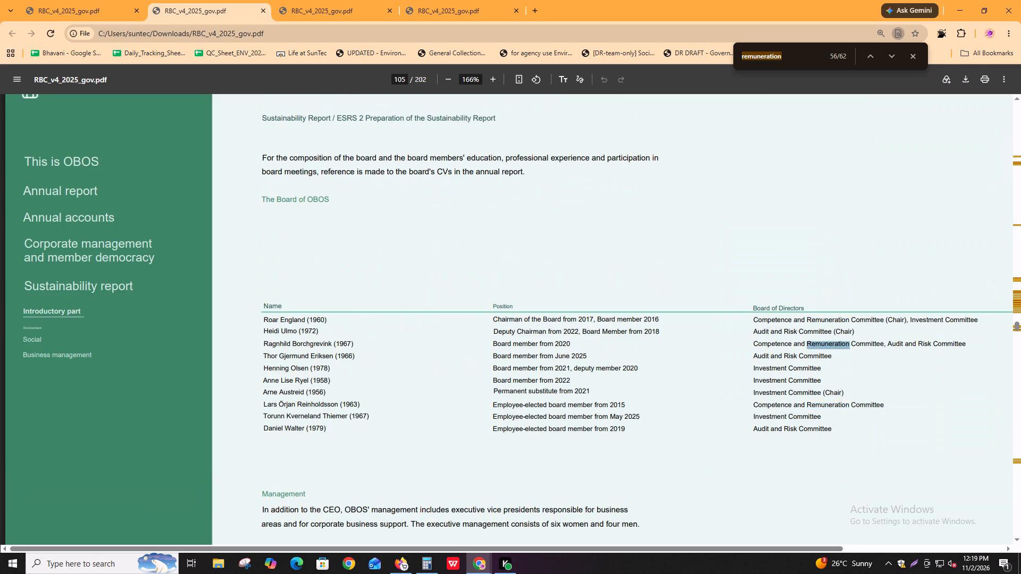
key(Return)
key(Return)
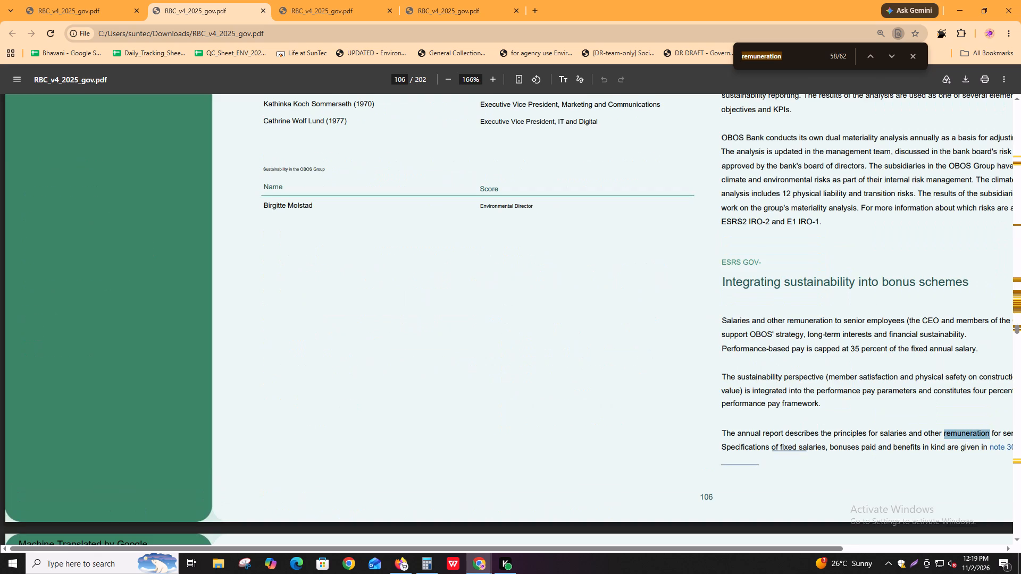
key(Return)
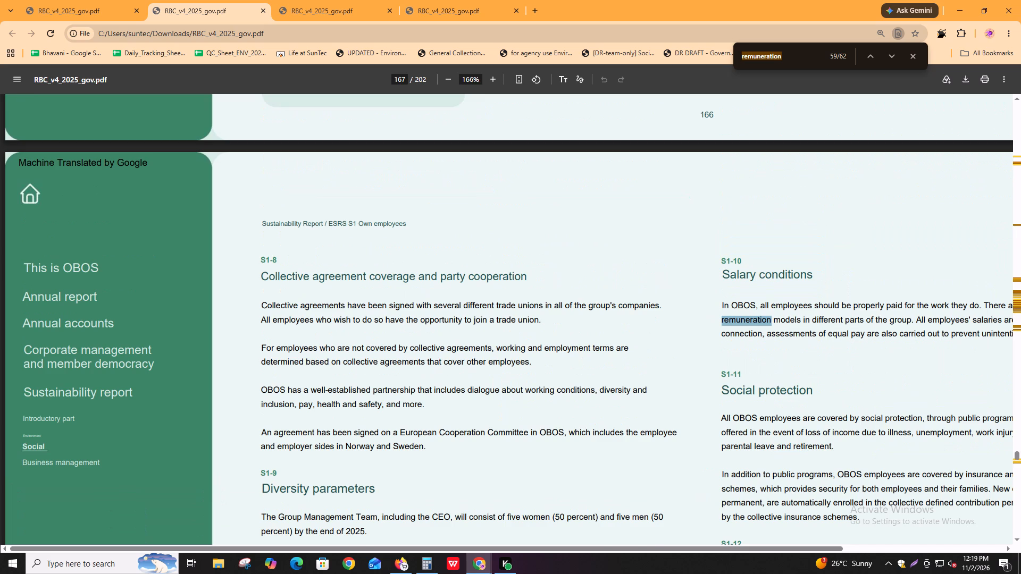
key(Return)
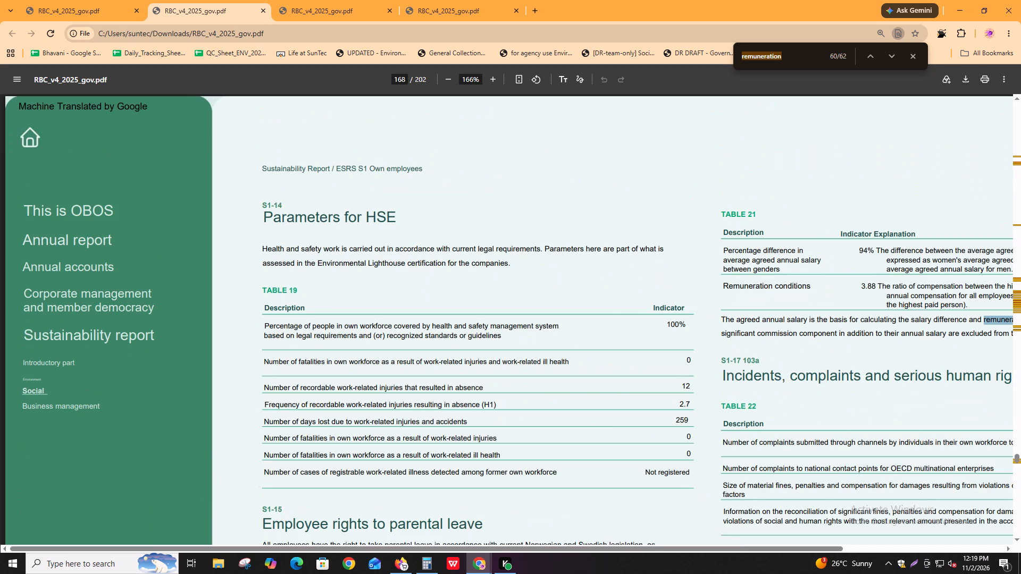
shift+scroll(744, 446, down, 5)
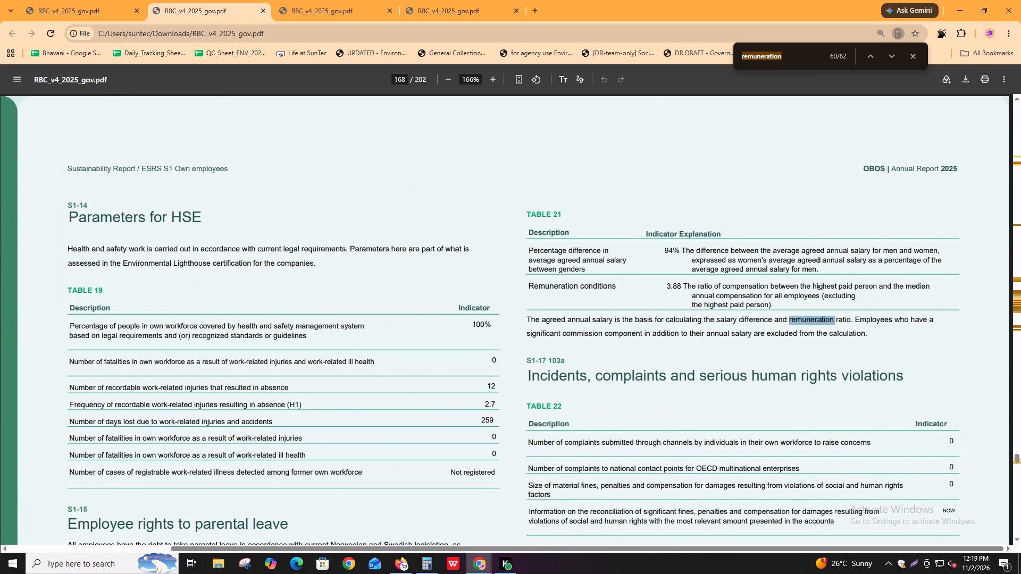
shift+scroll(750, 446, down, 2)
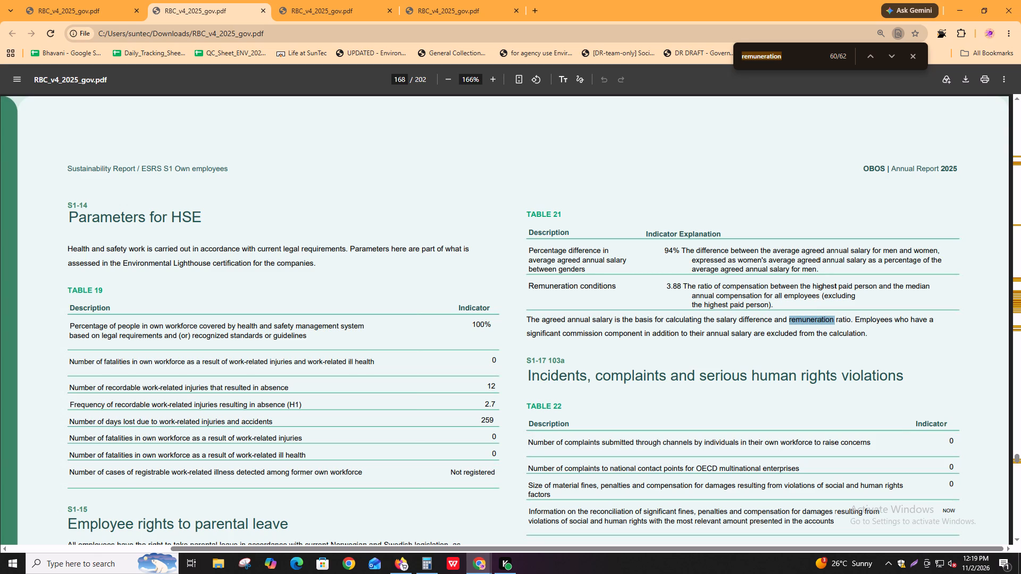
key(Return)
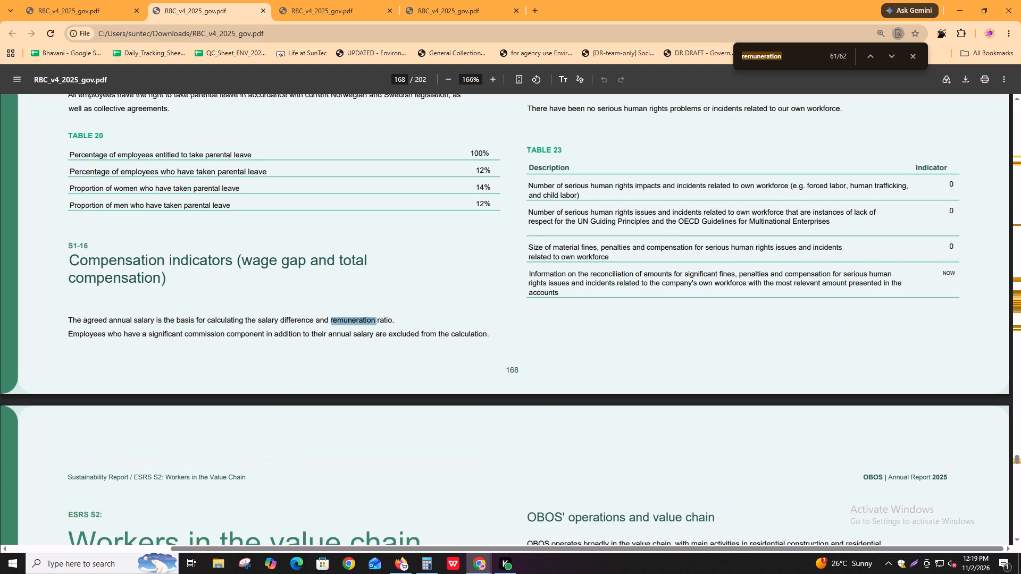
key(Return)
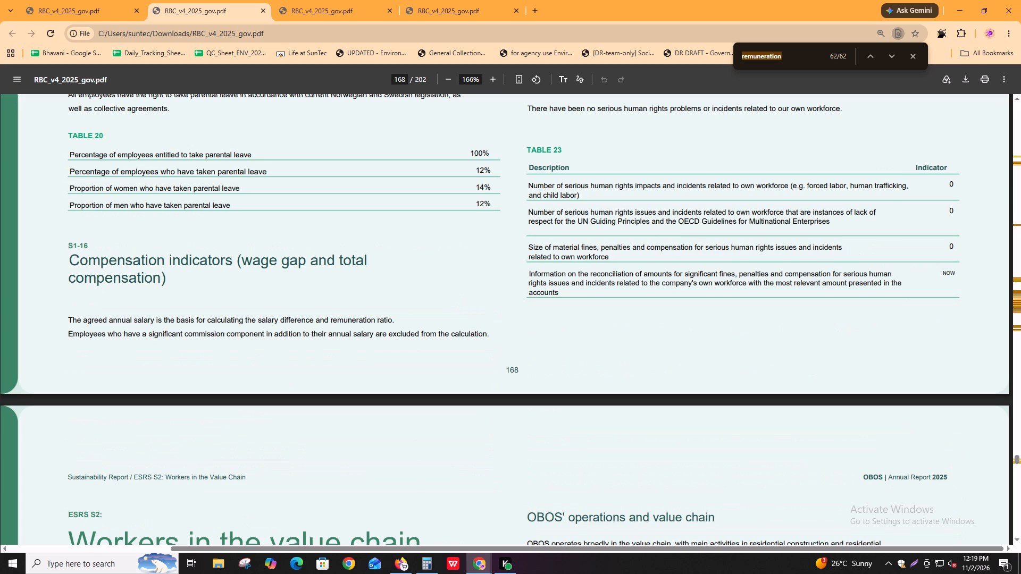
key(Return)
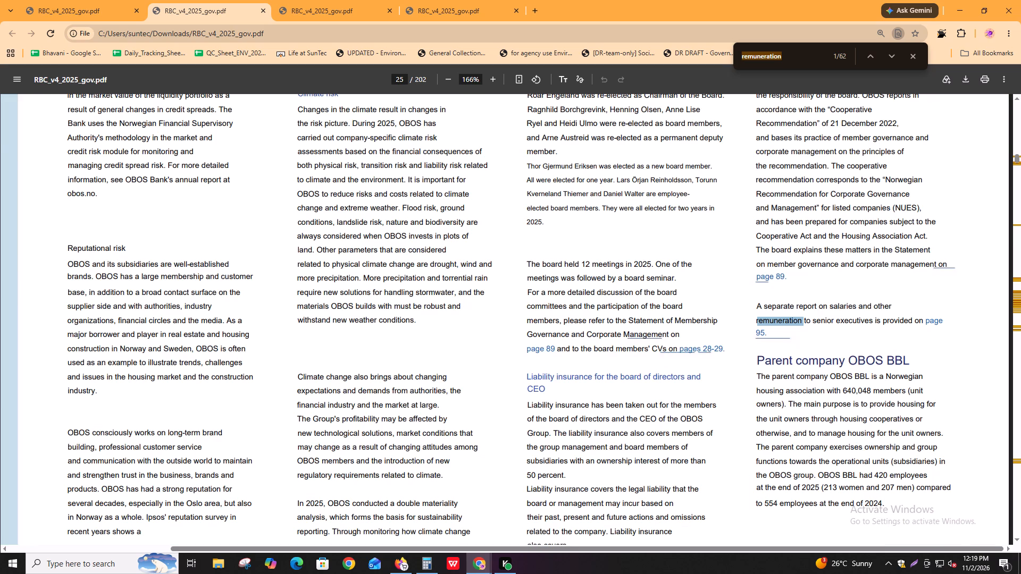
Switch back to Igloo and box the Board of OBOS table on page 105 as a new source extract for Compensation_independence.
key(Return)
key(alt+Tab)
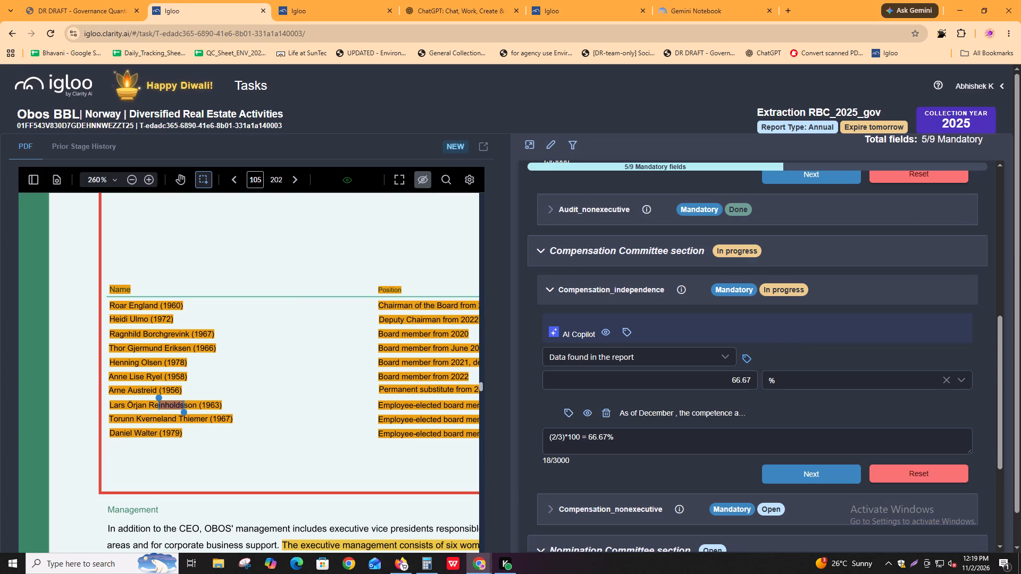
shift+scroll(275, 403, down, 2)
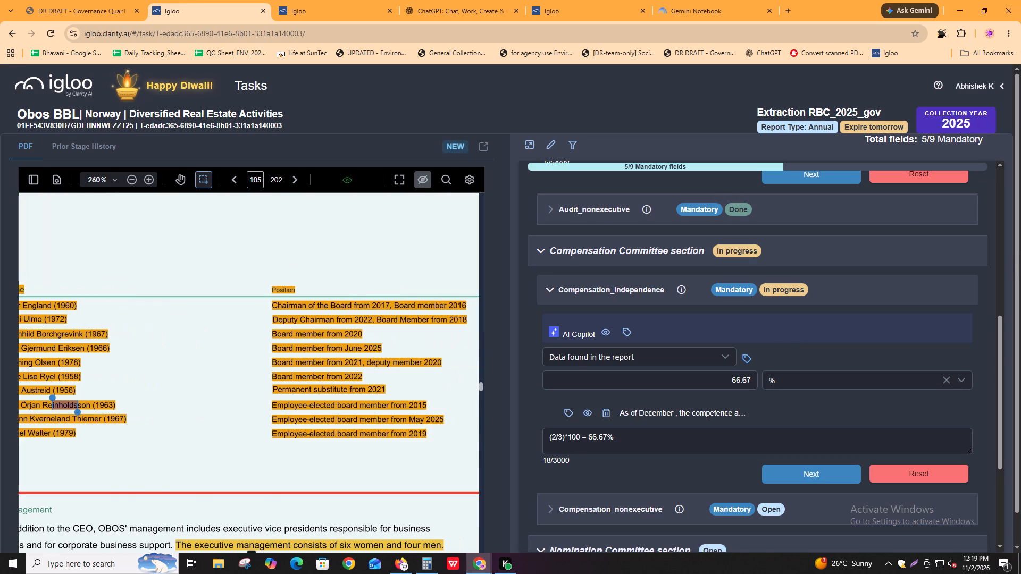
ctrl+scroll(289, 404, down, 1)
shift+scroll(263, 423, down, 2)
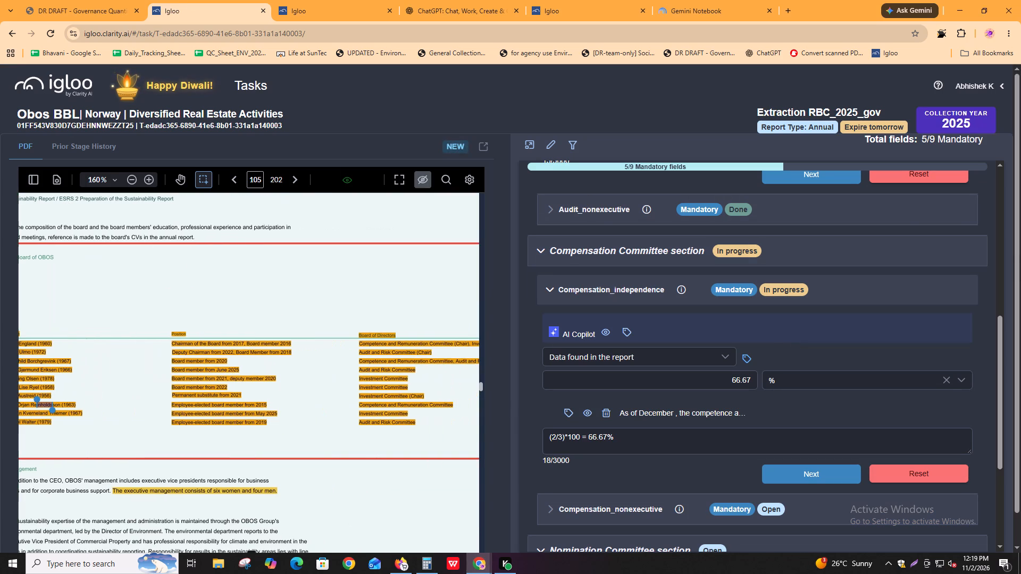
ctrl+scroll(265, 424, down, 1)
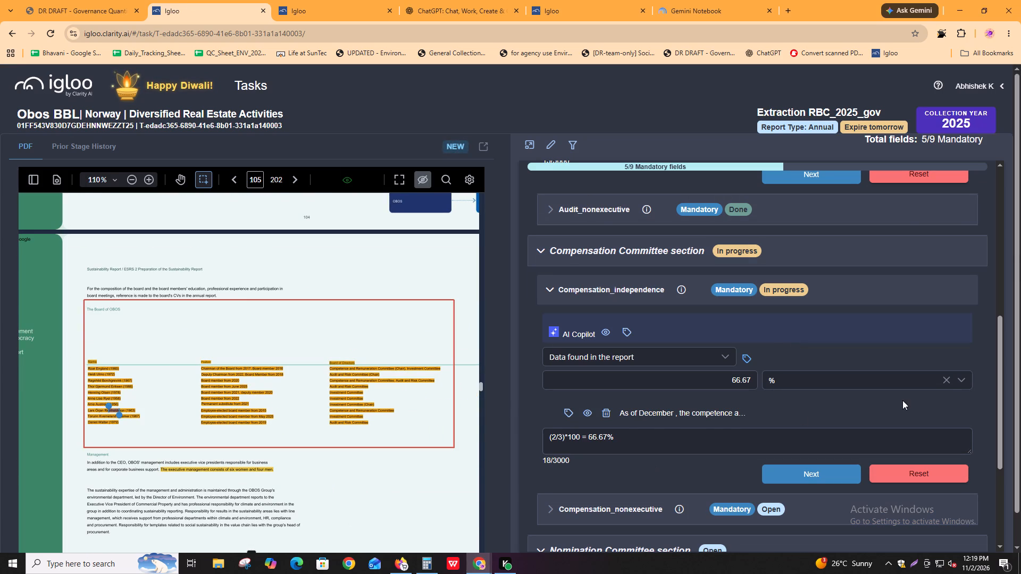
click(747, 344)
click(759, 357)
click(755, 359)
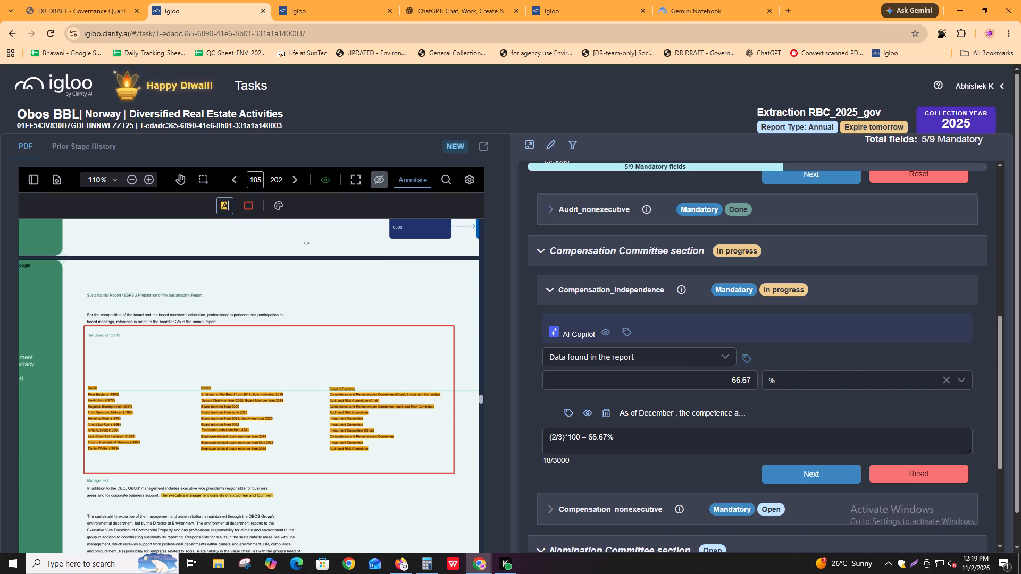
click(251, 202)
drag(83, 325, 463, 478)
Begin the page 105 extract text with an opening quote and the board chairman's name and year from the table, followed by a comma.
click(786, 452)
key(shift+quotedbl)
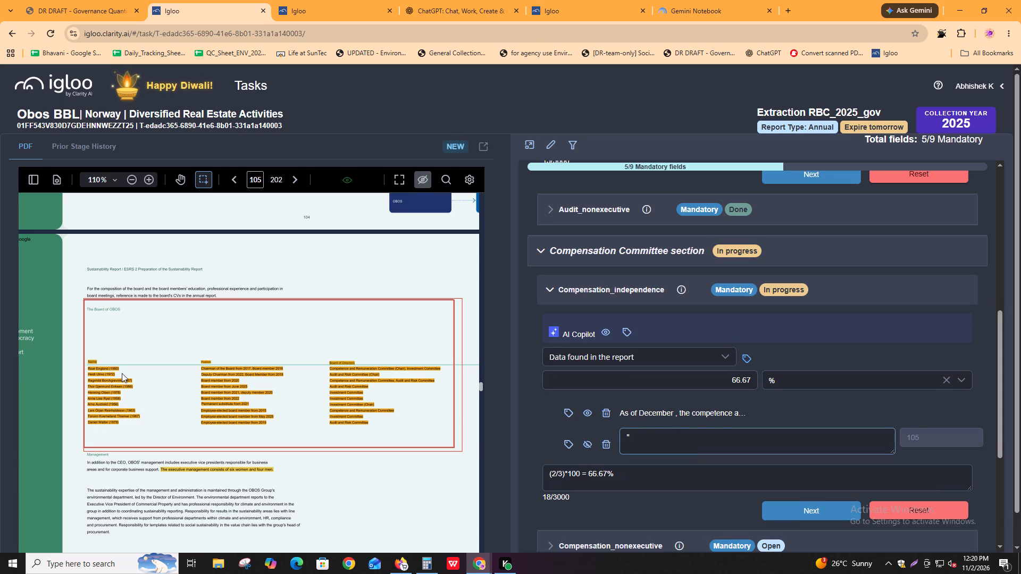
click(589, 416)
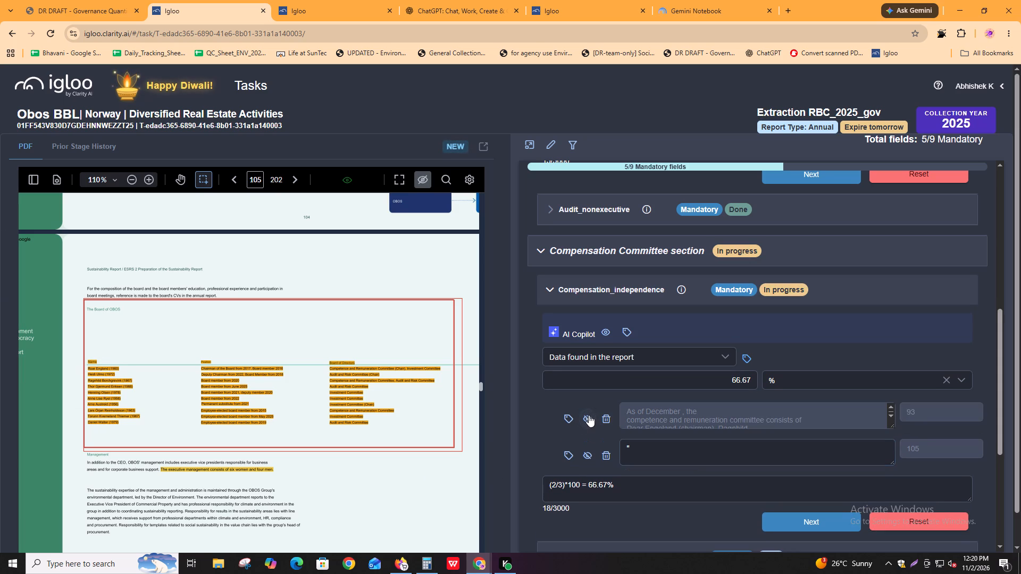
scroll(739, 410, down, 1)
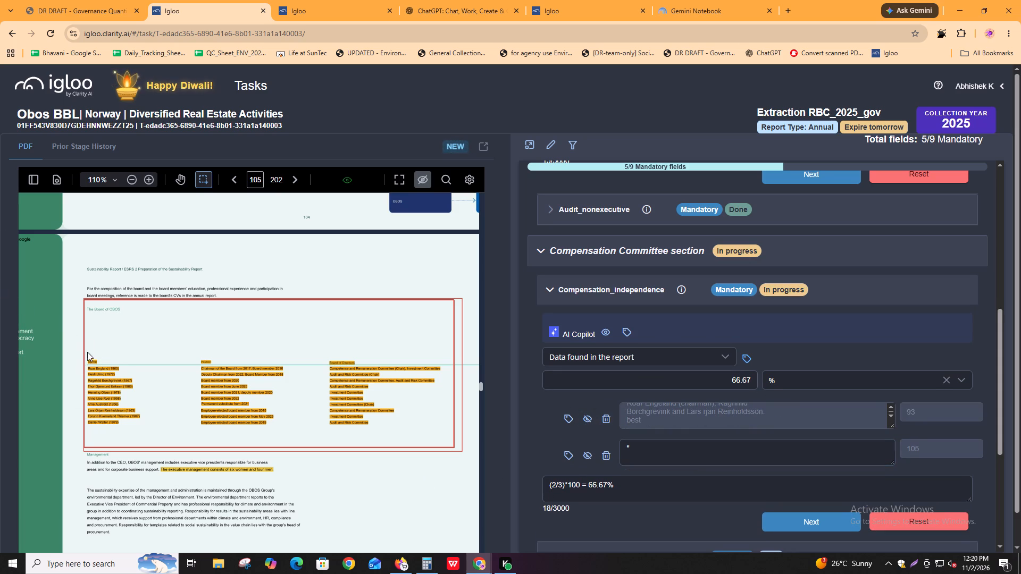
drag(88, 367, 135, 375)
key(ctrl+c)
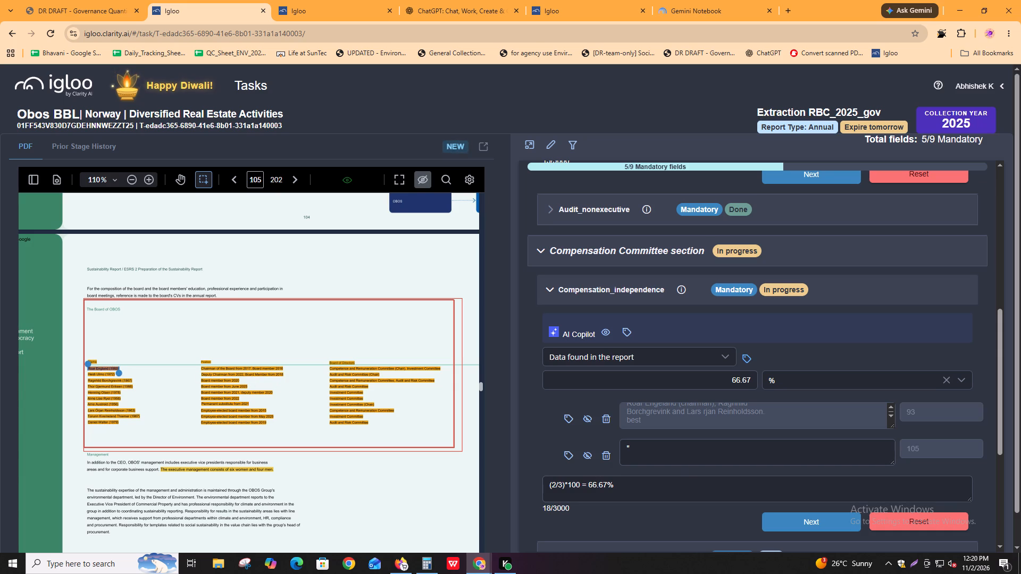
click(686, 441)
key(ctrl+v)
text(,)
key(space)
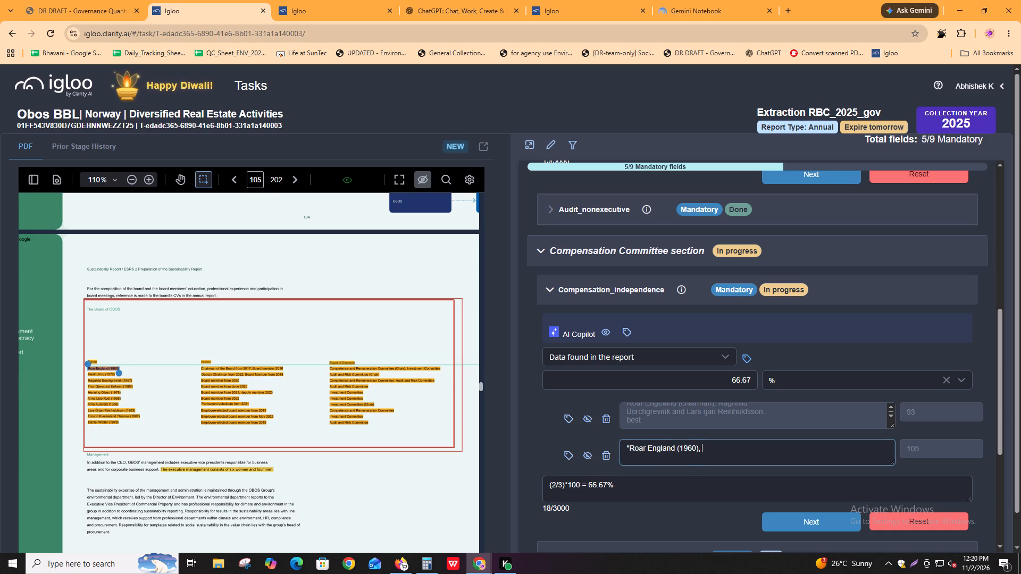
Append "Chairman of the Board from 2017, Board member 2016, Competence and Remuneration Committee (Chair), Investment Committee" to the chairman's entry and close the quote.
drag(178, 372, 292, 372)
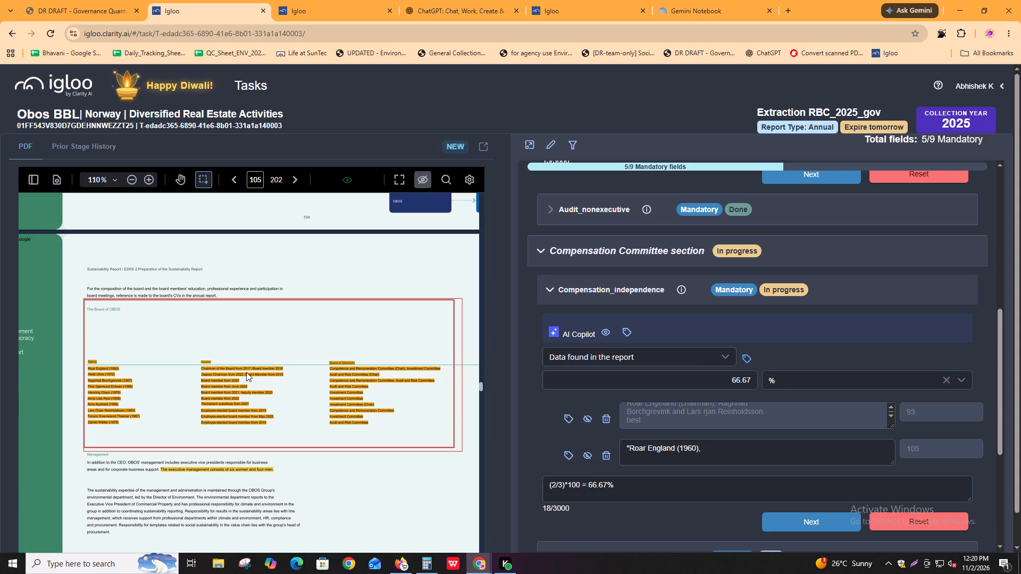
click(246, 372)
drag(201, 369, 292, 371)
key(ctrl+c)
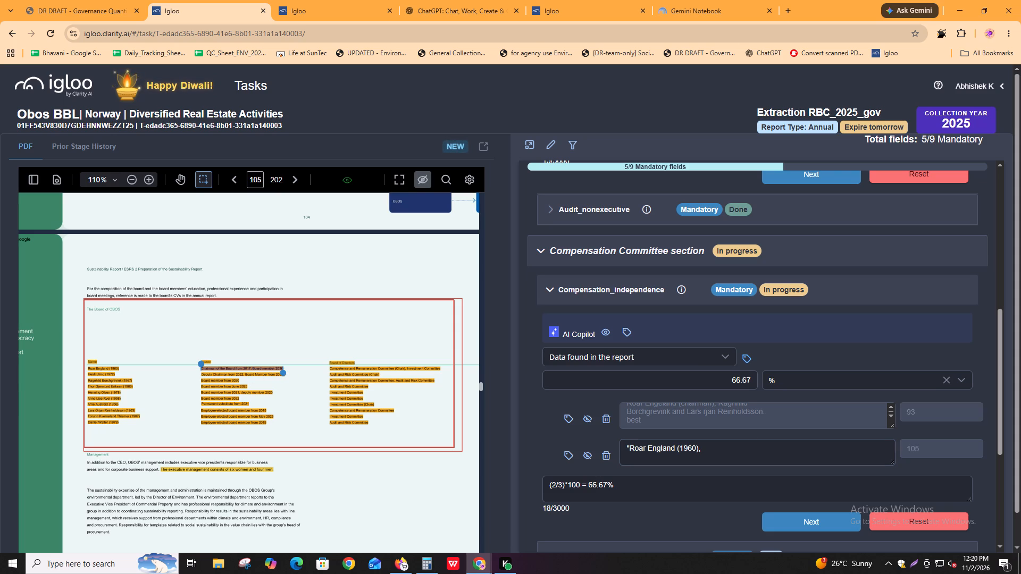
click(750, 453)
key(ctrl+v)
text(,)
key(space)
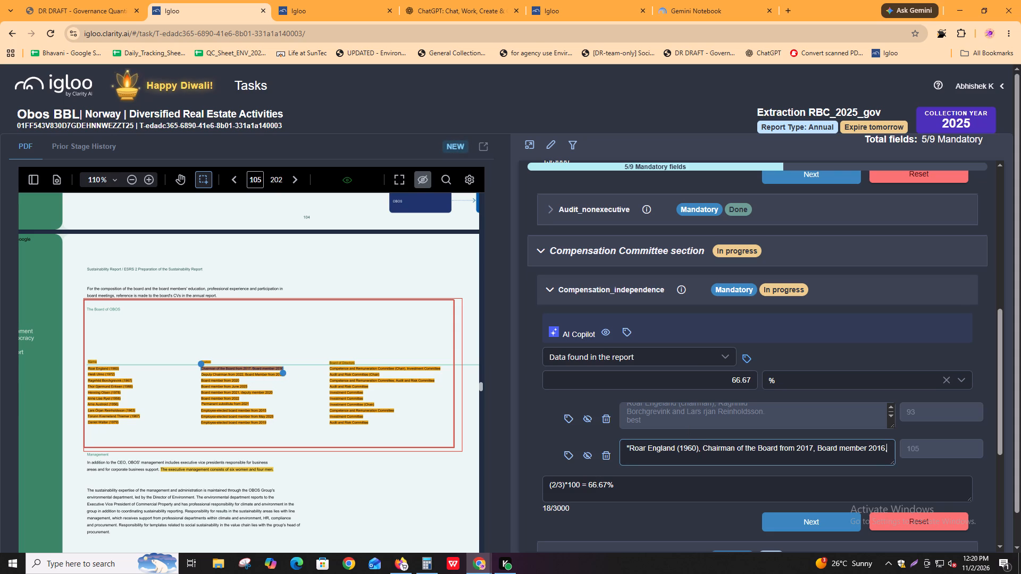
click(330, 368)
drag(330, 368, 445, 368)
key(ctrl+c)
click(891, 450)
key(ctrl+v)
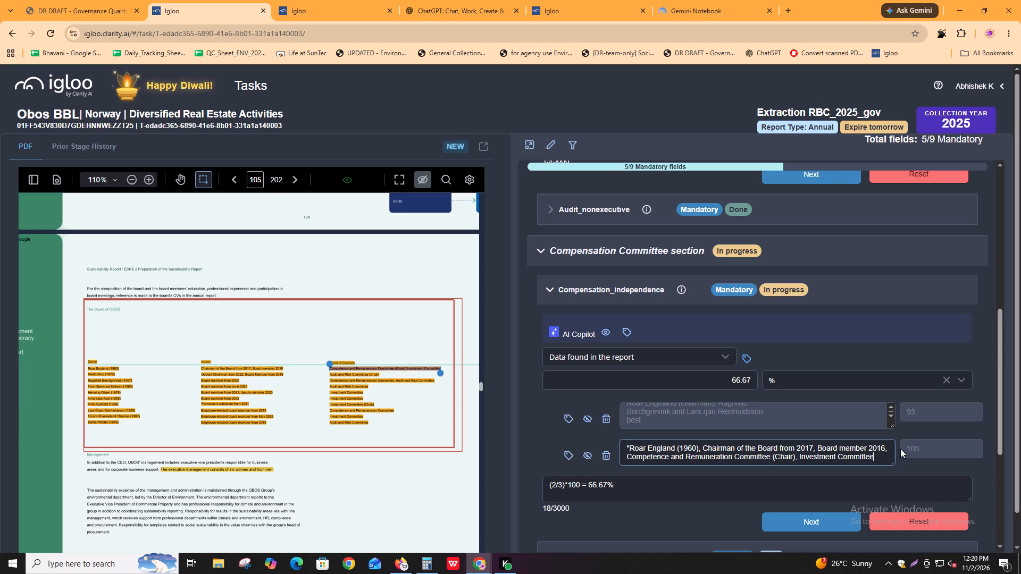
key(shift+quotedbl)
Start a second quoted line in the page 105 extract with the 2020-appointed board member's name and year from the table, plus a comma.
key(Return)
key(shift+quotedbl)
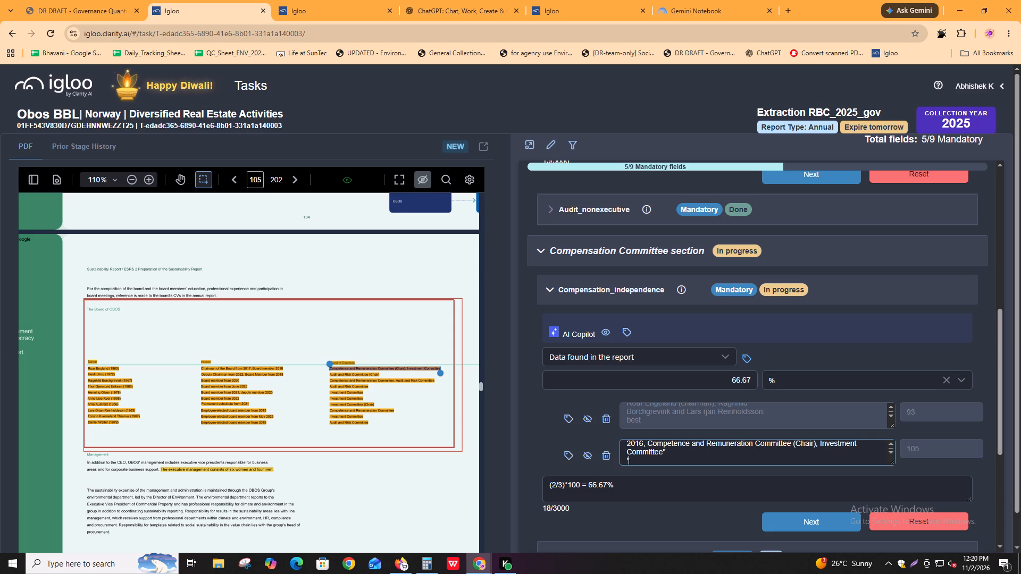
drag(85, 382, 107, 379)
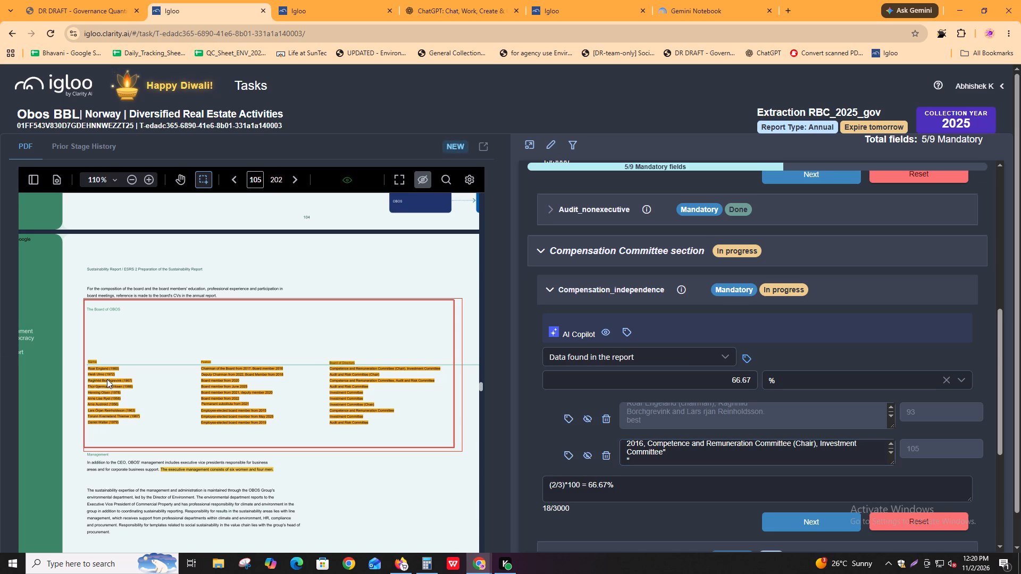
drag(107, 379, 138, 378)
key(ctrl+c)
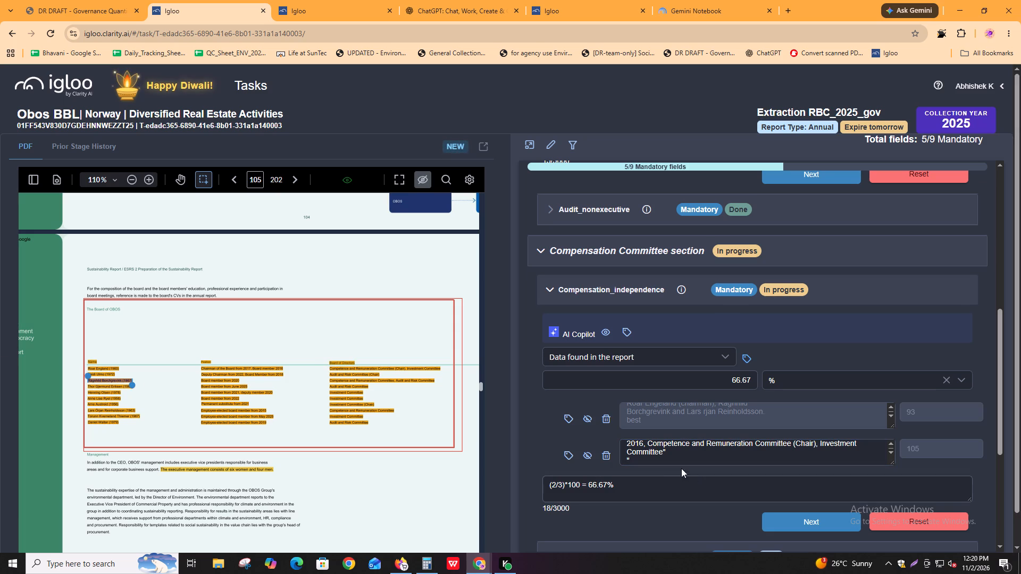
click(654, 458)
key(ctrl+v)
text(,)
key(space)
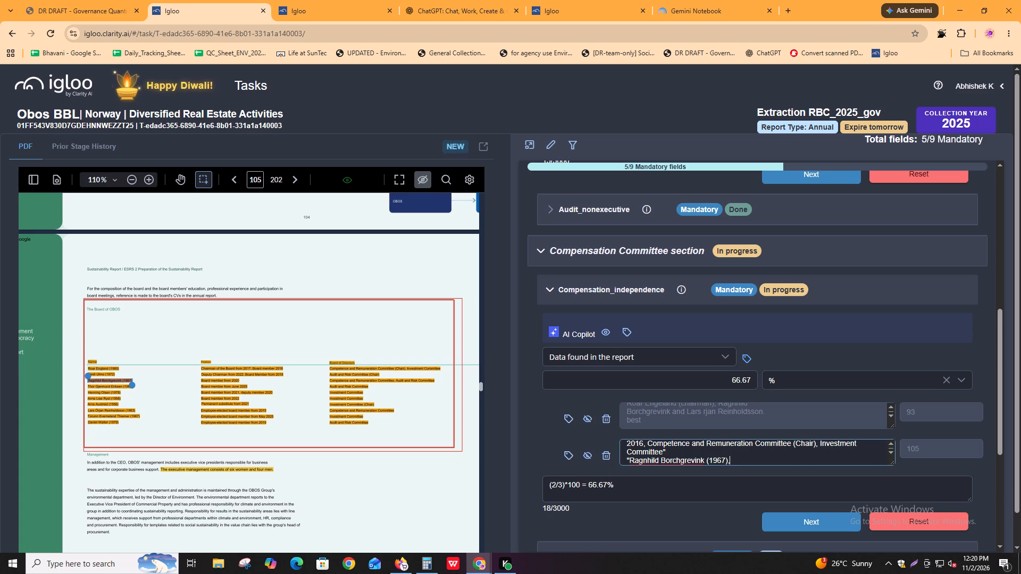
Append "Board member from 2020, Competence and Remuneration Committee, Audit and Risk Committee" from the table to that member's entry and close the quote.
drag(190, 373, 200, 373)
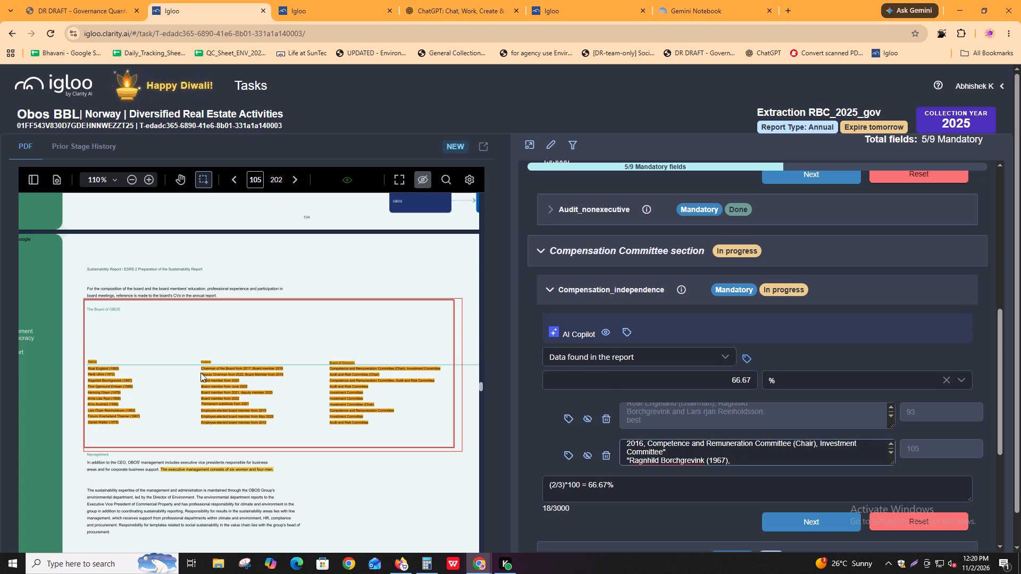
drag(200, 373, 222, 372)
drag(195, 381, 246, 380)
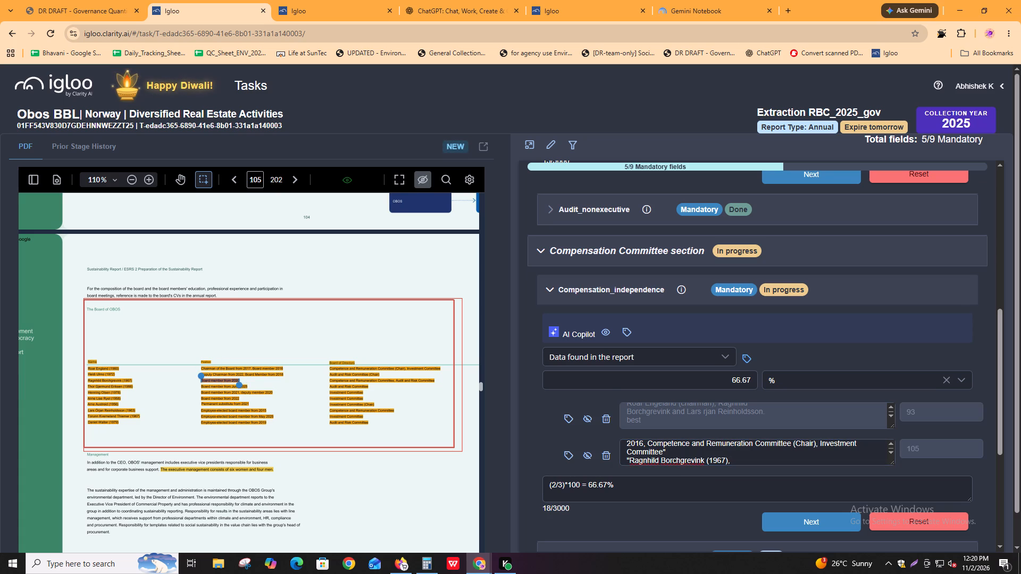
key(ctrl+c)
click(784, 463)
key(ctrl+v)
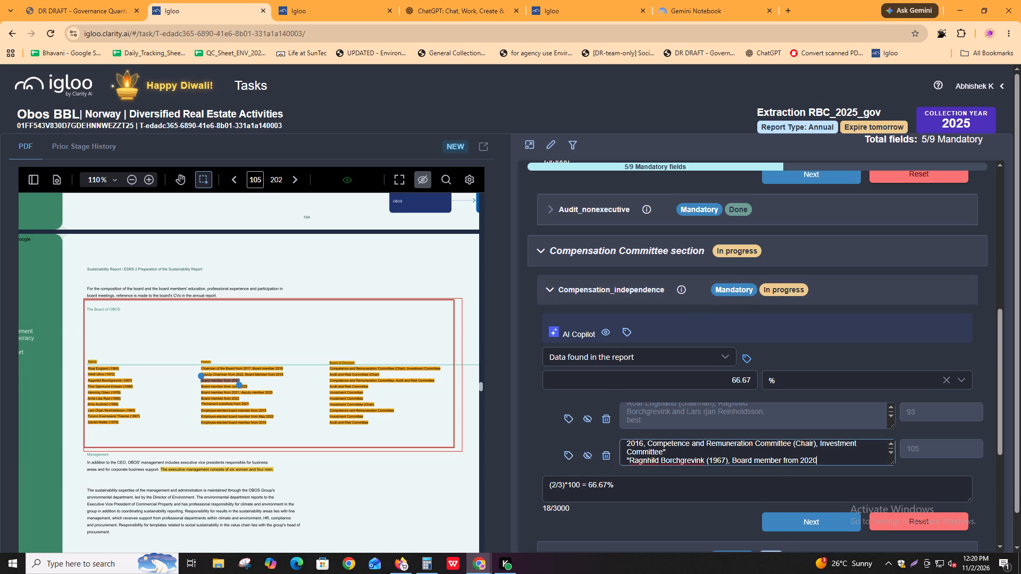
text(,)
key(space)
drag(321, 382, 450, 382)
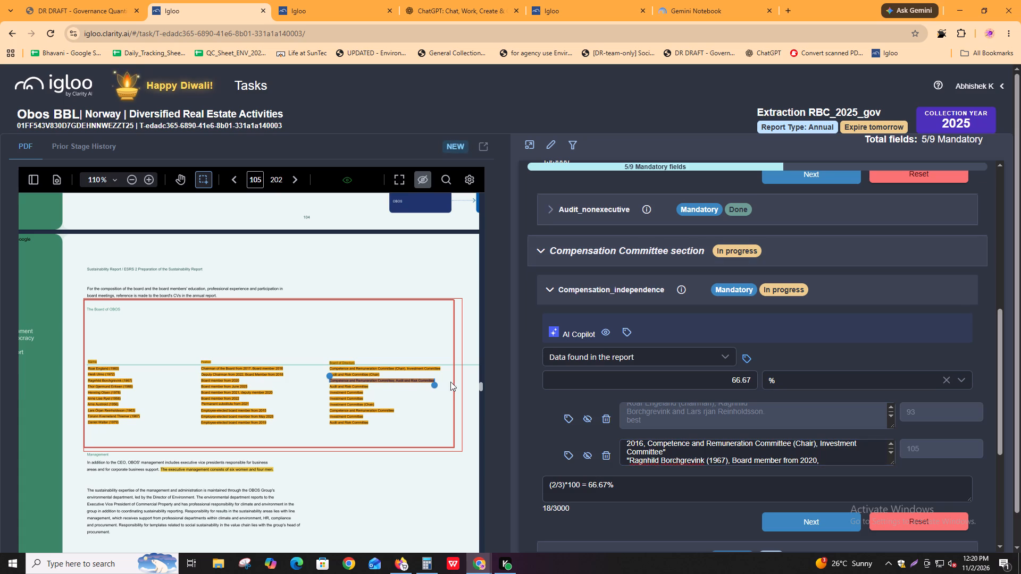
drag(450, 382, 454, 382)
key(ctrl+c)
click(843, 460)
key(ctrl+v)
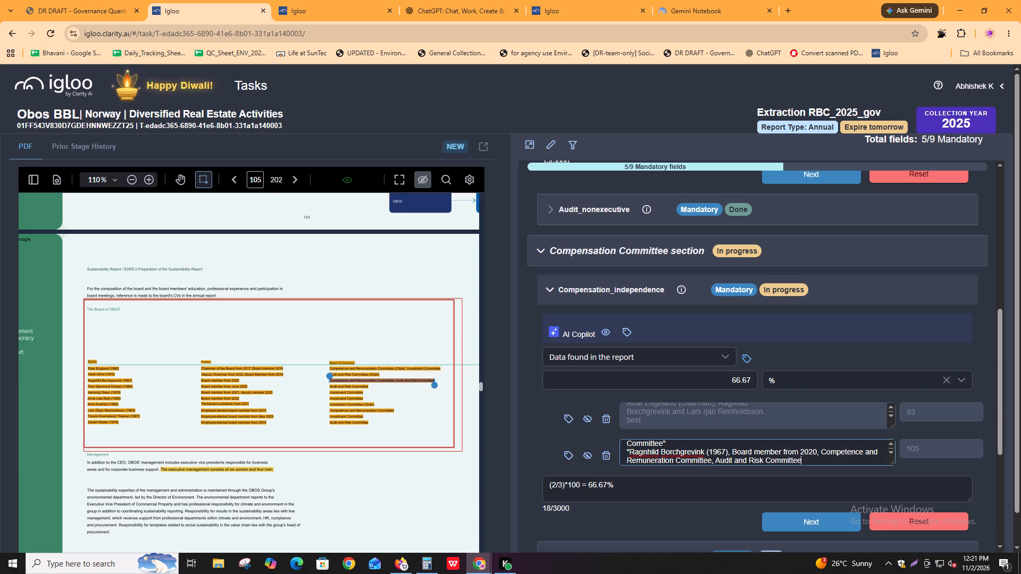
key(shift+quotedbl)
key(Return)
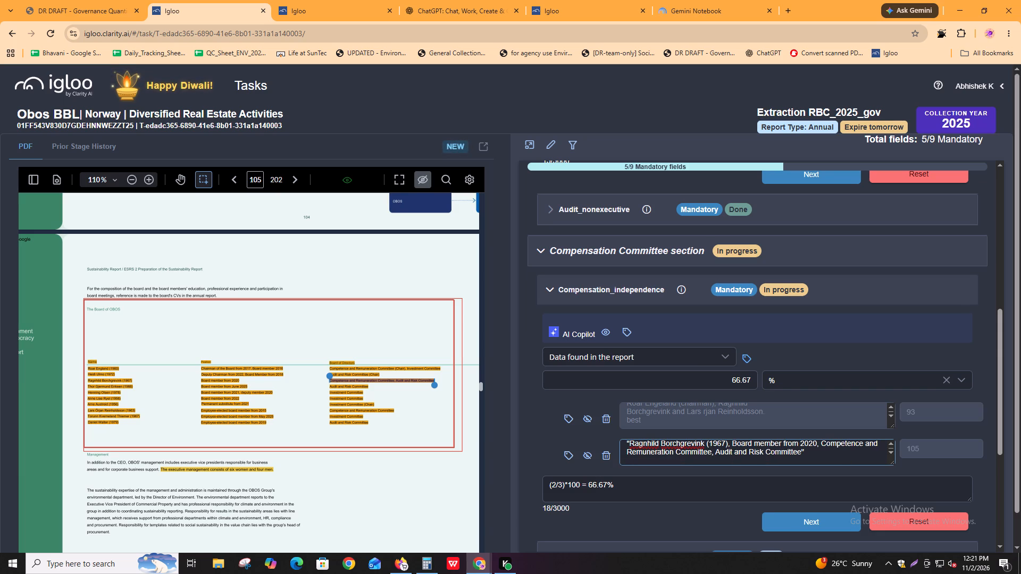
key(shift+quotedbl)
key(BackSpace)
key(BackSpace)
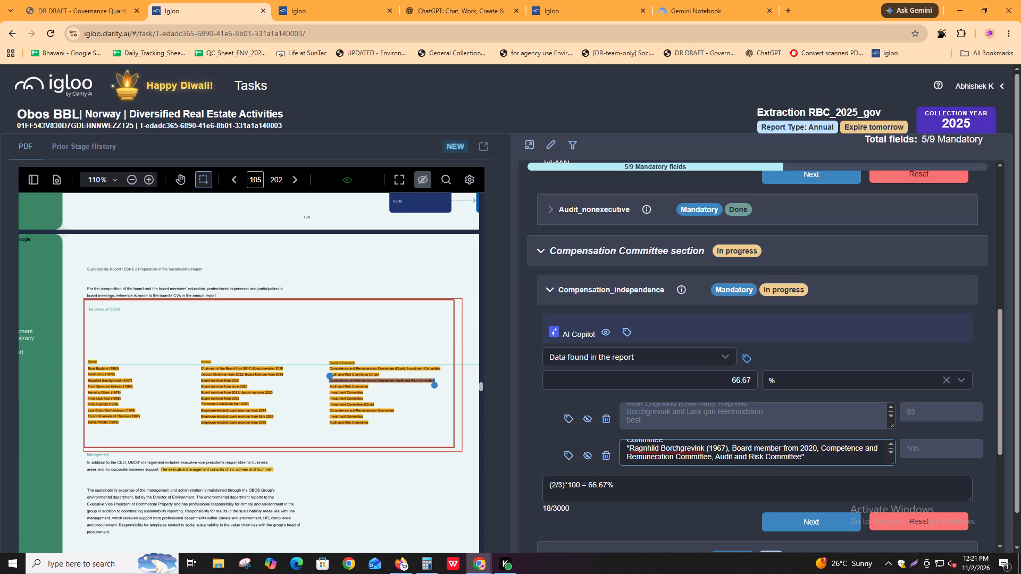
Collapse the page 105 and page 93 source extracts under Compensation_independence.
click(585, 454)
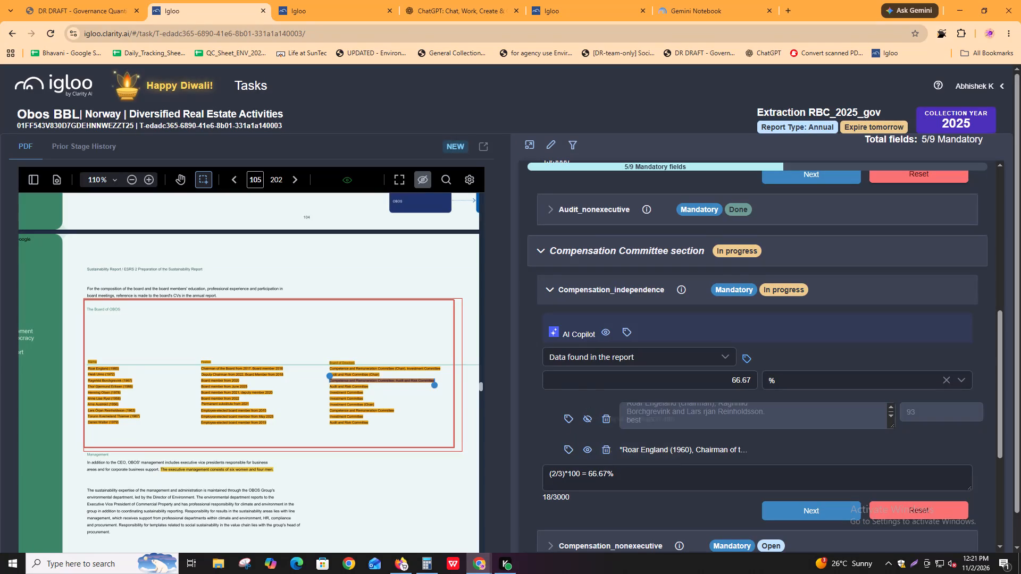
click(591, 416)
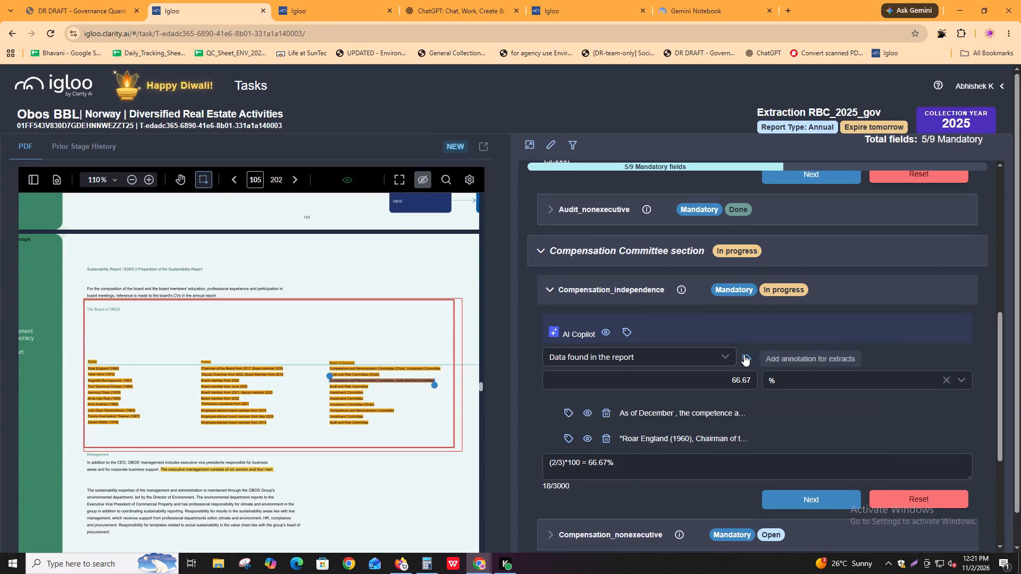
Add page 104's highlighted sentence "All board members elected by the Supervisory Board..." as an extract for Compensation_independence and advance to the following field.
click(744, 354)
scroll(291, 395, up, 4)
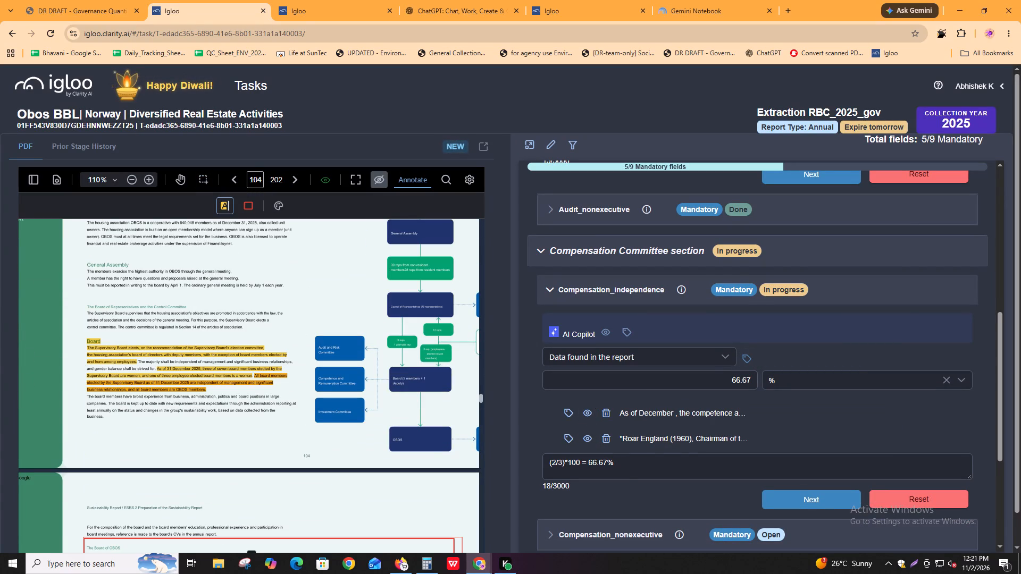
drag(254, 374, 253, 393)
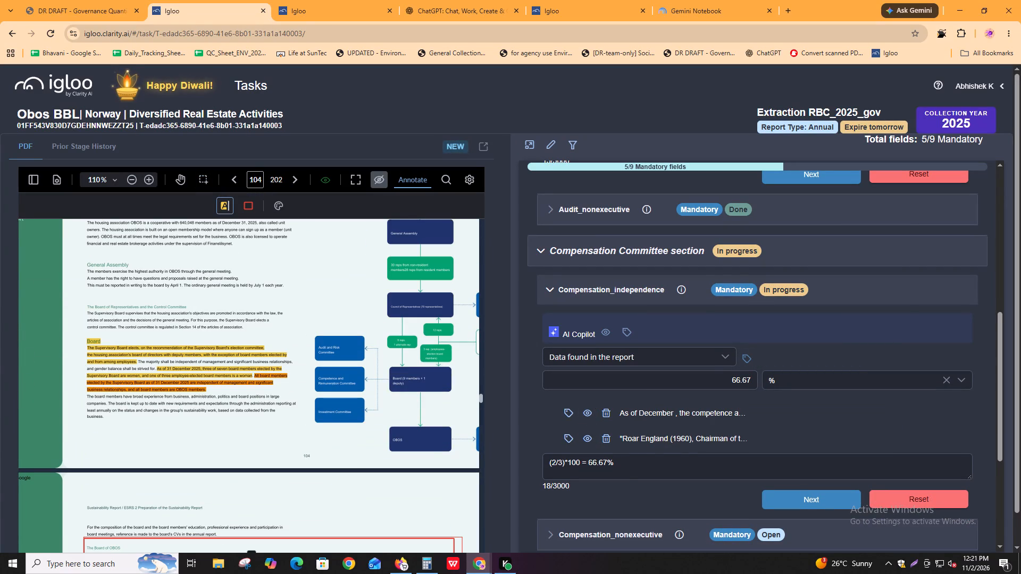
drag(253, 393, 214, 391)
scroll(1018, 390, down, 2)
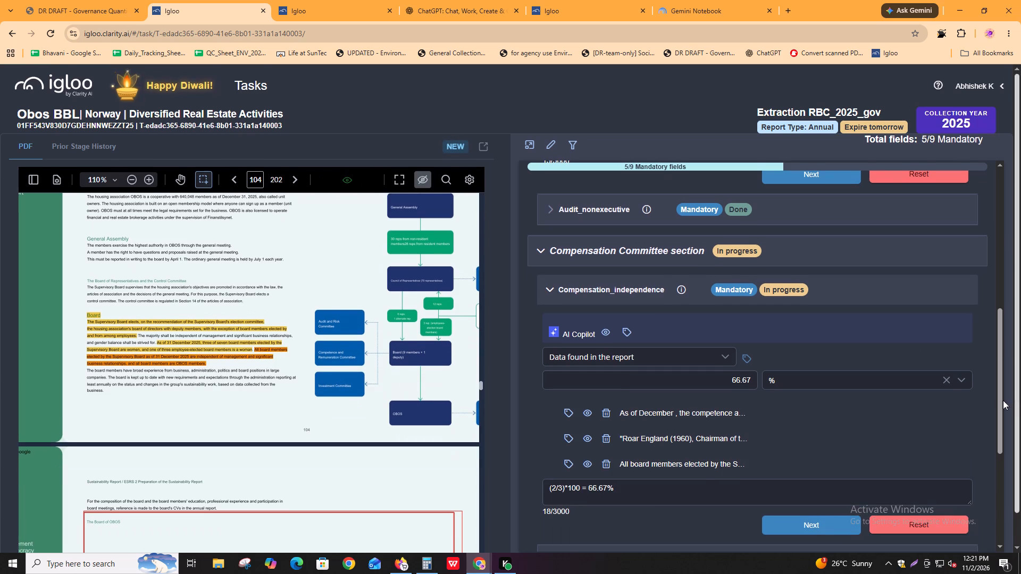
scroll(1003, 400, down, 1)
scroll(717, 81, up, 2)
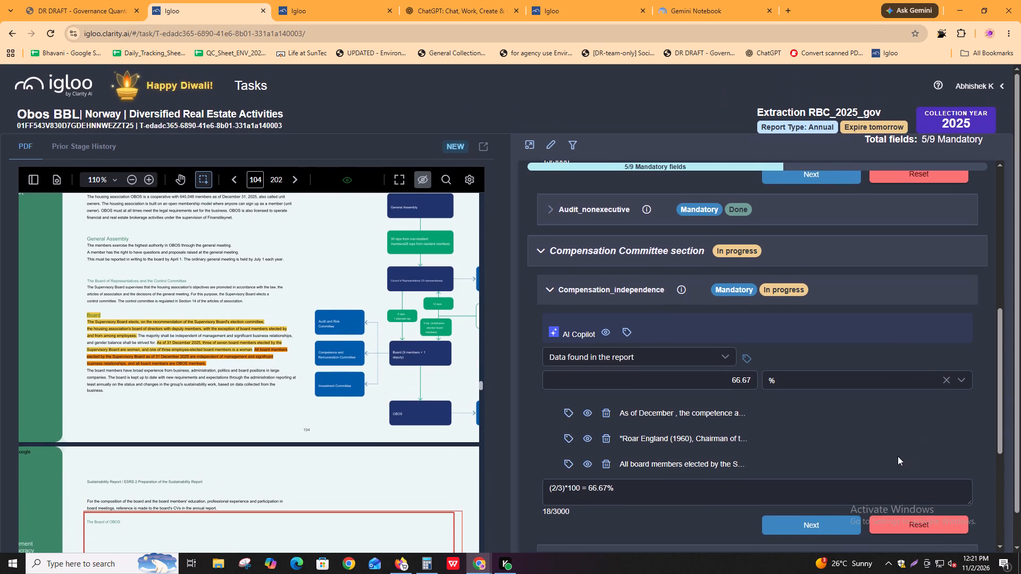
scroll(898, 453, down, 4)
click(821, 315)
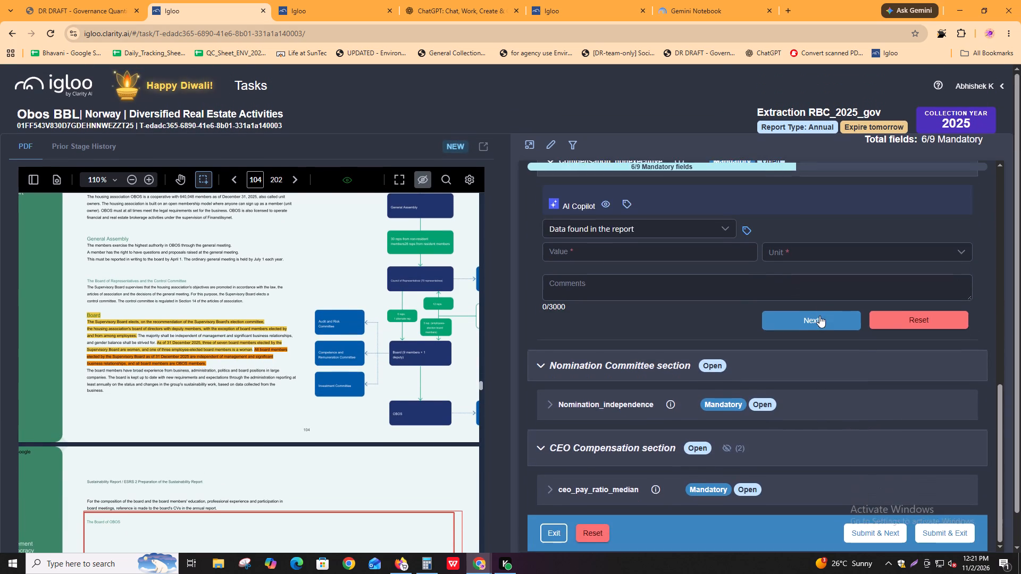
Add the page 93 sentence listing the competence and remuneration committee's members as a source extract for Compensation_nonexecutive.
scroll(819, 316, up, 3)
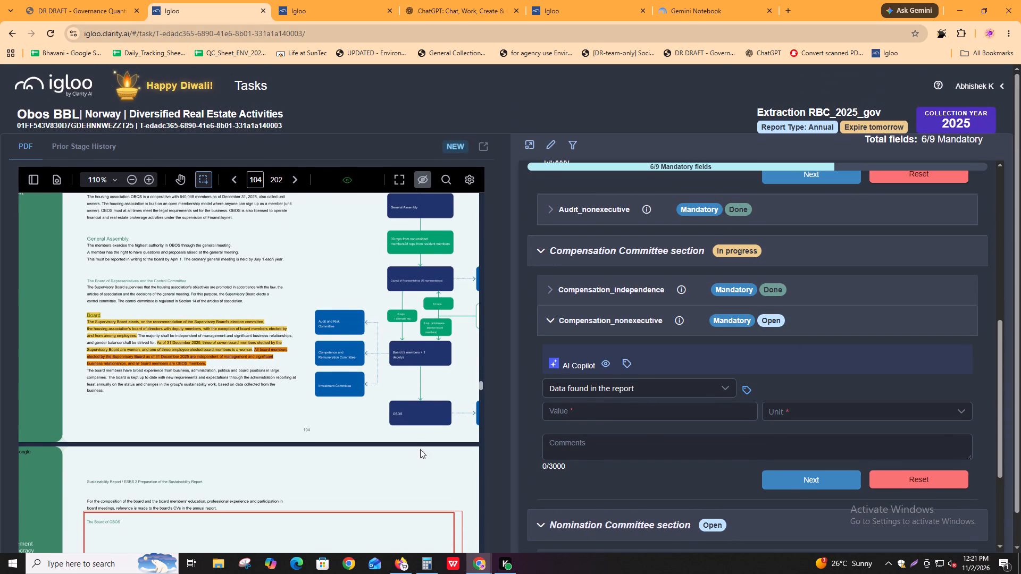
click(685, 446)
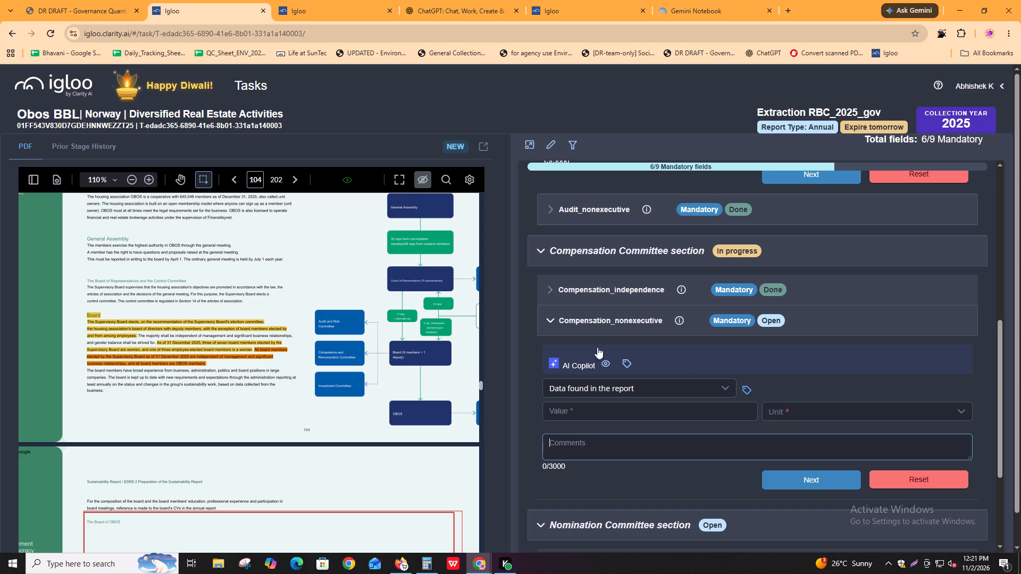
click(602, 296)
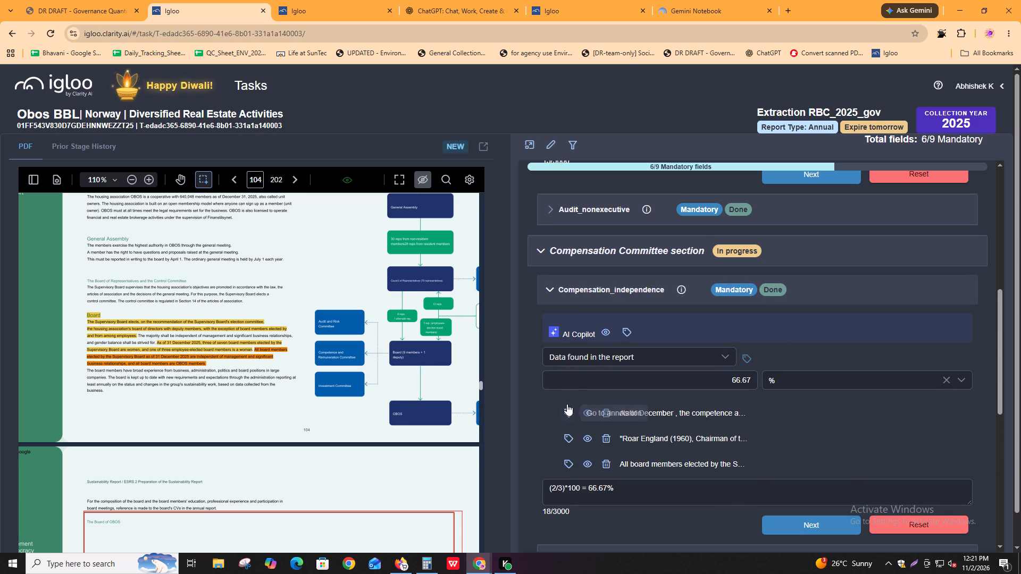
click(567, 404)
scroll(683, 413, down, 4)
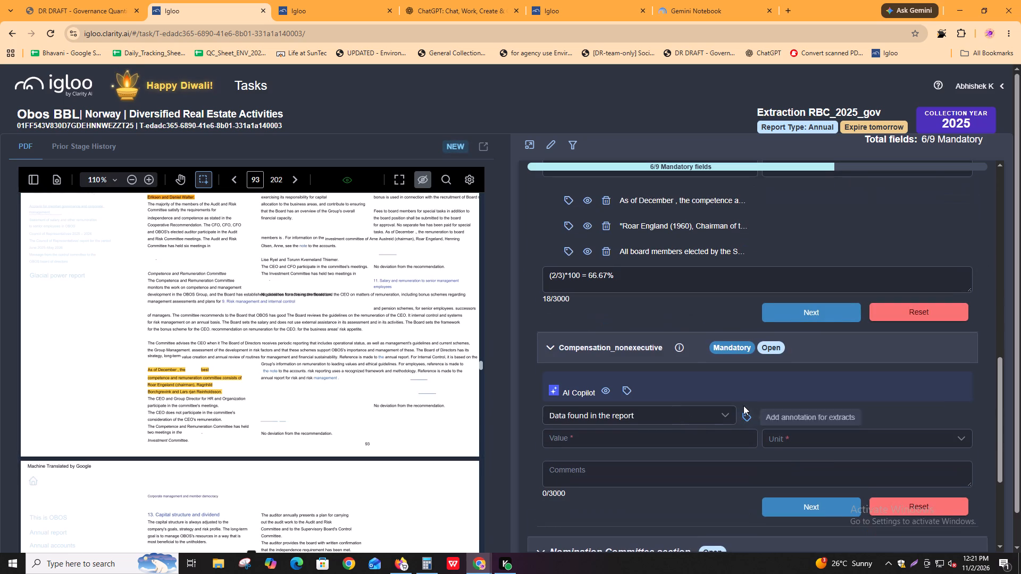
click(747, 416)
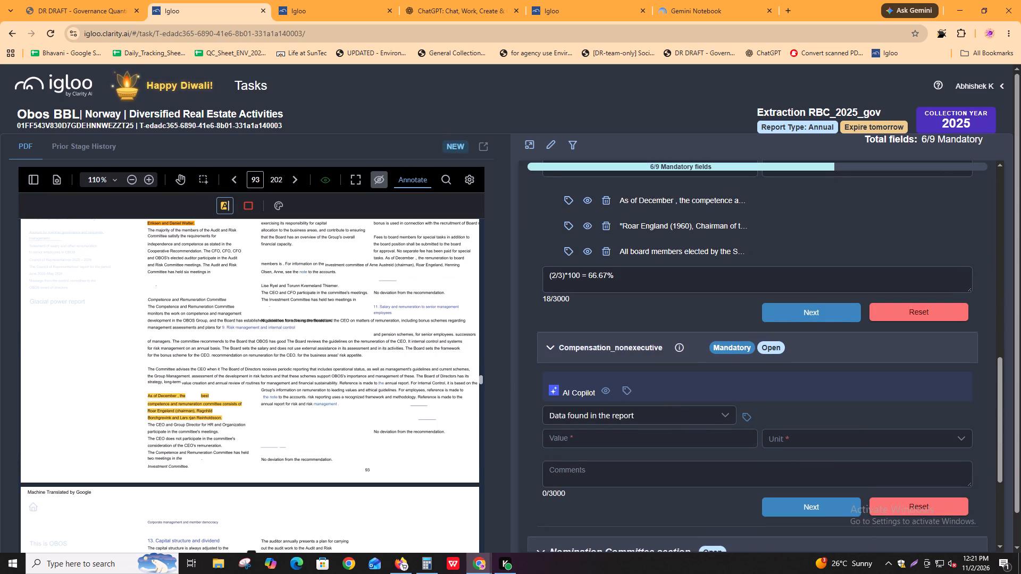
drag(140, 394, 234, 421)
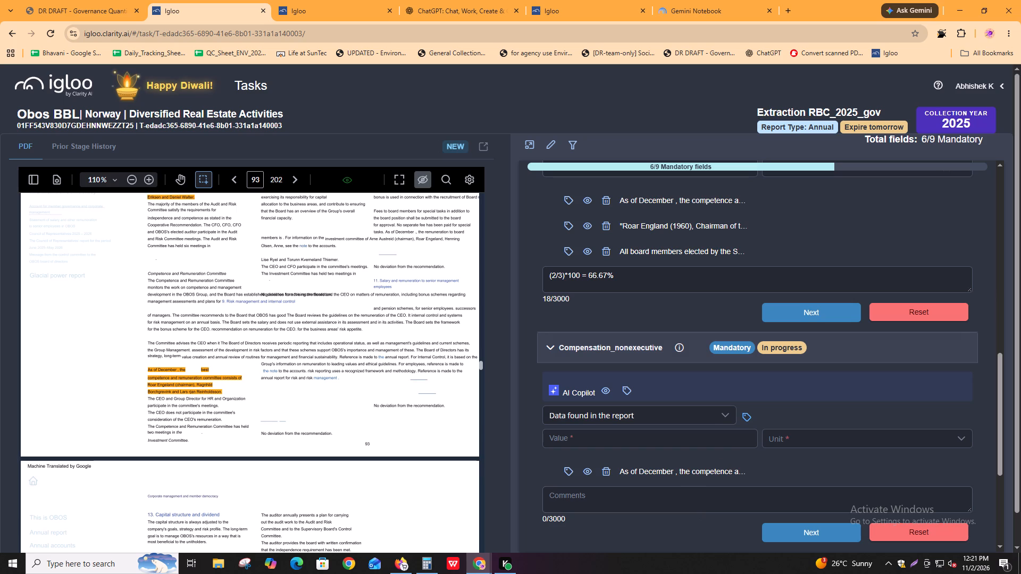
Enter the comment "(3/3)*100 = 100%" for Compensation_nonexecutive and set its value to 100 with unit %.
click(691, 506)
text((3/3)*100 =)
key(space)
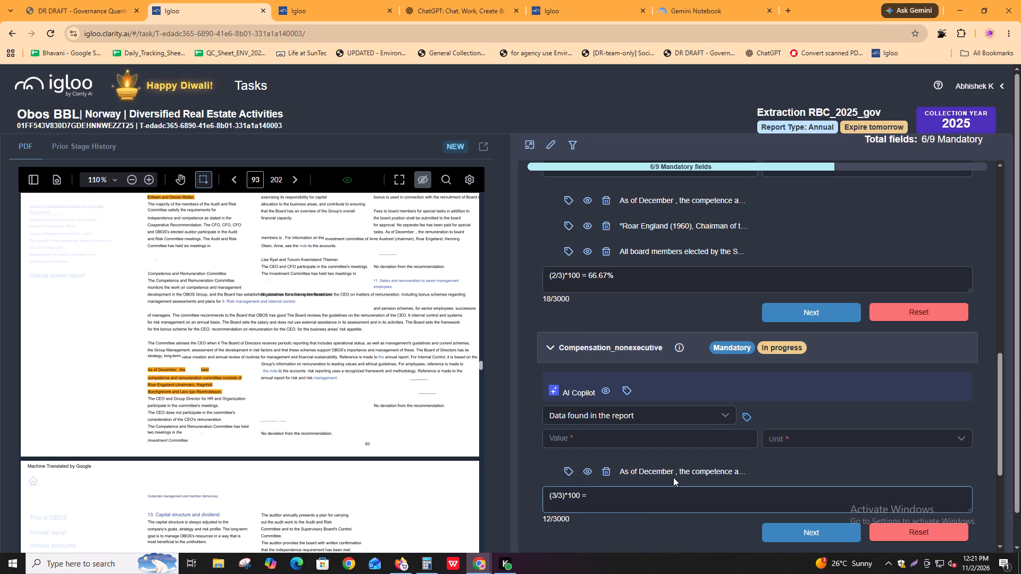
text(100%)
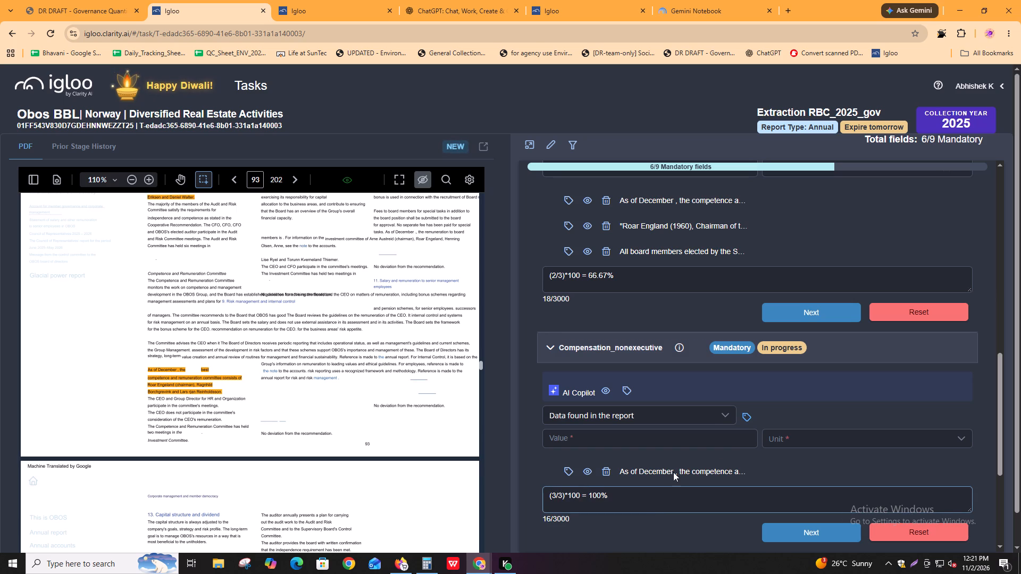
click(658, 433)
text(100)
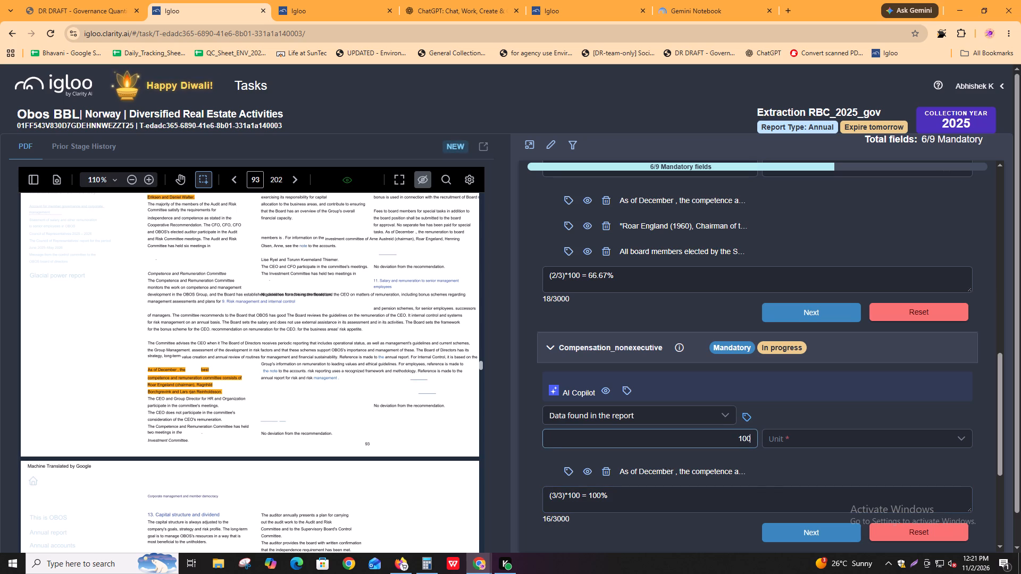
key(Tab)
key(Return)
key(Down)
key(Return)
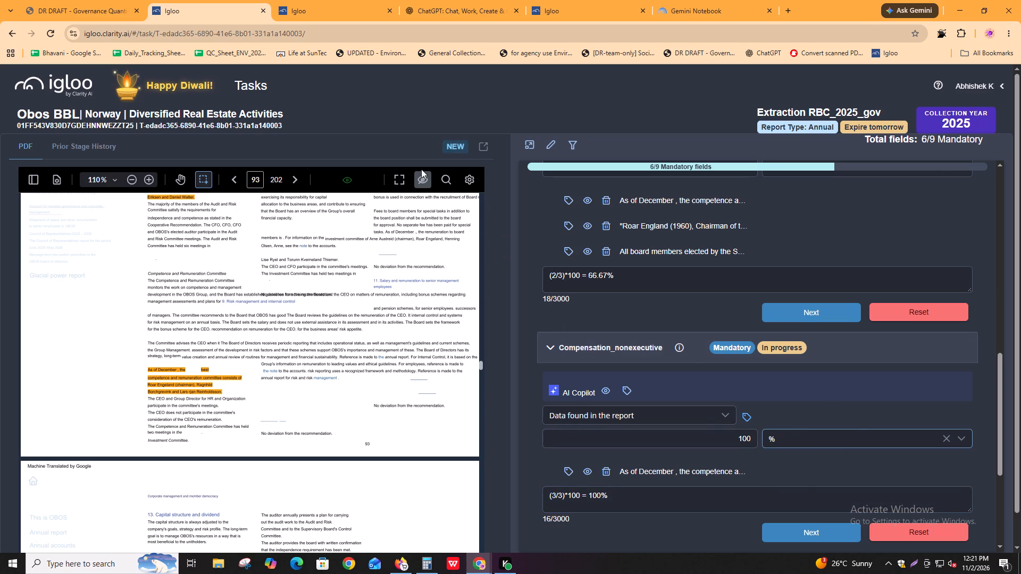
Add an area annotation around the Board of OBOS table on page 105 as a second extract for Compensation_nonexecutive.
click(255, 181)
text(105)
key(Return)
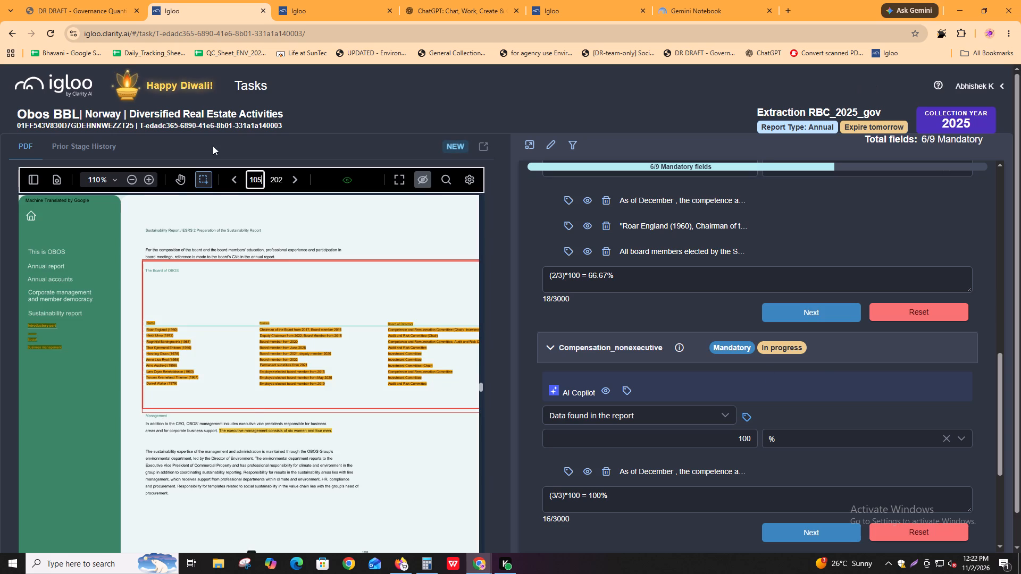
shift+scroll(265, 395, down, 1)
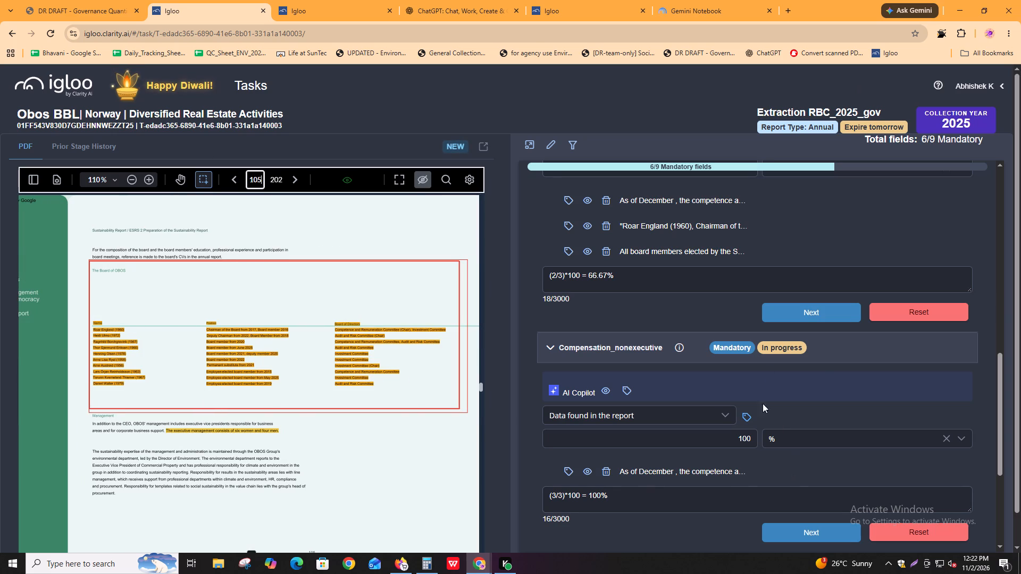
click(752, 412)
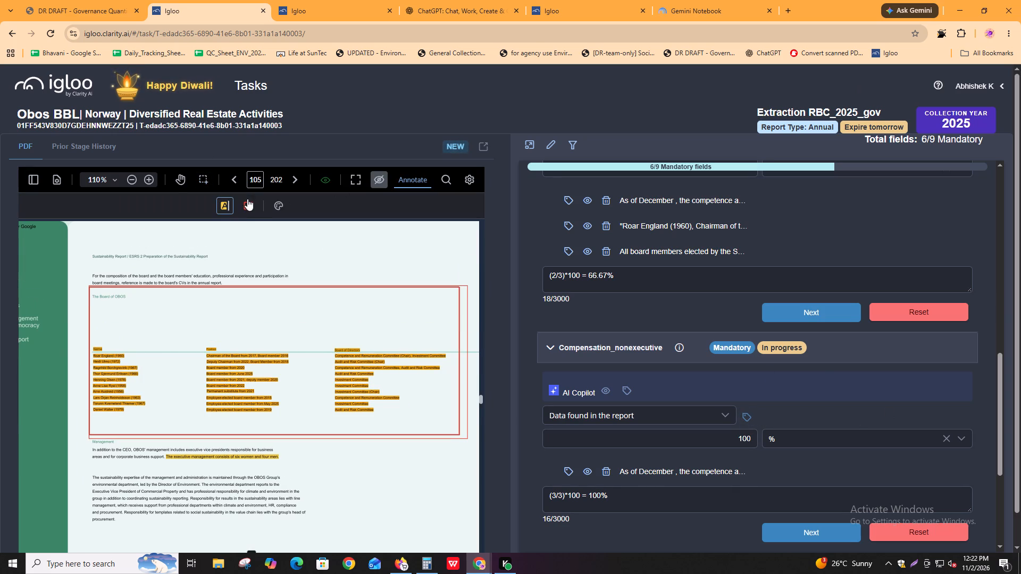
click(247, 199)
drag(87, 286, 506, 445)
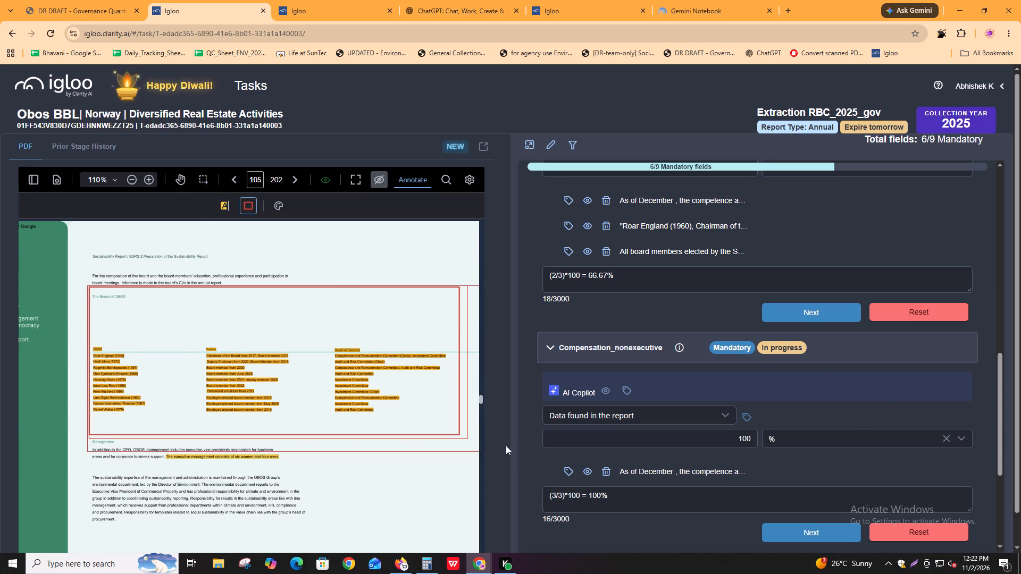
drag(506, 445, 457, 436)
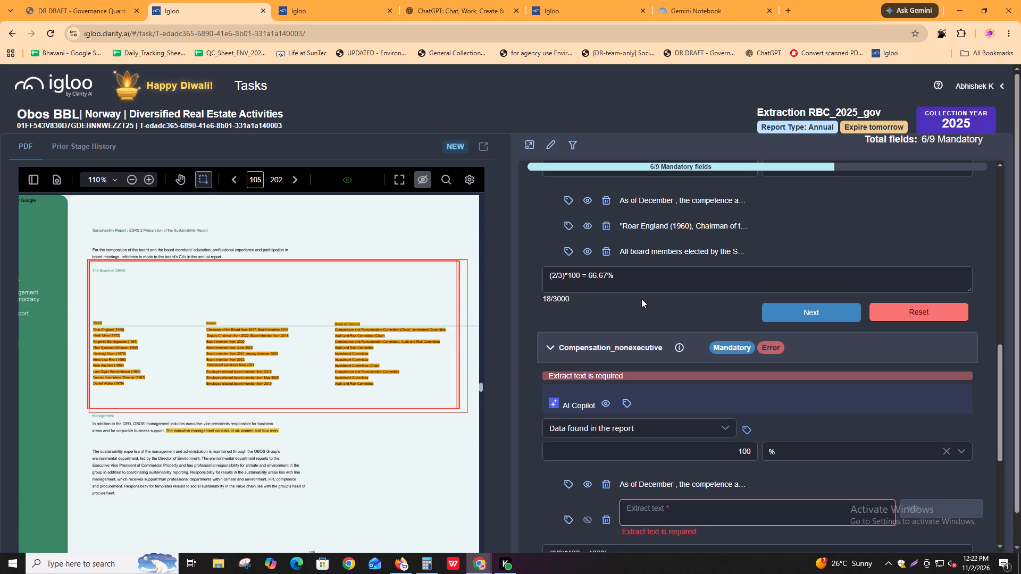
Copy the full page 105 extract text from Compensation_independence into Compensation_nonexecutive's empty page 105 extract.
click(585, 225)
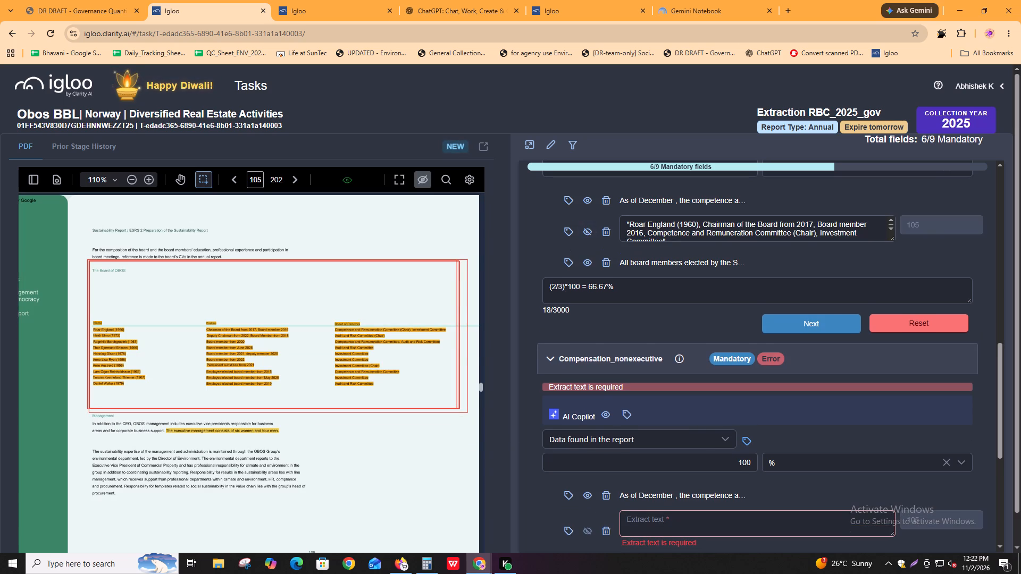
alt+click(663, 225)
click(649, 531)
key(ctrl+v)
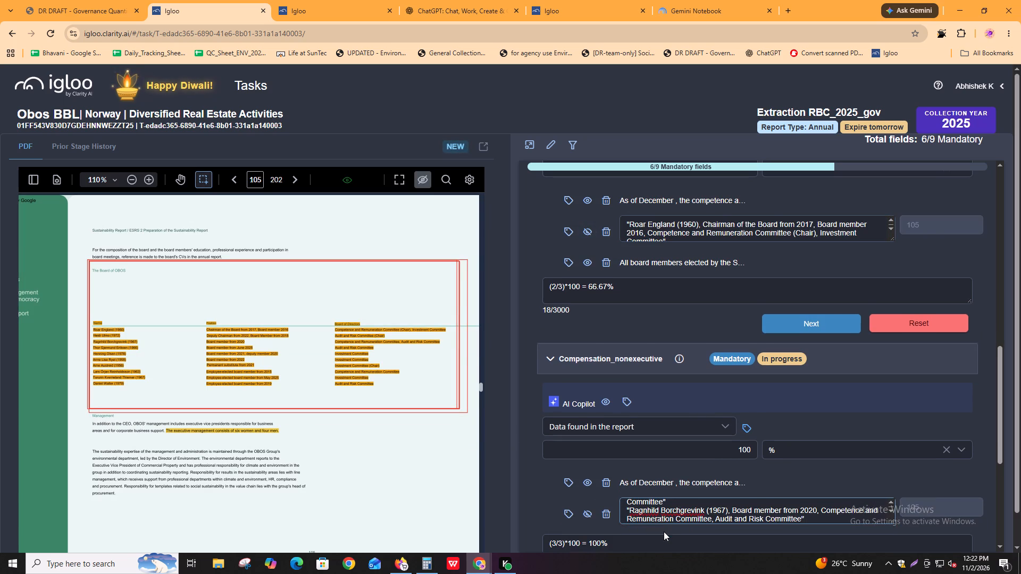
Start a third quoted line in Compensation_nonexecutive's page 105 extract with the 2015 employee-elected Competence and Remuneration Committee member's name and year, plus a comma.
key(Return)
key(shift+quotedbl)
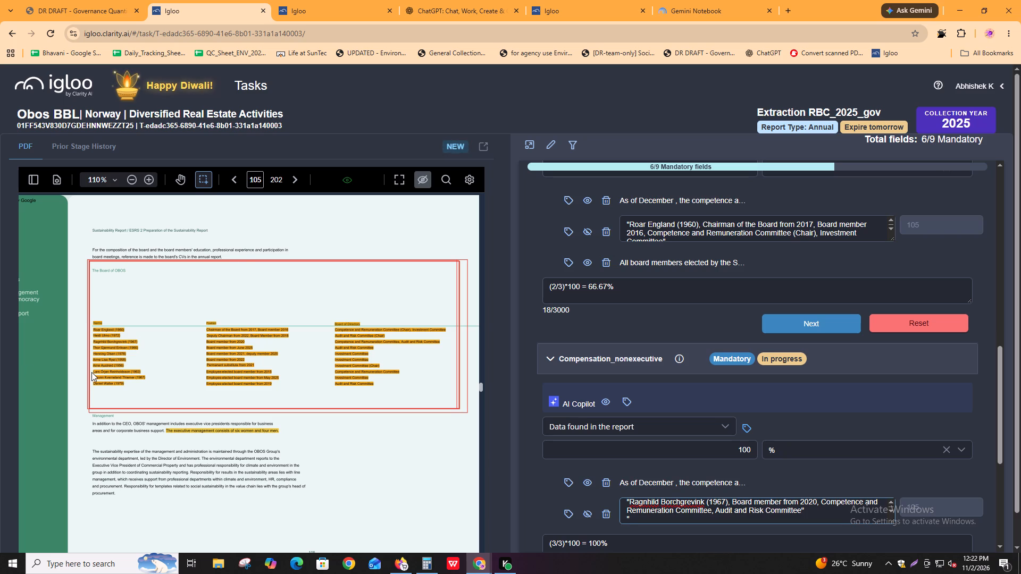
drag(94, 372, 160, 369)
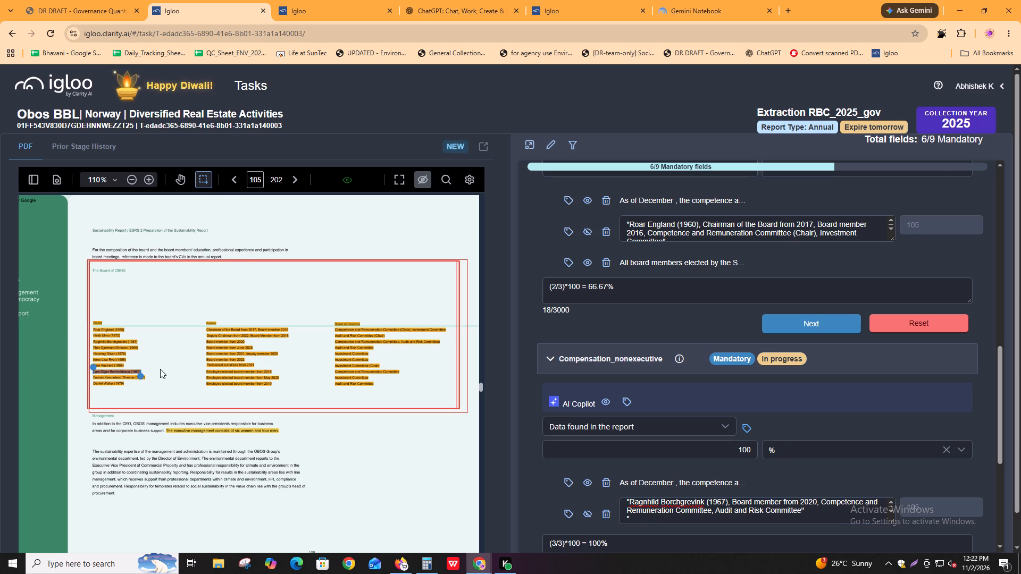
drag(160, 369, 163, 368)
key(ctrl+c)
click(588, 479)
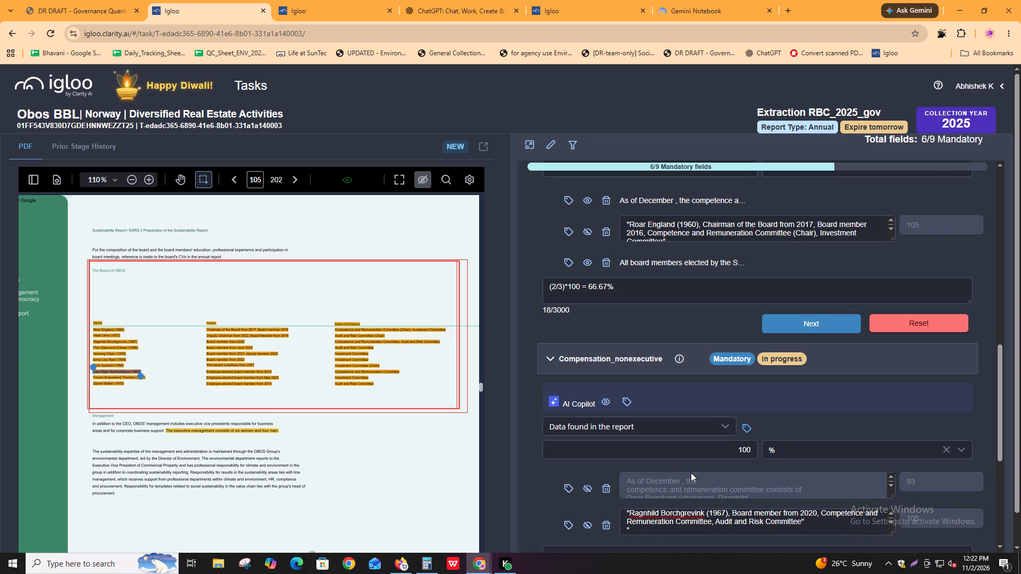
scroll(691, 472, down, 2)
click(585, 488)
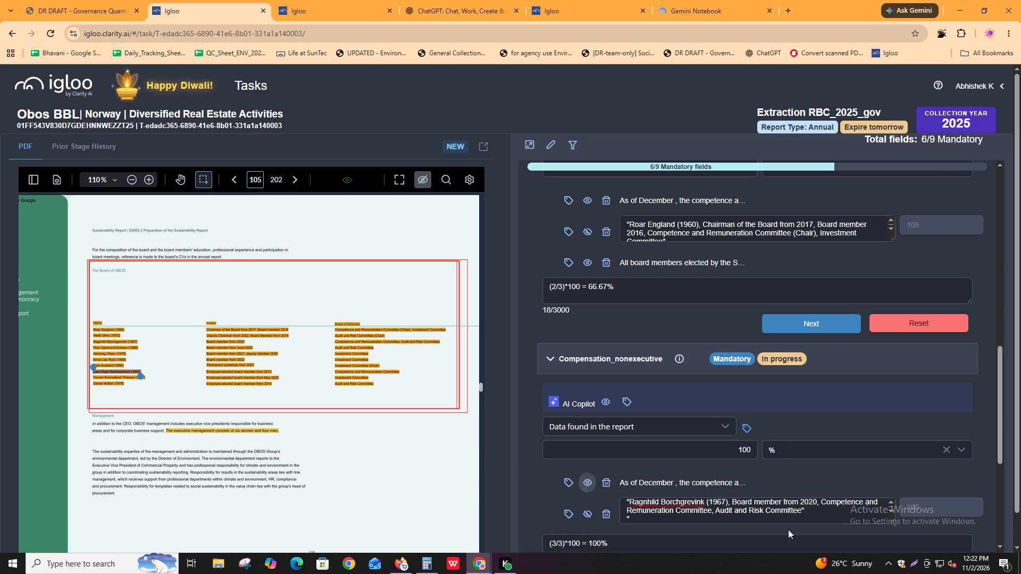
click(738, 520)
key(ctrl+v)
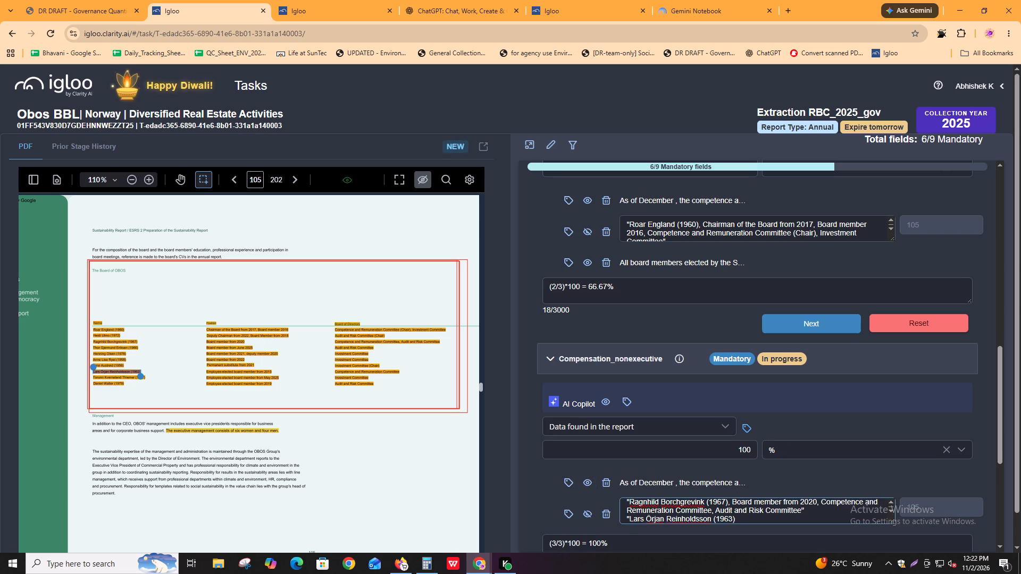
text(,)
key(space)
Add "Employee-elected board member from 2015," after the member's year in Compensation_nonexecutive's page 105 extract.
drag(195, 372, 280, 371)
key(ctrl+v)
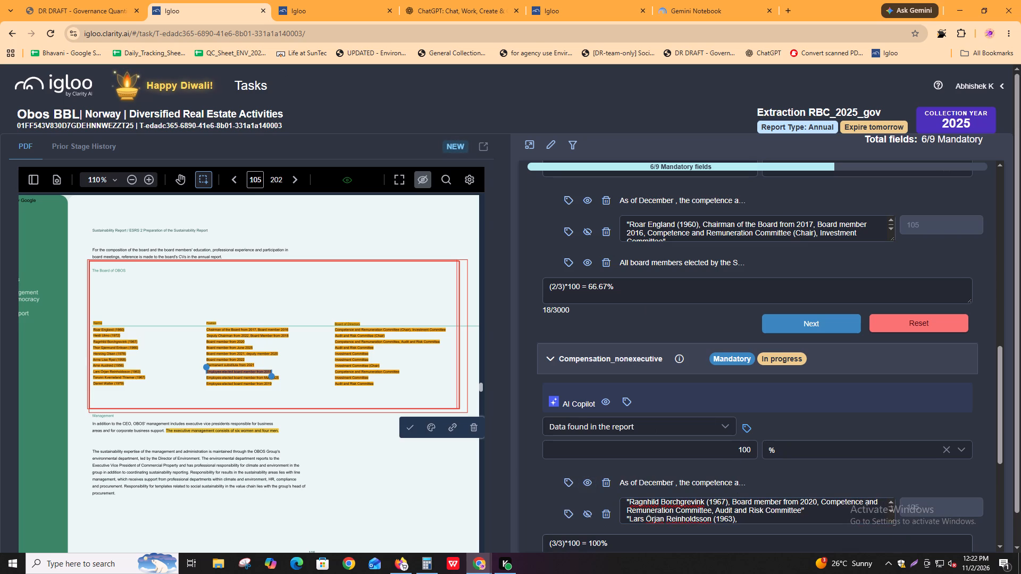
key(ctrl+c)
key(ctrl+c)
key(ctrl+c)
click(473, 429)
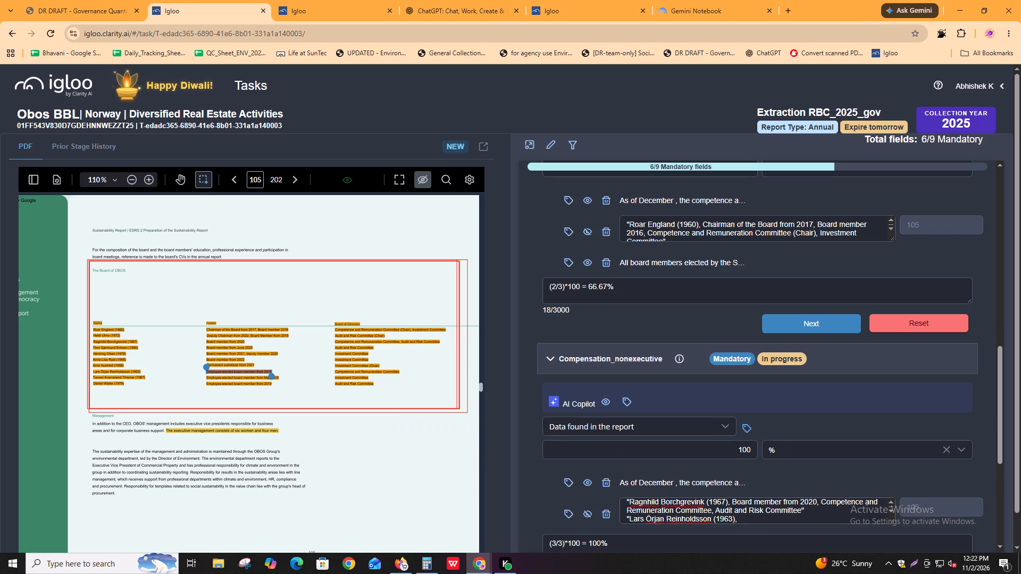
click(748, 518)
key(ctrl+v)
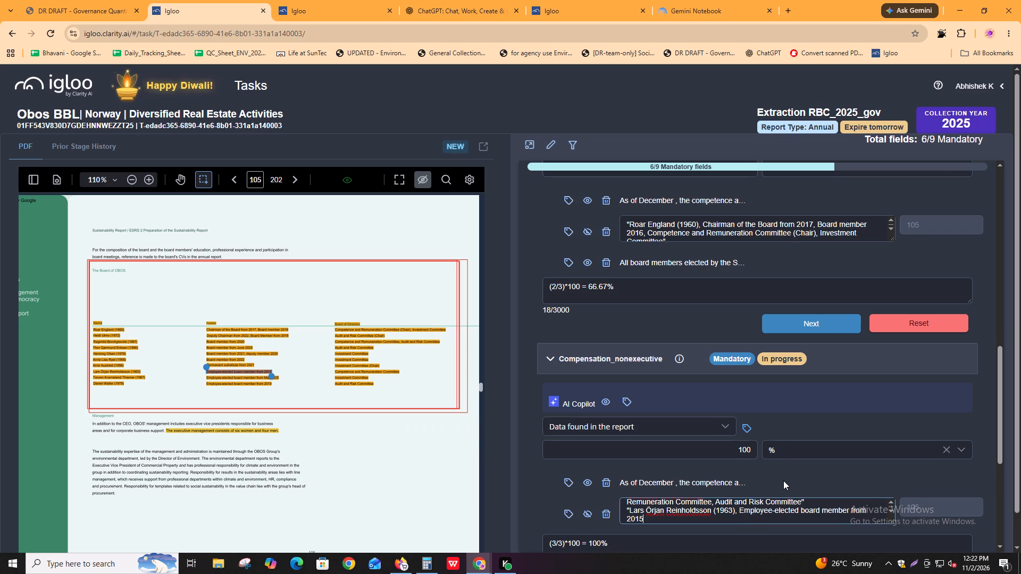
text(,)
key(space)
Finish the third quoted line with "Competence and Remuneration Committee" and a closing quotation mark, and collapse the extract.
drag(327, 372, 403, 371)
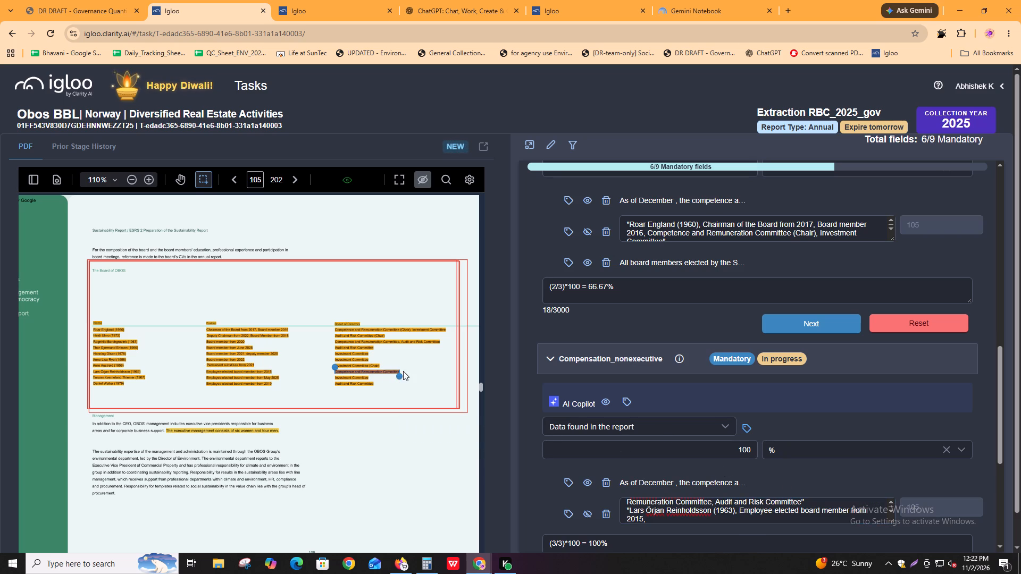
drag(403, 371, 405, 371)
key(ctrl+c)
click(678, 518)
key(ctrl+v)
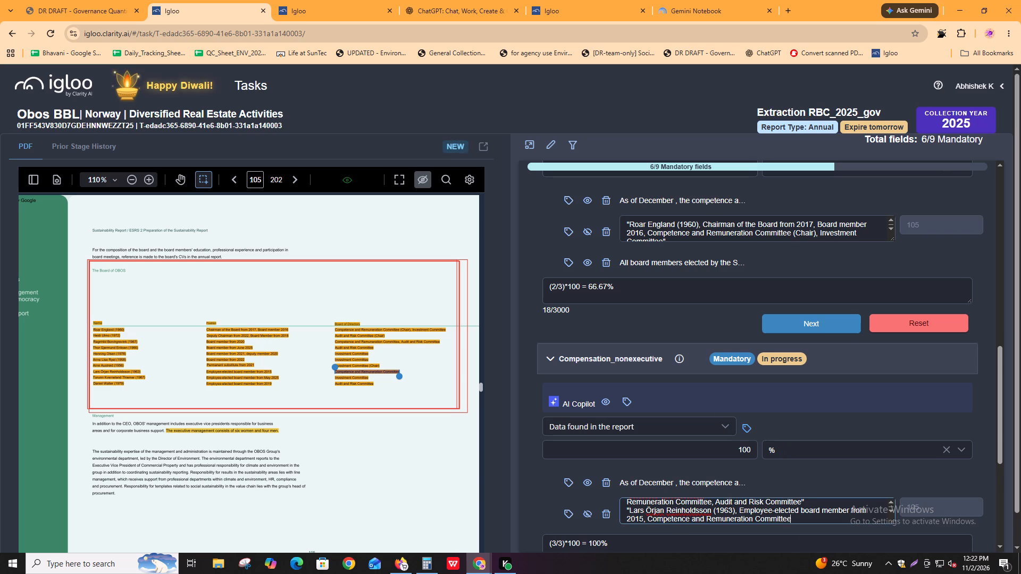
key(shift+quotedbl)
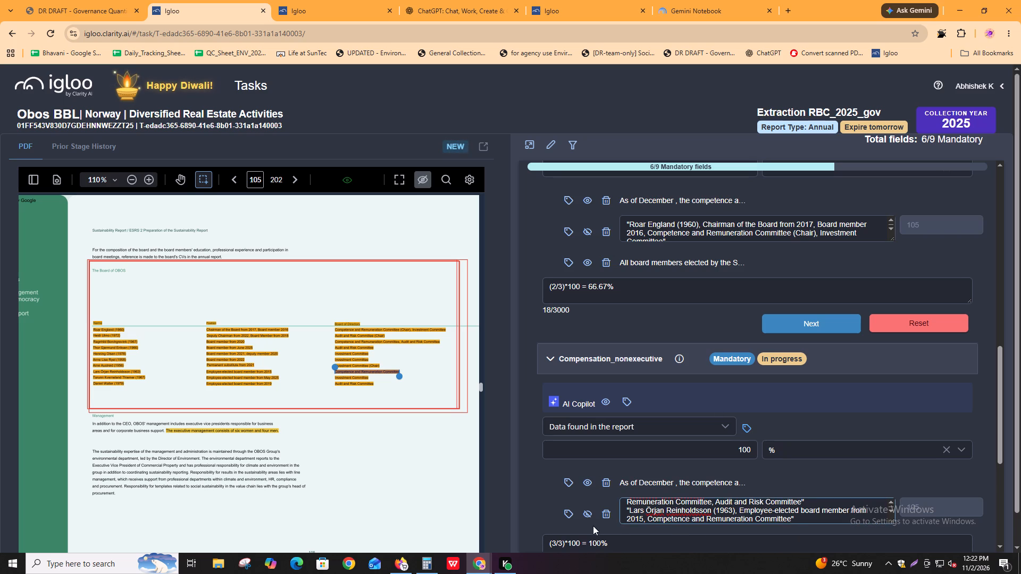
click(584, 517)
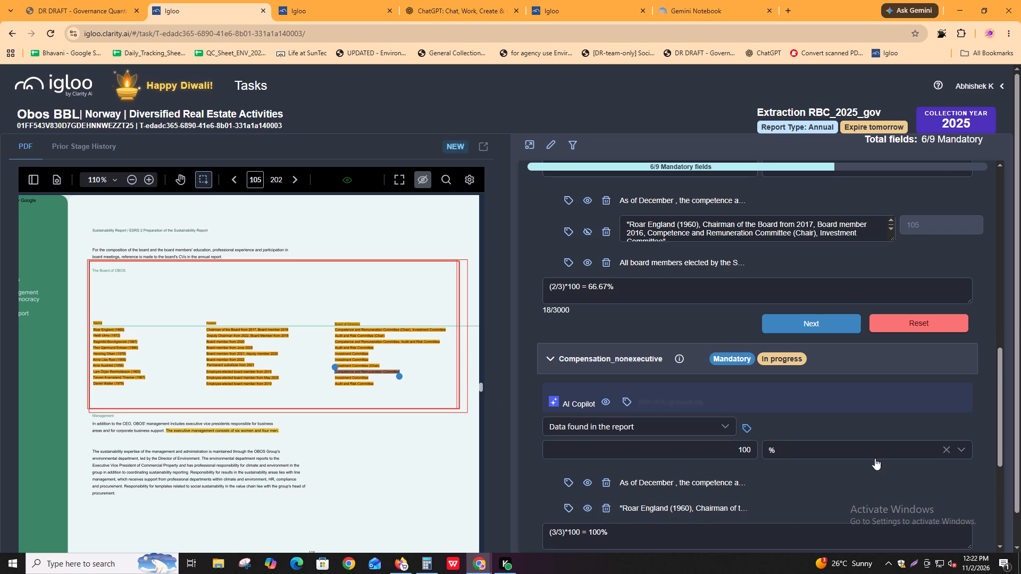
Copy the explanation of why board members are considered non-executive from Audit_nonexecutive's comment, leaving out its percentage calculation.
scroll(952, 517, down, 2)
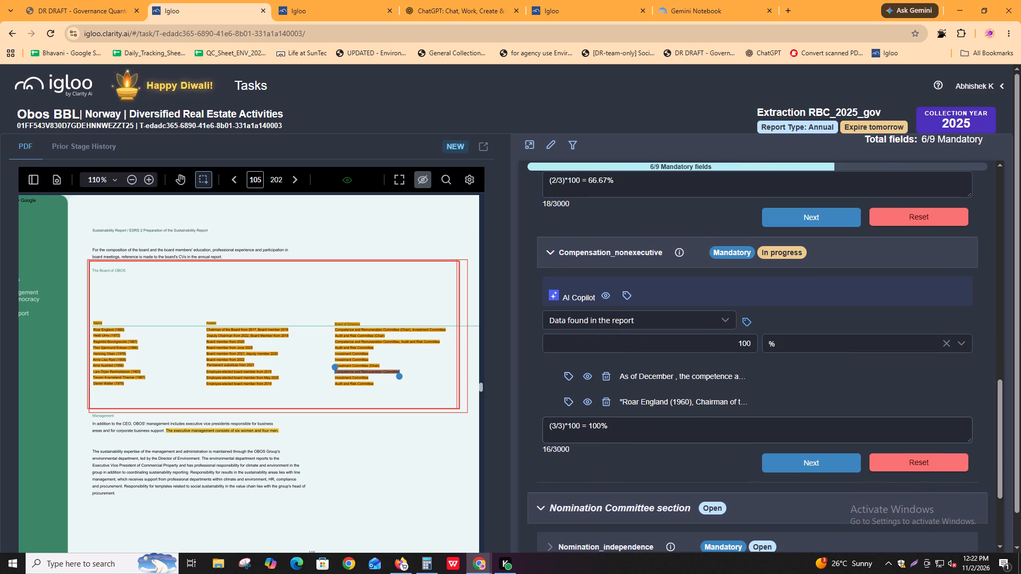
scroll(687, 327, up, 8)
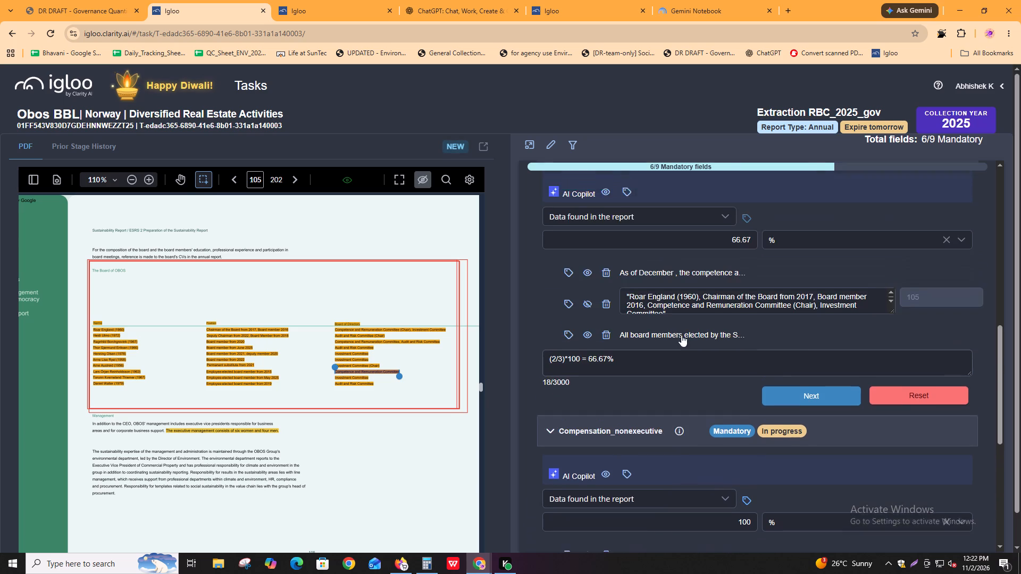
click(634, 323)
scroll(695, 498, down, 3)
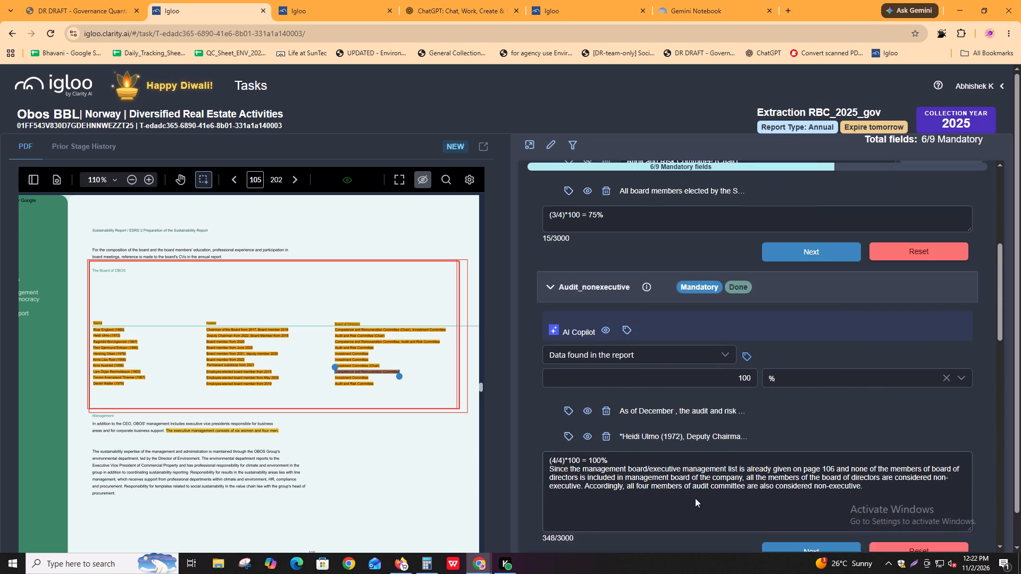
drag(550, 337, 844, 349)
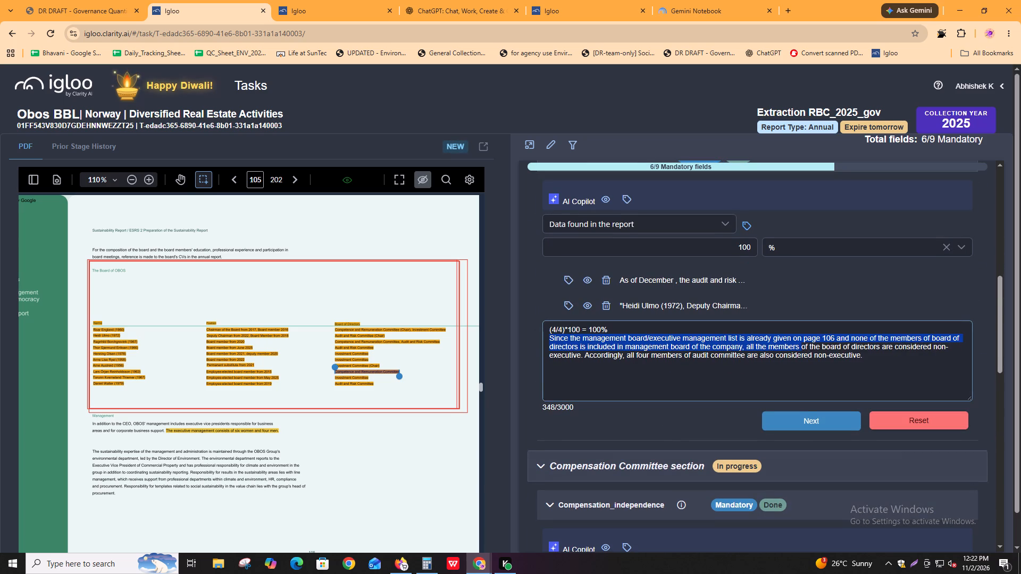
drag(844, 349, 880, 359)
key(ctrl+c)
key(ctrl+c)
key(ctrl+c)
key(ctrl+c)
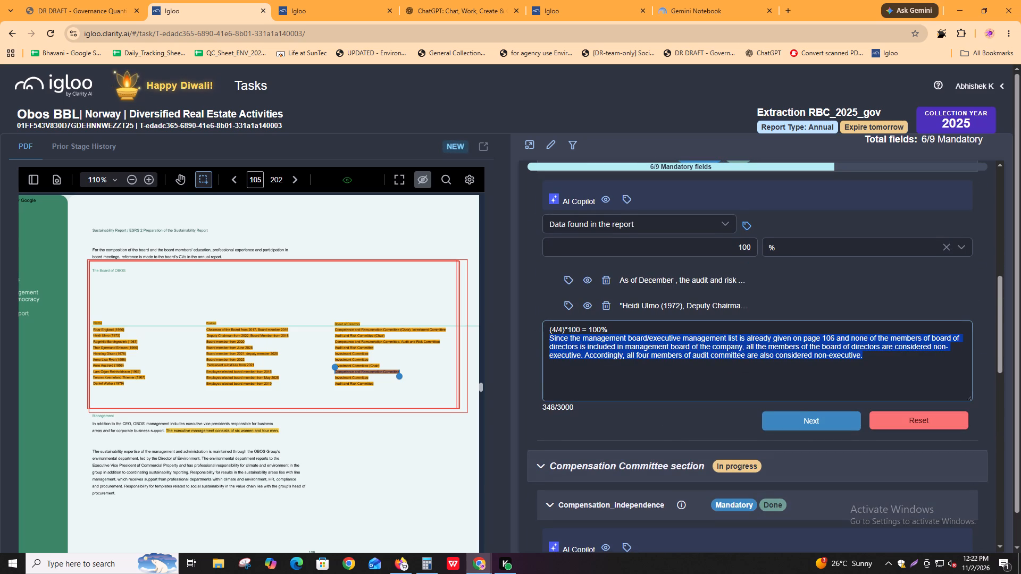
key(ctrl+c)
key(ctrl+c)
key(ctrl+c)
scroll(702, 410, down, 4)
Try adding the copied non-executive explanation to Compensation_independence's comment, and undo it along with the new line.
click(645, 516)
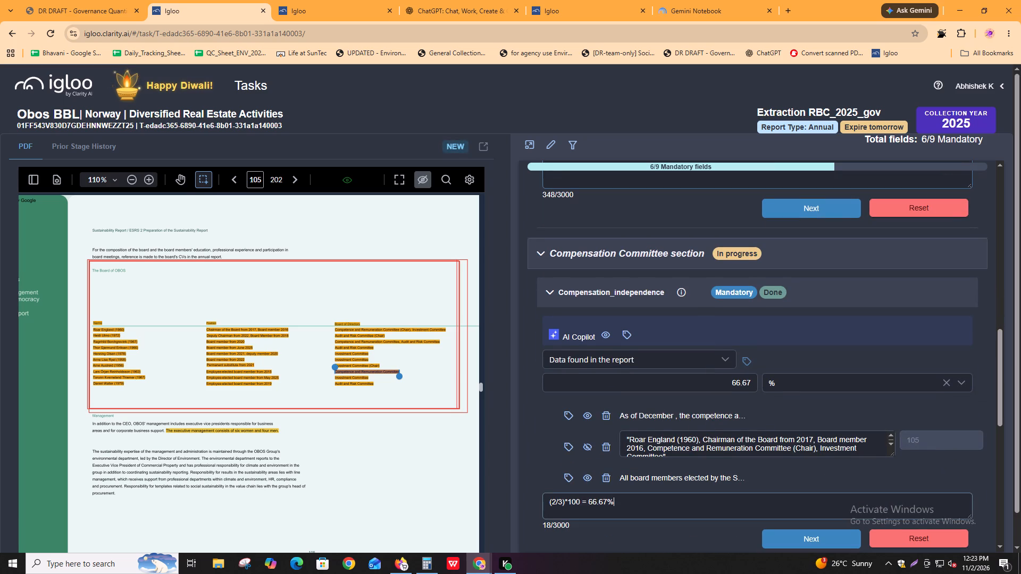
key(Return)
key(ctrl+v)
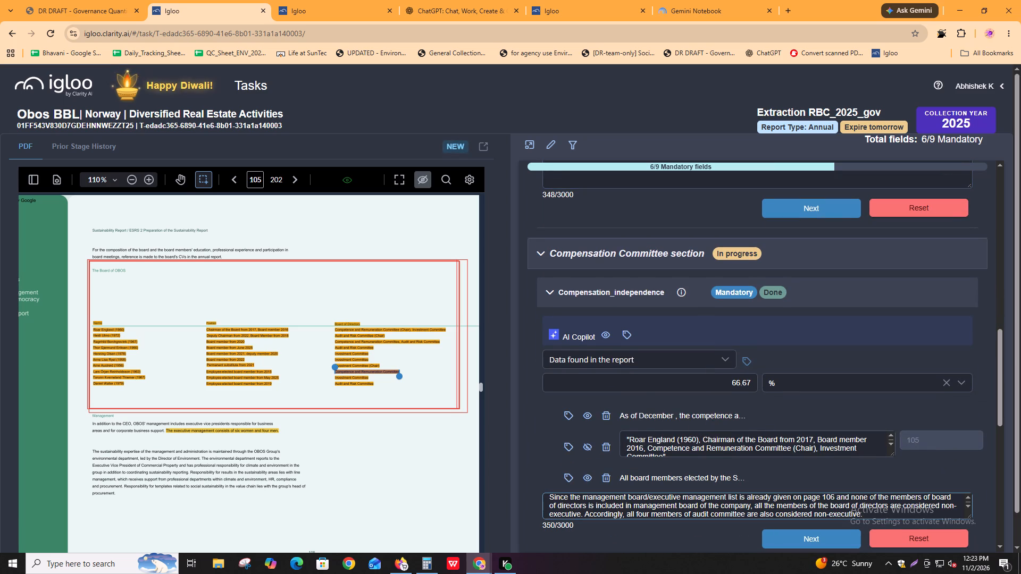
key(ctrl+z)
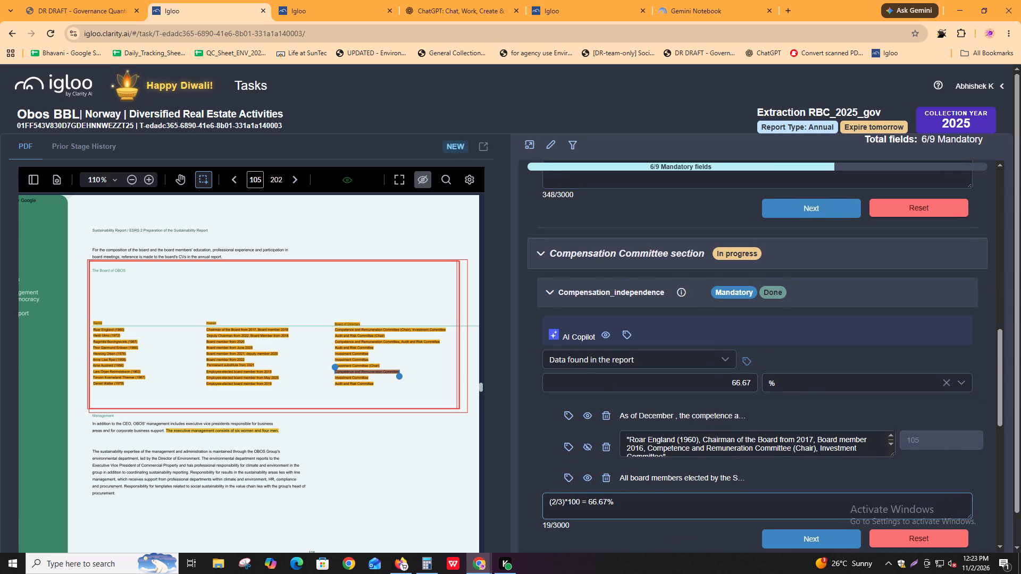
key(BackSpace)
Paste the copied non-executive explanation below "(3/3)*100 = 100%" in Compensation_nonexecutive's comment and enlarge the comment box.
scroll(648, 436, down, 9)
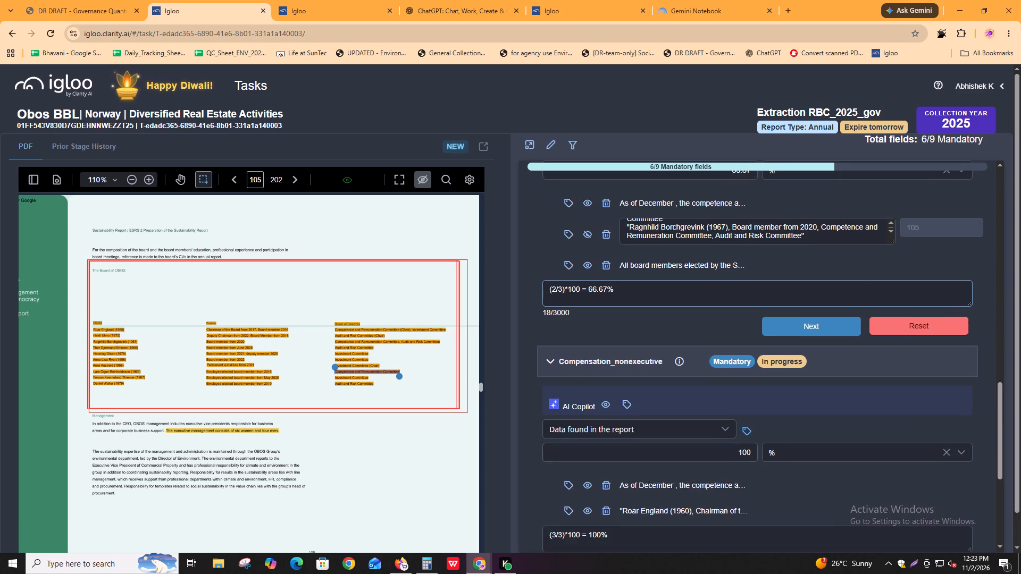
scroll(647, 500, down, 3)
click(645, 385)
click(640, 395)
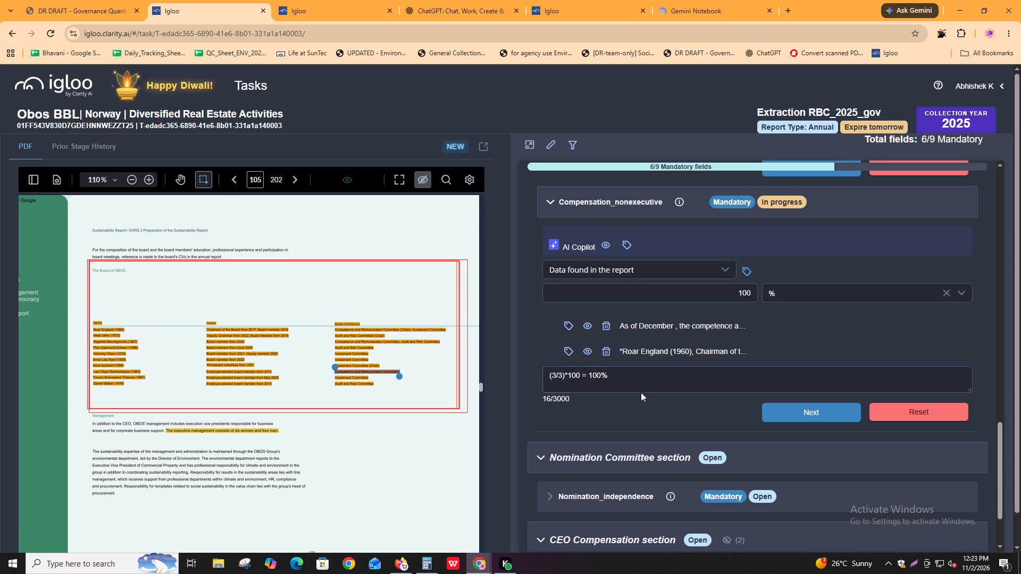
click(643, 385)
key(Return)
key(ctrl+v)
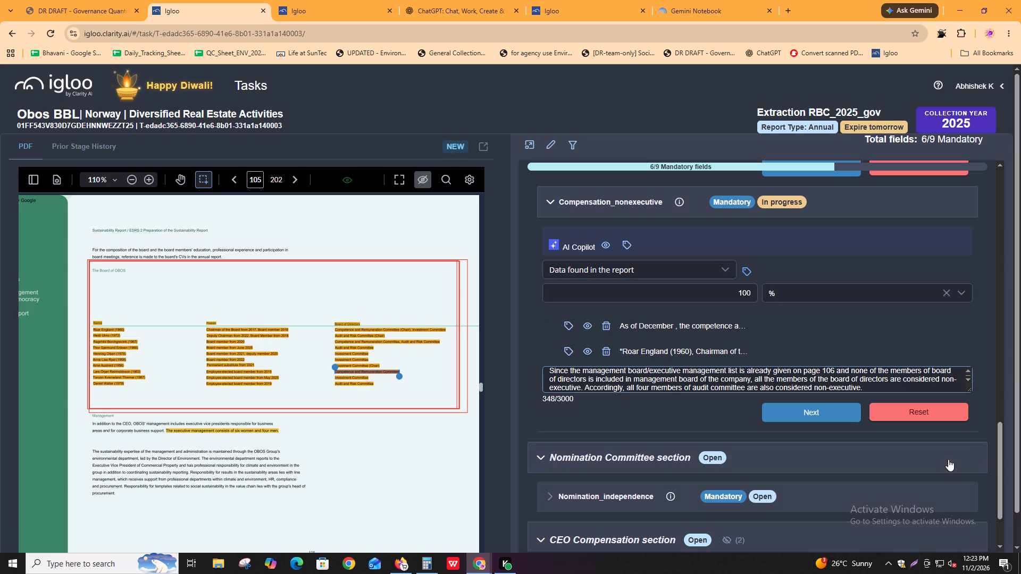
drag(966, 391, 975, 504)
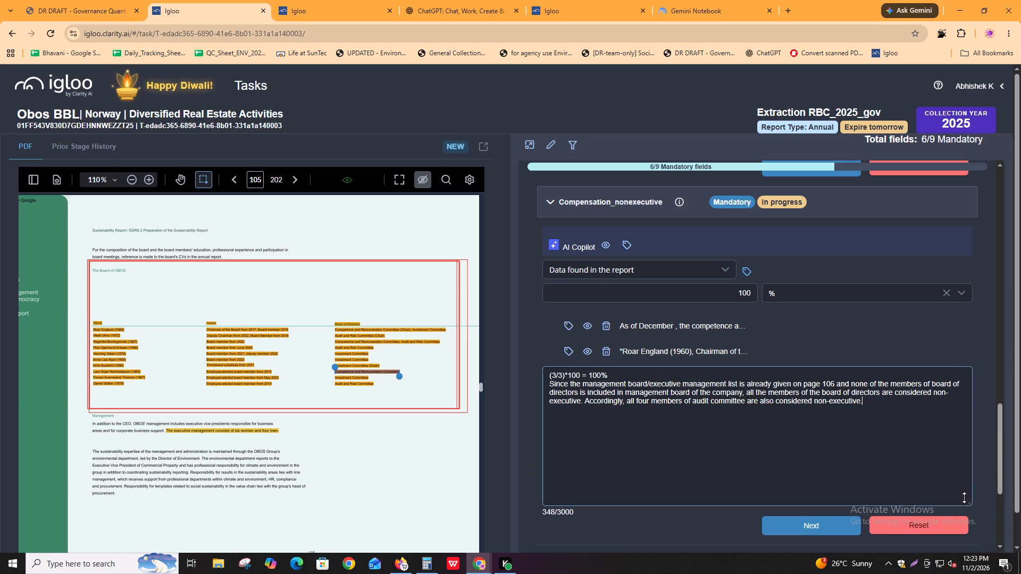
Replace "audit" with "compensation" in the last sentence of Compensation_nonexecutive's comment.
scroll(704, 389, up, 3)
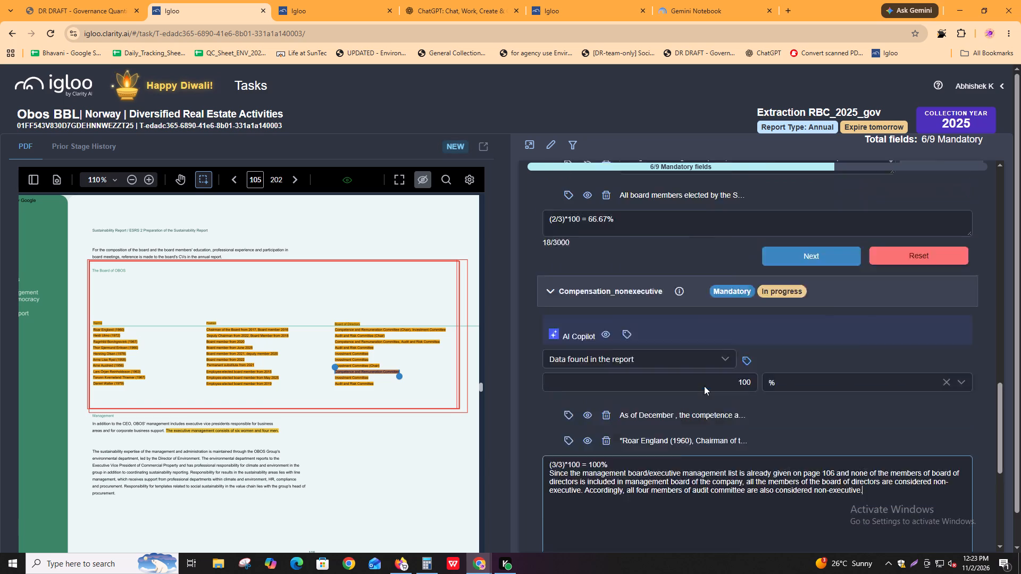
scroll(704, 386, down, 3)
double_click(700, 401)
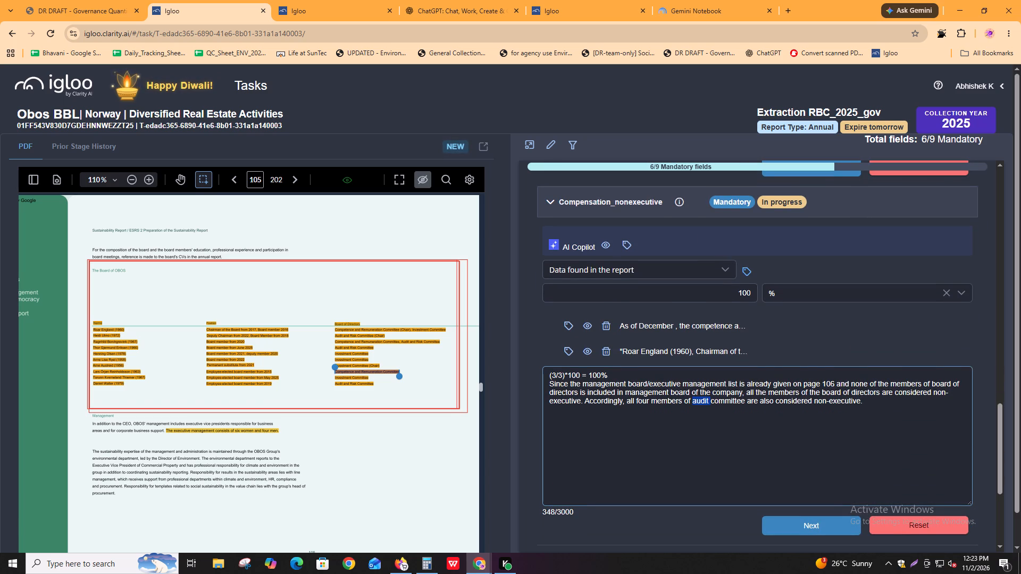
text(compensation)
key(space)
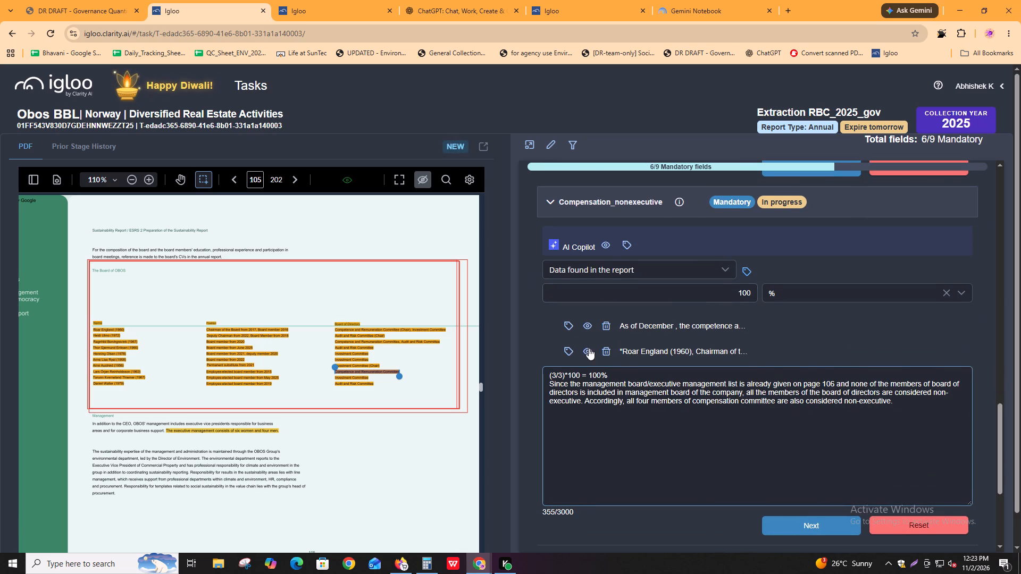
Complete and collapse the open Compensation Committee fields, and the open Audit Committee fields as well.
scroll(737, 465, up, 3)
click(807, 327)
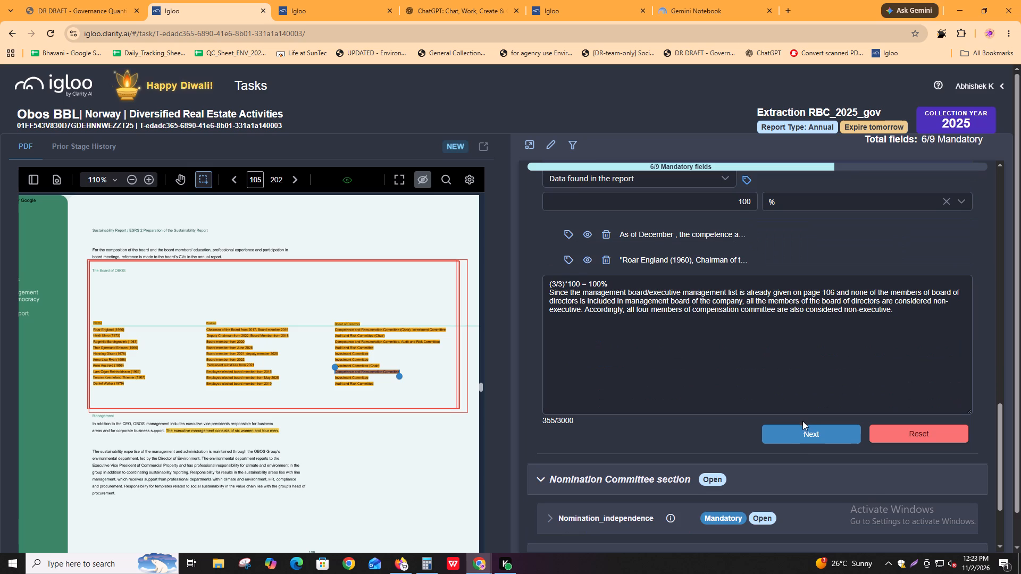
click(798, 432)
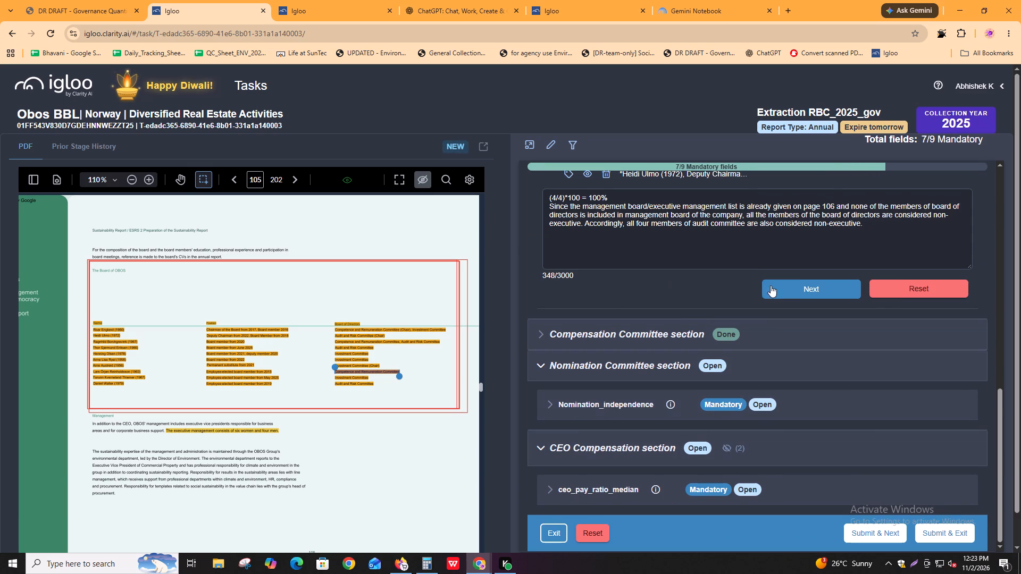
scroll(771, 285, up, 2)
scroll(773, 360, up, 4)
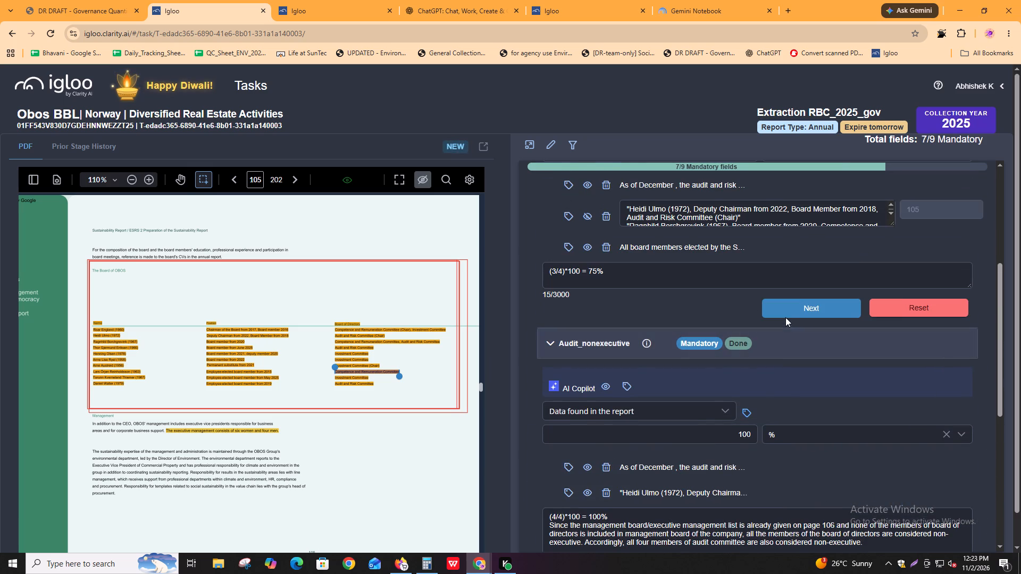
click(784, 312)
click(797, 359)
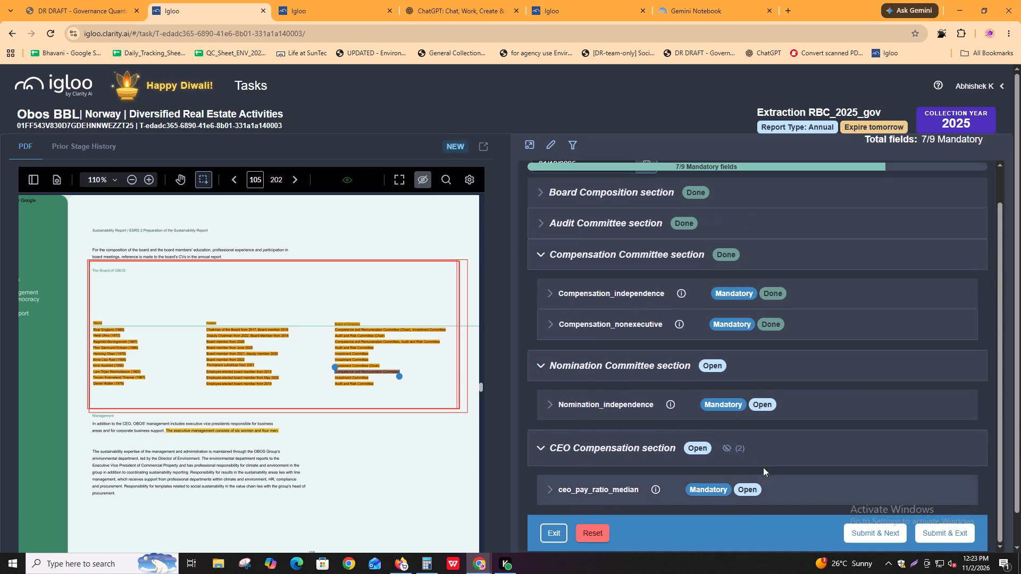
Expand the Nomination_independence field in the Nomination Committee section.
click(638, 402)
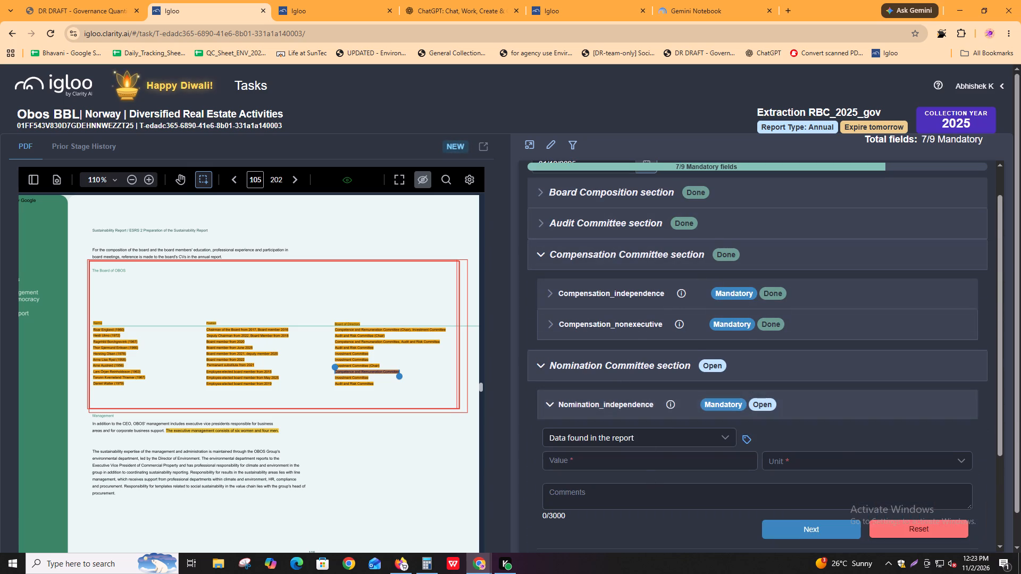
scroll(654, 494, down, 1)
Switch to the RBC_v4_2025_gov.pdf report, search it for "nomination" and review the matches through the Nomination Committee paragraph on page 92.
key(alt+Tab)
key(alt+Tab)
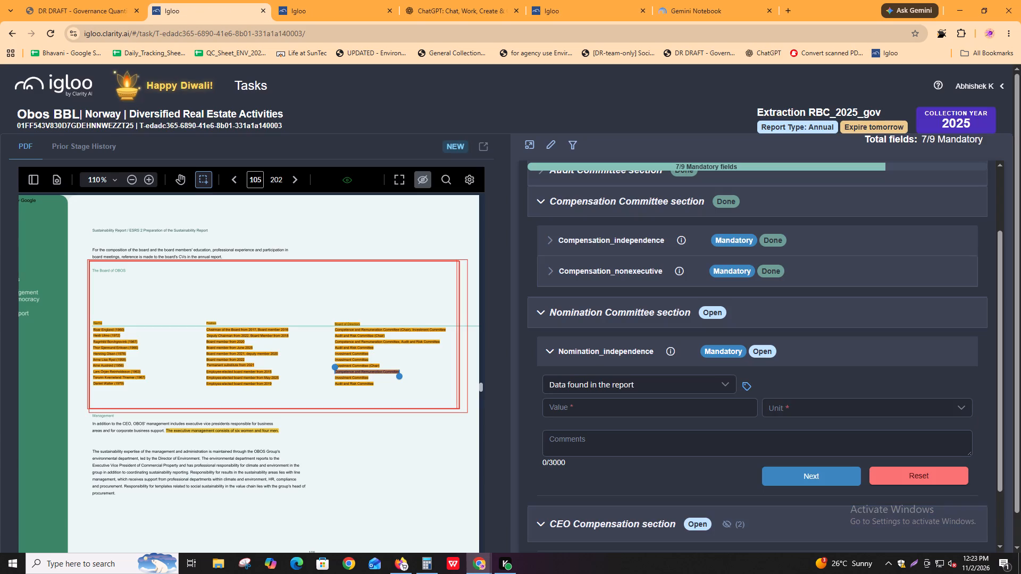
key(alt+Tab)
key(ctrl+f)
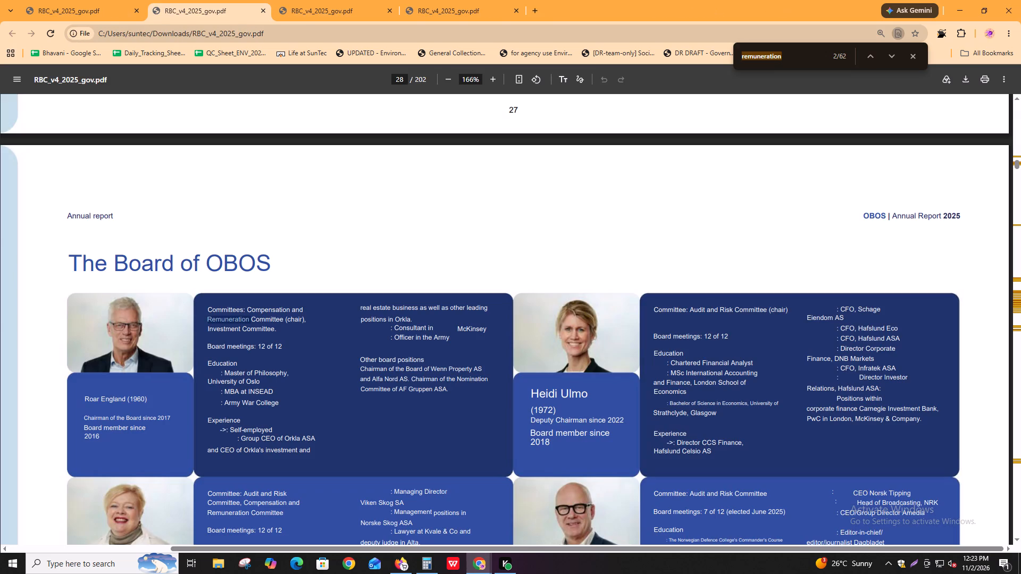
text(nomination)
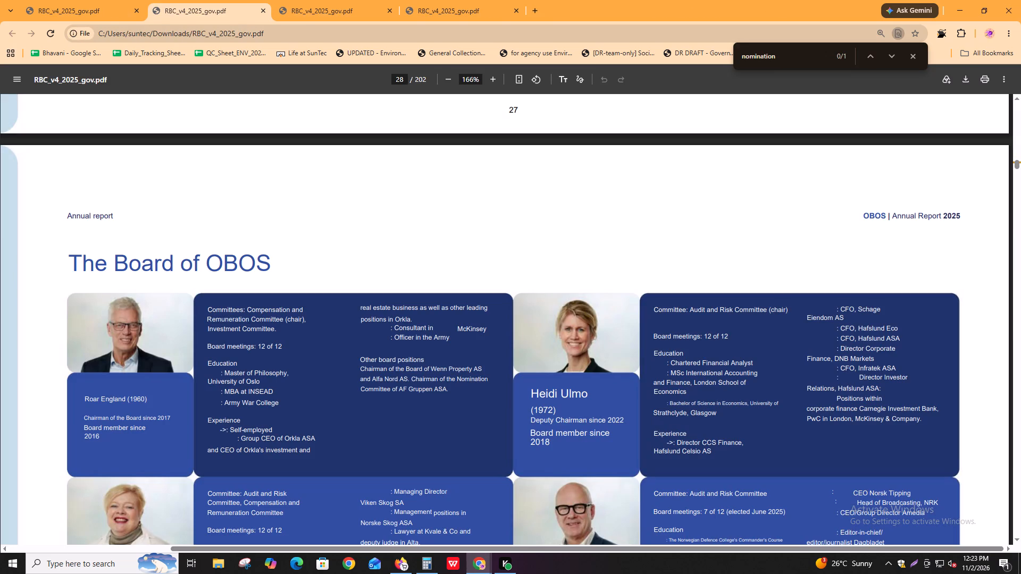
key(Return)
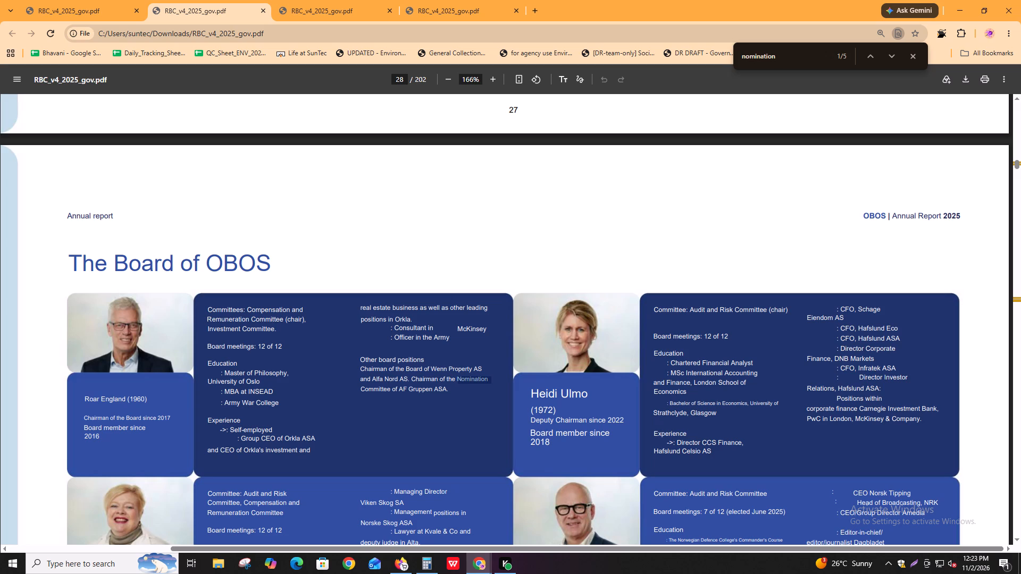
key(Return)
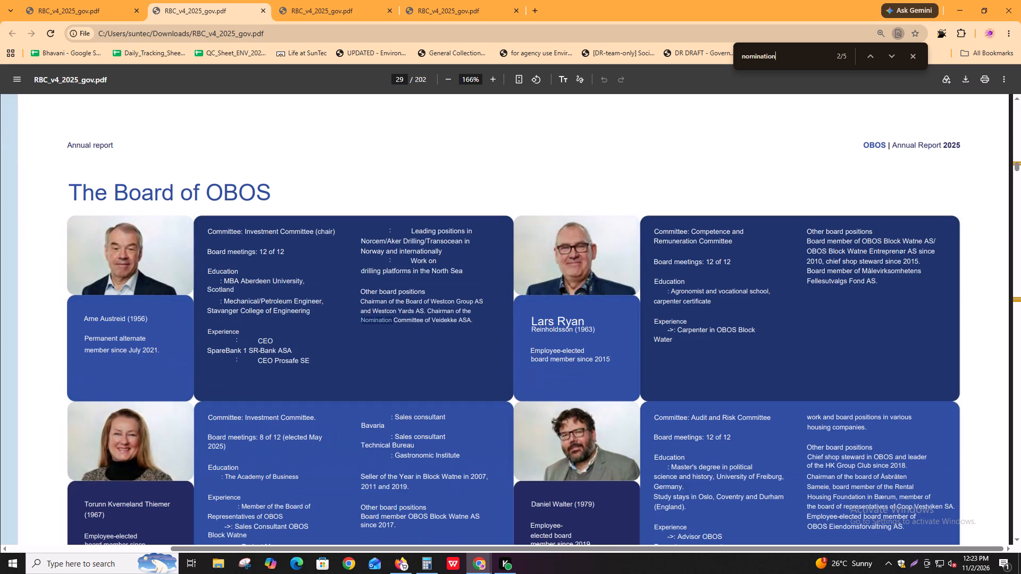
key(Return)
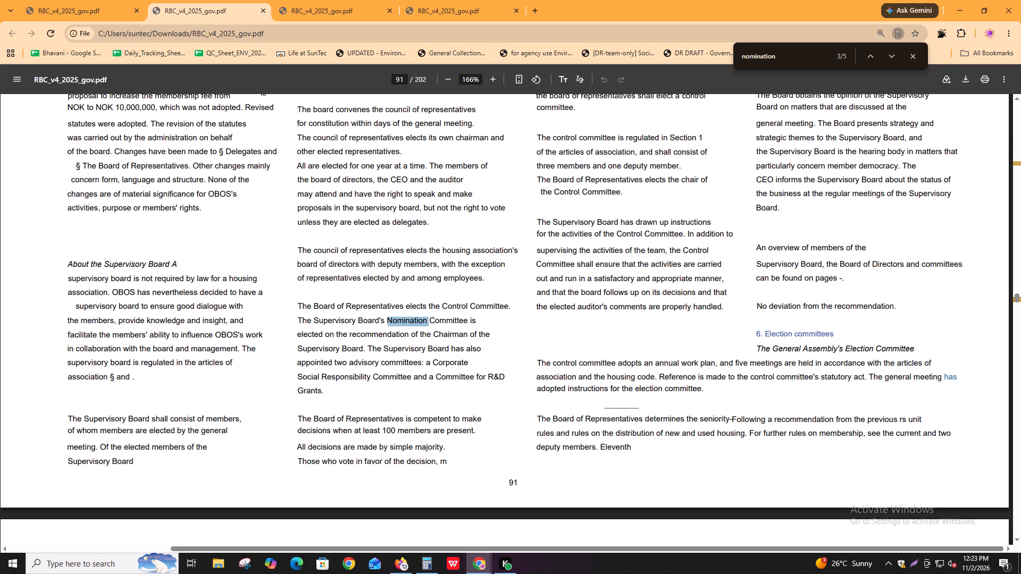
key(Return)
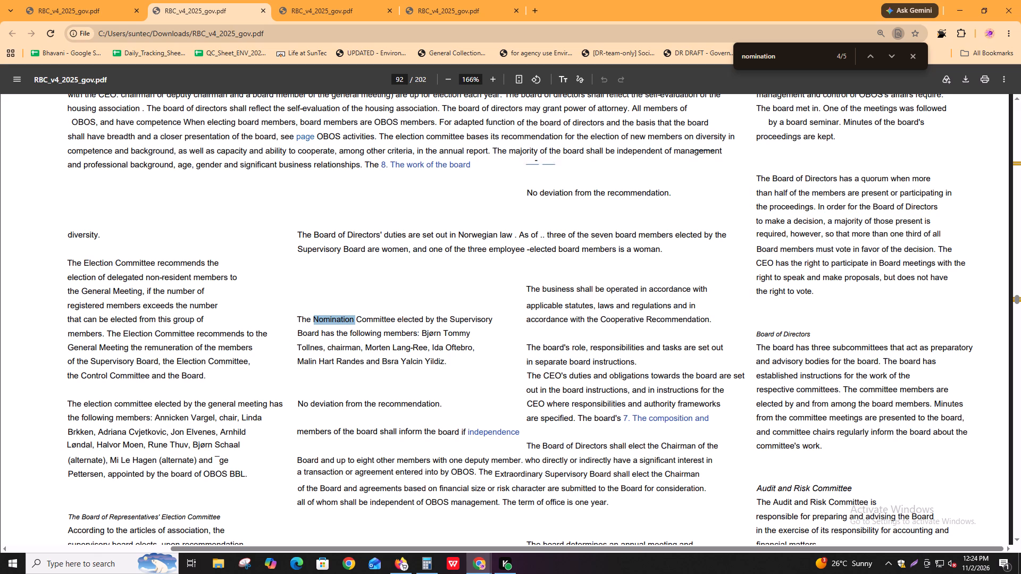
Compare the board committee table on page 105 in Igloo with the Nomination Committee paragraph on page 92 of the report.
key(alt+Tab)
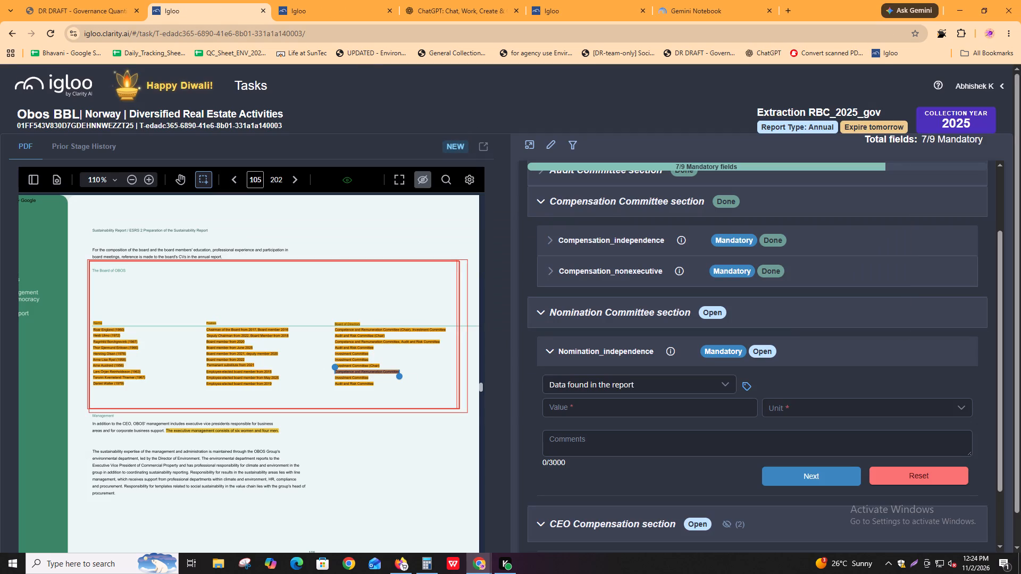
ctrl+scroll(380, 373, up, 2)
ctrl+scroll(330, 359, up, 3)
shift+scroll(319, 360, down, 3)
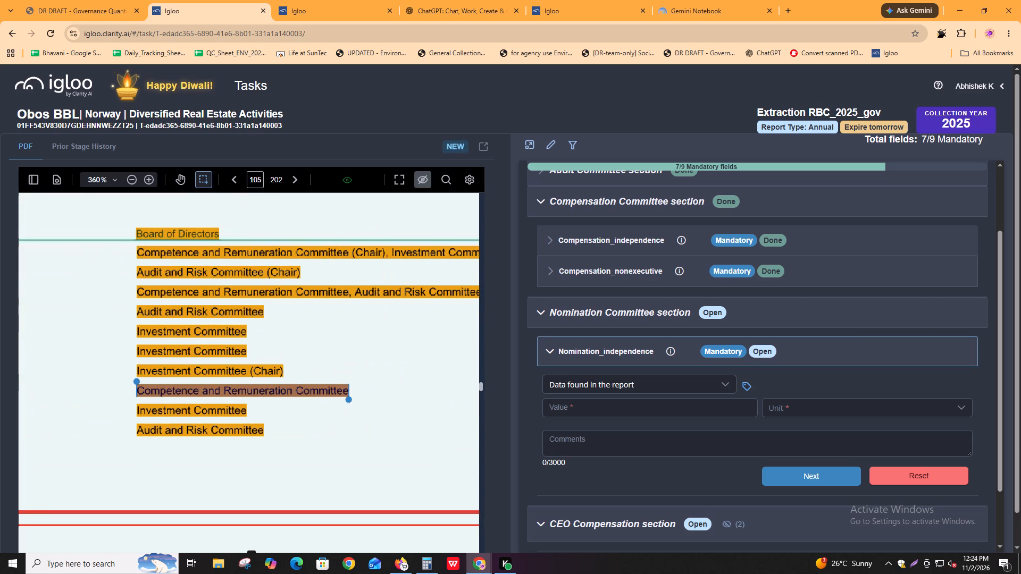
click(319, 364)
key(alt+Tab)
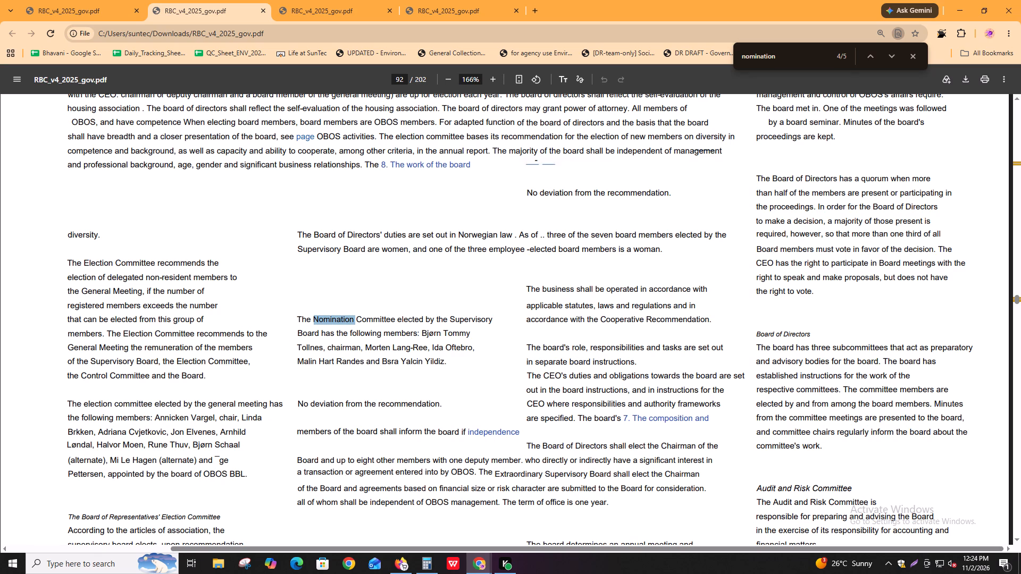
drag(372, 318, 466, 321)
click(466, 321)
drag(331, 334, 396, 334)
drag(396, 334, 425, 334)
click(425, 334)
key(alt+Tab)
shift+scroll(342, 348, up, 9)
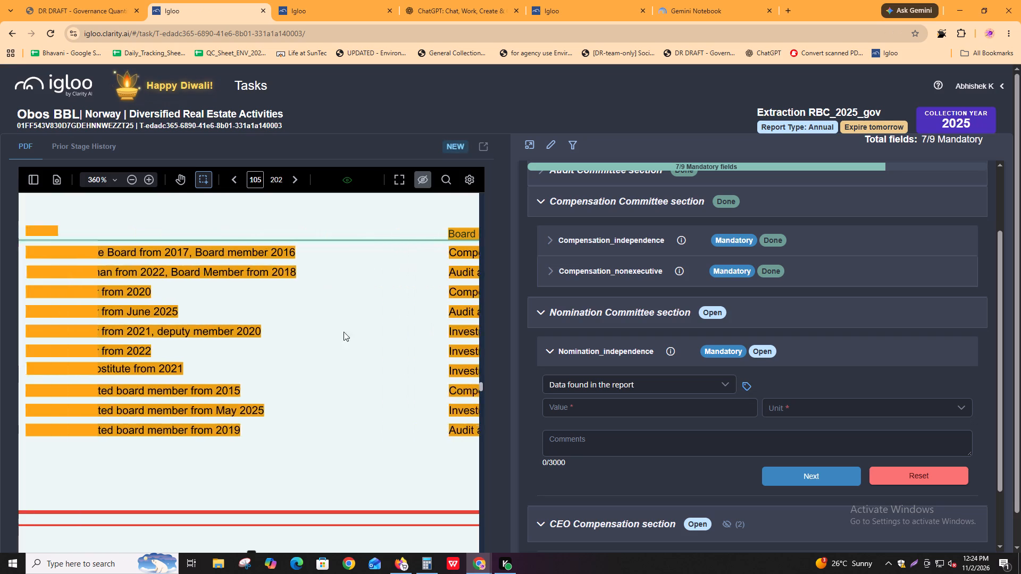
shift+scroll(341, 331, up, 4)
key(alt+Tab)
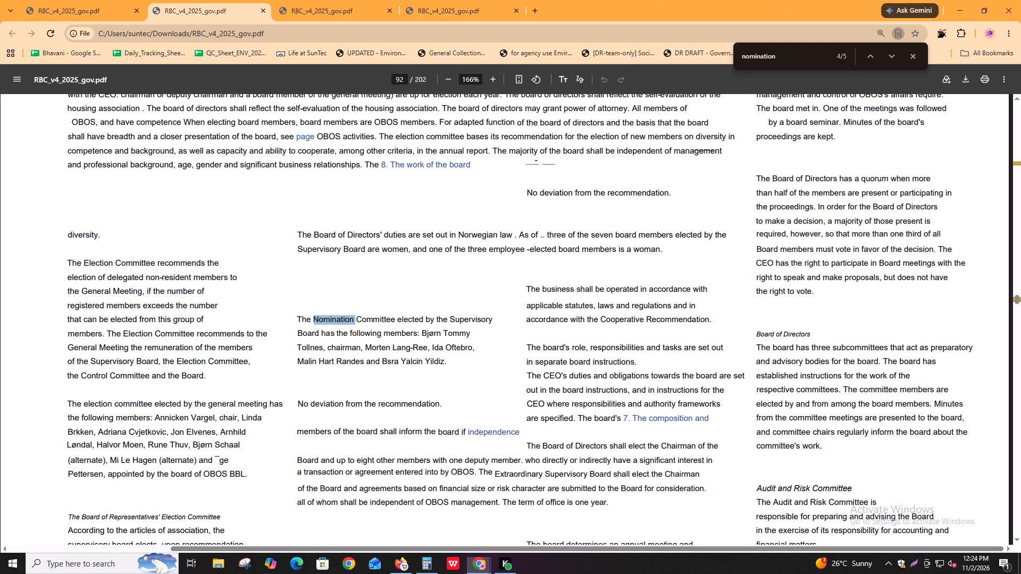
Search the third open copy of the report for the Nomination Committee chairman's copied first names and review every mention.
drag(422, 333, 470, 335)
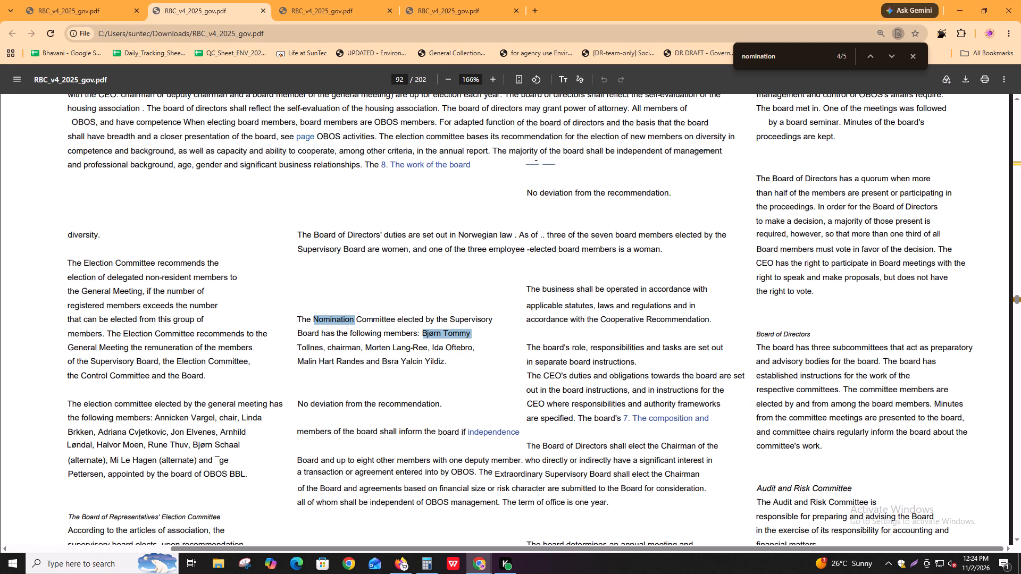
drag(470, 335, 472, 336)
key(ctrl+c)
click(319, 0)
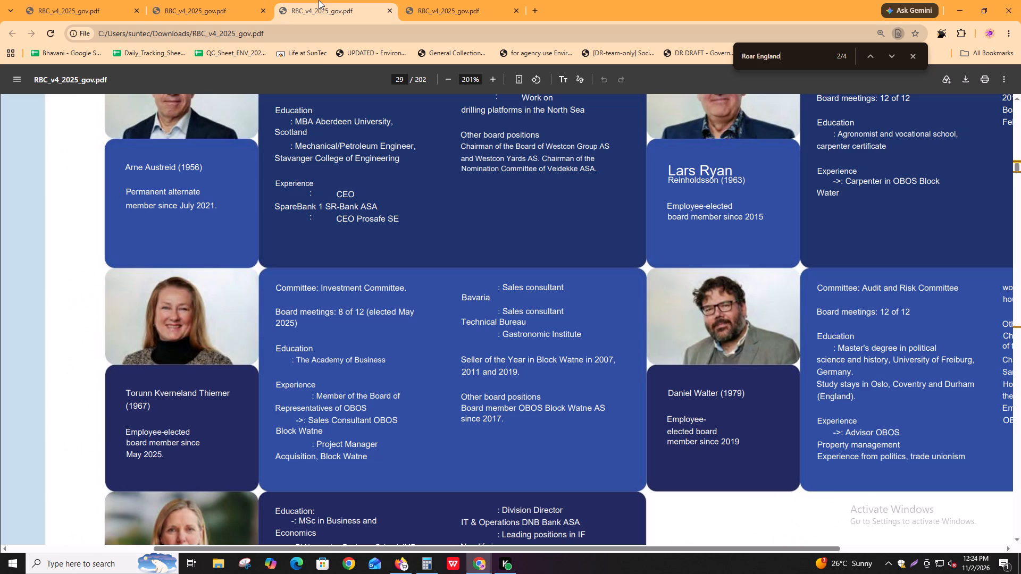
key(ctrl+f)
key(ctrl+v)
key(Return)
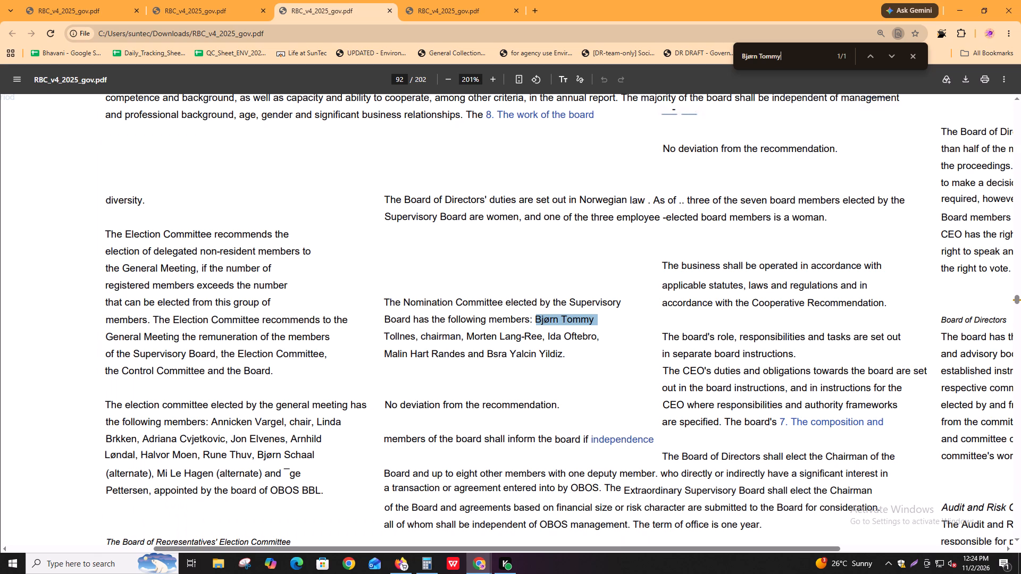
key(Return)
key(Return)
key(Return)
key(Return)
key(Return)
key(Return)
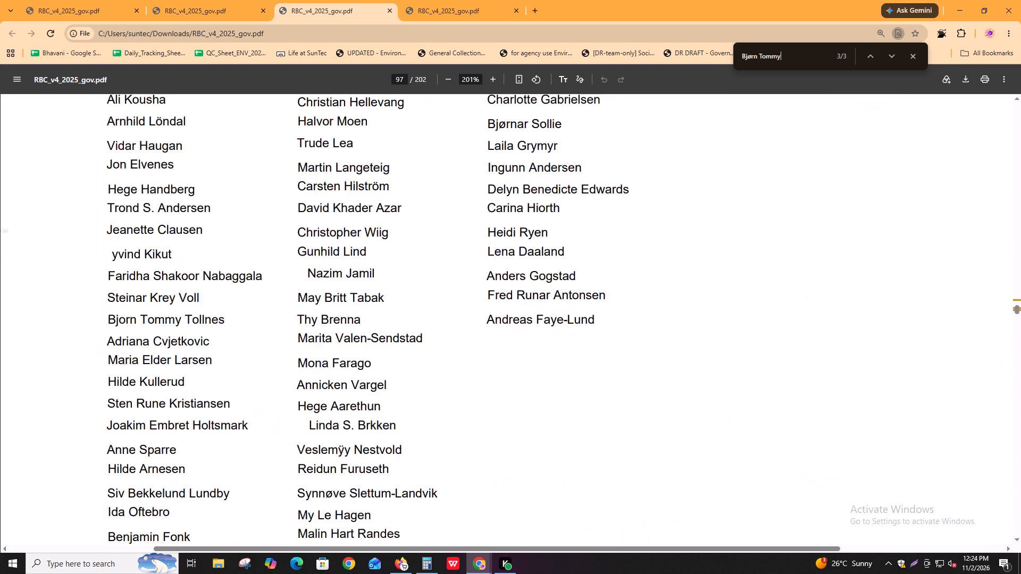
key(Return)
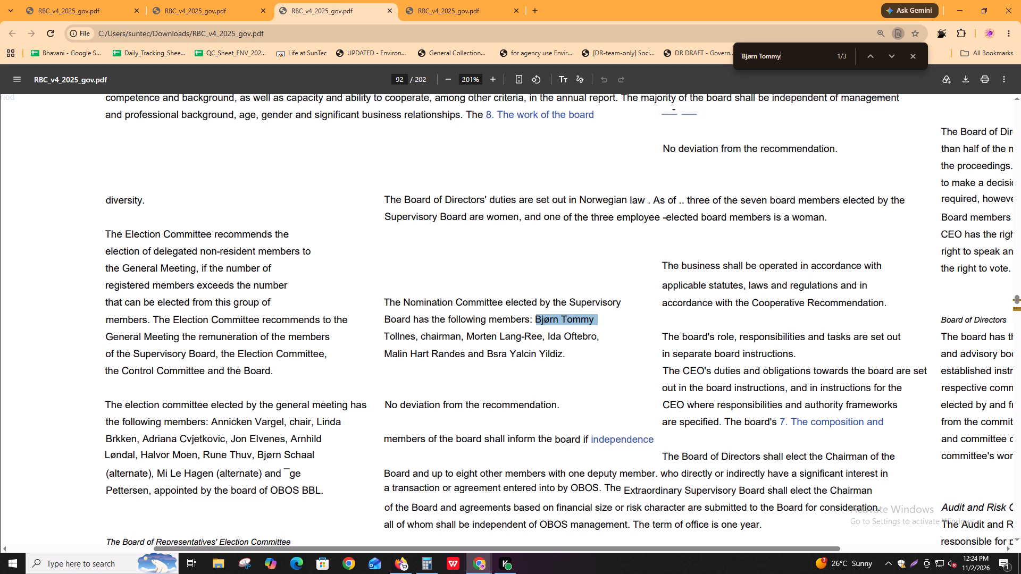
key(Return)
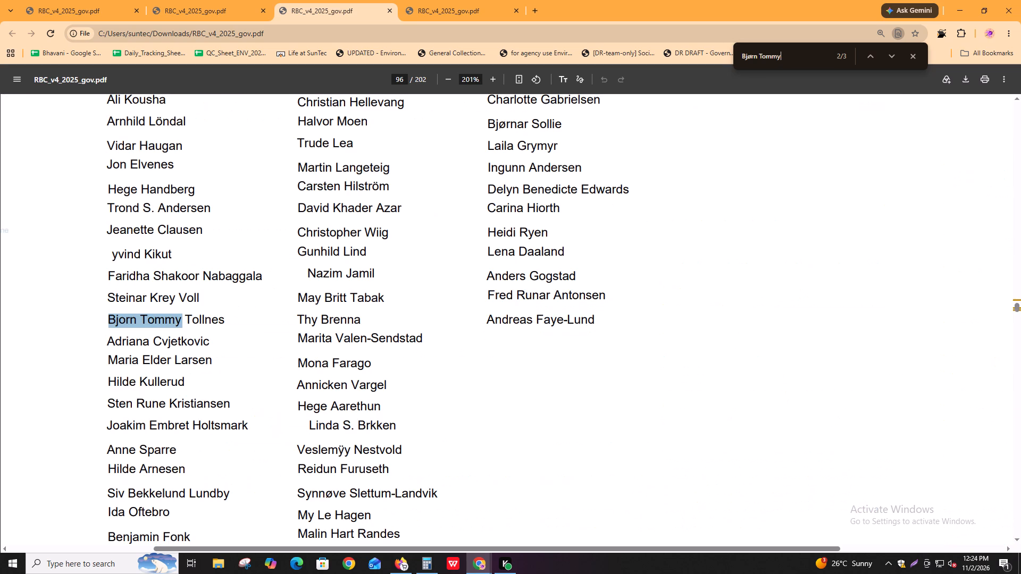
scroll(197, 330, up, 4)
key(Return)
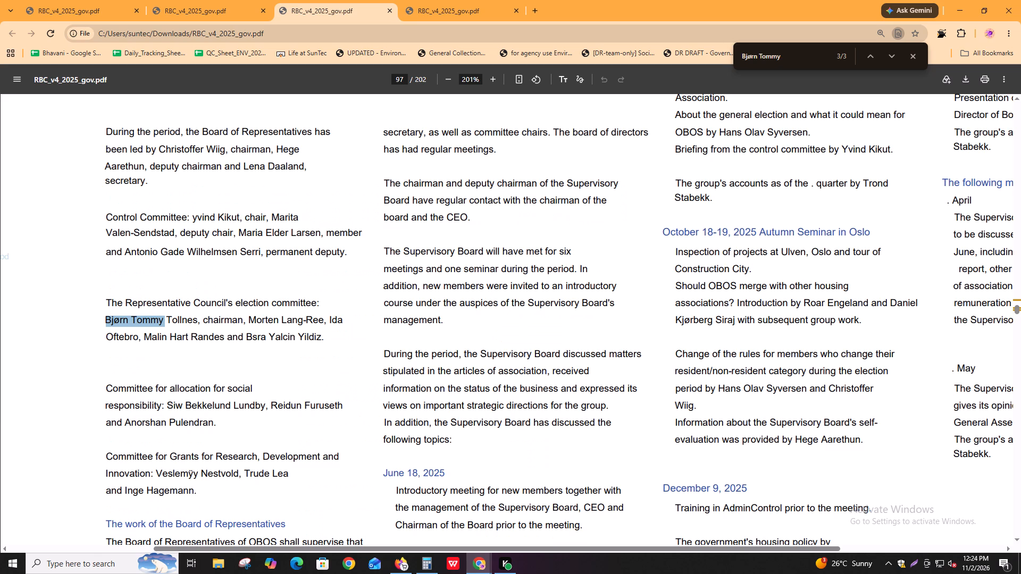
drag(202, 303, 231, 300)
drag(231, 300, 294, 305)
click(294, 305)
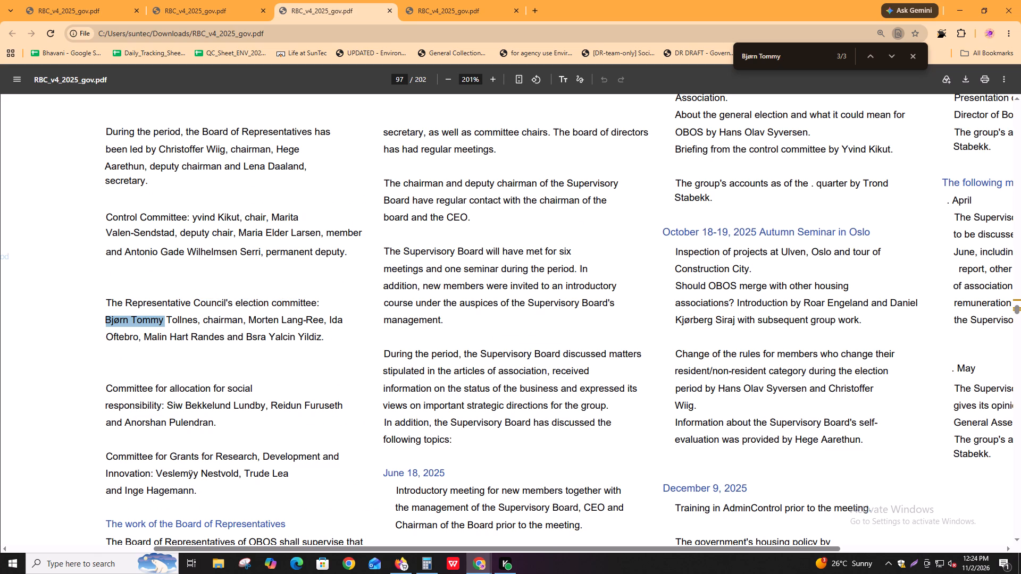
click(556, 408)
Return to the Nomination Committee paragraph, copy the second listed member's name and search the report for its other mentions.
key(ctrl+f)
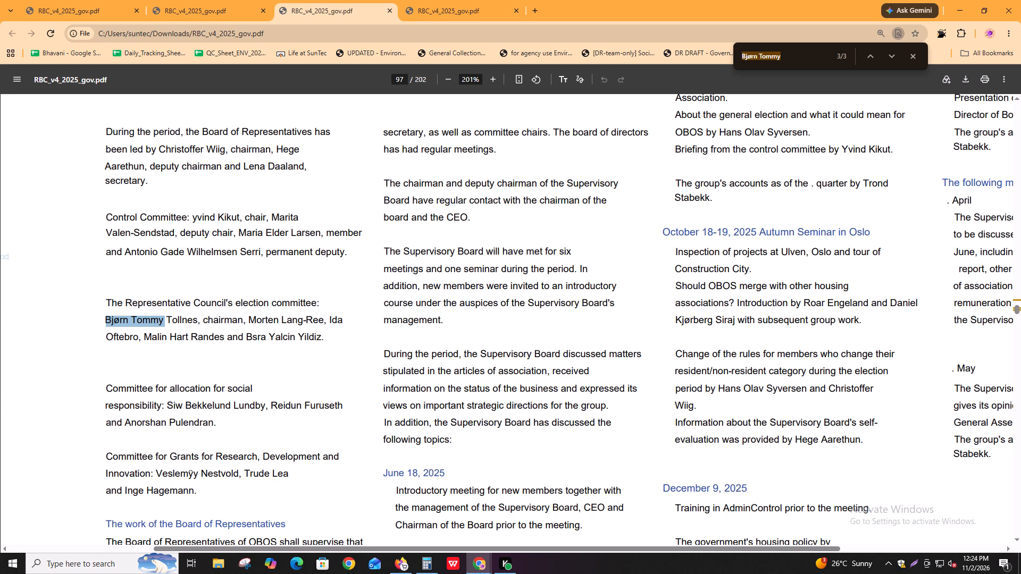
key(ctrl+f)
key(Return)
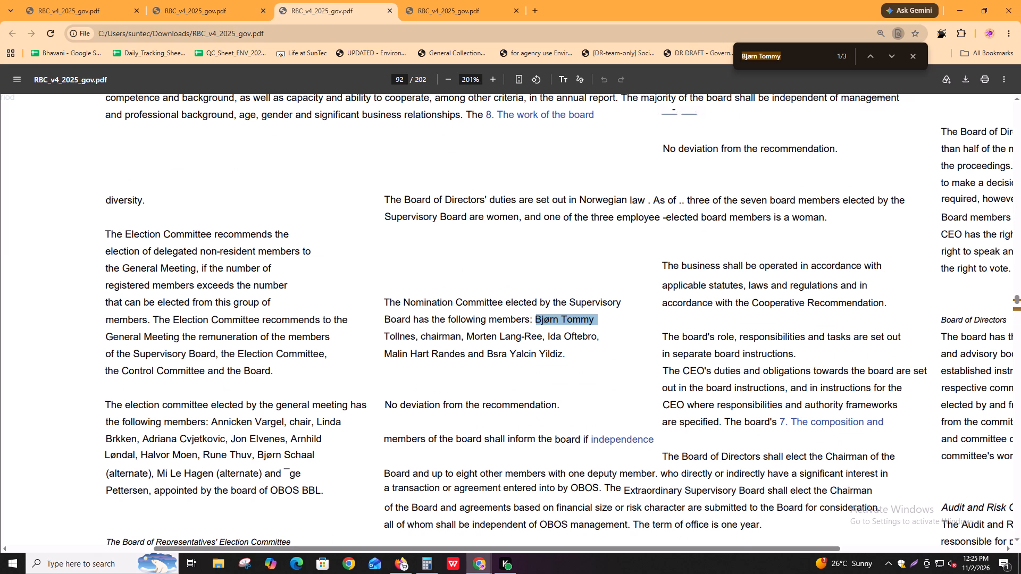
drag(468, 335, 488, 338)
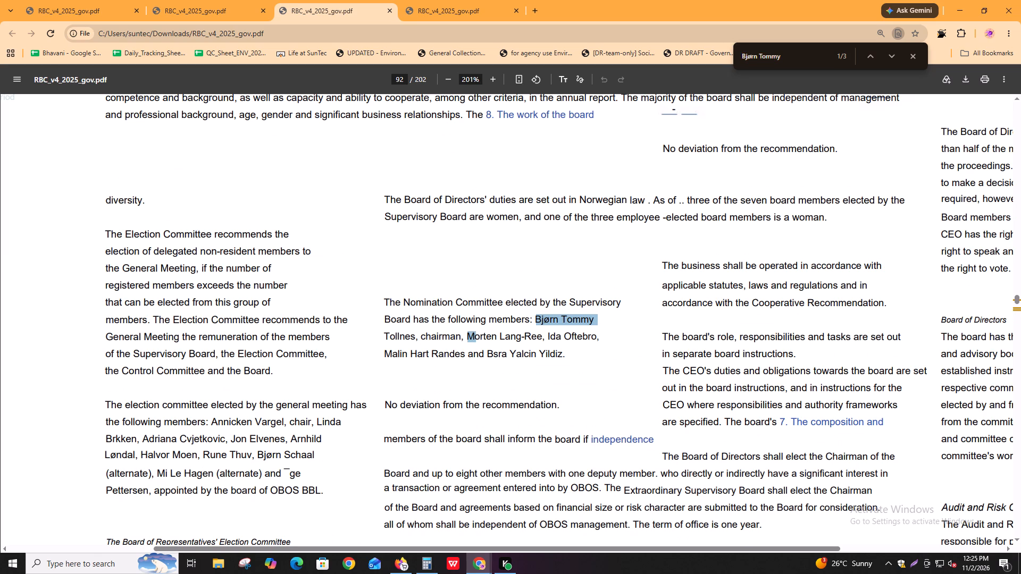
drag(488, 338, 521, 339)
key(ctrl+c)
key(ctrl+f)
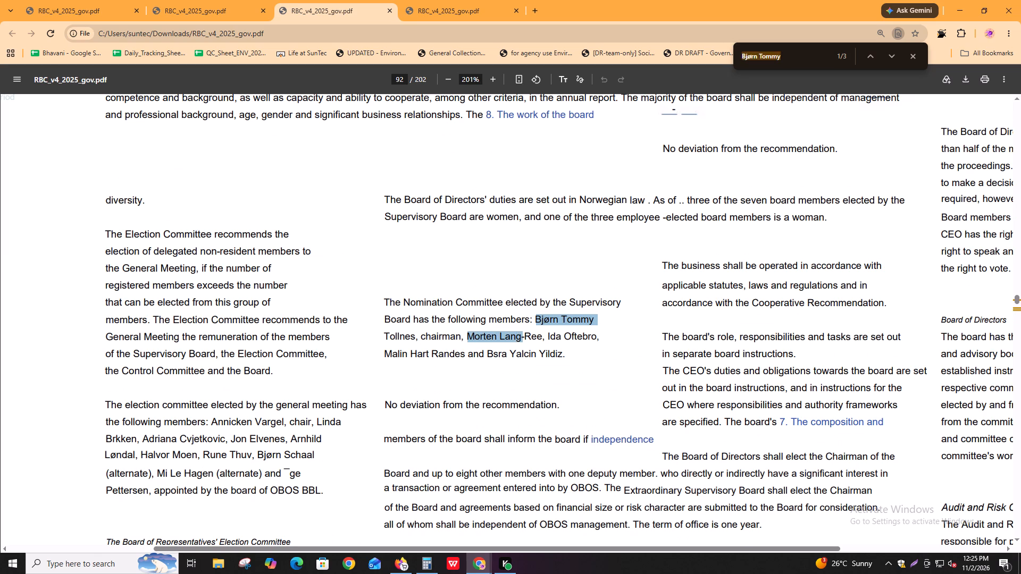
key(ctrl+v)
key(Return)
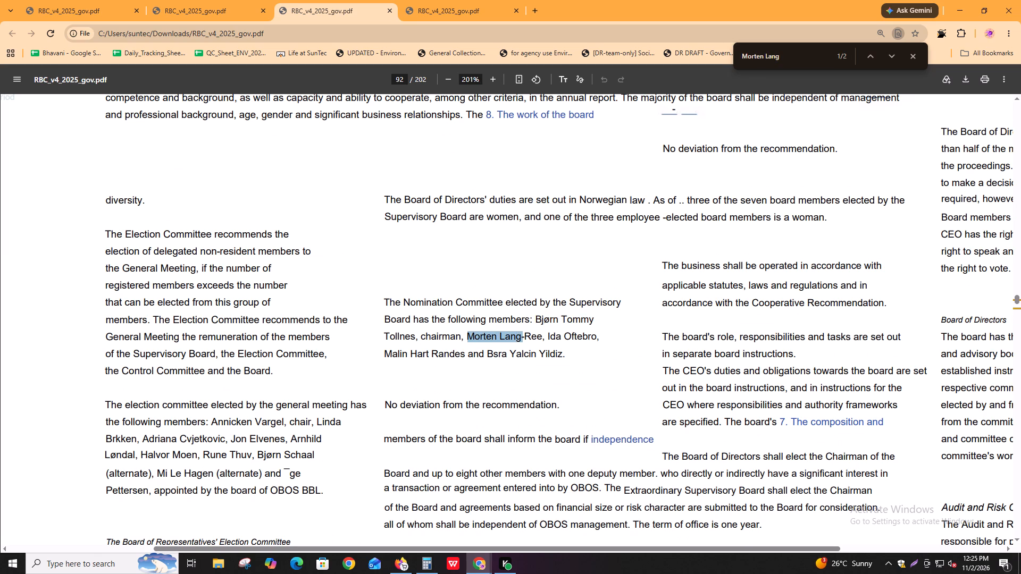
key(Return)
key(Return)
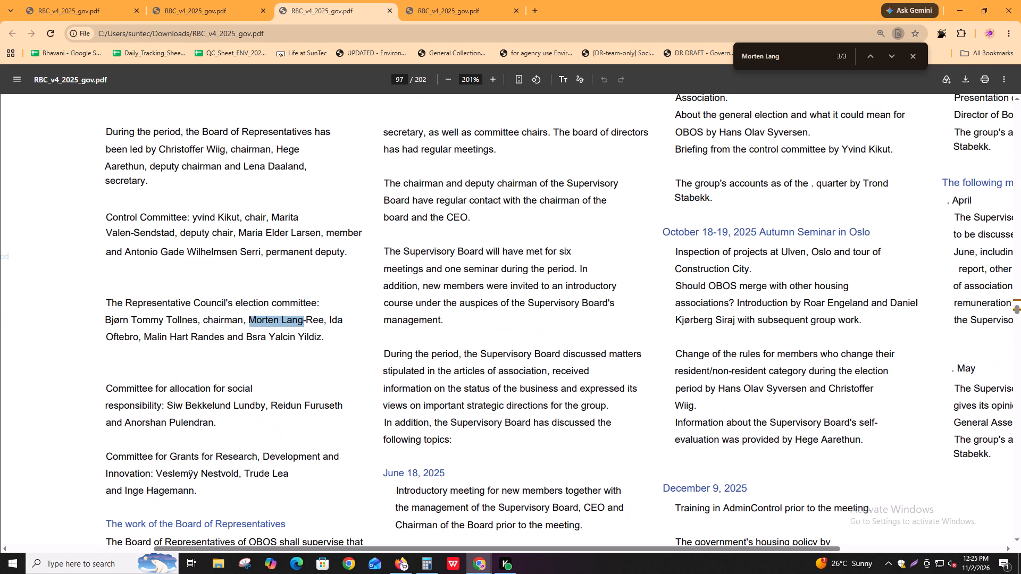
key(Return)
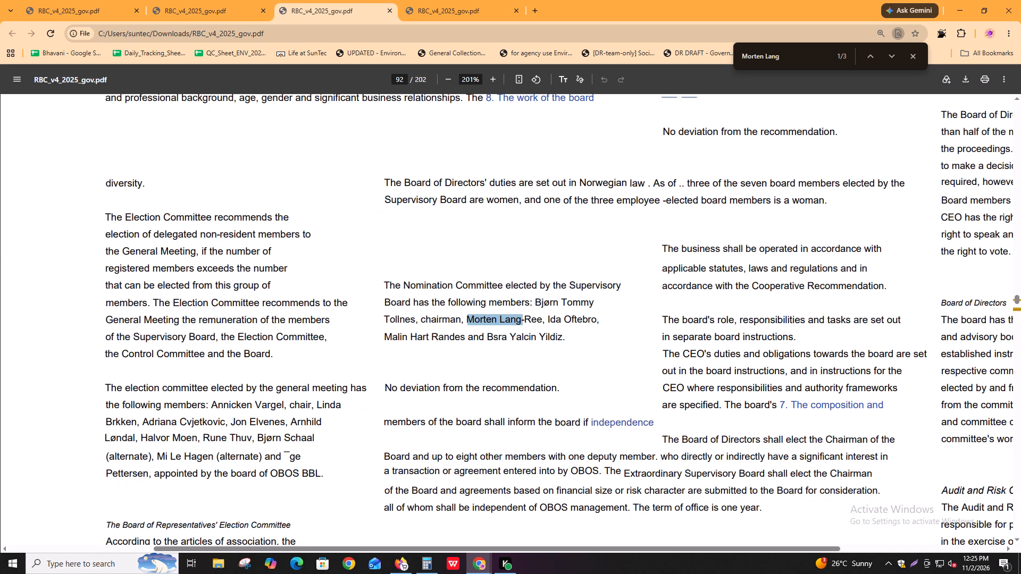
Copy the third listed Nomination Committee member's surname from the page 92 paragraph and search the report for its other mentions.
drag(566, 321, 591, 322)
key(ctrl+c)
key(ctrl+c)
key(ctrl+c)
key(ctrl+c)
key(ctrl+c)
key(ctrl+f)
key(ctrl+v)
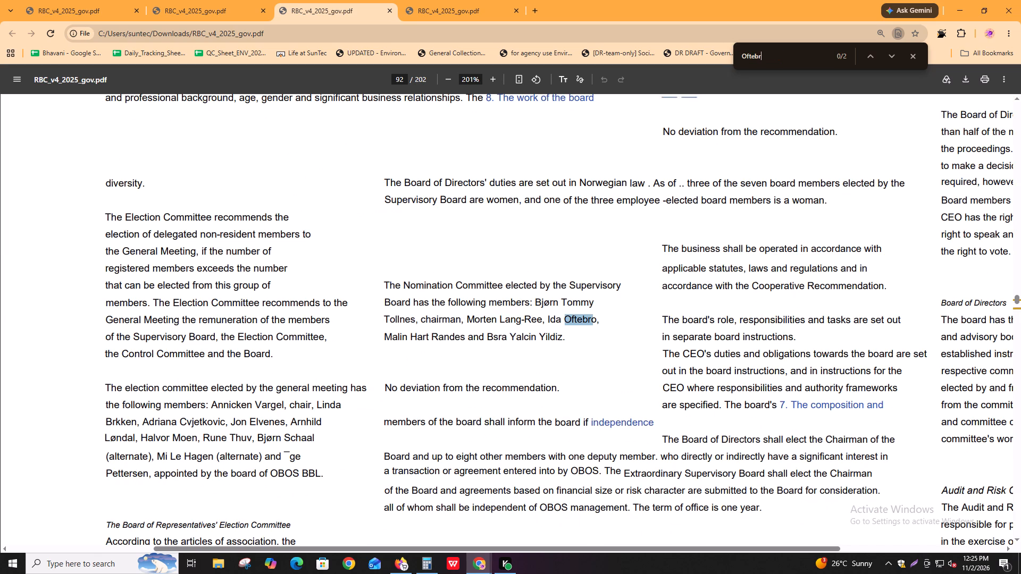
key(Return)
key(Return)
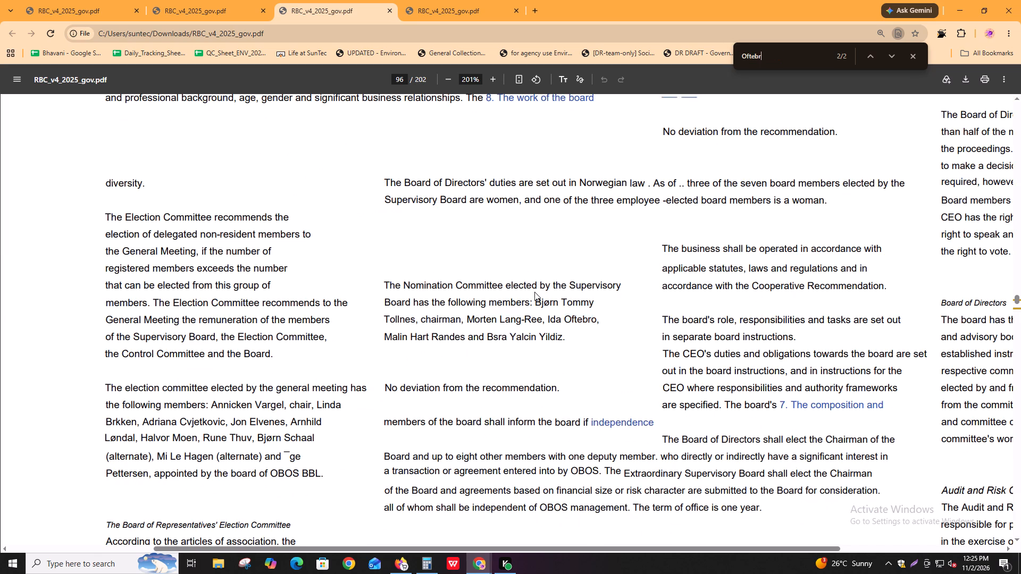
key(Return)
key(Return)
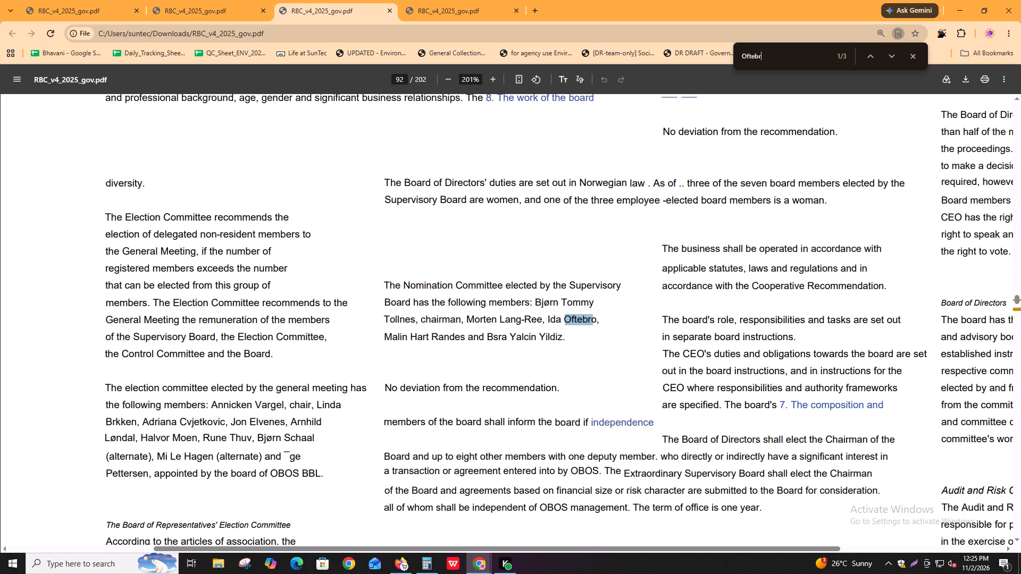
Copy the fourth listed Nomination Committee member's first names from the page 92 paragraph and search the report for every other mention.
drag(380, 337, 425, 337)
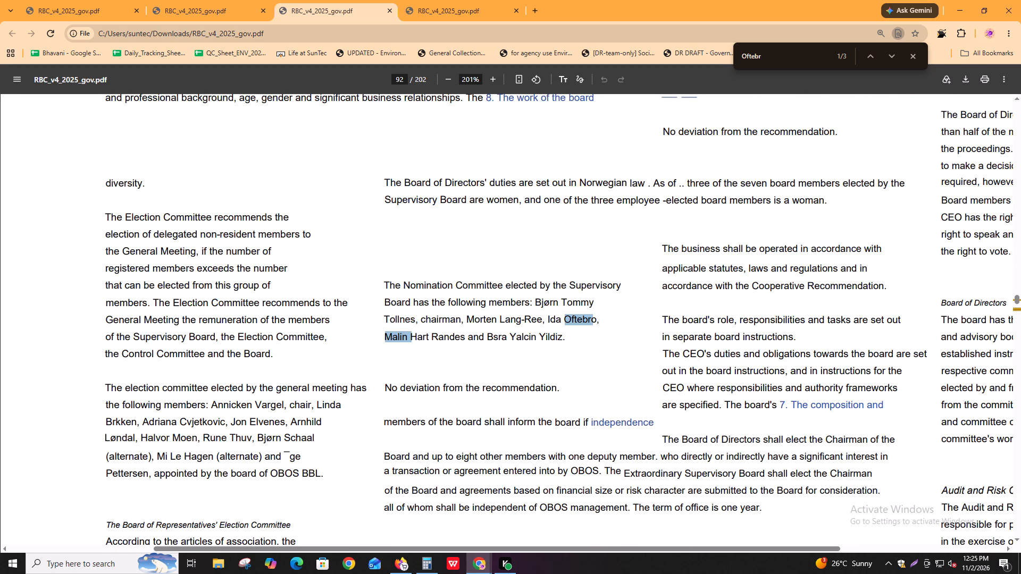
drag(425, 337, 427, 339)
drag(427, 339, 431, 339)
key(ctrl+c)
key(ctrl+f)
key(ctrl+v)
key(Return)
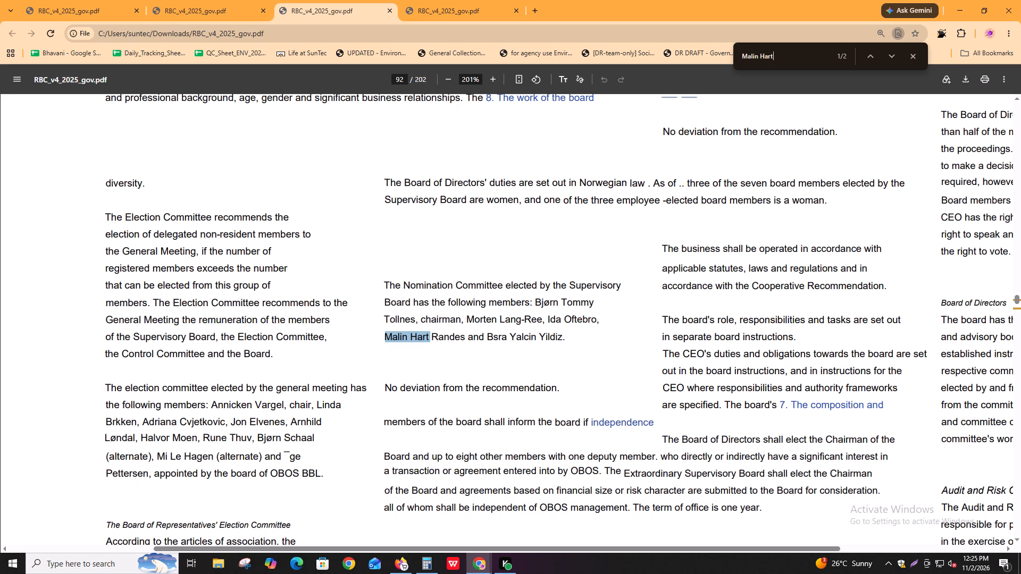
key(Return)
key(Return)
key(Return)
key(Return)
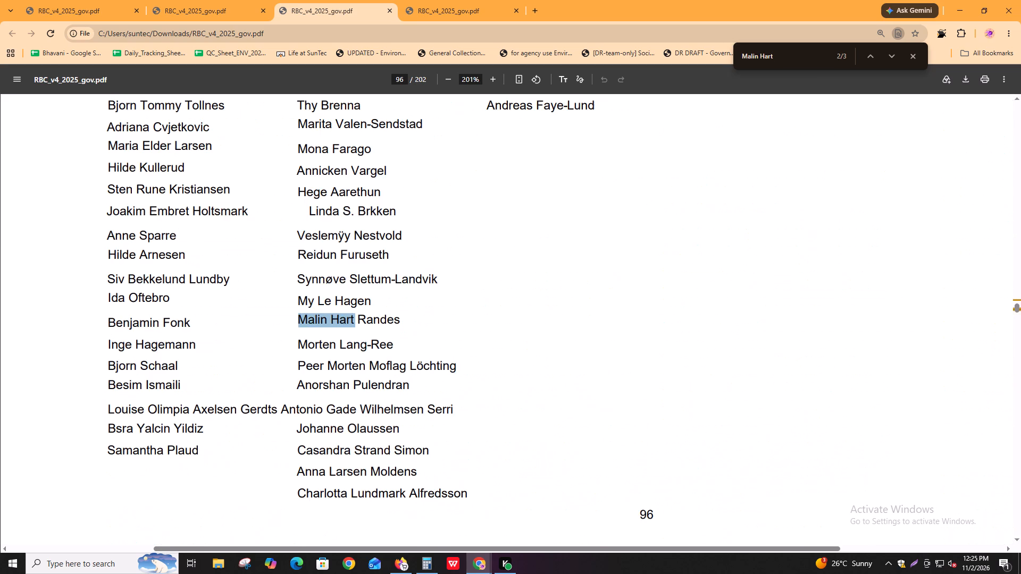
key(Return)
key(Return)
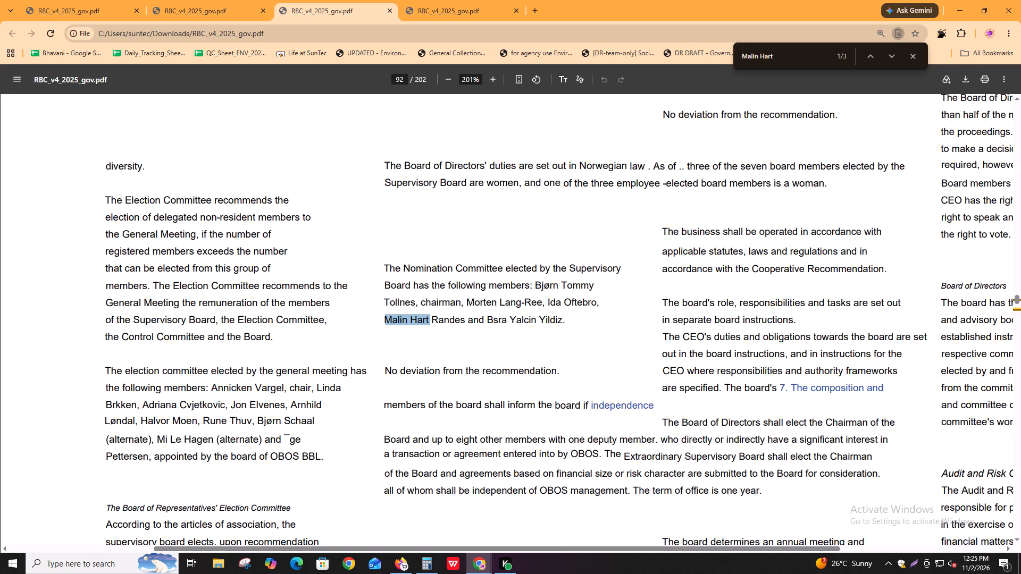
Copy the fifth listed Nomination Committee member's first names from the page 92 paragraph and search the report for other mentions.
drag(488, 319, 538, 320)
key(ctrl+c)
key(ctrl+c)
key(ctrl+c)
key(ctrl+f)
key(ctrl+v)
key(Return)
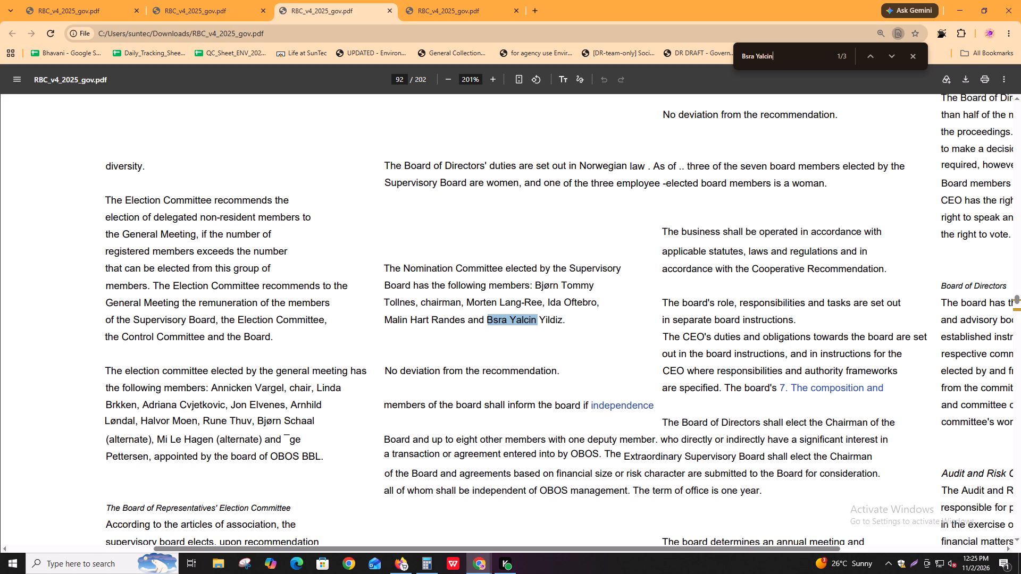
key(Return)
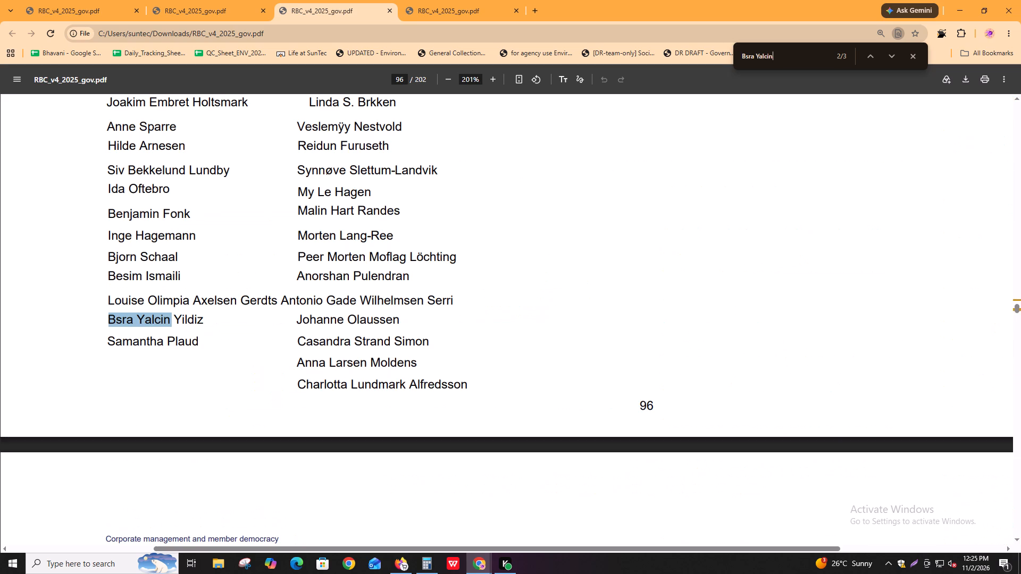
Examine the Council of Representatives 2025 – 2026 list on page 96, checking the member categories of the Nomination Committee members.
scroll(284, 272, up, 3)
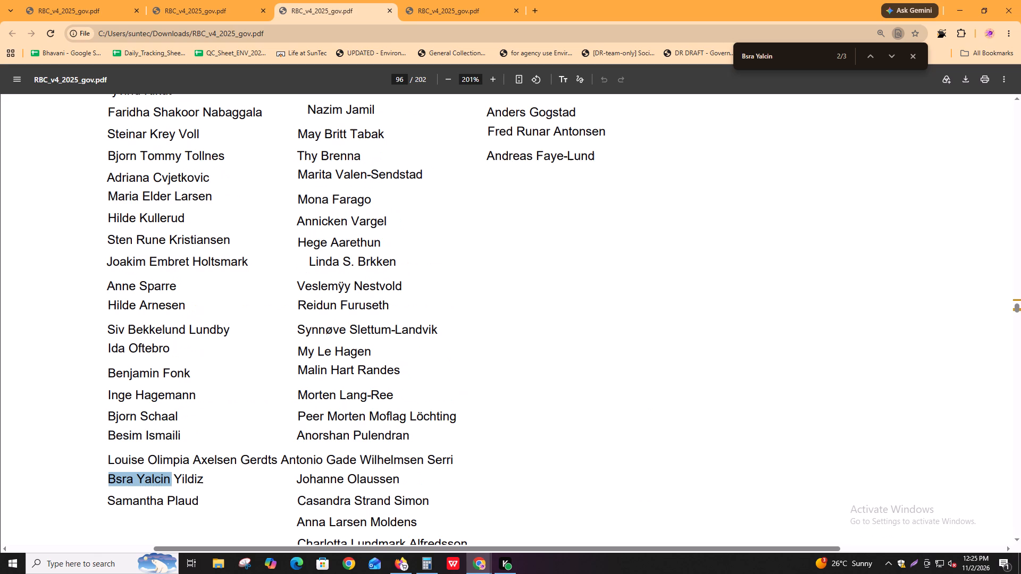
scroll(296, 260, up, 9)
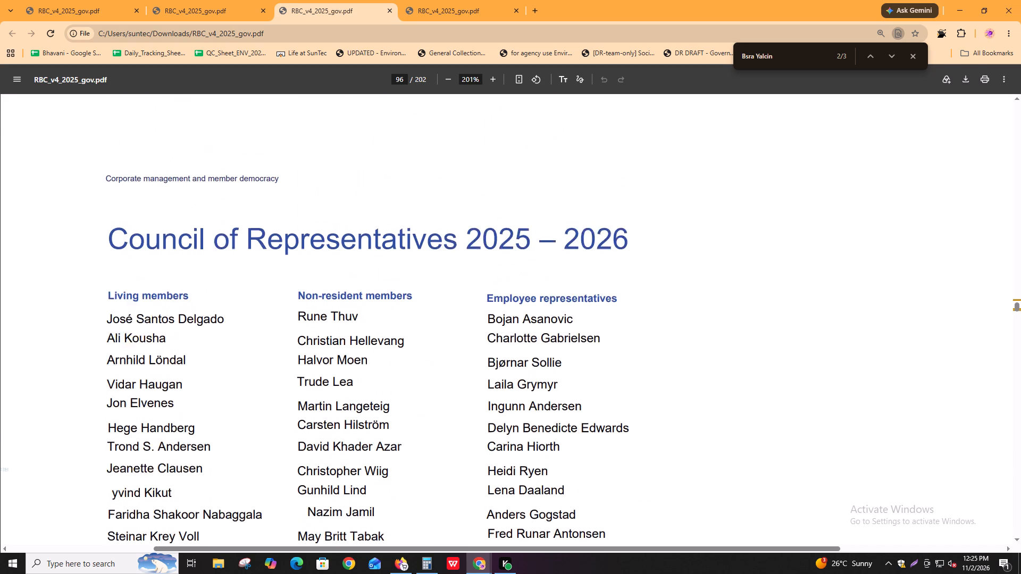
scroll(297, 259, down, 3)
key(Return)
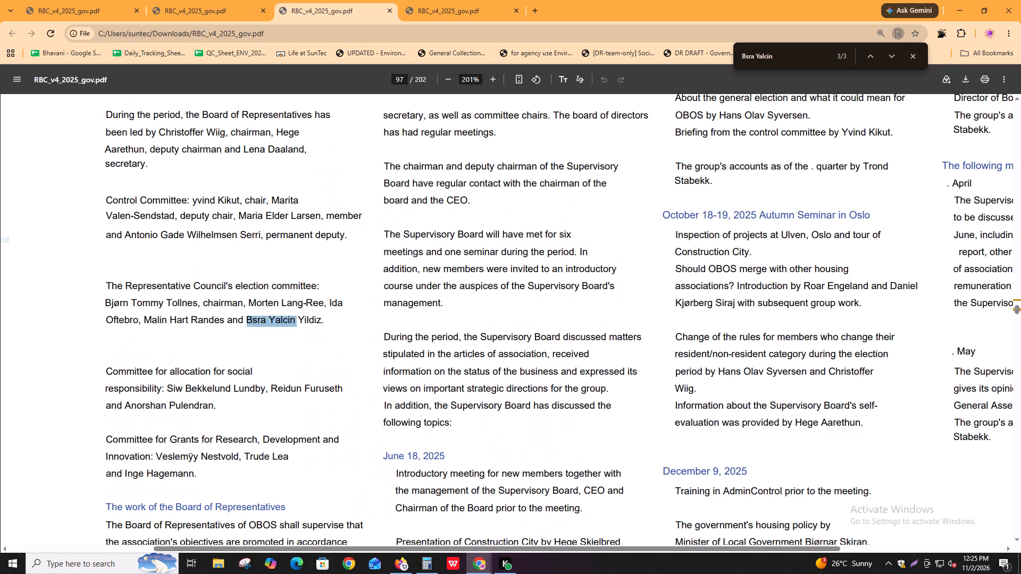
key(shift+Return)
scroll(423, 203, up, 1)
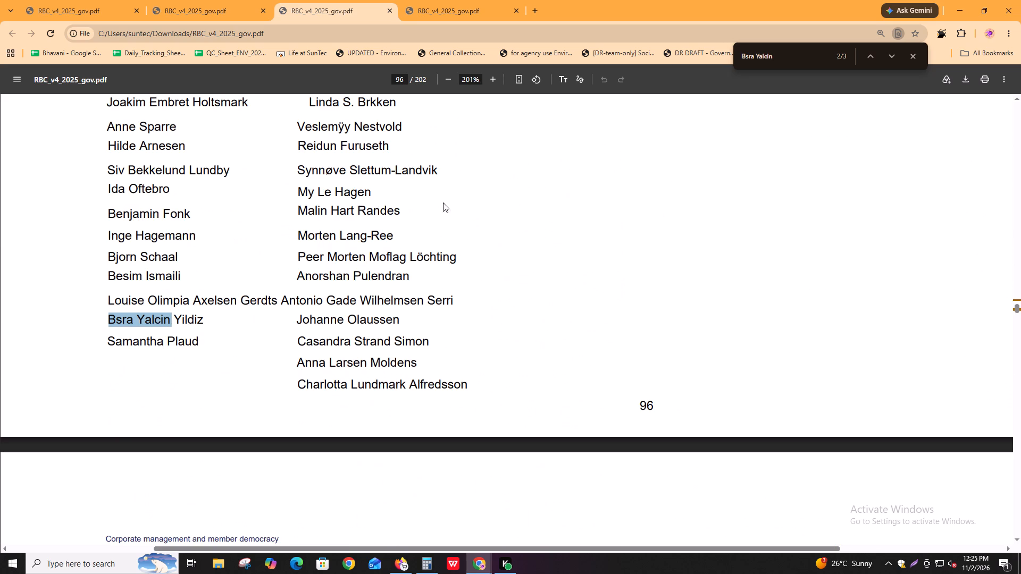
scroll(443, 202, up, 3)
scroll(578, 315, up, 4)
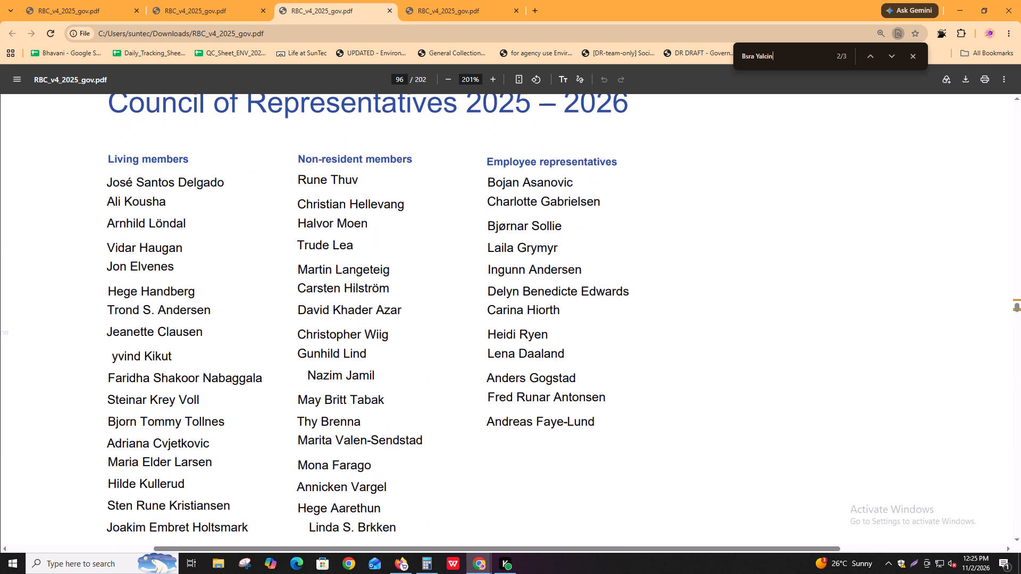
drag(498, 225, 543, 233)
click(543, 233)
drag(487, 266, 552, 278)
click(552, 277)
scroll(530, 390, down, 2)
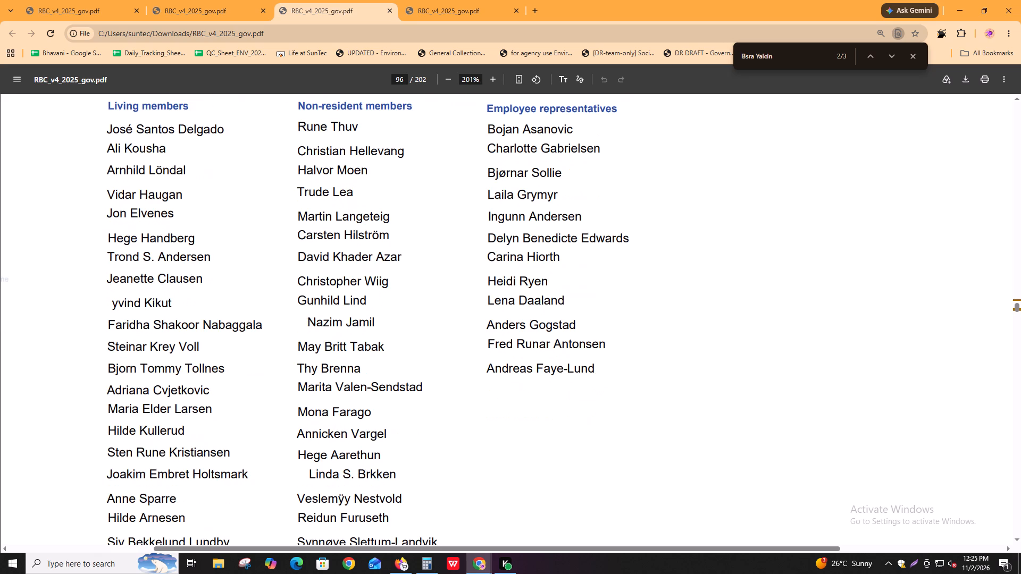
scroll(542, 374, down, 1)
key(Return)
key(Return)
key(Return)
key(Return)
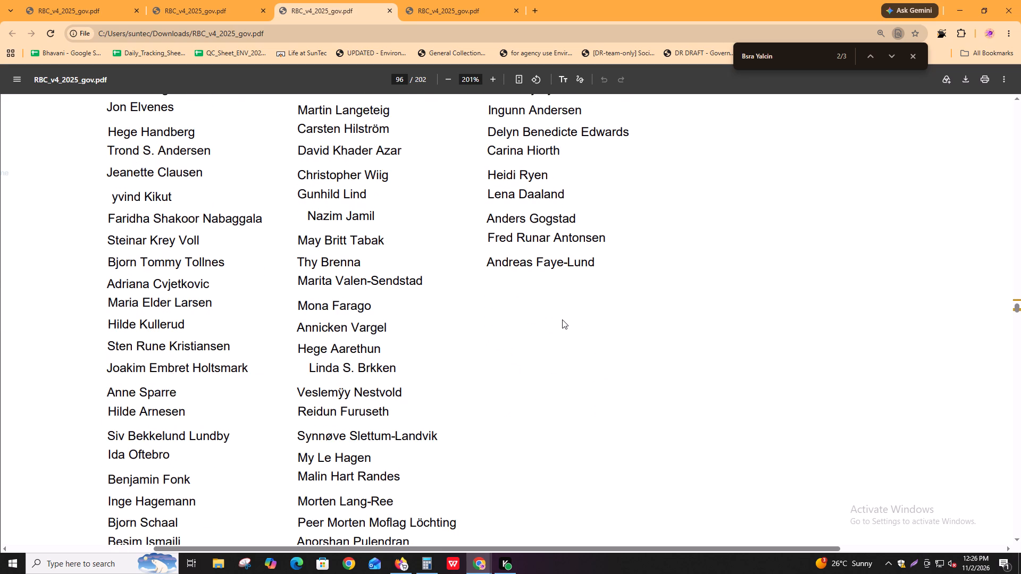
key(Return)
key(ctrl+f)
key(Return)
key(Return)
key(Return)
key(Return)
key(Return)
key(Return)
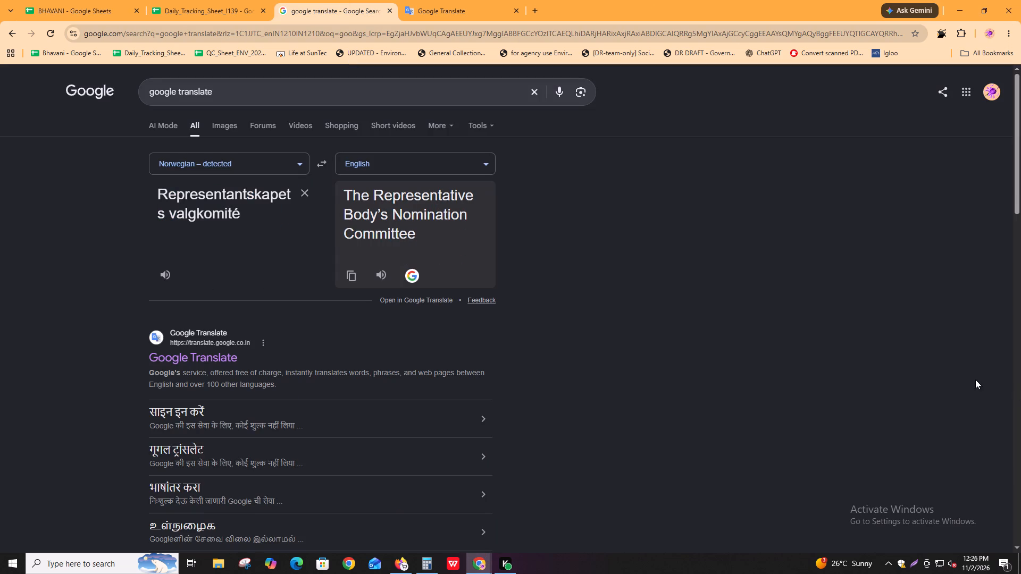
Translate the opening lines beneath that subheading, from "I henhold til vedtektenes § 13" to "etter innstilling", into English.
key(alt+Tab)
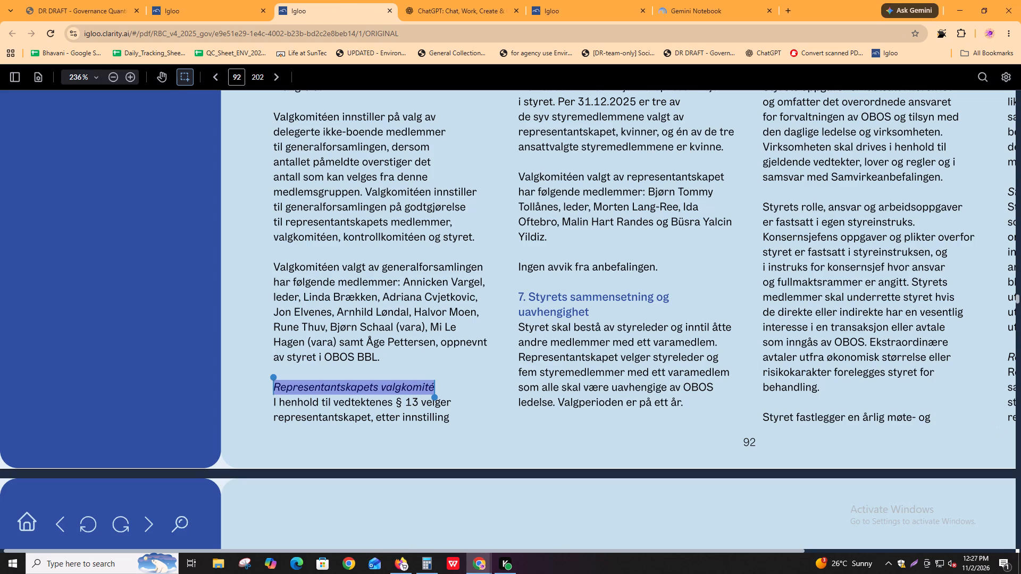
drag(267, 399, 452, 419)
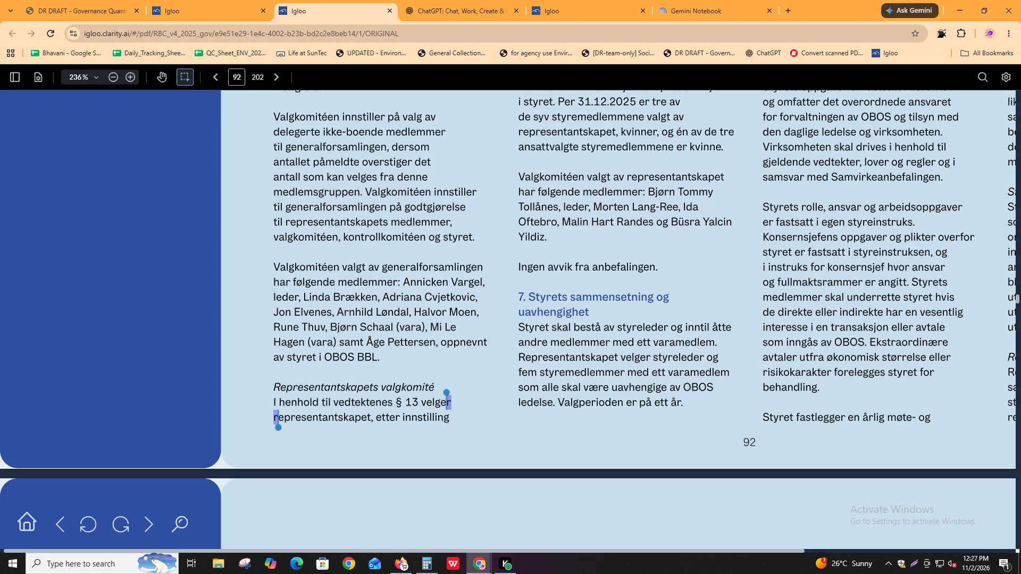
click(405, 413)
drag(265, 400, 438, 418)
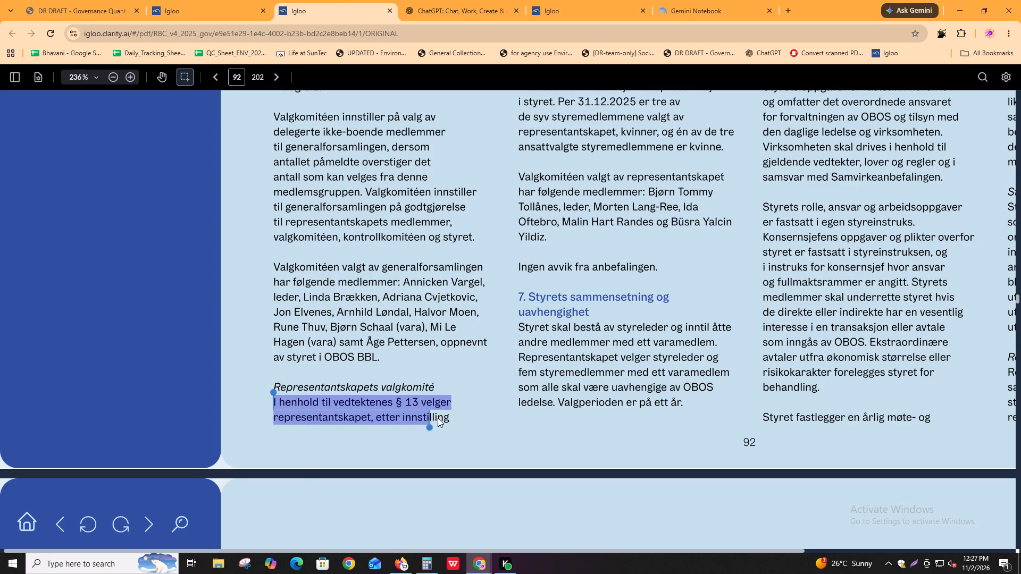
drag(438, 418, 444, 421)
key(ctrl+c)
key(alt+Tab)
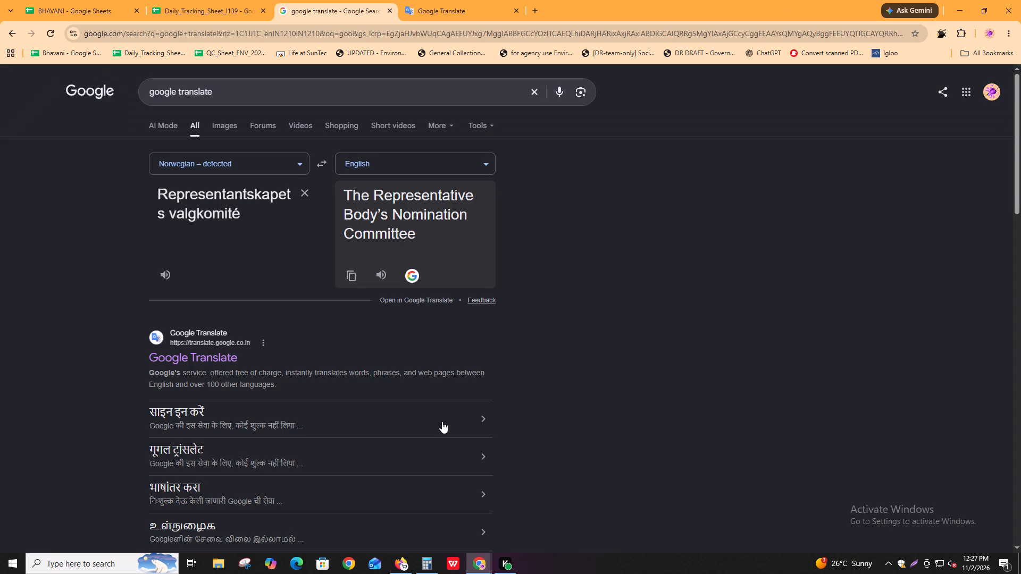
key(ctrl+v)
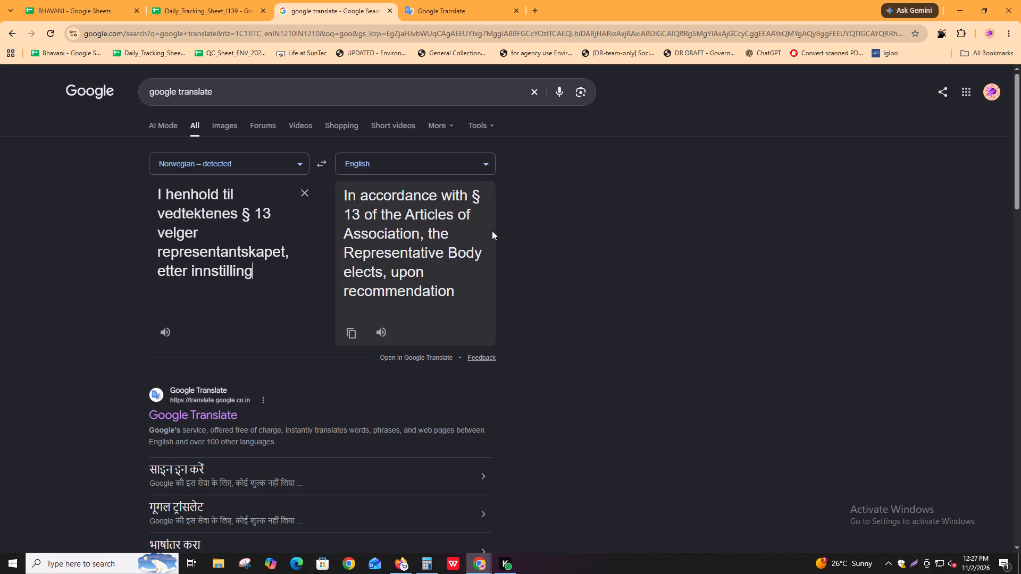
Find where the sentence continues in the second column of page 92 and translate it up to "til styrevalg".
key(alt+Tab)
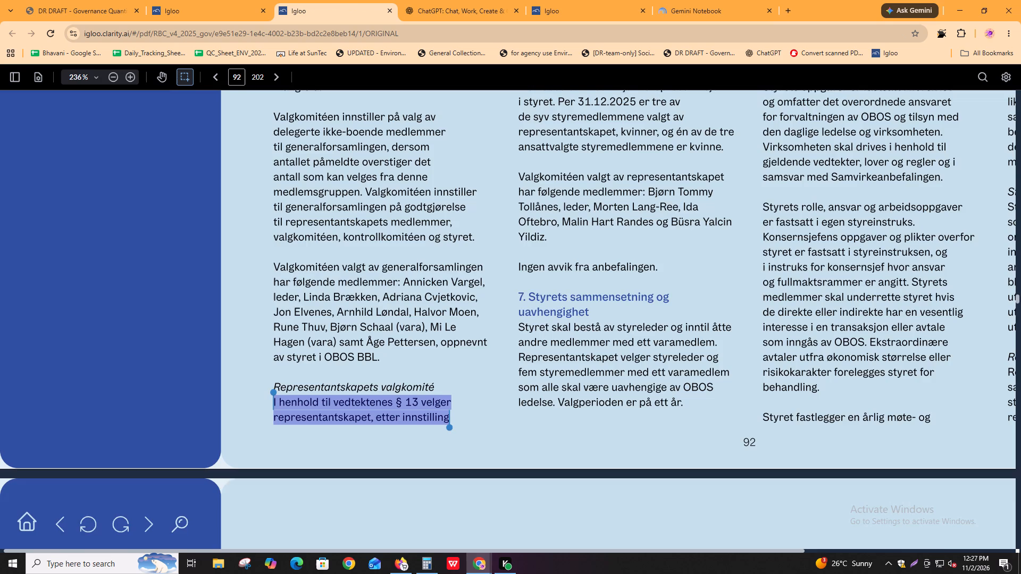
scroll(539, 286, up, 5)
scroll(591, 306, up, 1)
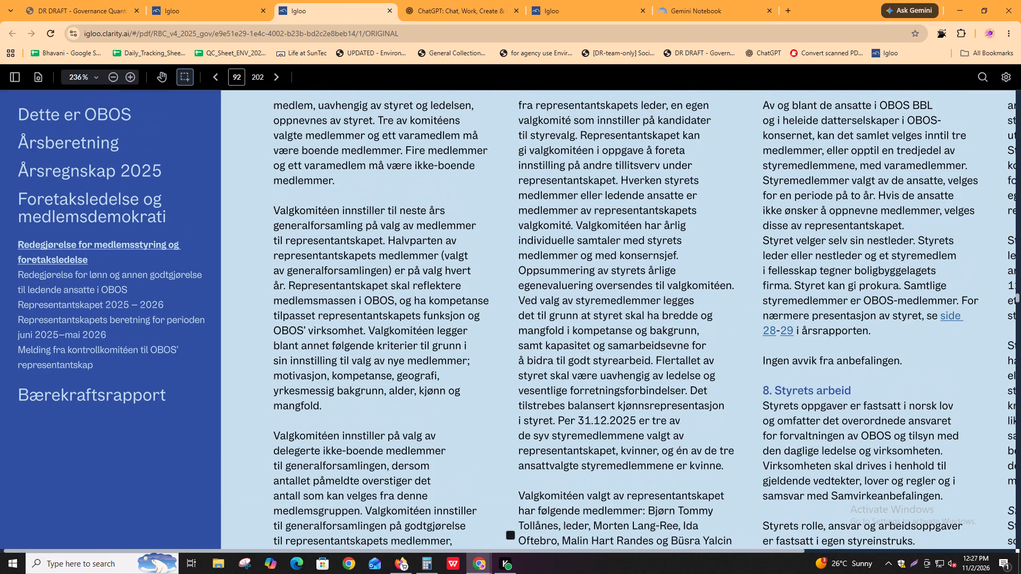
scroll(596, 307, down, 3)
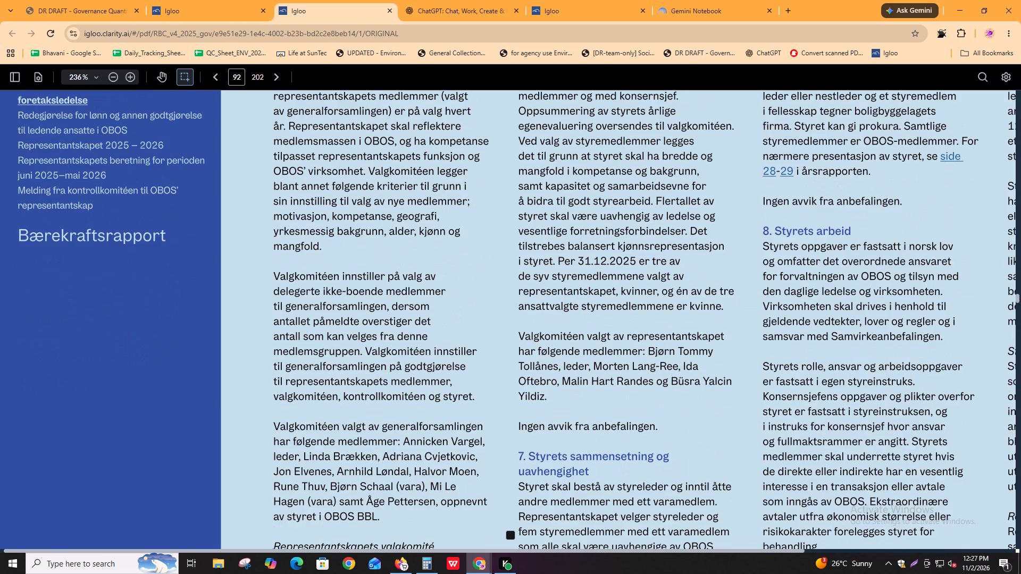
scroll(589, 365, down, 1)
scroll(589, 365, up, 3)
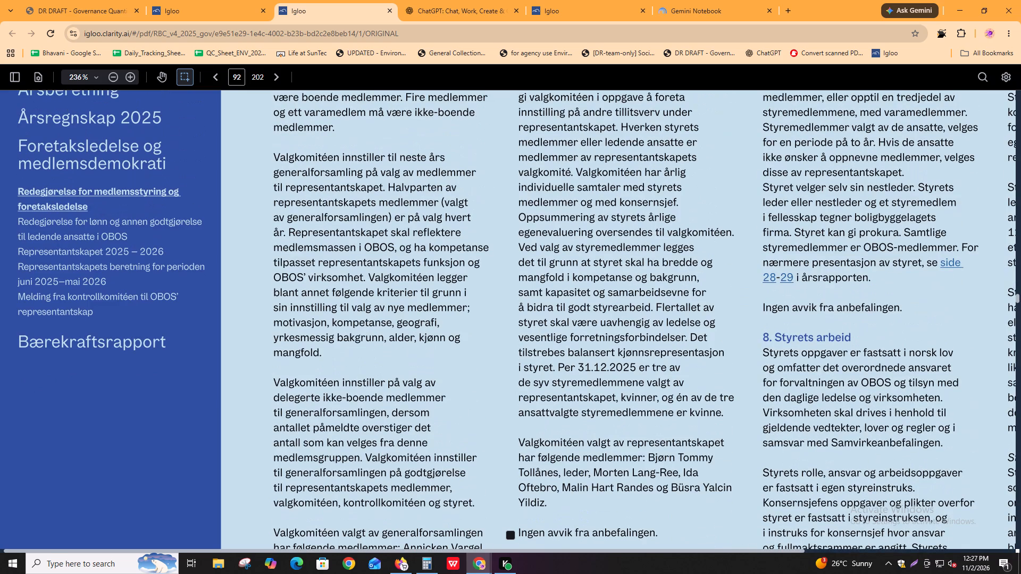
scroll(587, 366, up, 2)
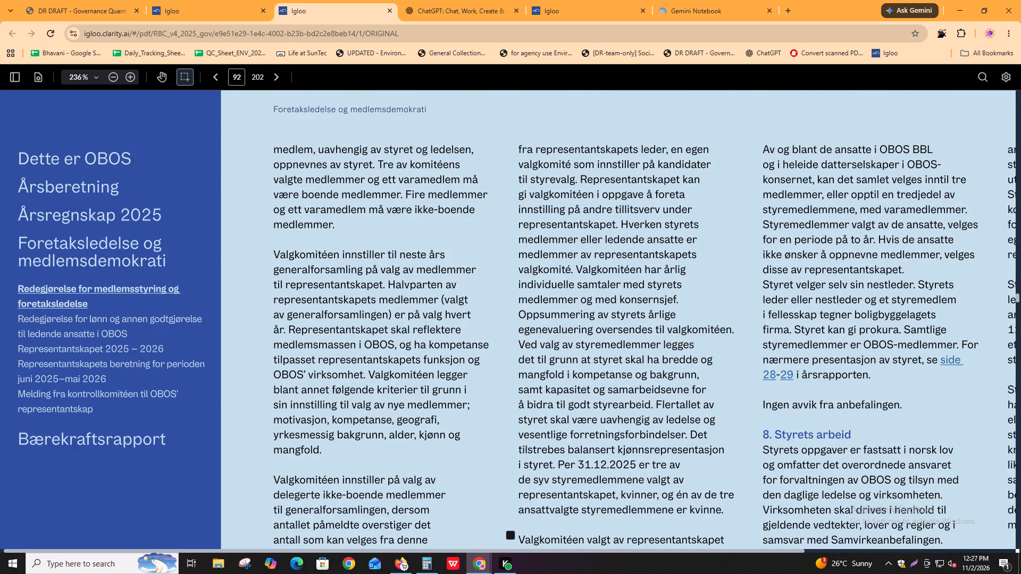
drag(510, 156, 580, 190)
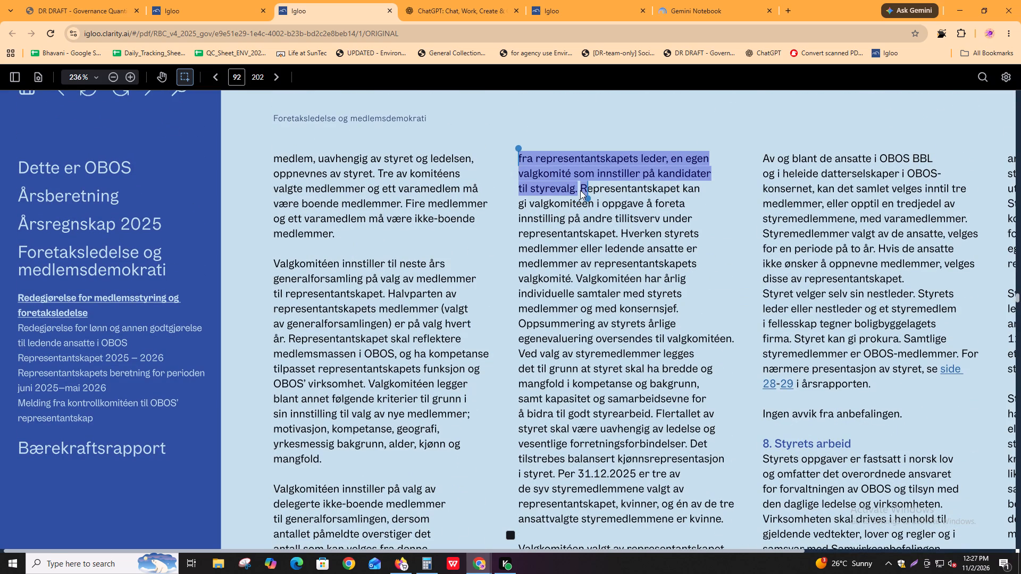
drag(580, 190, 576, 191)
key(ctrl+c)
key(alt+Tab)
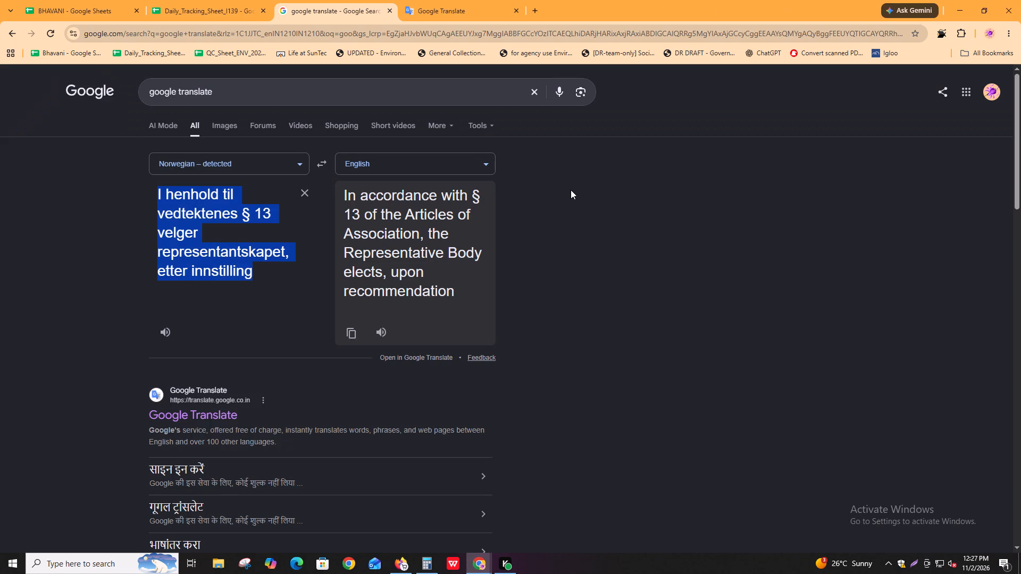
key(ctrl+v)
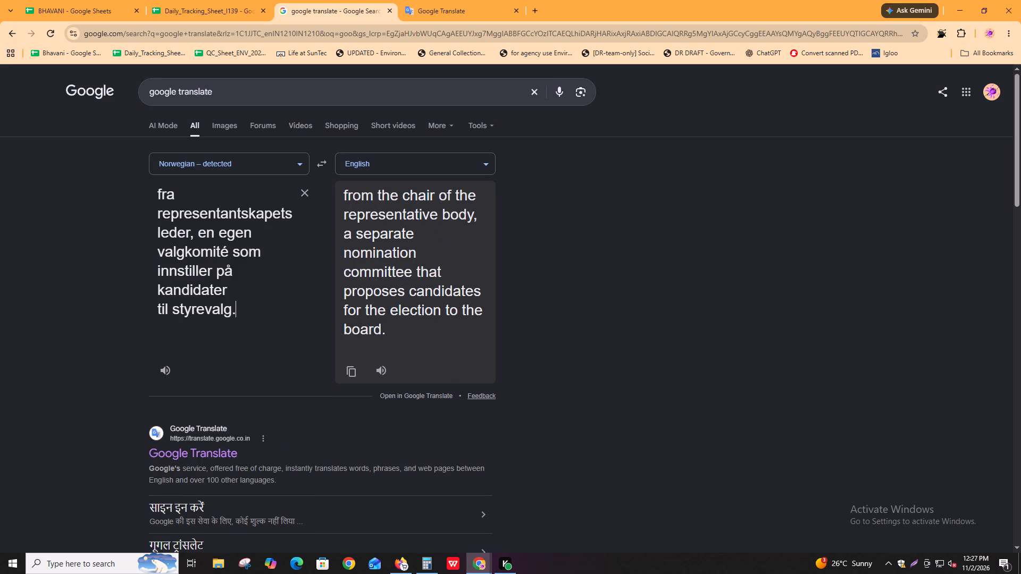
Translate the following passage, from "Representantskapet kan gi valgkomitéen" to "medlemmer av representantskapets valgkomité", into English.
key(alt+Tab)
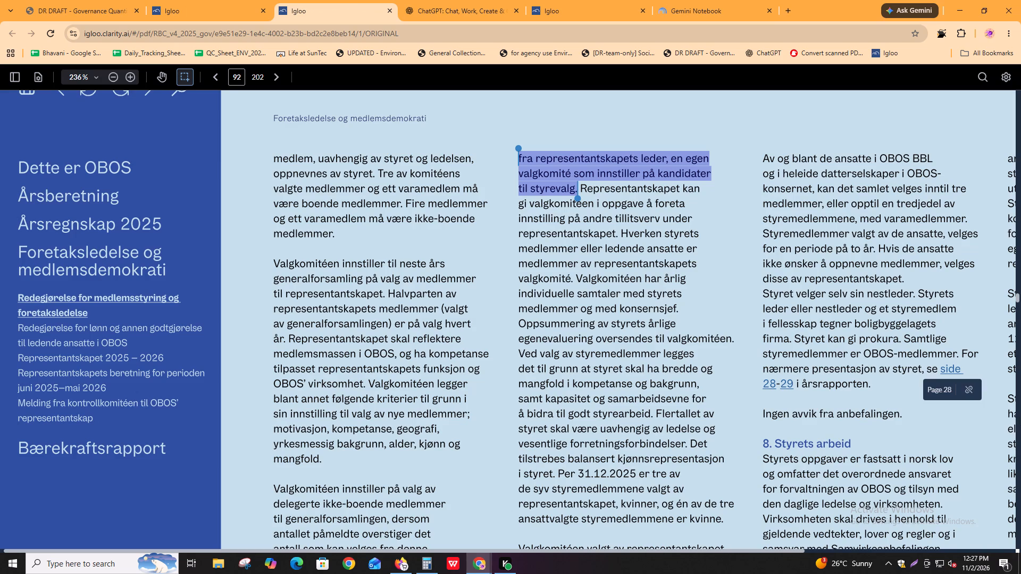
drag(582, 189, 574, 285)
key(ctrl+c)
key(alt+Tab)
key(ctrl+v)
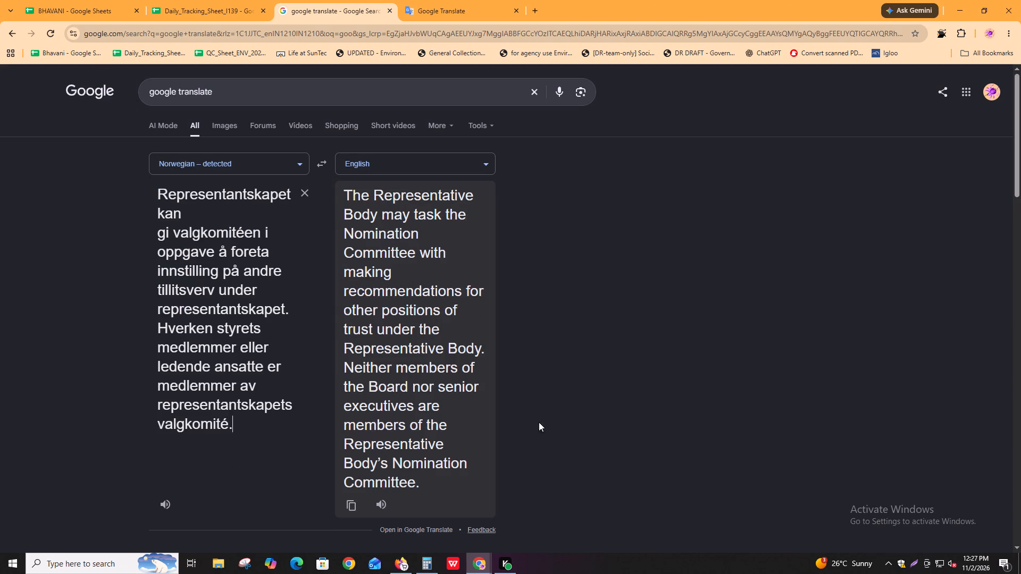
Translate the passage from "Valgkomitéen har årlig individuelle samtaler" to "oversendes til valgkomitéen" into English.
key(alt+Tab)
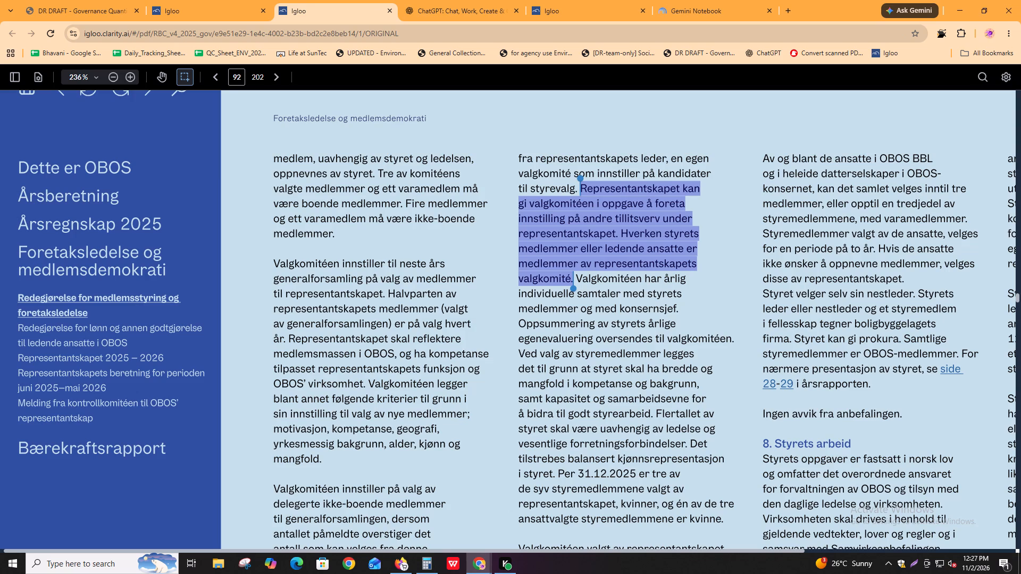
drag(576, 280, 729, 349)
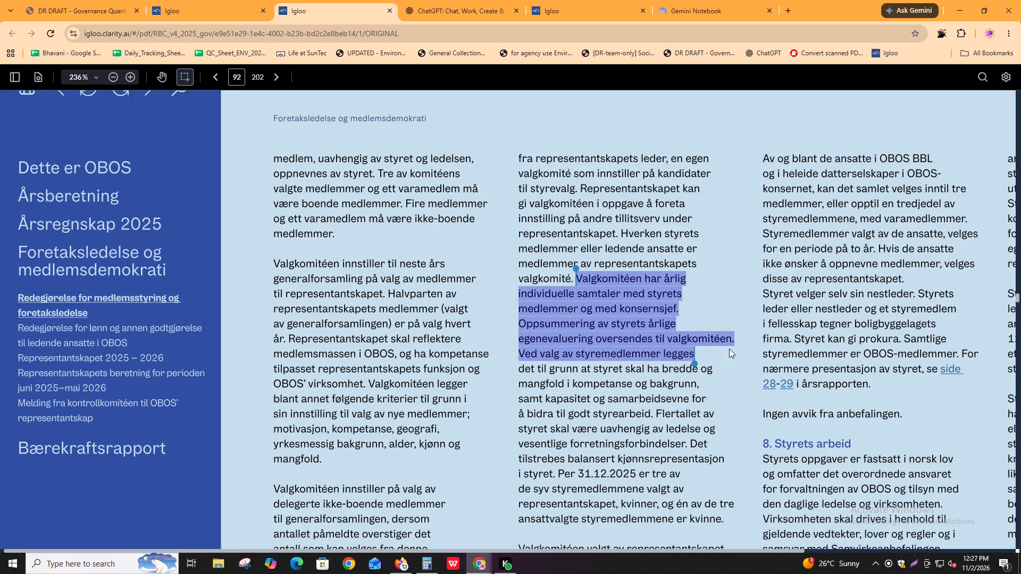
drag(729, 349, 735, 345)
key(ctrl+c)
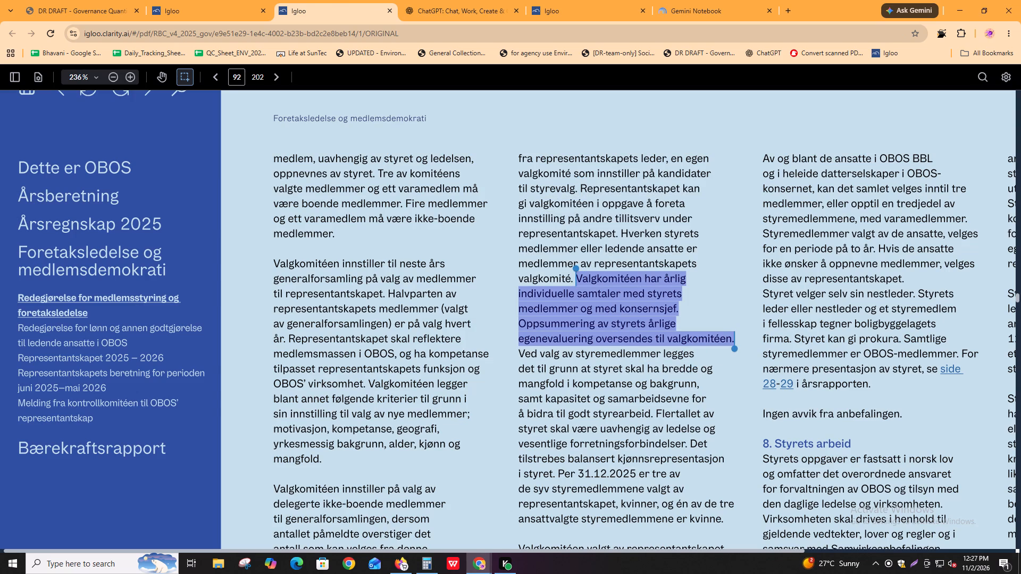
key(alt+Tab)
key(ctrl+f)
key(ctrl+v)
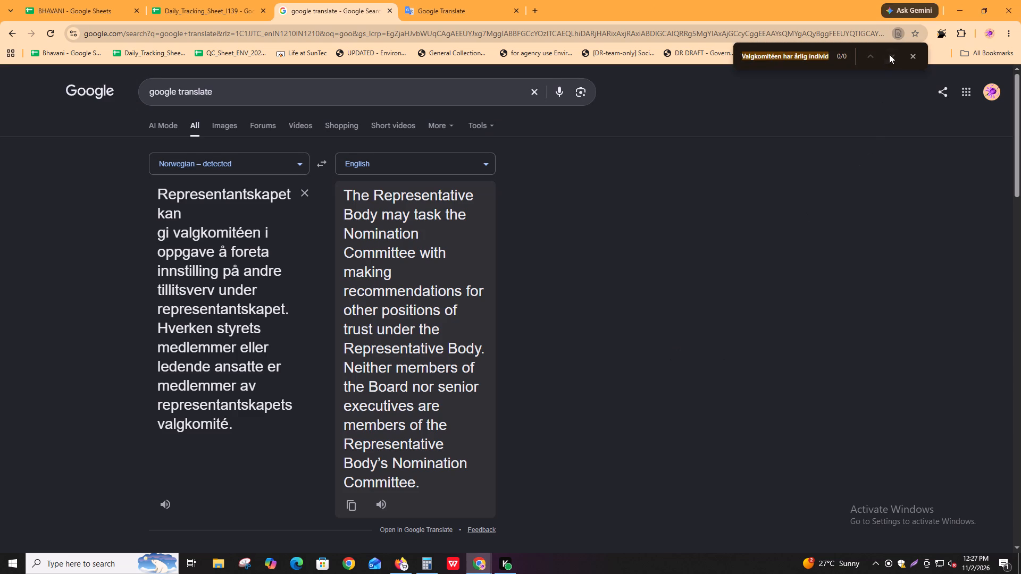
click(911, 56)
key(ctrl+v)
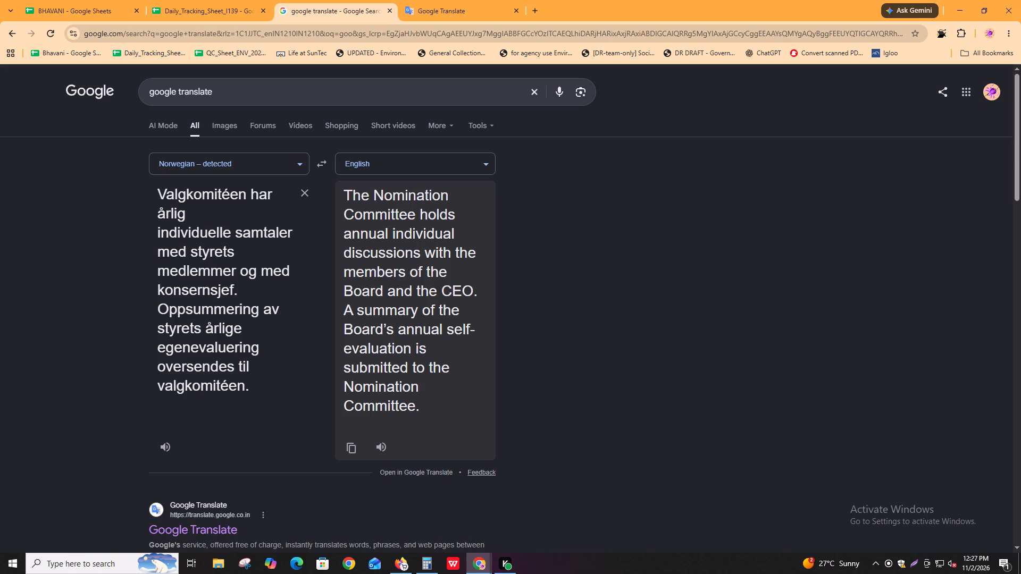
key(Tab)
click(250, 375)
Translate the passage from "Ved valg av styremedlemmer legges" to "vesentlige forretningsforbindelser" and read the English text.
key(alt+Tab)
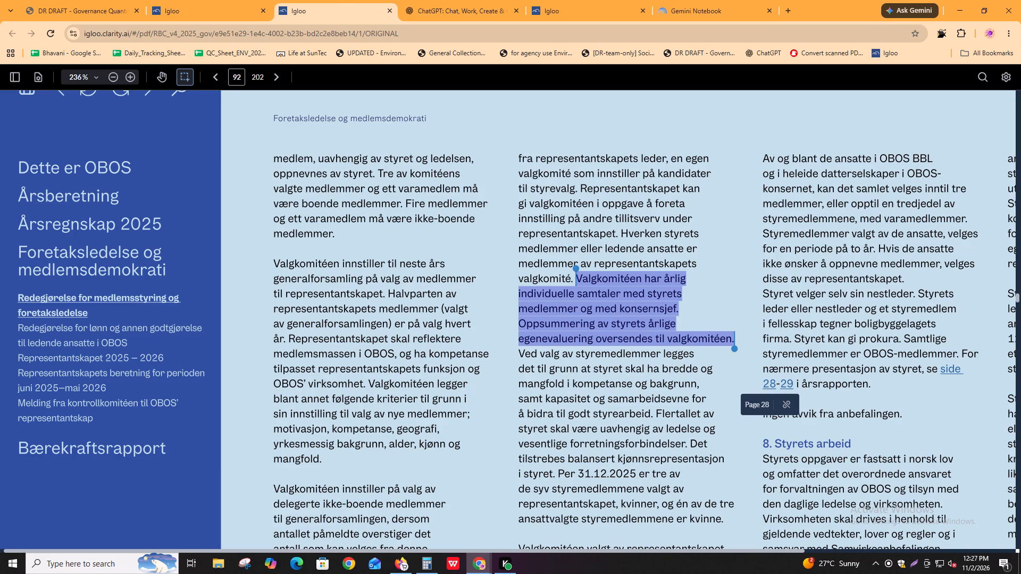
drag(517, 354, 690, 450)
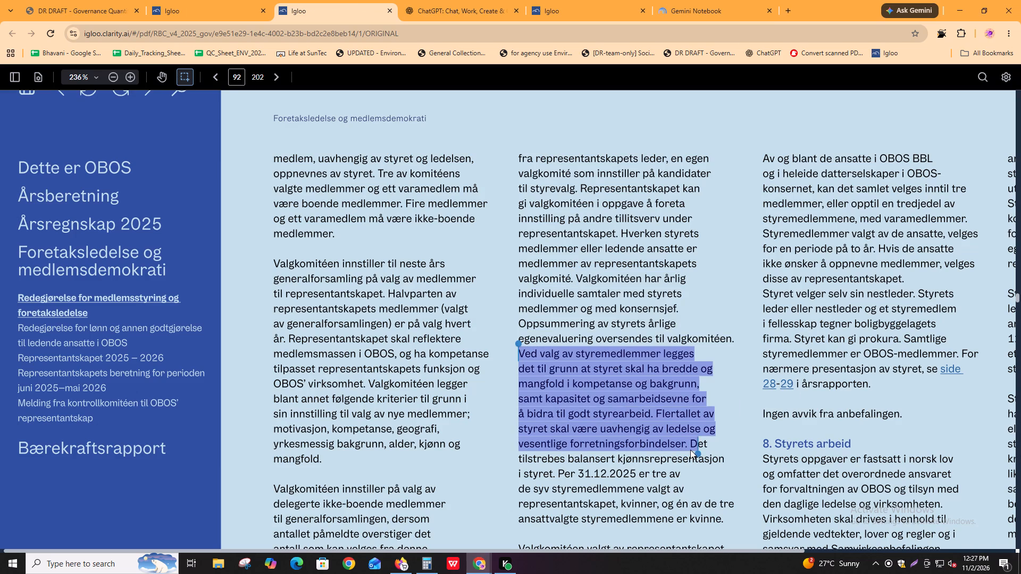
drag(690, 450, 688, 450)
key(ctrl+c)
key(alt+Tab)
key(ctrl+v)
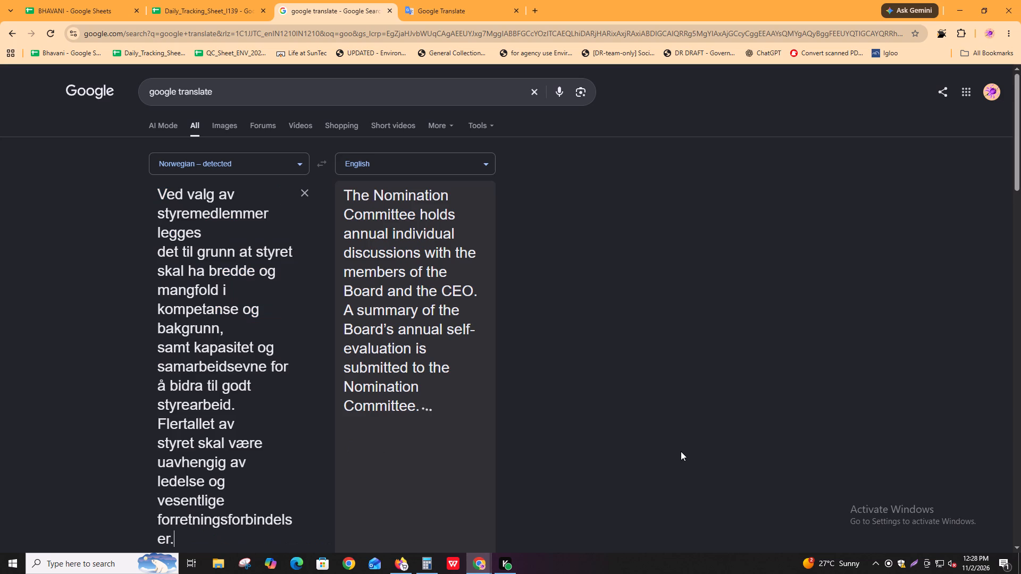
scroll(401, 259, down, 1)
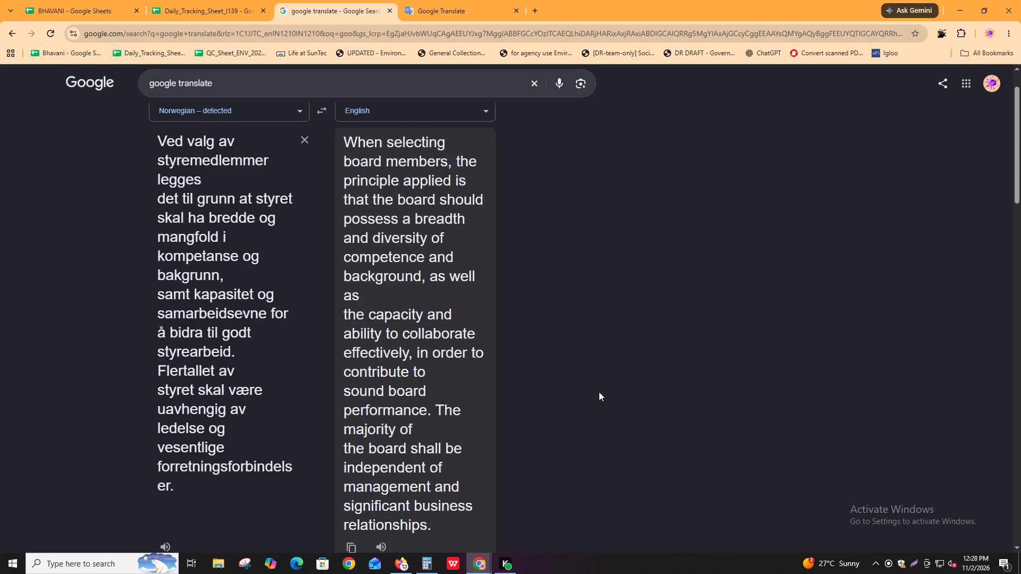
Translate the board gender representation passage, from "Det tilstrebes balansert kjønnsrepresentasjon" to "ansattvalgte styremedlemmene er kvinne", into English.
key(alt+Tab)
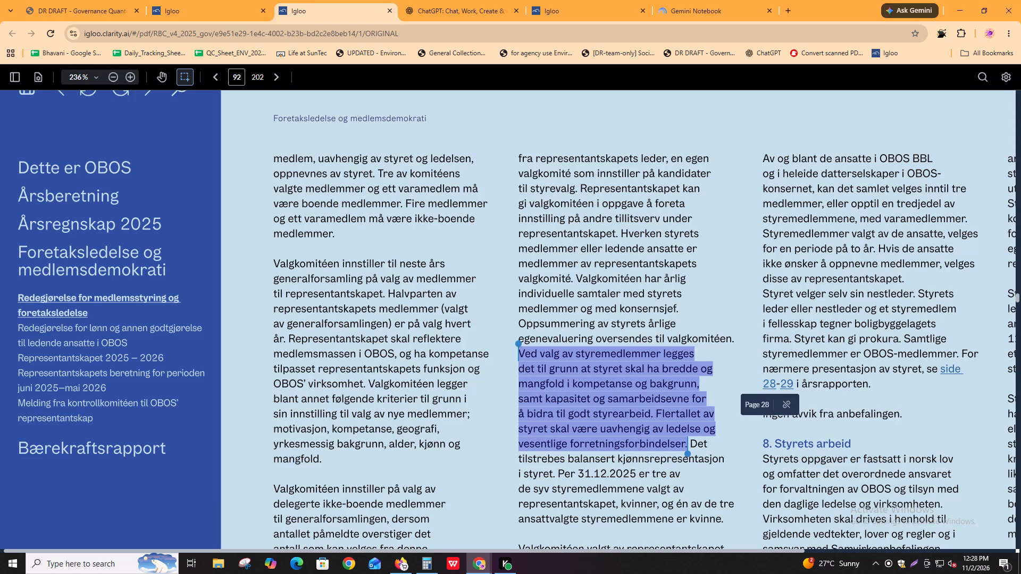
drag(692, 443, 717, 509)
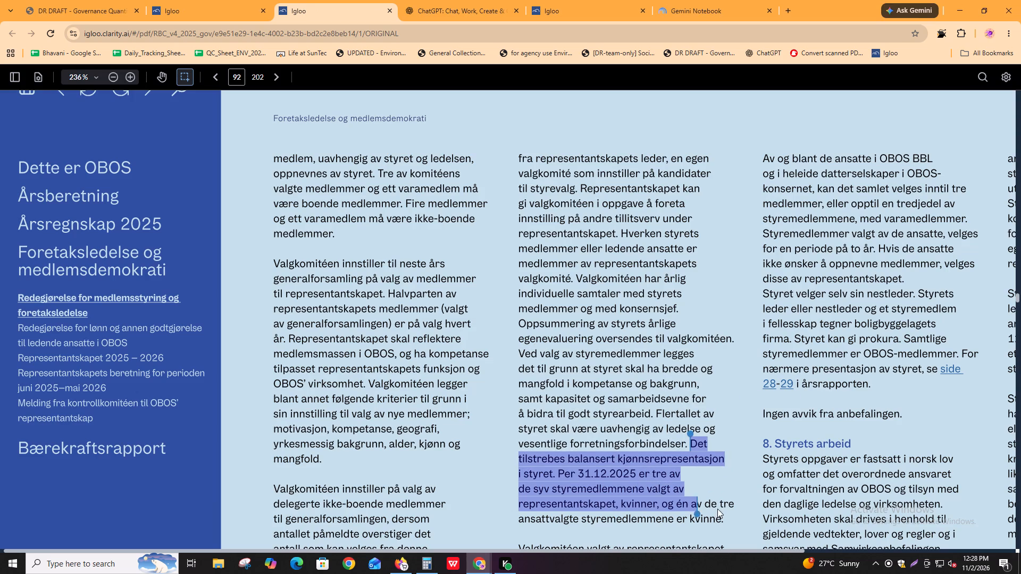
drag(717, 509, 725, 521)
key(ctrl+c)
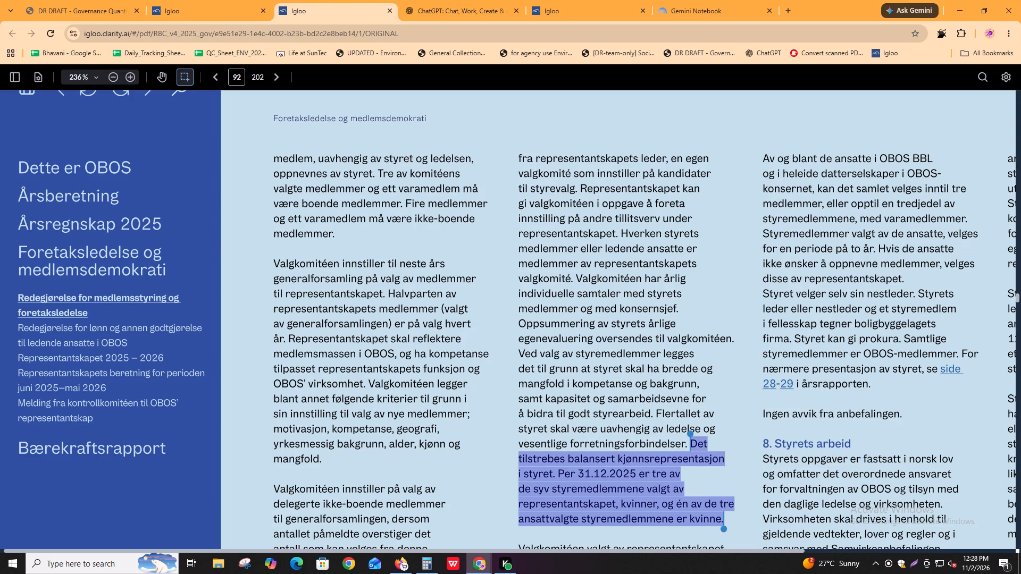
key(alt+Tab)
key(ctrl+v)
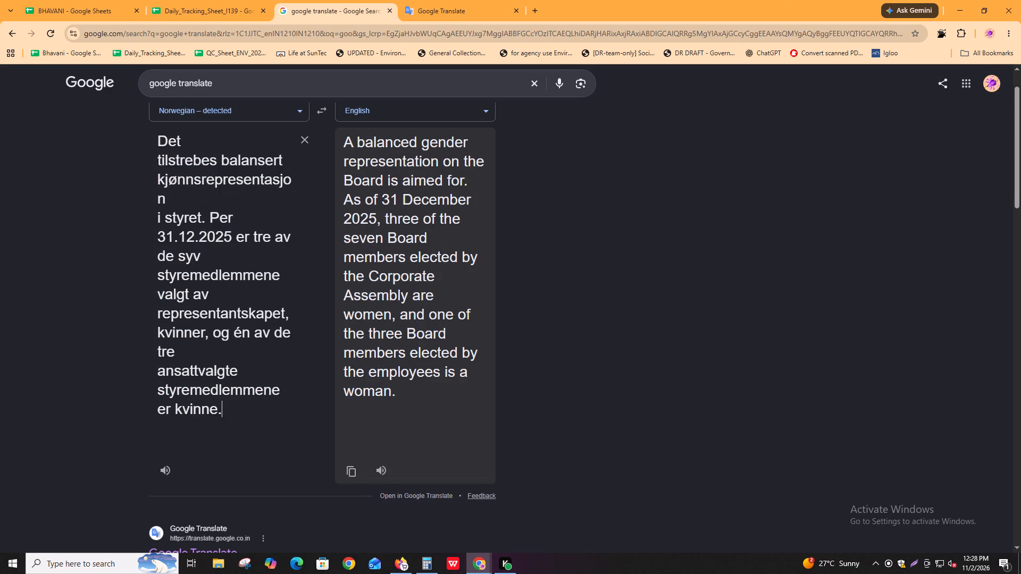
Read the English translation line by line for the women among the elected and employee-elected board members as of 31 December 2025.
drag(376, 240, 427, 239)
click(428, 239)
drag(387, 254, 476, 253)
click(476, 253)
drag(374, 269, 376, 269)
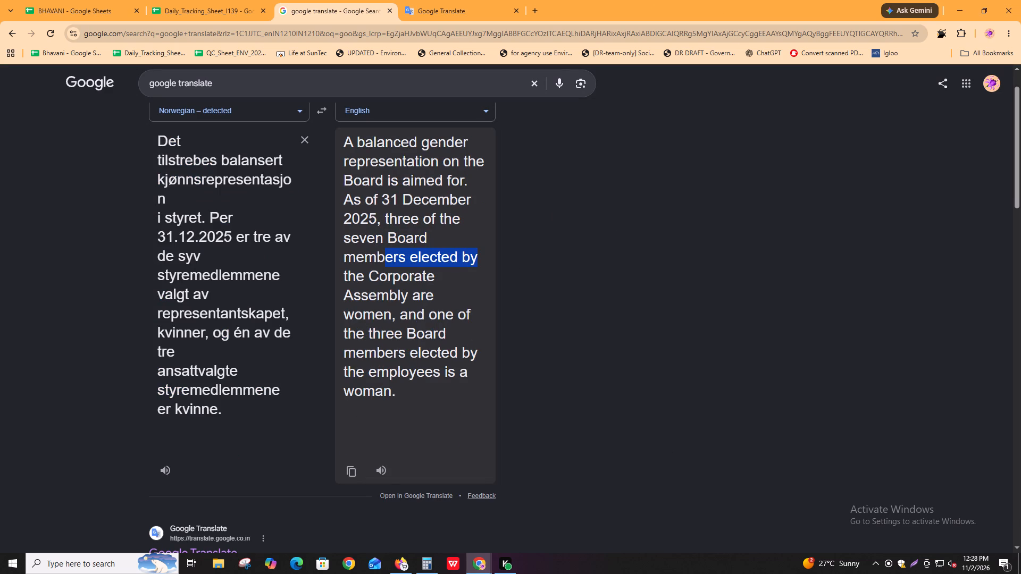
drag(376, 269, 426, 272)
drag(382, 282, 408, 282)
drag(405, 306, 420, 306)
drag(384, 310, 427, 316)
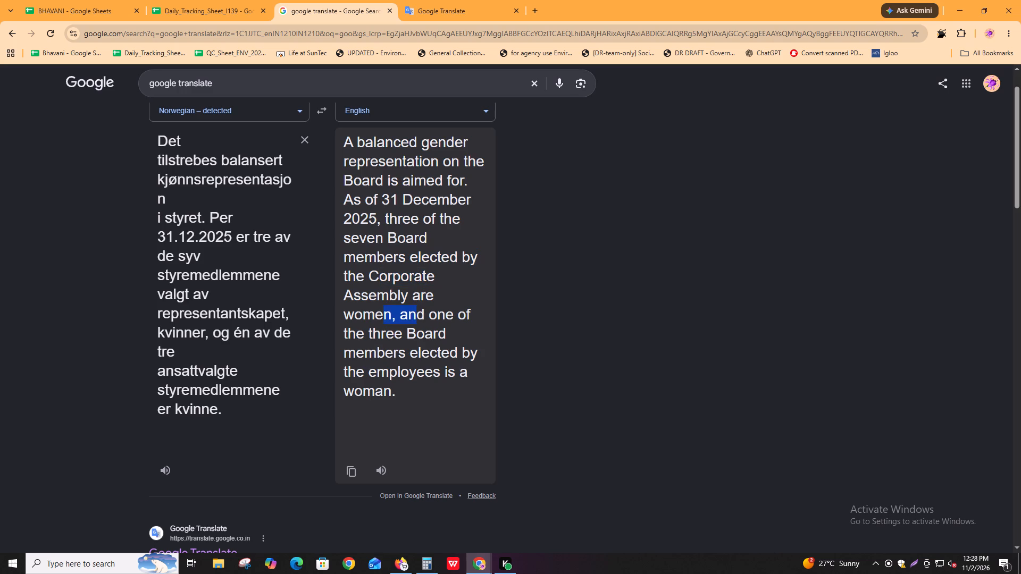
drag(427, 316, 416, 328)
drag(392, 341, 407, 350)
drag(397, 360, 406, 374)
drag(424, 375, 431, 373)
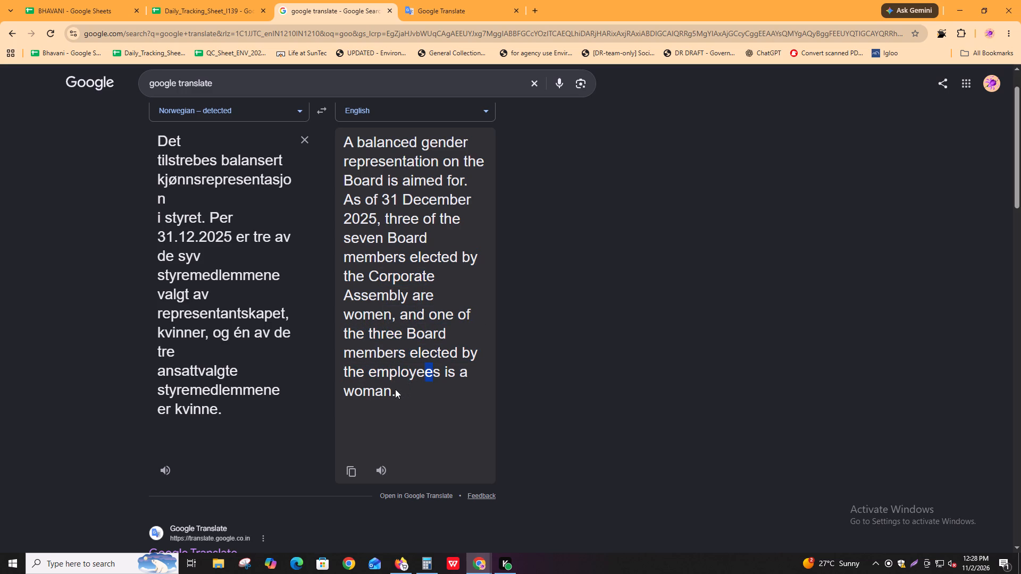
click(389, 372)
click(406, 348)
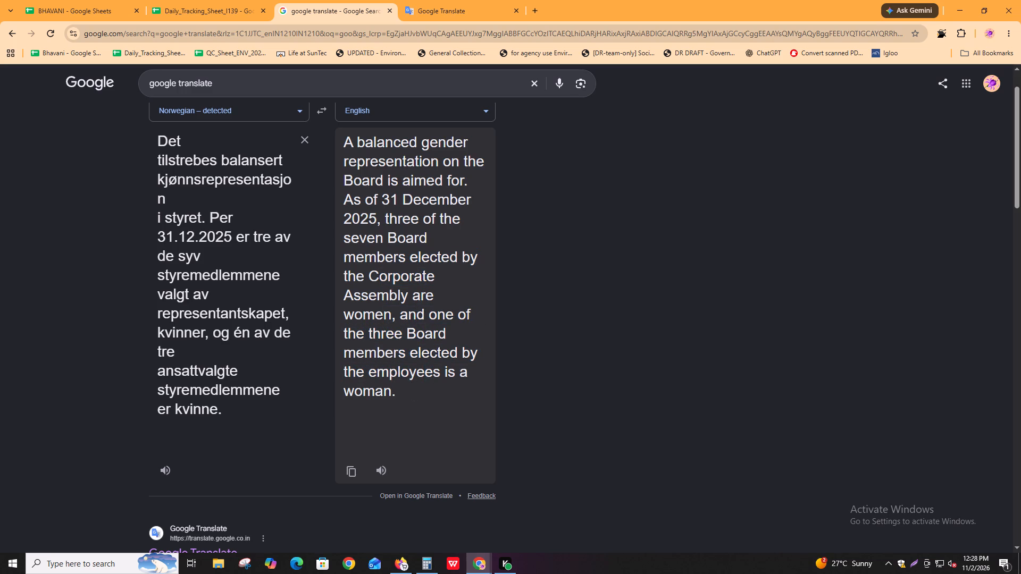
Translate the page 92 passage from "Valgkomitéen valgt av representantskapet" to "Ingen avvik fra anbefalingen" into English to check the committee's members.
key(alt+Tab)
scroll(768, 450, down, 4)
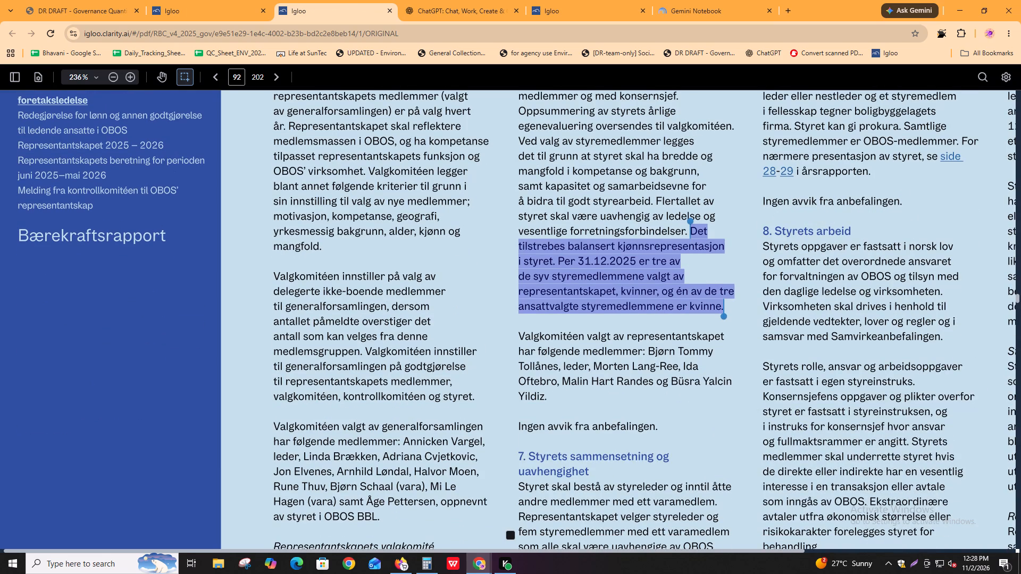
drag(517, 332, 658, 437)
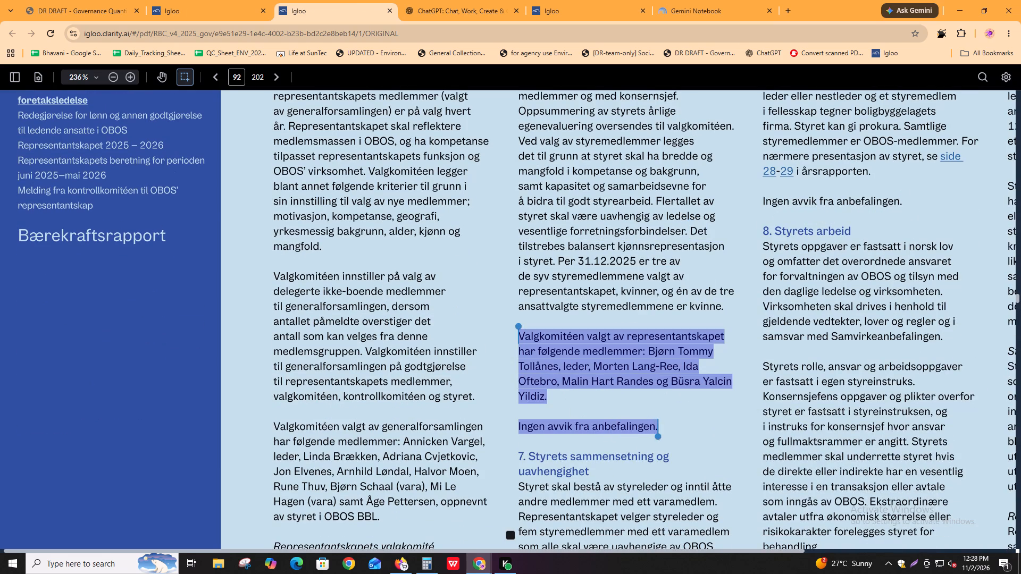
key(ctrl+c)
key(alt+Tab)
key(ctrl+v)
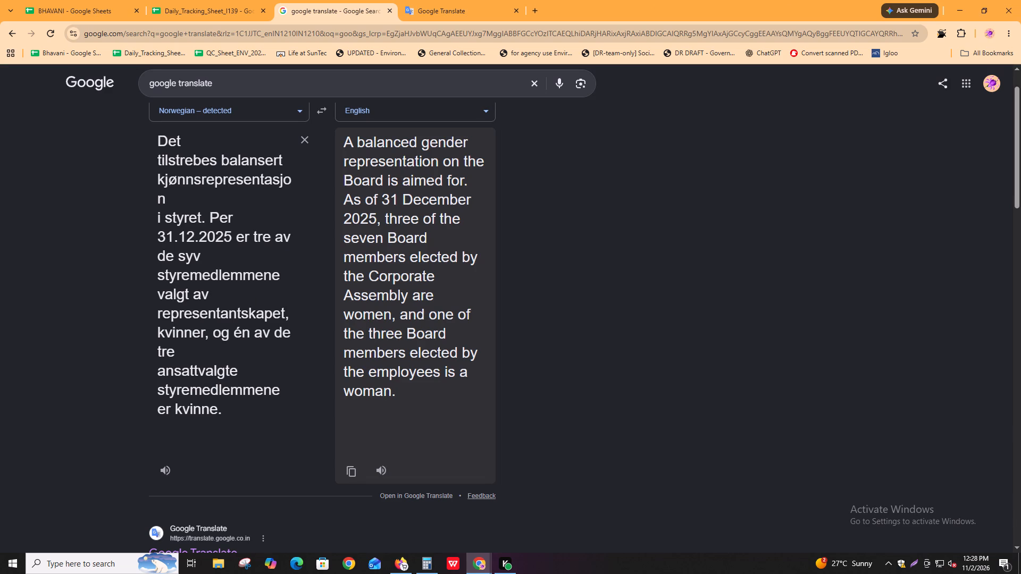
click(236, 404)
key(ctrl+v)
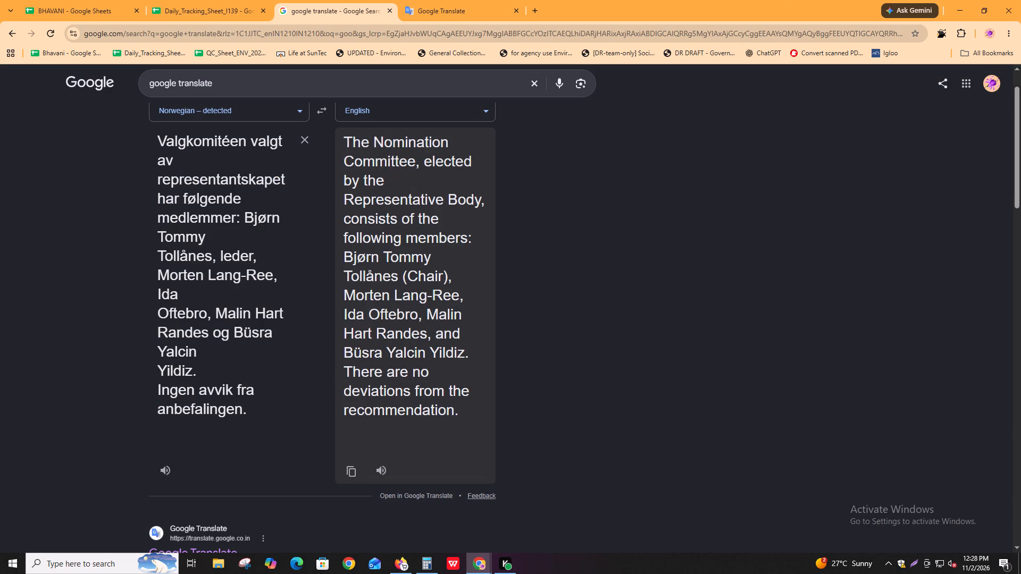
Translate the section heading "7. Styrets sammensetning og uavhengighet" on page 92 into English.
key(alt+Tab)
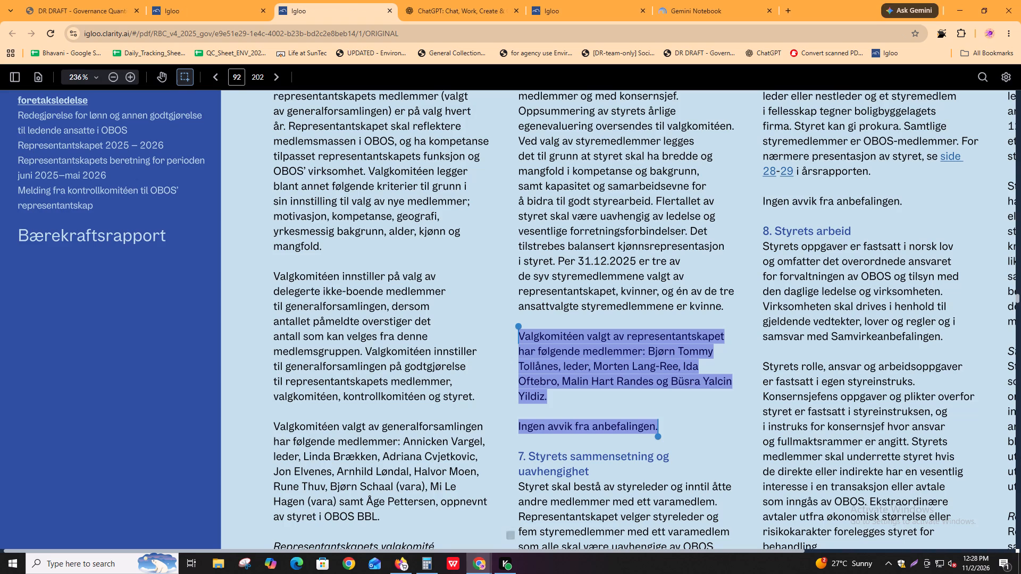
scroll(706, 357, down, 4)
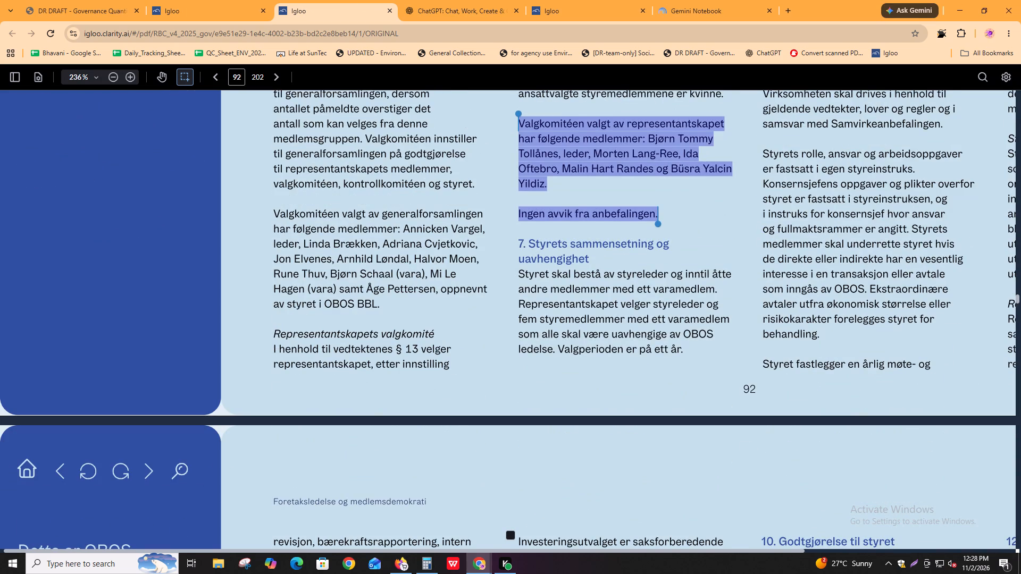
drag(513, 241, 597, 261)
key(ctrl+c)
key(alt+Tab)
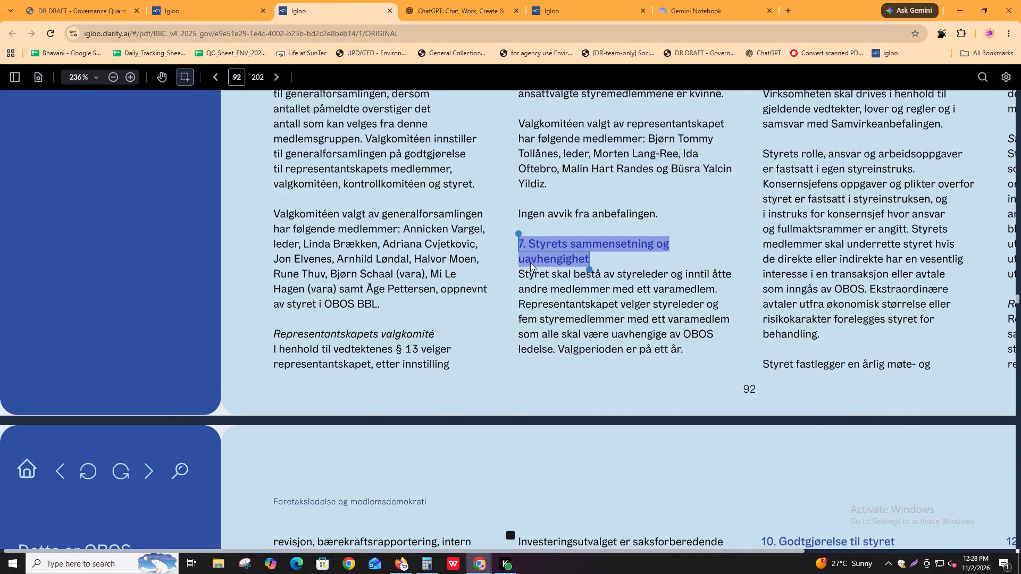
key(ctrl+v)
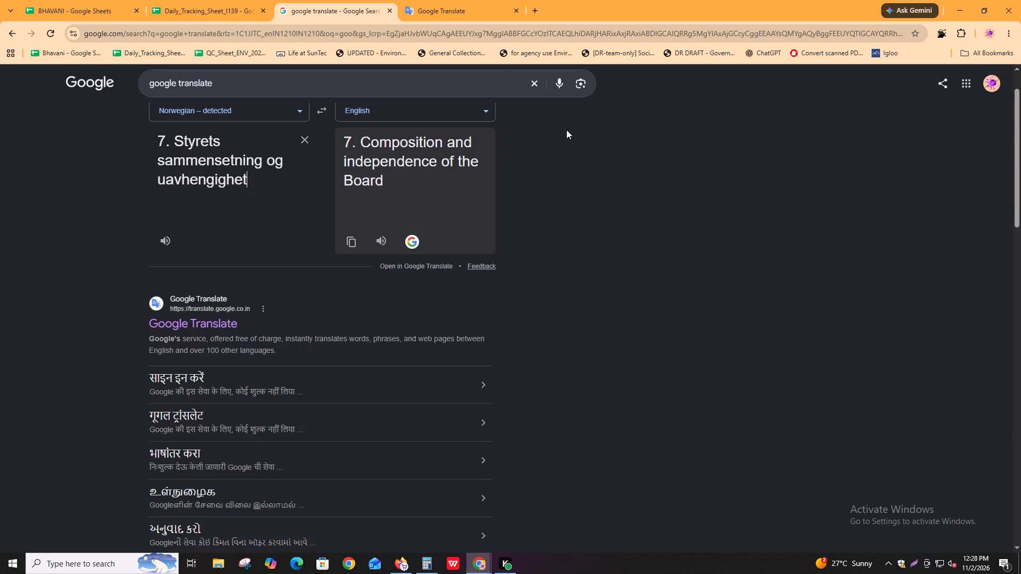
Translate the section 7 paragraph from "Styret skal bestå av styreleder" to "Valgperioden er på ett år" into English.
key(alt+Tab)
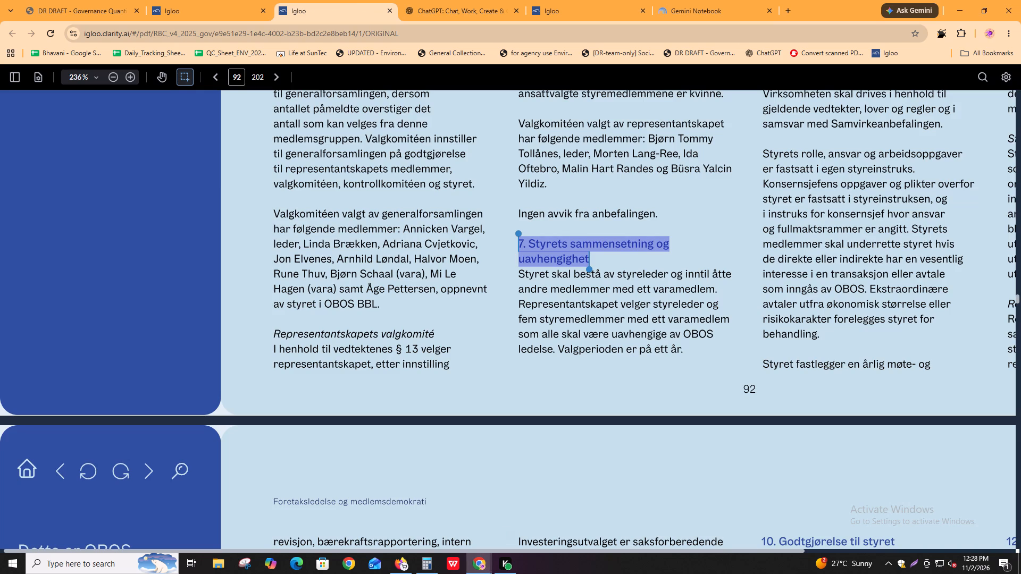
drag(516, 268, 685, 356)
key(ctrl+c)
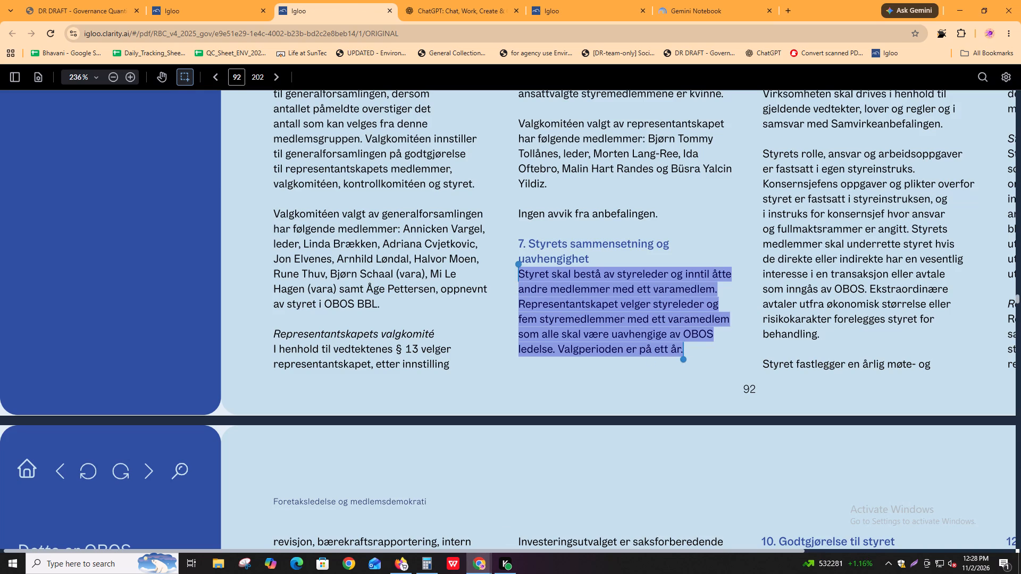
key(alt+Tab)
key(ctrl+v)
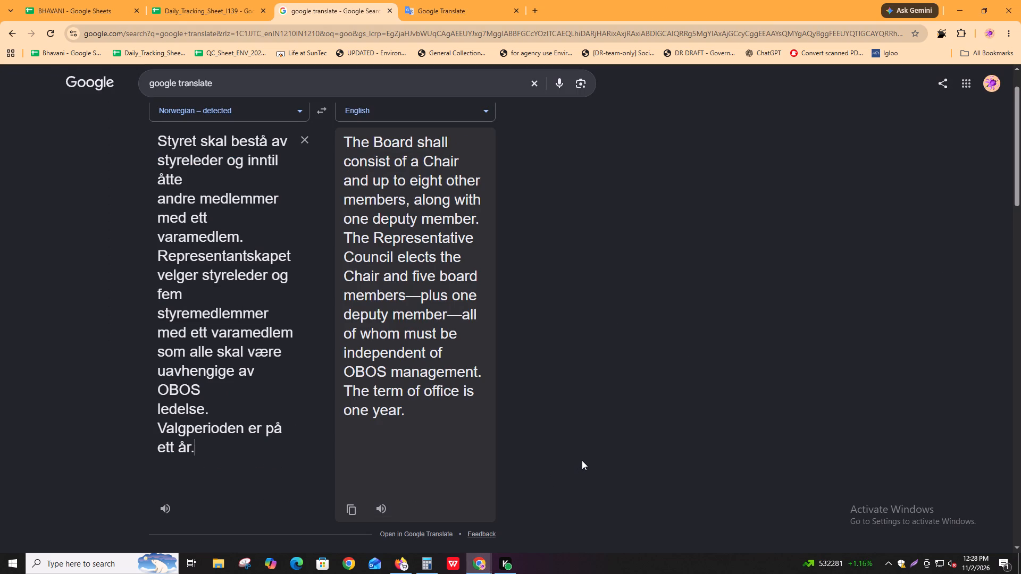
Look over the rest of page 92 and translate the section heading "8. Styrets arbeid" into English.
key(alt+Tab)
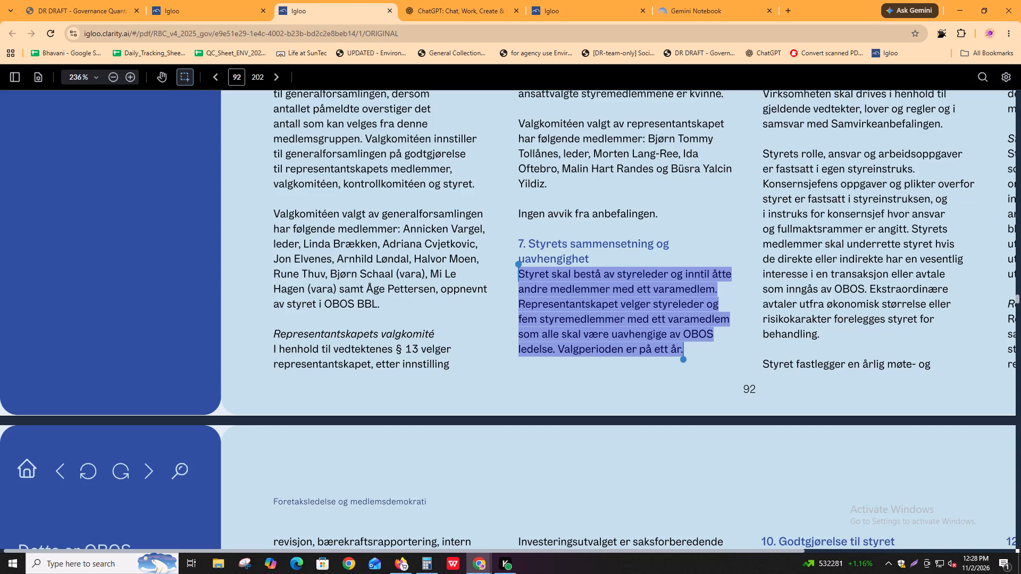
scroll(823, 335, up, 5)
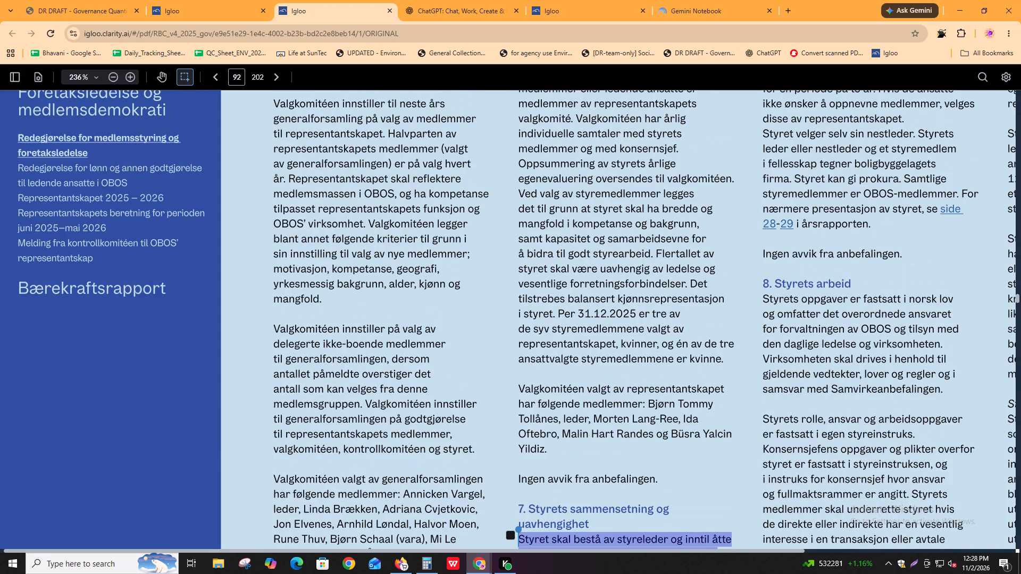
shift+scroll(817, 335, down, 7)
scroll(813, 344, up, 5)
scroll(453, 261, down, 3)
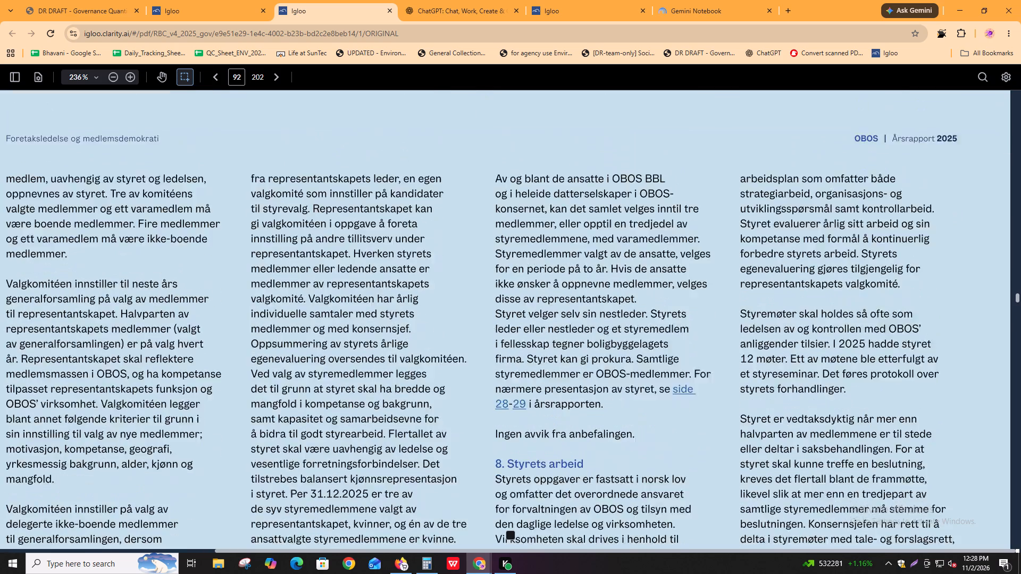
drag(490, 393, 605, 390)
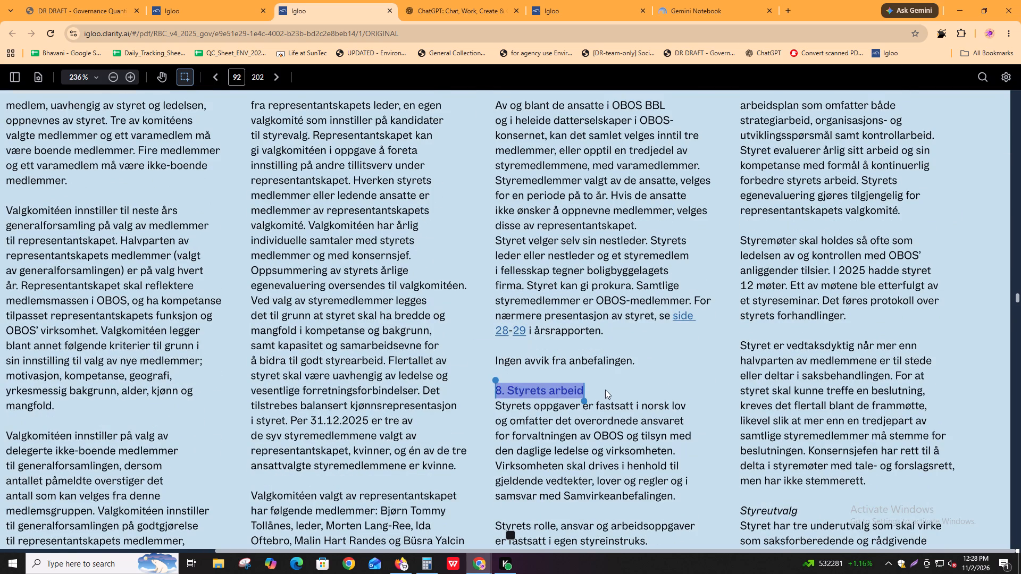
drag(605, 390, 606, 390)
click(606, 390)
key(alt+Tab)
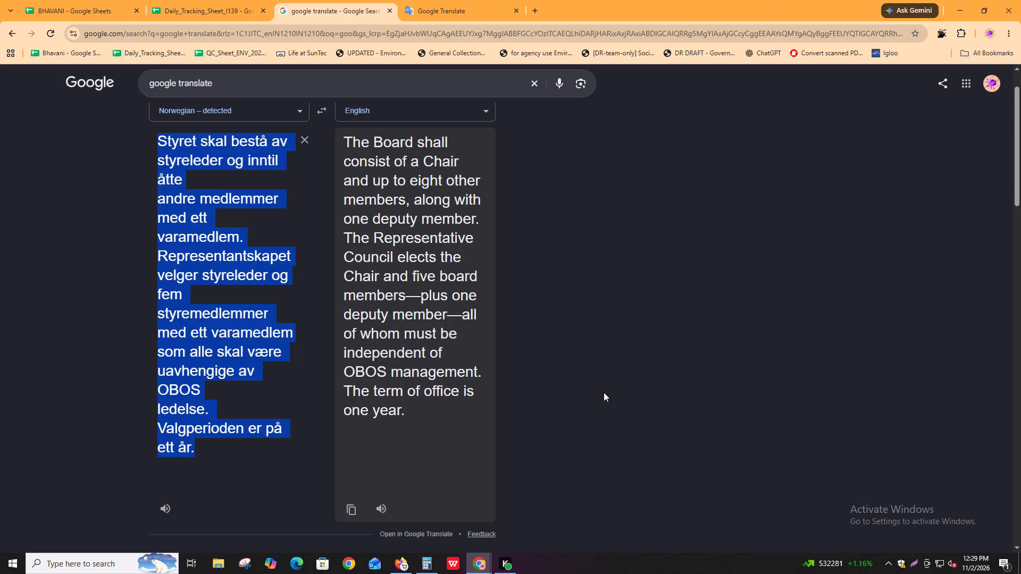
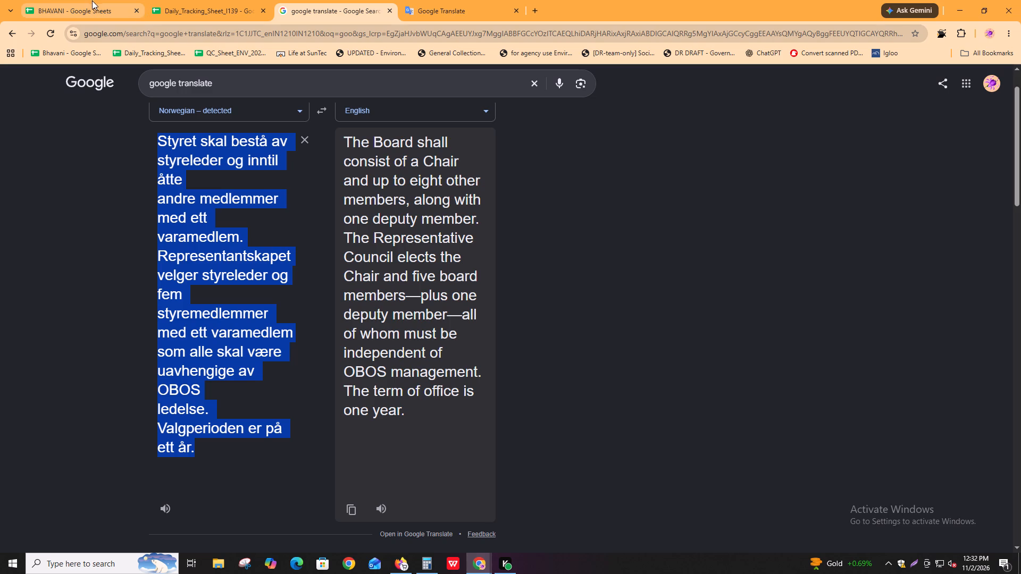
In the original Norwegian report, search for the first names of the supervisory board nomination committee's leader, copied from page 92.
key(alt+Tab)
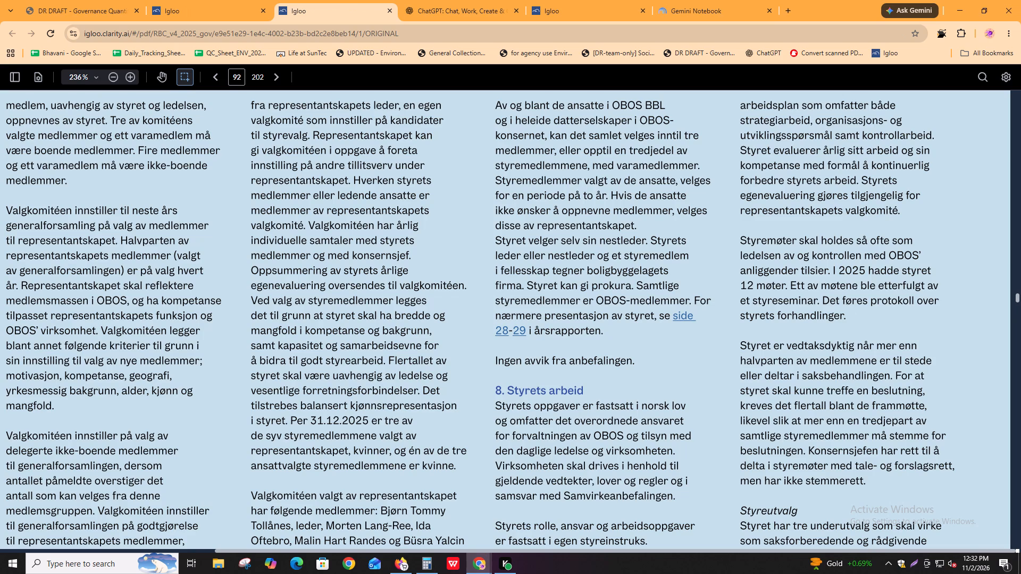
key(alt+Tab)
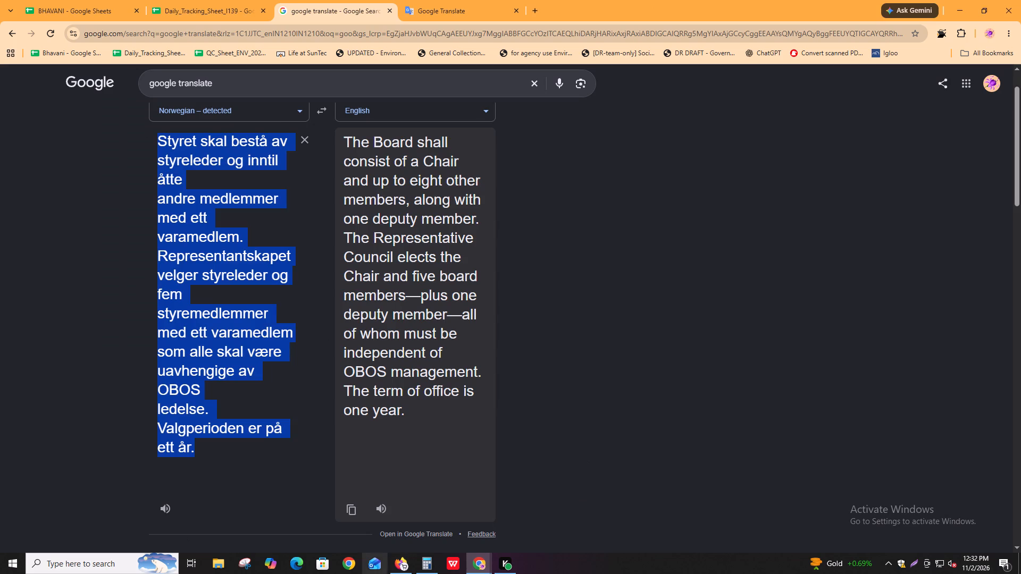
key(alt+Tab)
scroll(342, 444, down, 2)
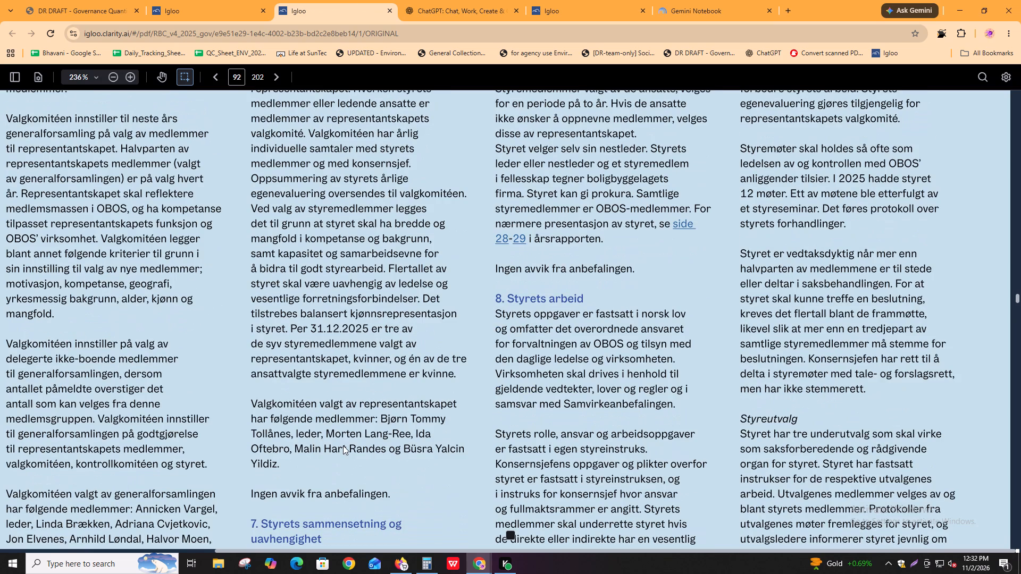
drag(380, 404, 437, 407)
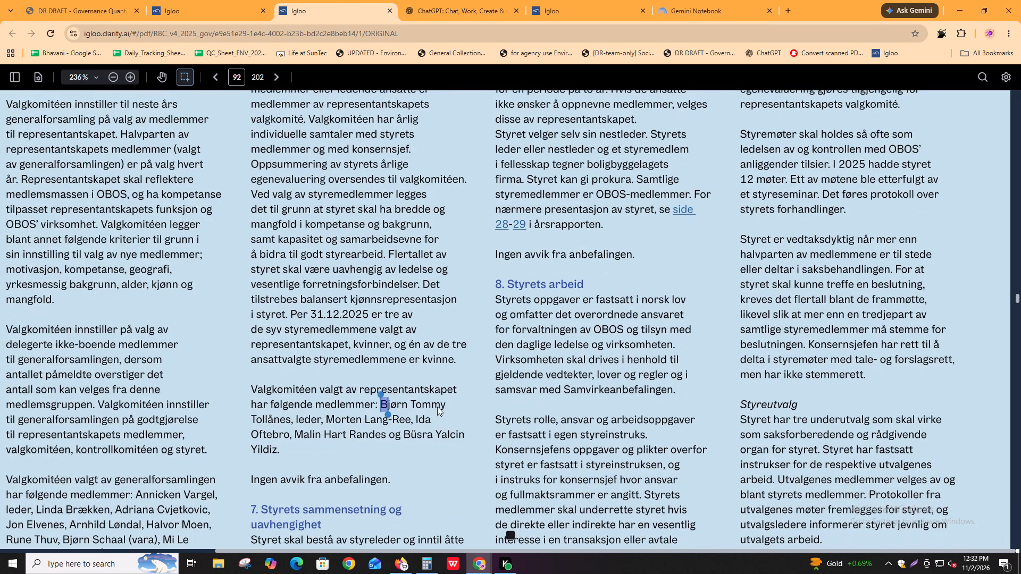
drag(437, 407, 444, 407)
key(ctrl+c)
key(ctrl+c)
key(ctrl+f)
key(ctrl+v)
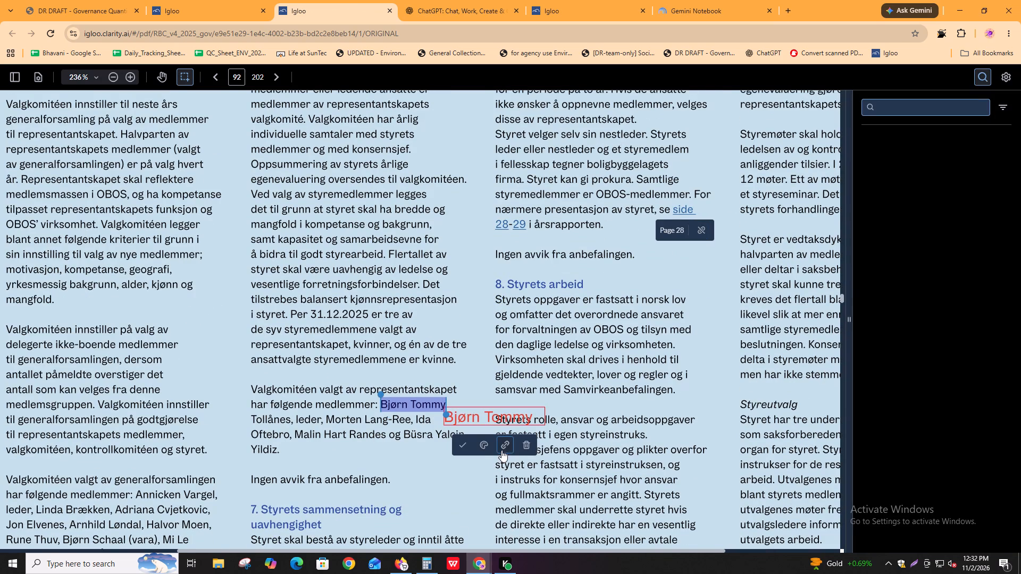
drag(482, 419, 515, 418)
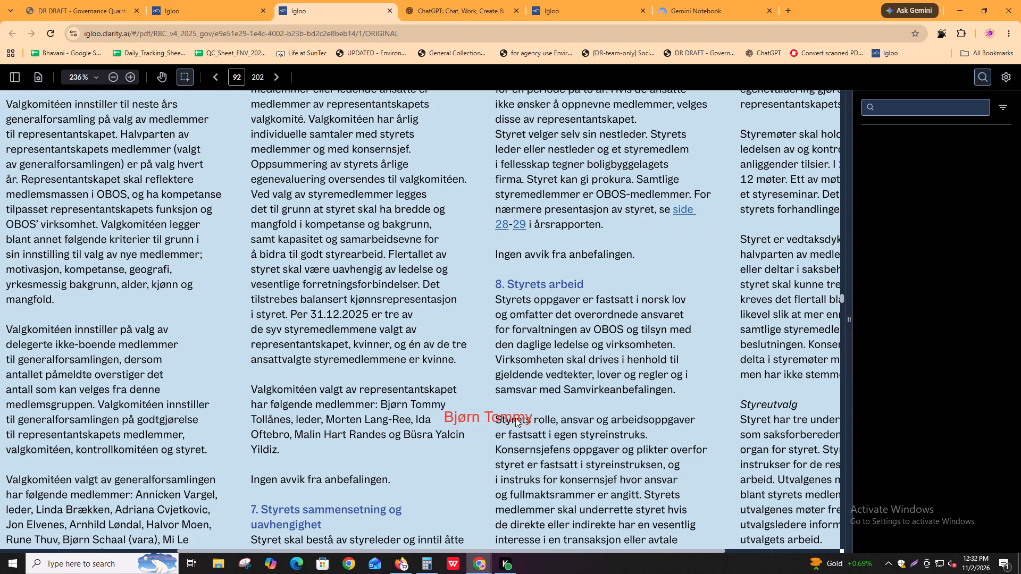
drag(515, 418, 518, 418)
click(518, 418)
click(475, 419)
click(464, 418)
click(896, 112)
key(ctrl+v)
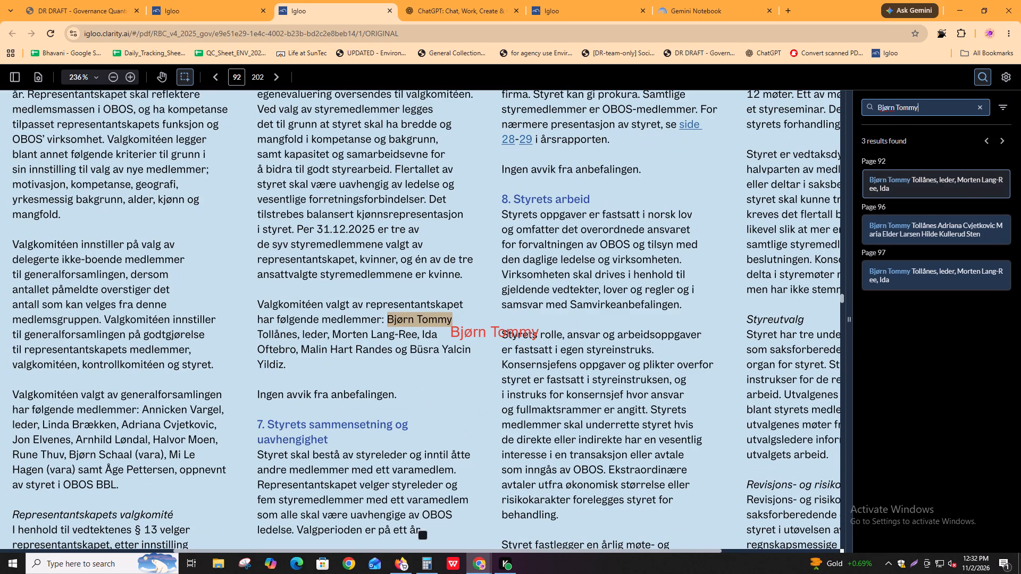
Go through the name matches on pages 96 and 97 of the original report and check their surrounding committee text.
click(1001, 139)
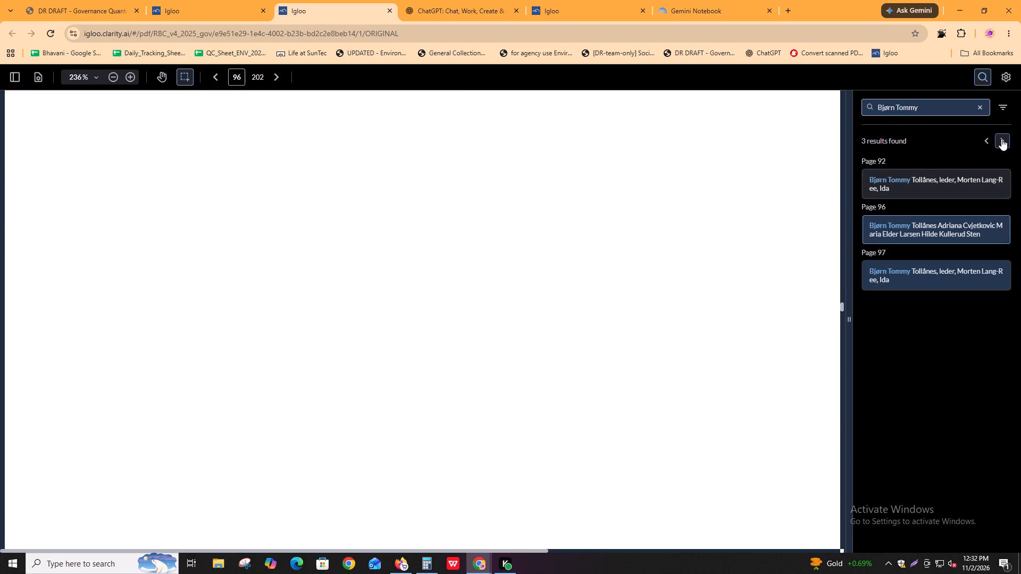
click(1001, 141)
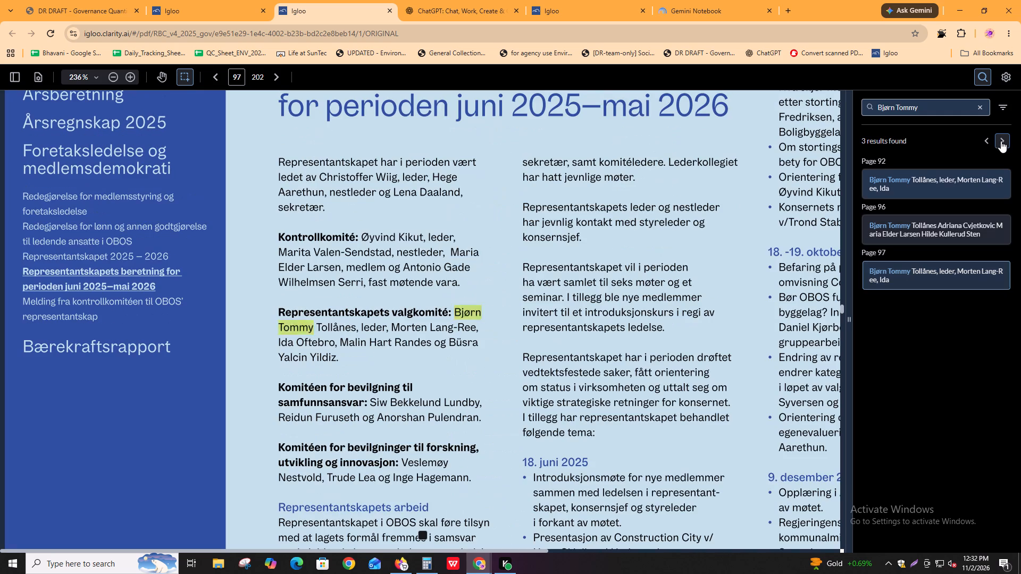
click(986, 140)
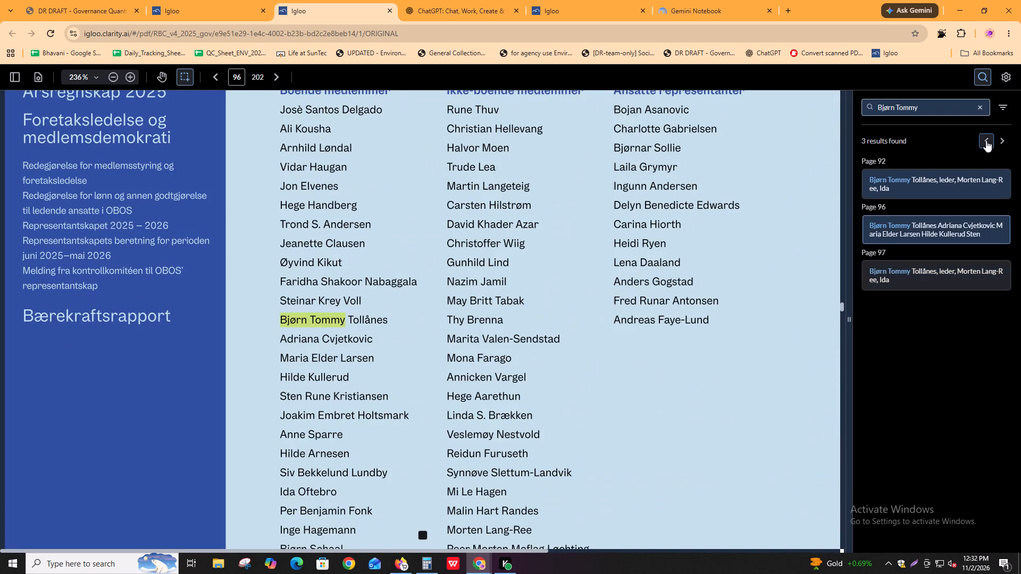
click(1000, 141)
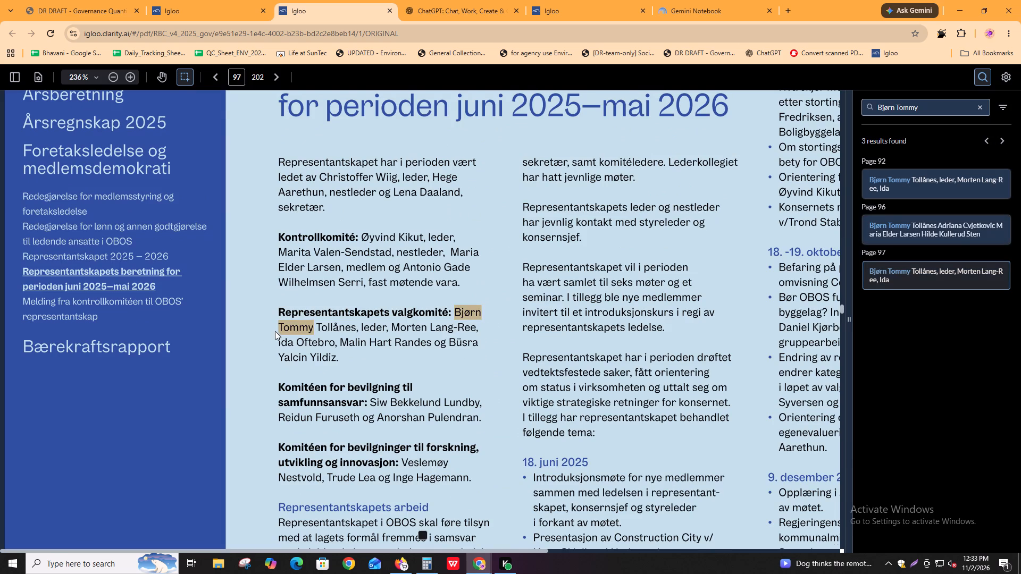
scroll(275, 331, up, 3)
scroll(325, 298, down, 1)
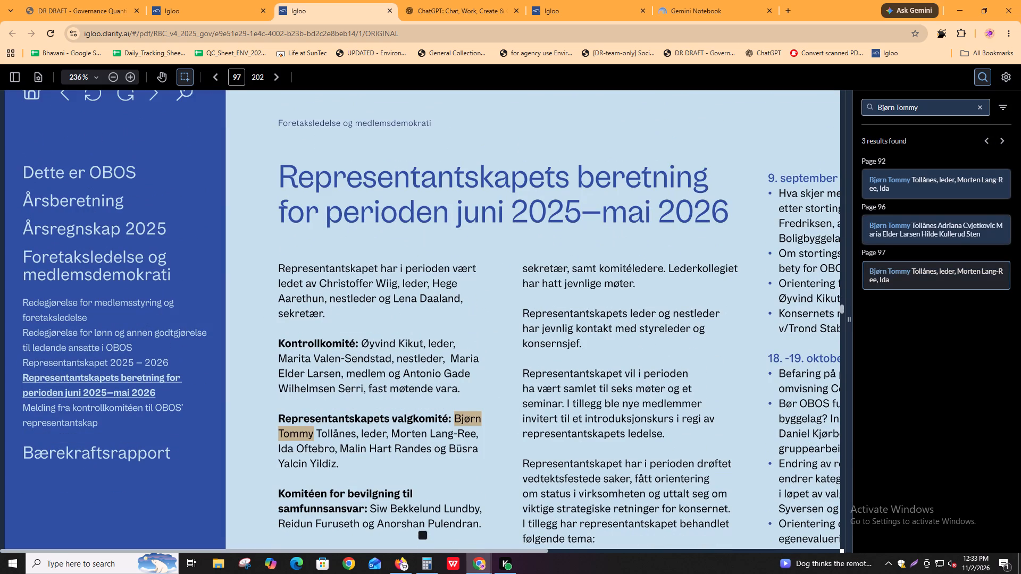
scroll(362, 361, down, 1)
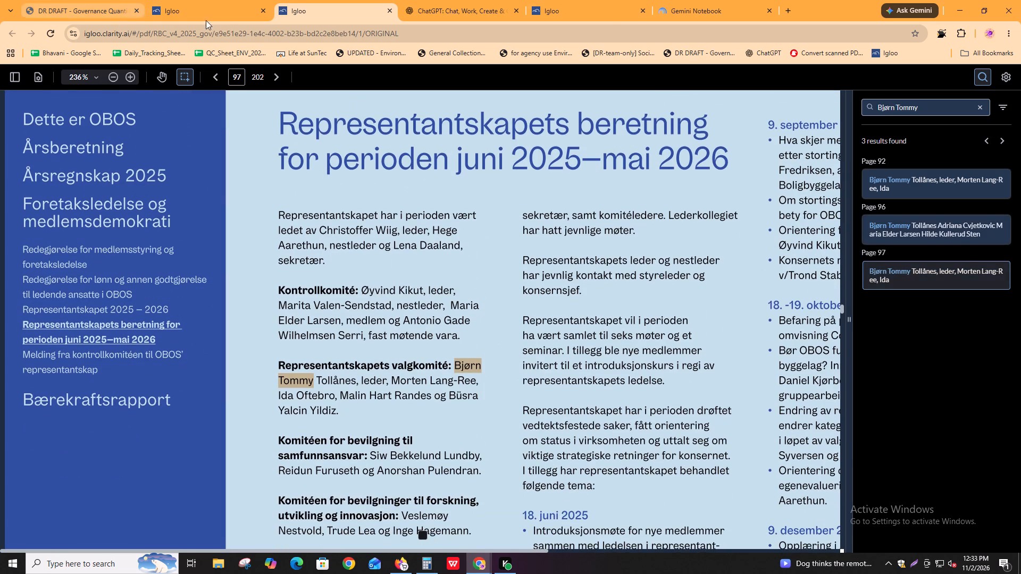
Switch to the translated RBC_v4_2025_gov.pdf, go to page 97, and examine the Council of Representatives' report heading and committee listings.
key(alt+Tab)
key(alt+Tab)
key(alt+Tab)
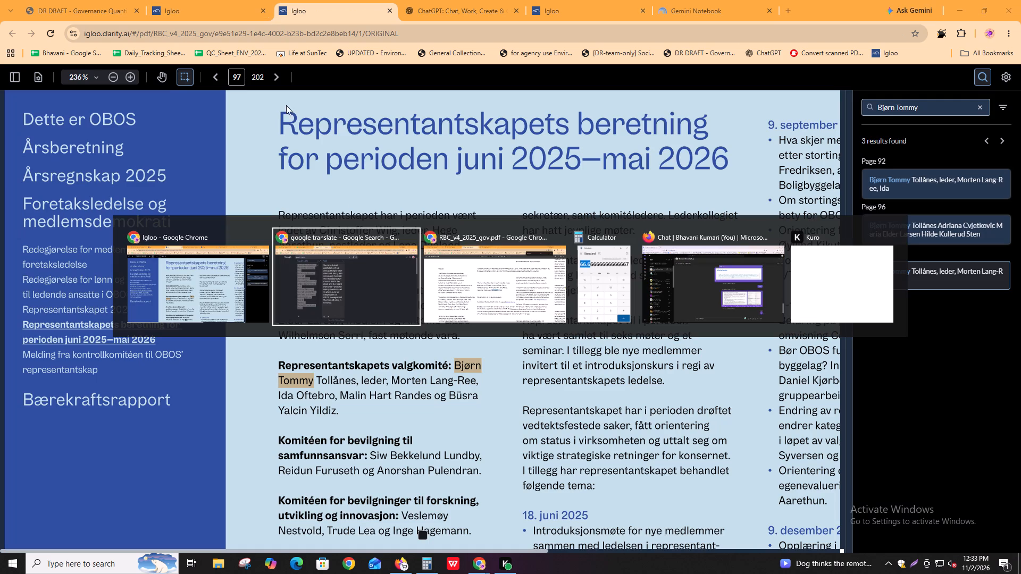
key(alt+Tab)
click(401, 81)
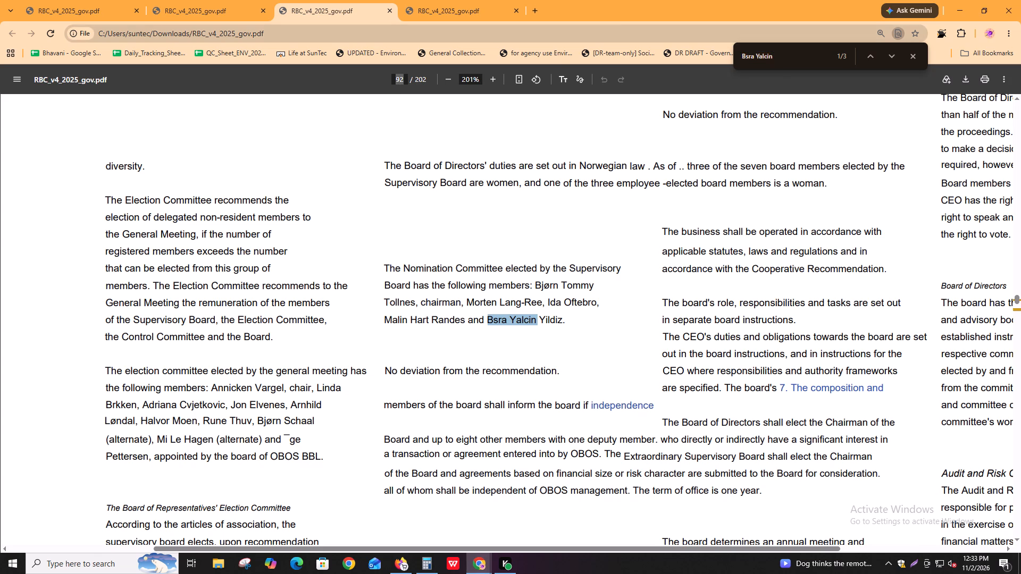
text(97)
key(Return)
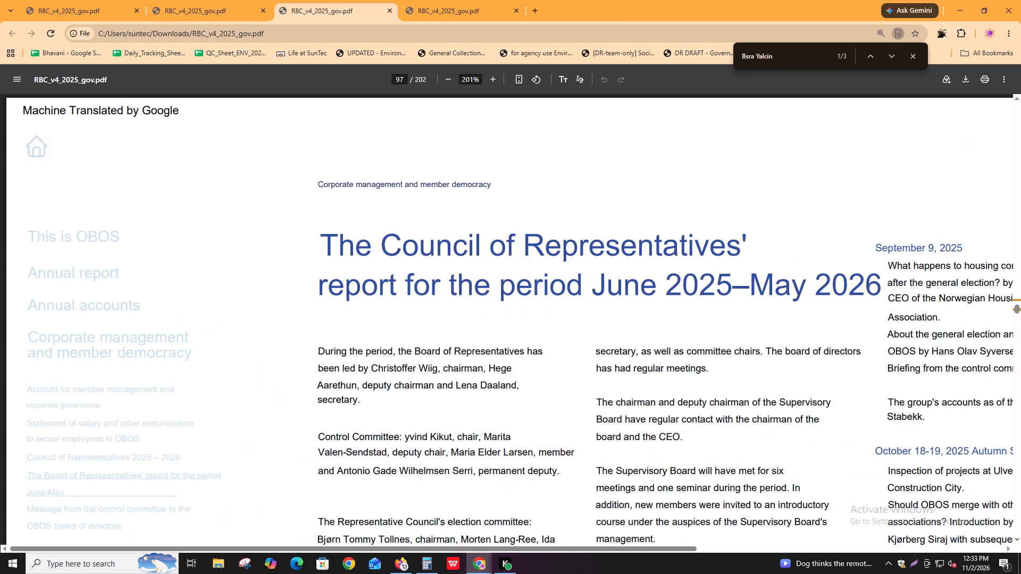
scroll(540, 392, down, 1)
scroll(462, 414, down, 3)
scroll(463, 415, up, 2)
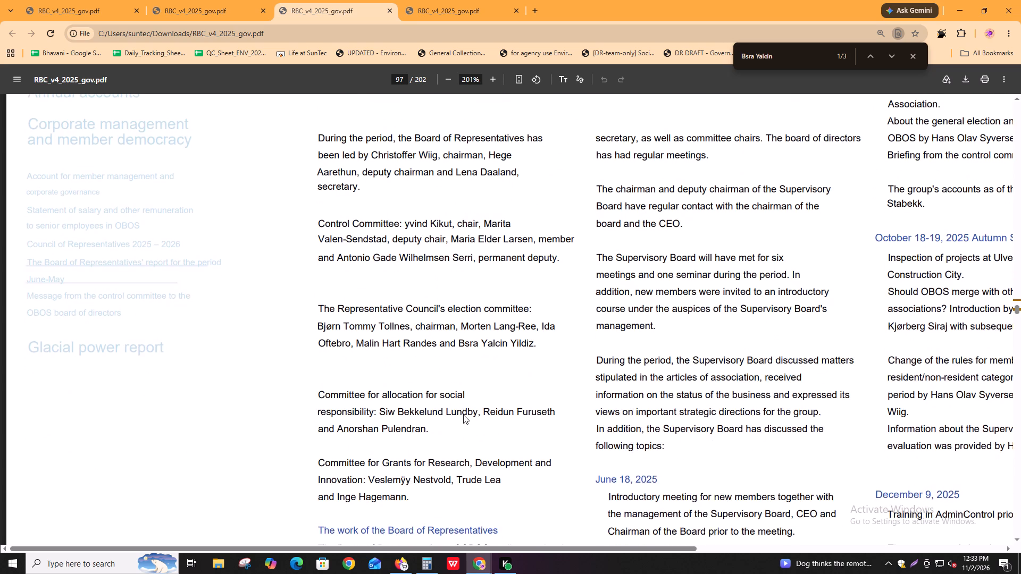
drag(548, 148, 662, 142)
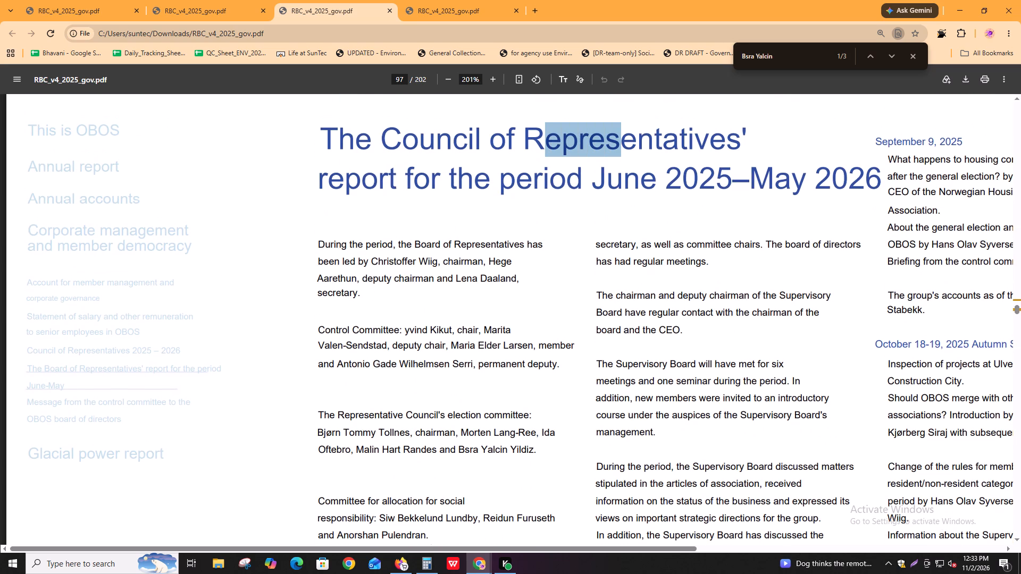
drag(662, 142, 724, 133)
click(724, 133)
double_click(619, 173)
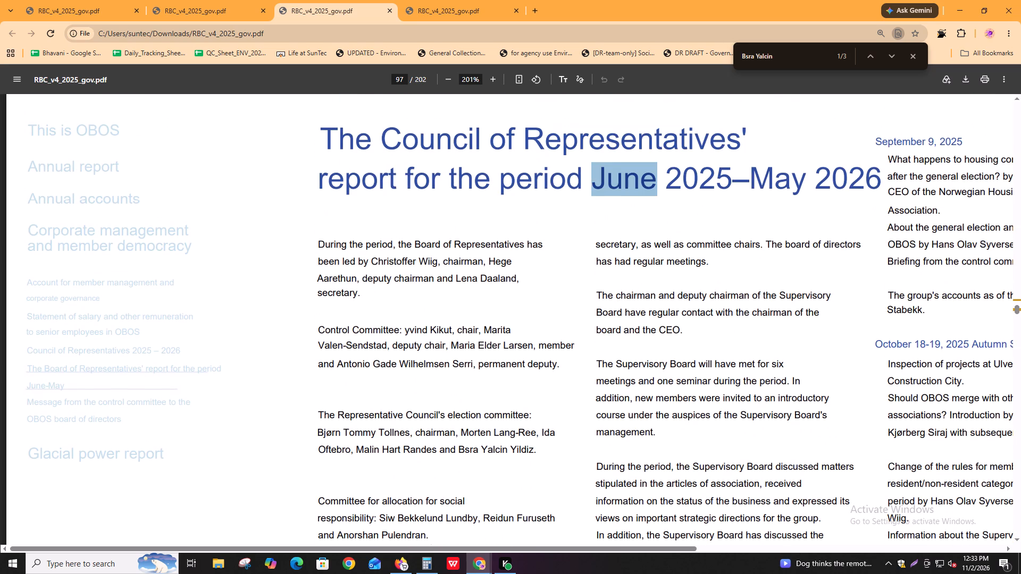
click(622, 170)
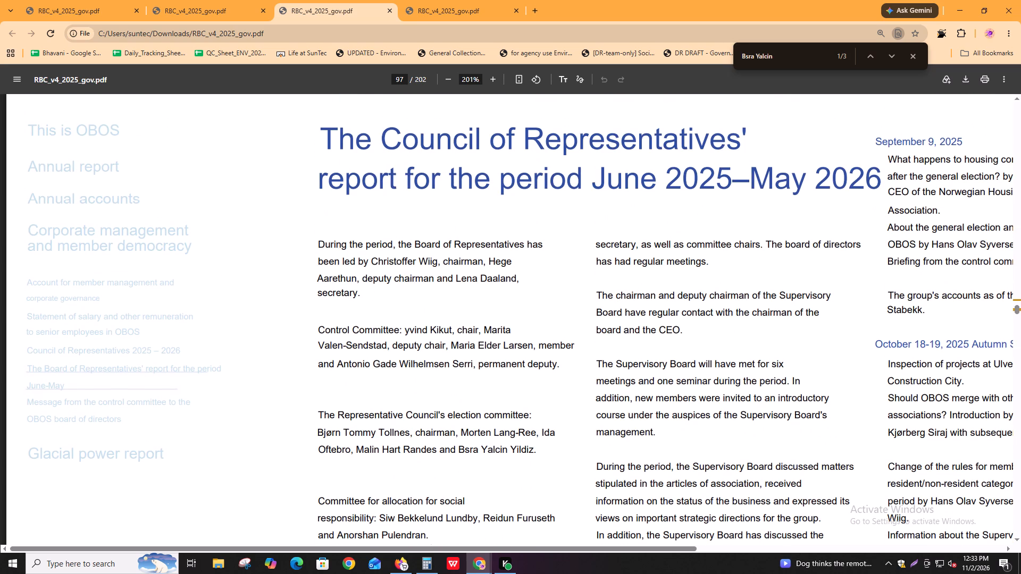
scroll(438, 366, down, 1)
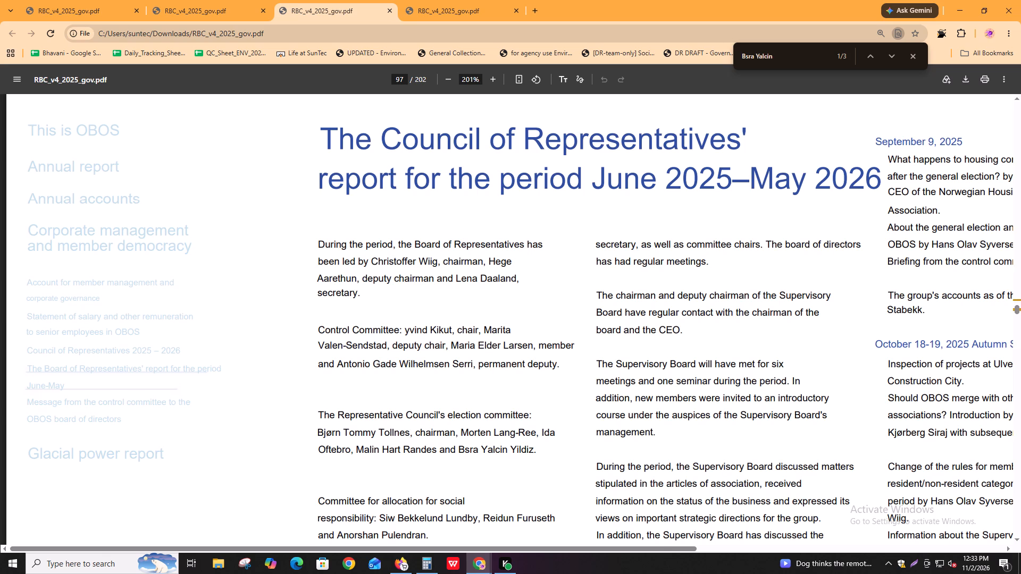
scroll(441, 367, down, 2)
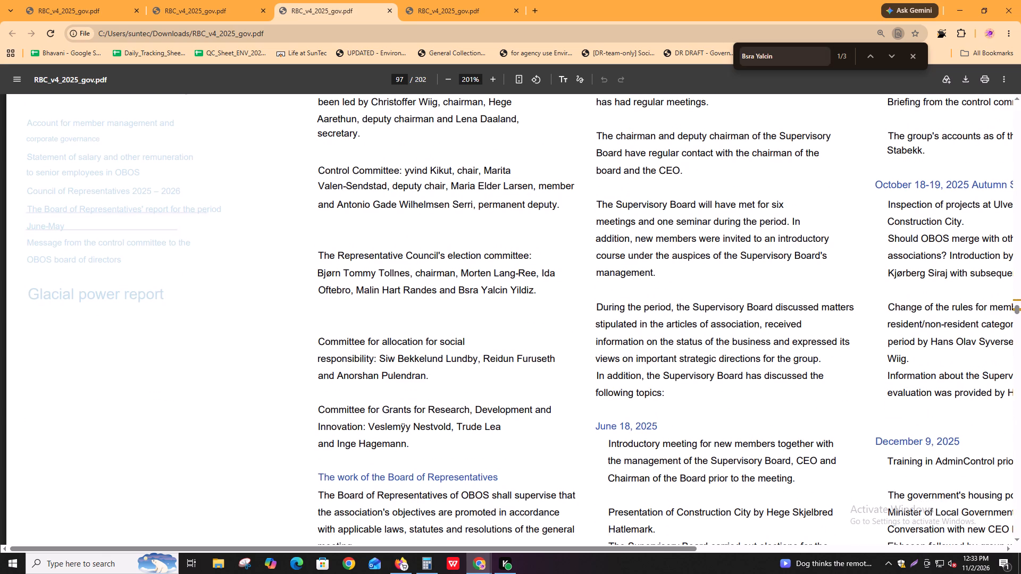
Search the translated PDF for the copied committee leader's name and cycle through its matches back to page 92.
drag(790, 56, 682, 53)
key(ctrl+v)
key(Return)
key(Return)
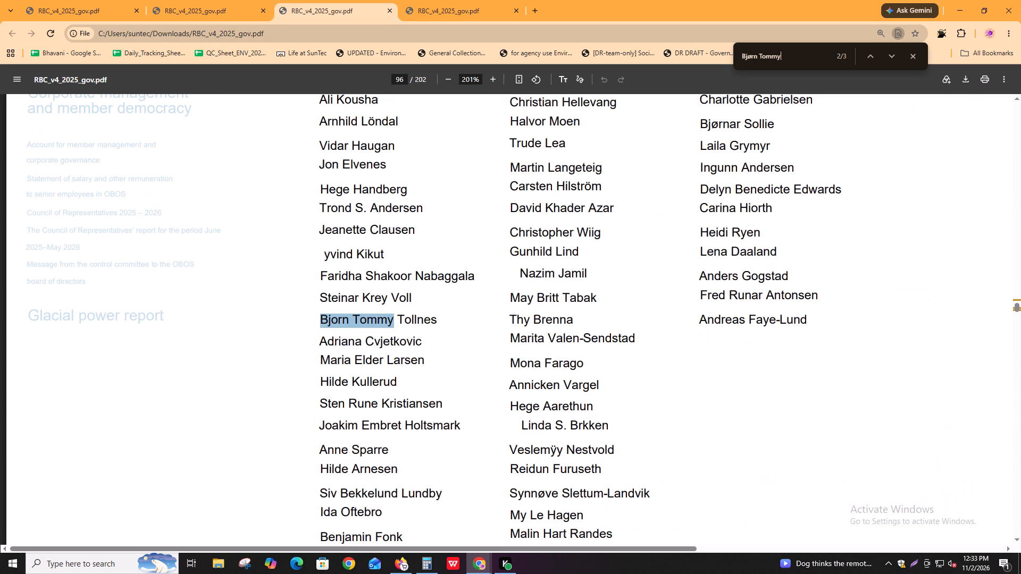
key(Return)
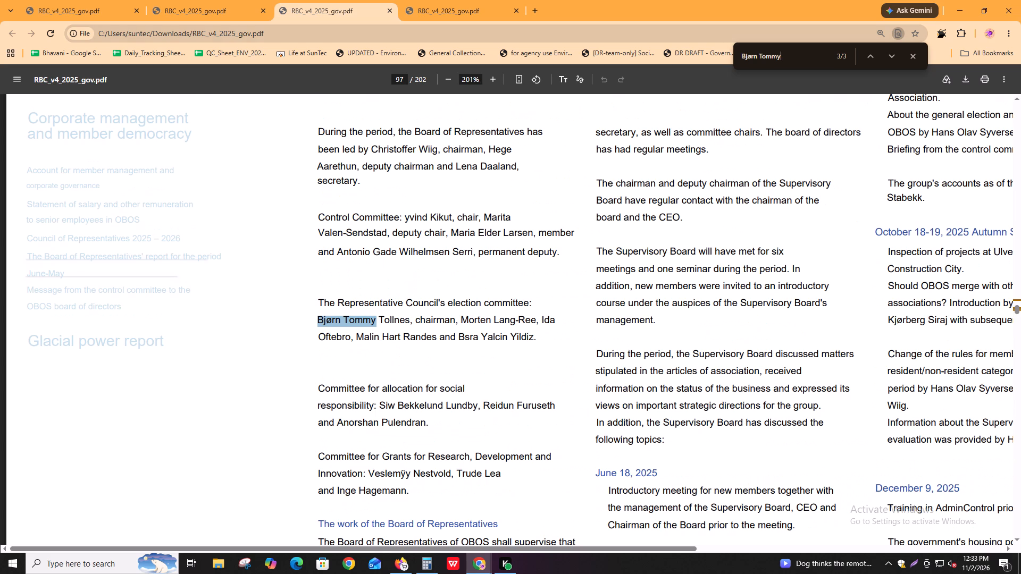
key(Return)
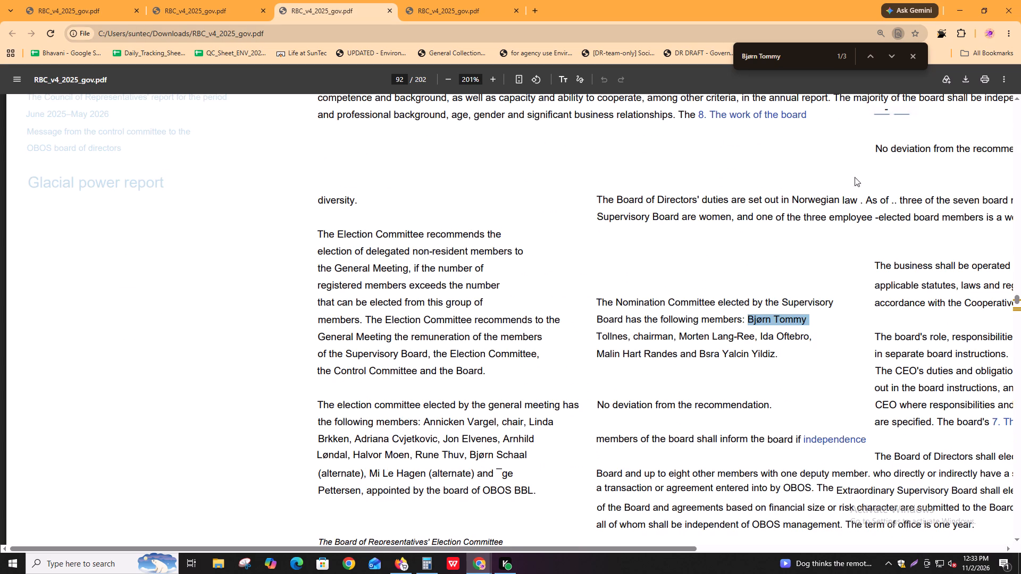
Check the Nomination Committee member list on page 92 and search the translated PDF again for the chairman's name.
drag(595, 319, 652, 319)
click(658, 316)
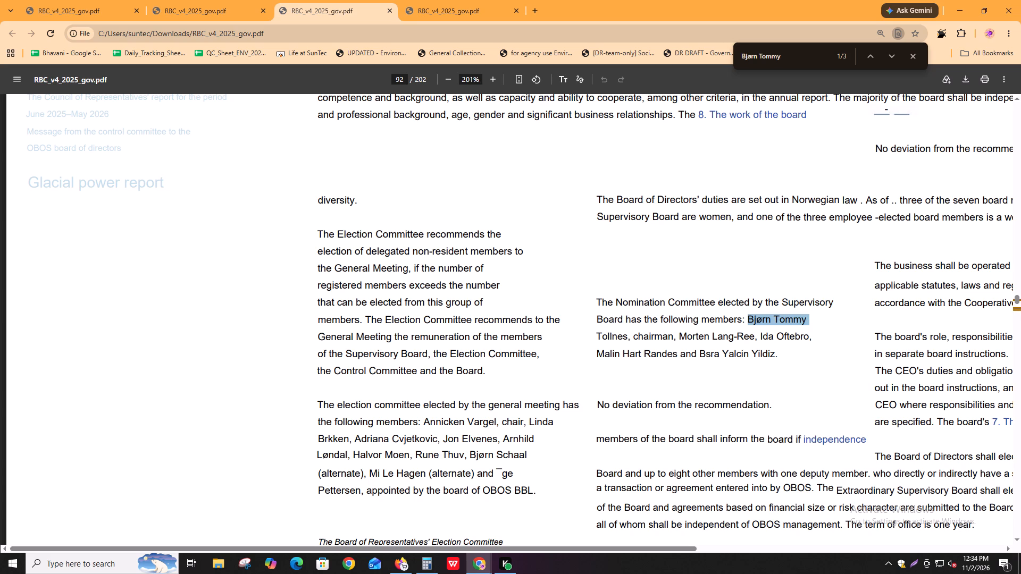
drag(754, 317, 797, 318)
drag(716, 344, 784, 338)
drag(706, 358, 733, 359)
double_click(685, 348)
key(ctrl+c)
key(ctrl+c)
key(ctrl+f)
key(ctrl+v)
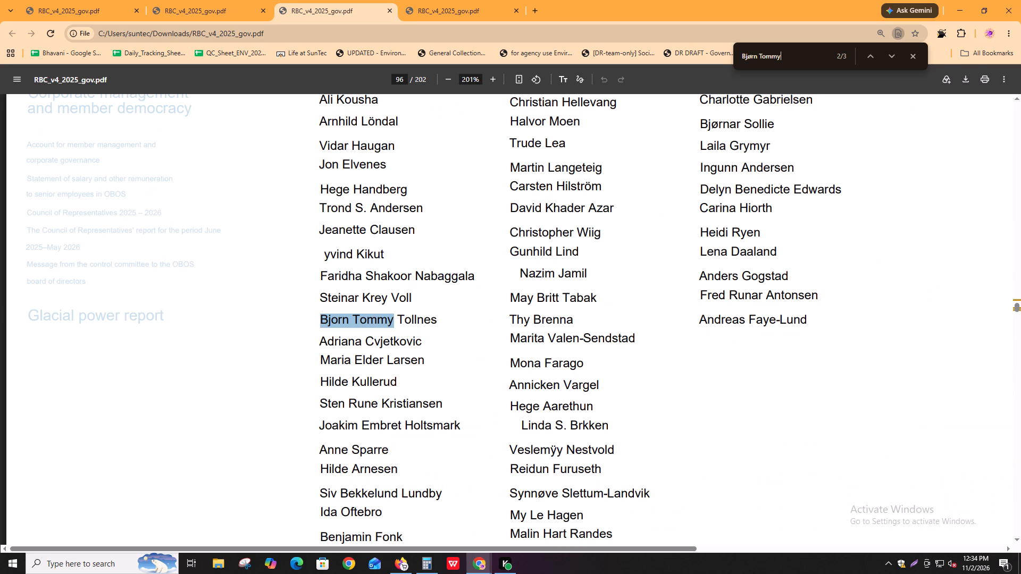
Examine the Council of Representatives 2025 – 2026 heading and its member lists on page 96 of the translated PDF.
scroll(719, 290, up, 4)
drag(365, 221, 599, 239)
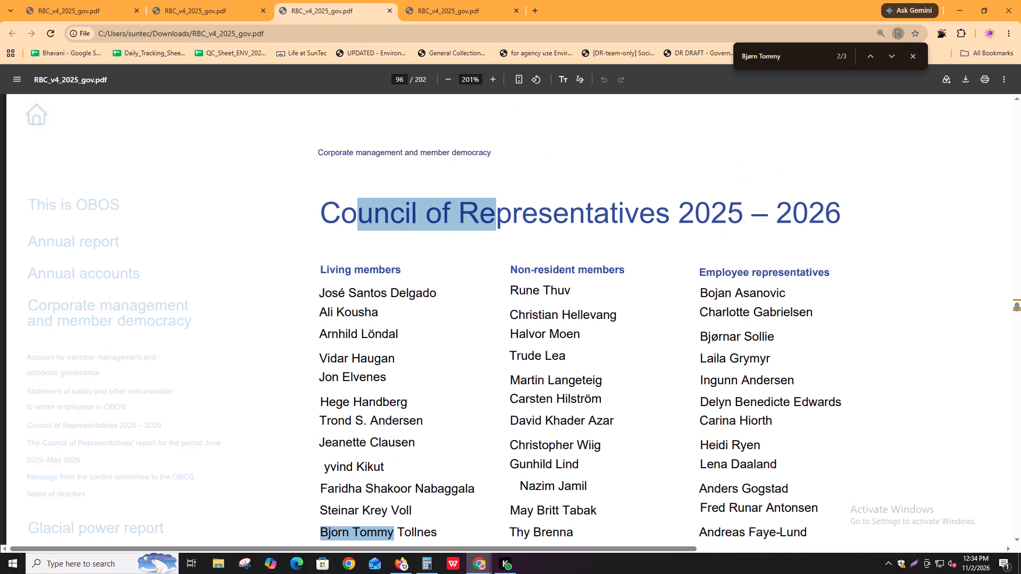
drag(599, 239, 758, 233)
drag(758, 232, 783, 231)
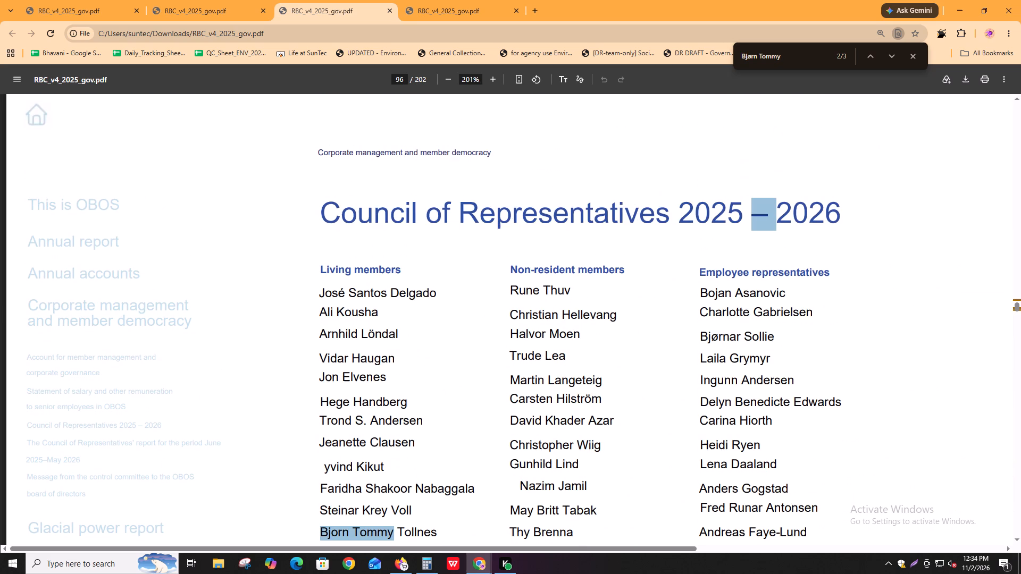
scroll(698, 341, up, 10)
scroll(720, 318, down, 7)
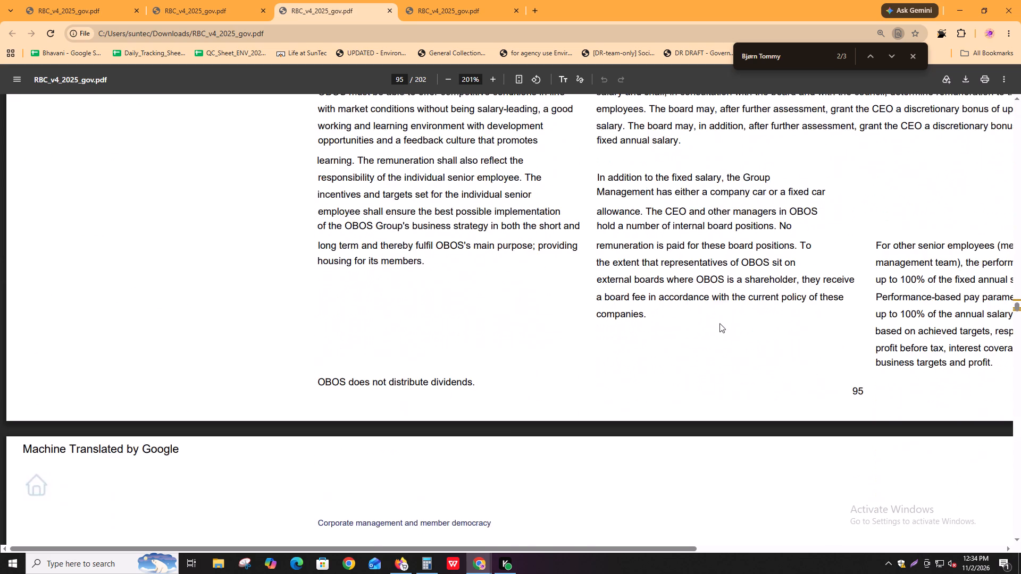
scroll(719, 324, down, 3)
ctrl+scroll(605, 373, down, 1)
ctrl+scroll(605, 425, down, 1)
scroll(605, 424, down, 2)
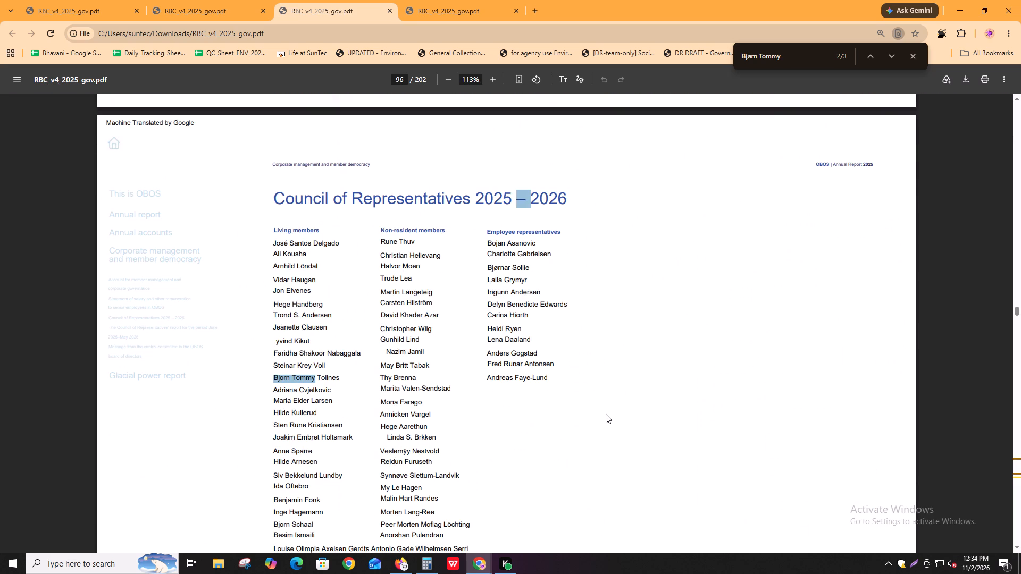
Go to the chairman's next name match on page 97 of the translated PDF and examine the Representative Council's election committee listing.
key(ctrl+f)
key(Return)
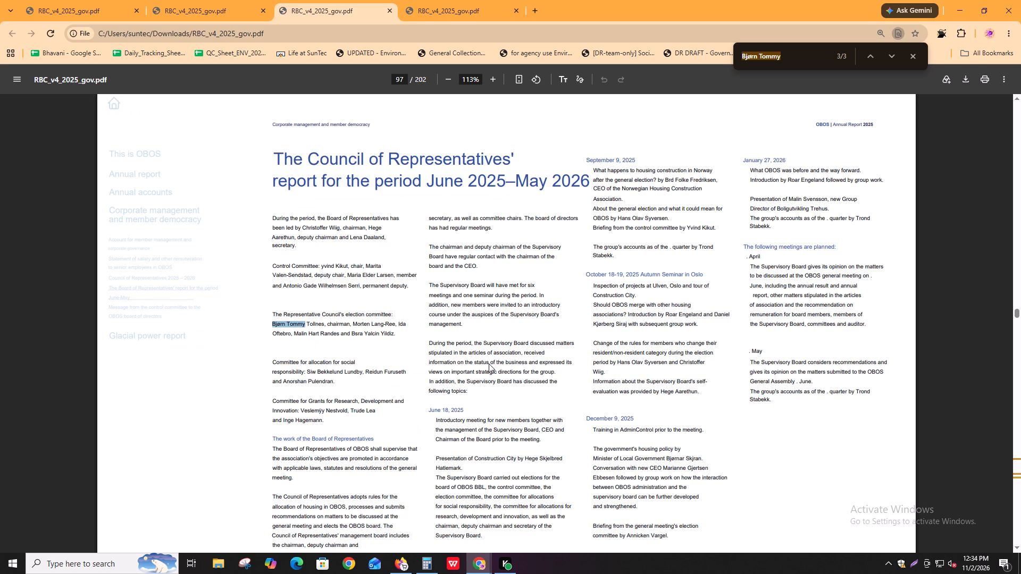
drag(416, 158, 503, 157)
drag(294, 176, 350, 176)
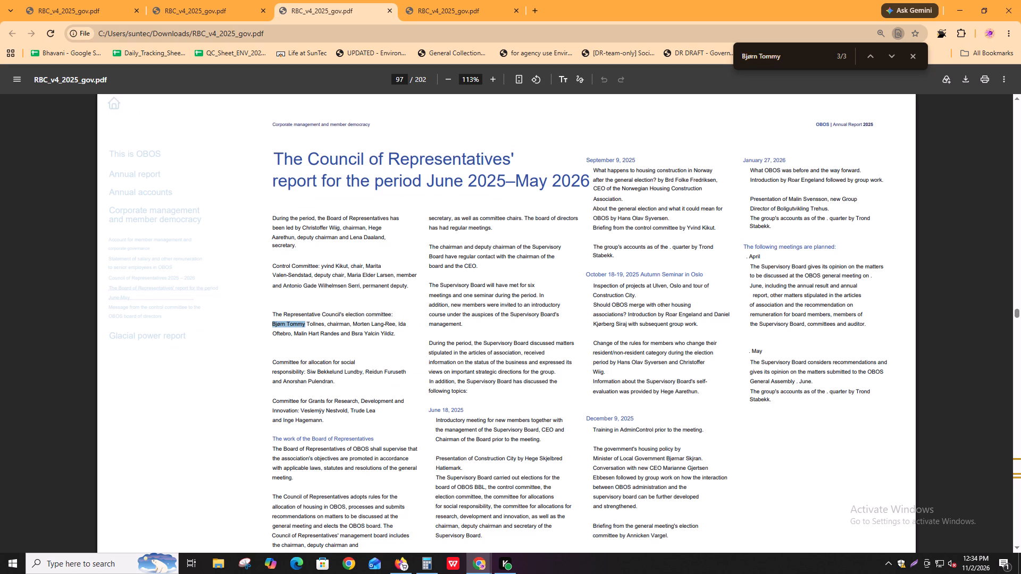
drag(350, 176, 464, 179)
drag(486, 177, 503, 177)
drag(517, 176, 585, 176)
click(587, 175)
ctrl+scroll(274, 345, up, 3)
scroll(278, 345, up, 1)
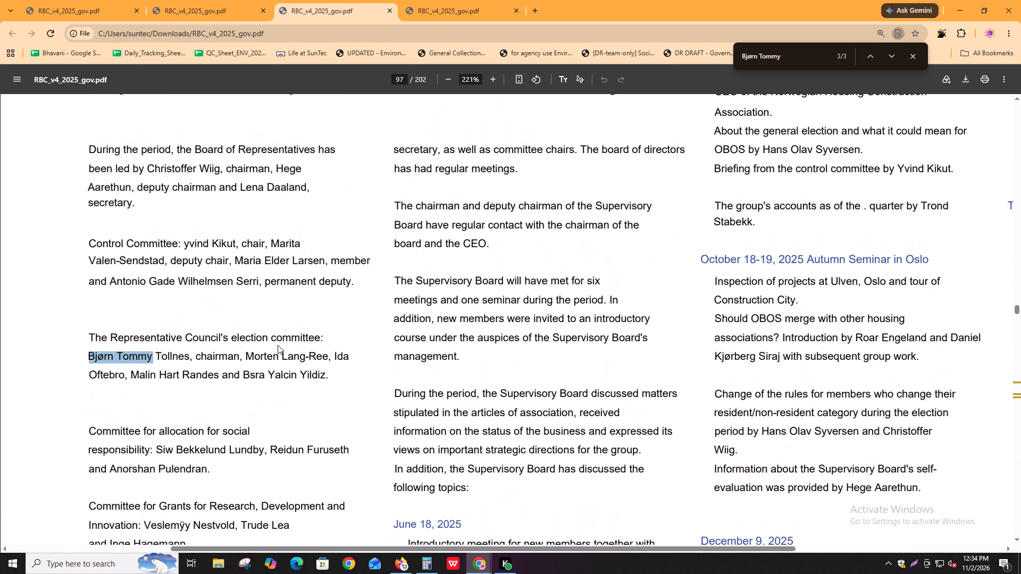
shift+scroll(278, 345, up, 4)
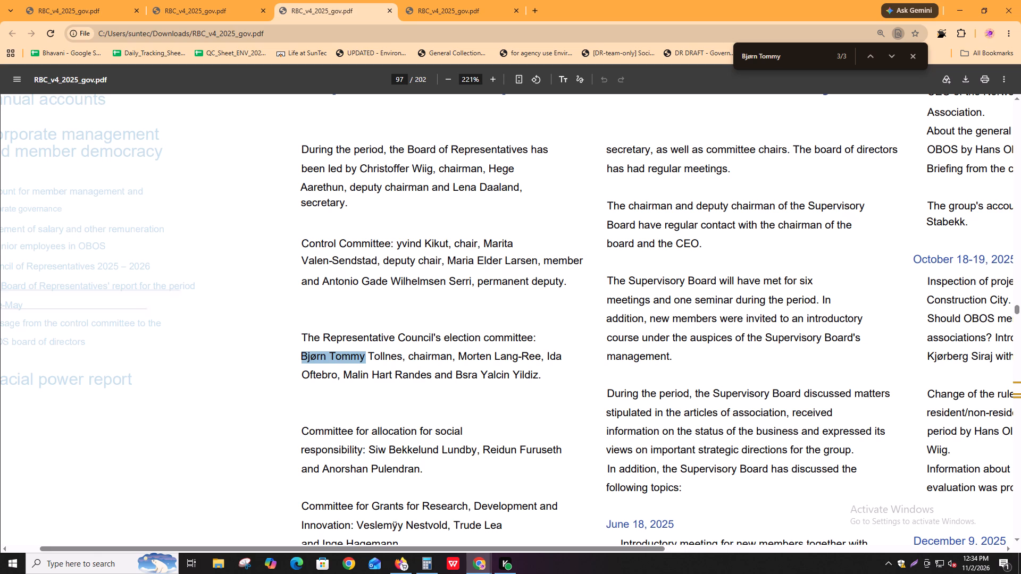
key(ctrl+f)
key(ctrl+f)
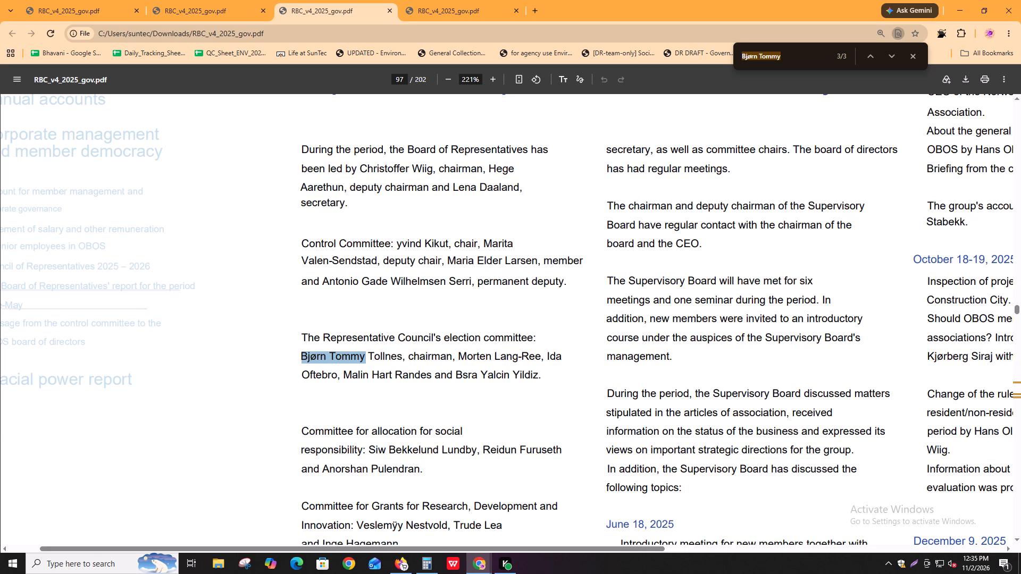
key(ctrl+f)
Switch to the Igloo extraction task and set Nomination_independence to Data not found with the reason Missing components for calculation.
key(alt+Tab)
key(alt+Tab)
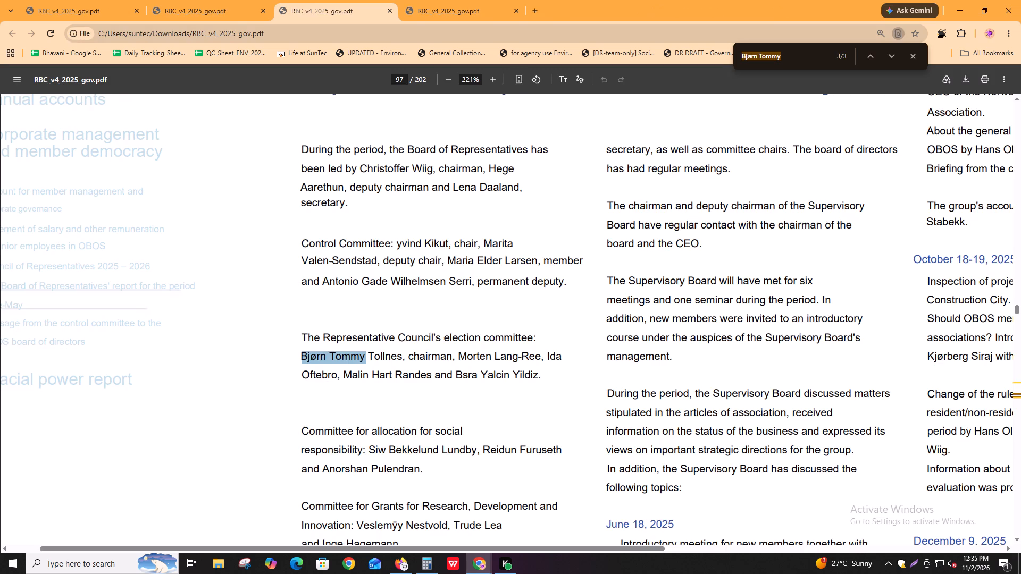
key(alt+Tab)
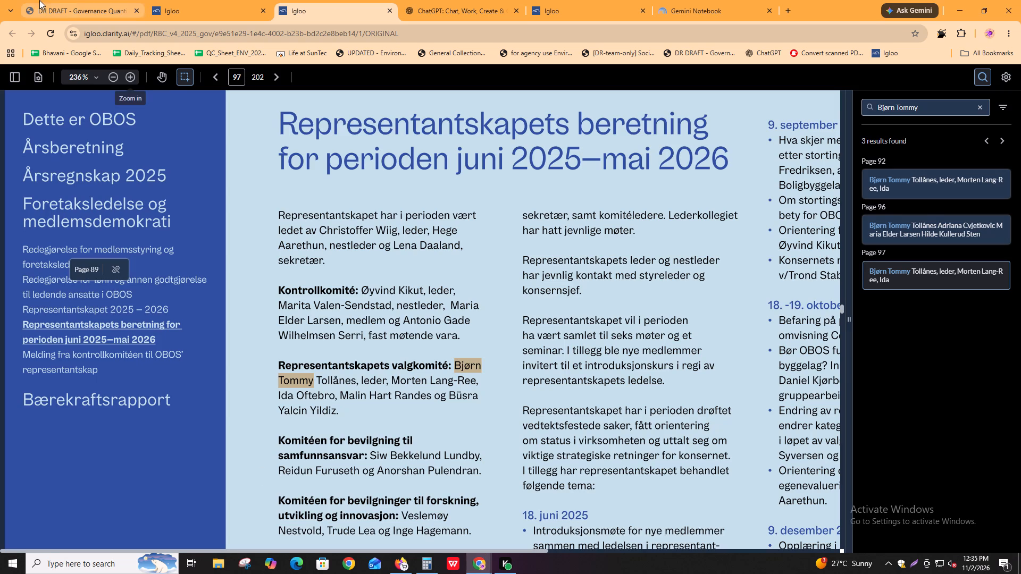
click(207, 1)
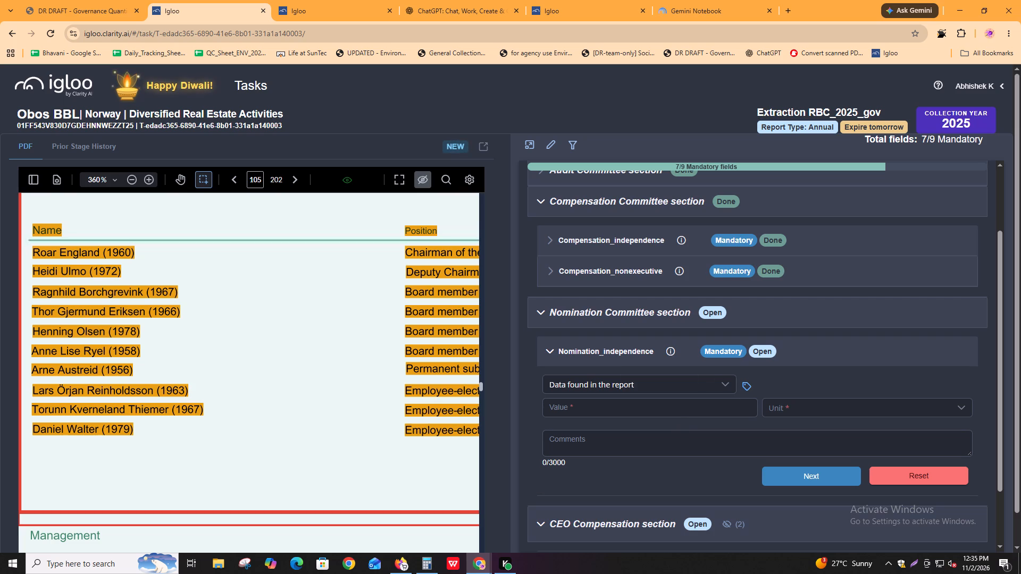
click(627, 385)
click(619, 420)
click(766, 396)
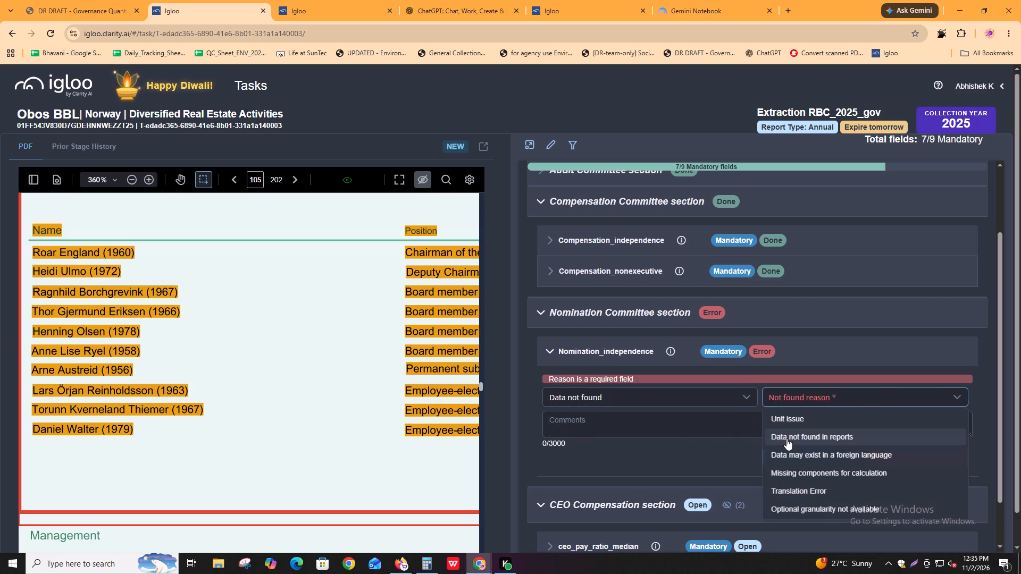
click(796, 477)
click(729, 415)
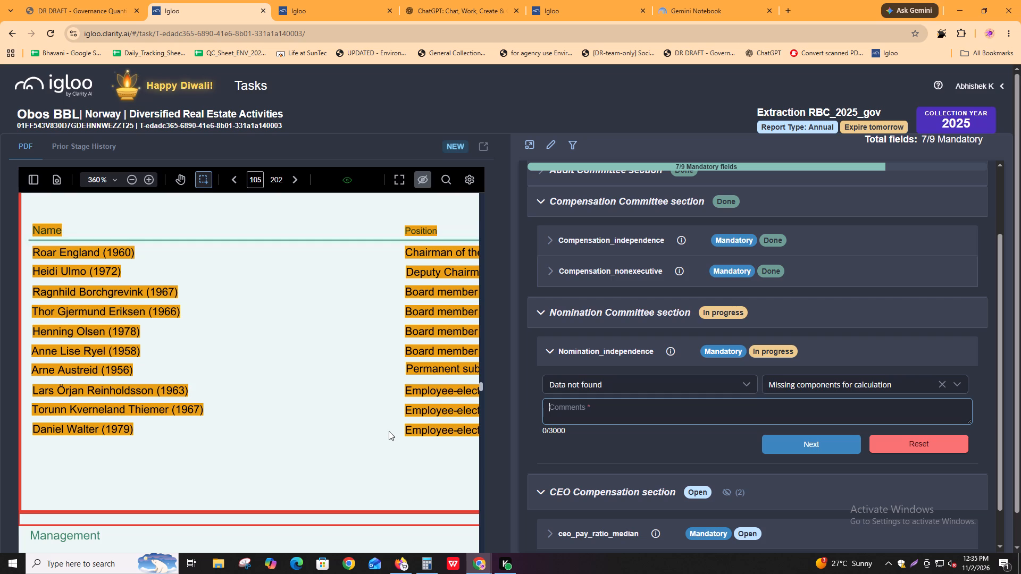
Search the Governance Quantitative Metrics Methodology PDF for "missing component" and select the page 10 comment "Independent status of the committee members not reported".
click(135, 0)
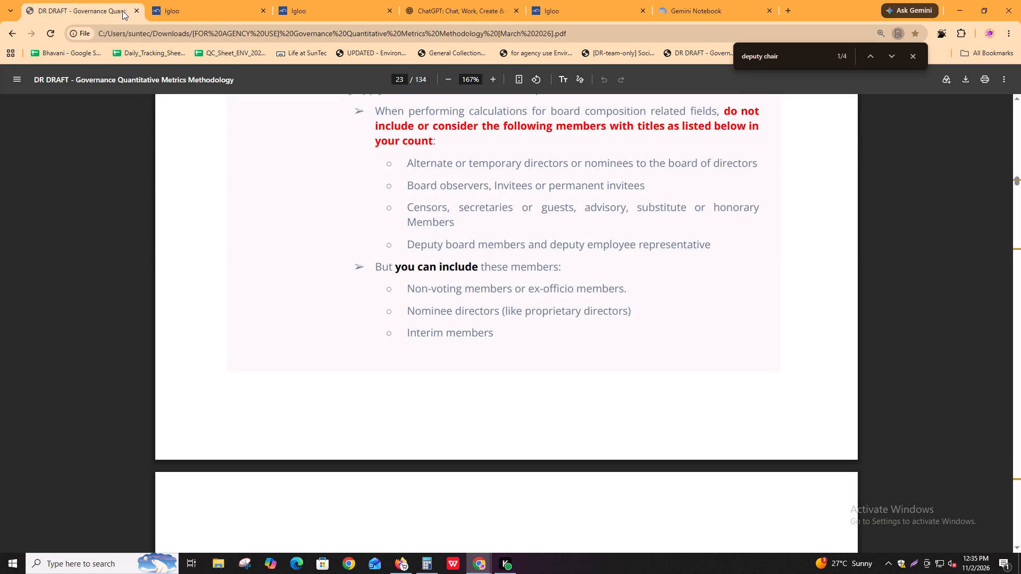
key(ctrl+f)
text(missing component)
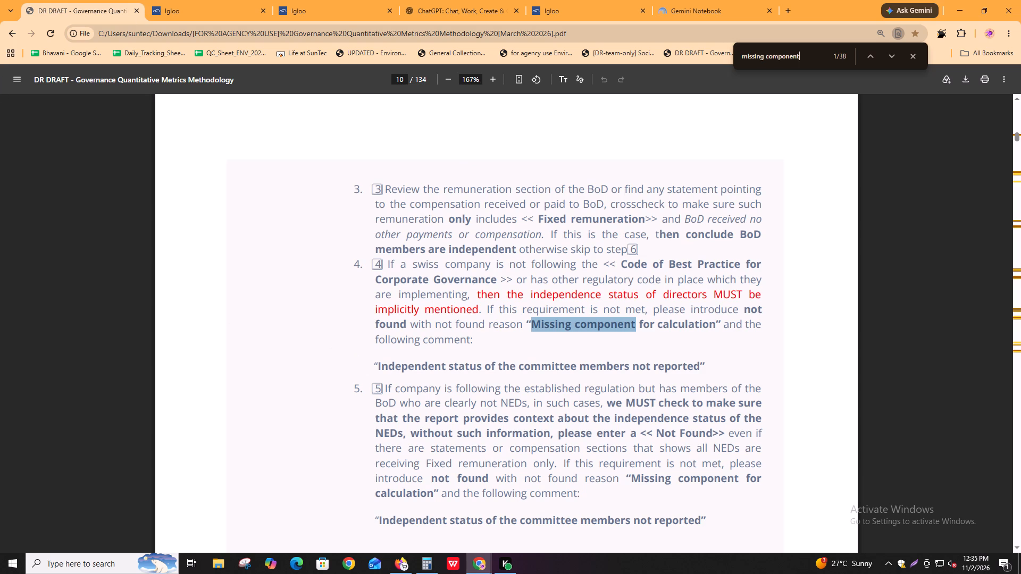
drag(371, 362, 706, 366)
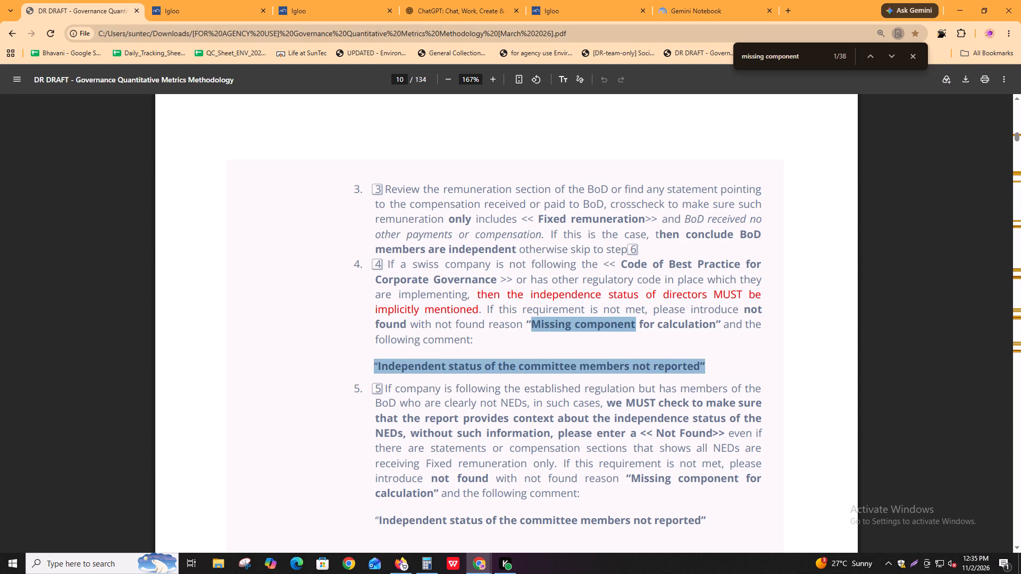
drag(706, 366, 709, 366)
click(808, 57)
Step through the "missing component" matches in the methodology to the Compensation_independence guidance on page 51.
key(Return)
key(Return)
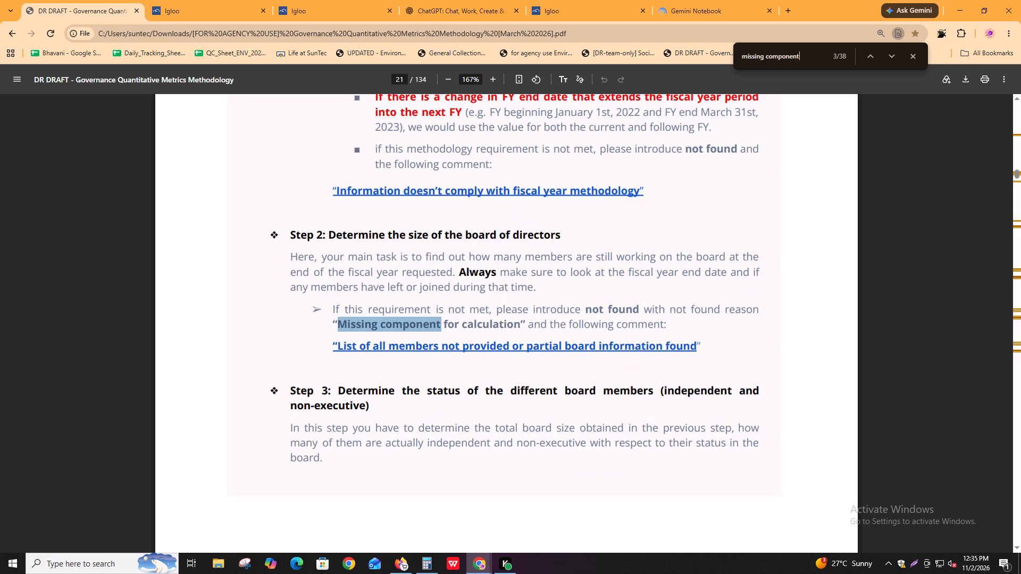
key(Return)
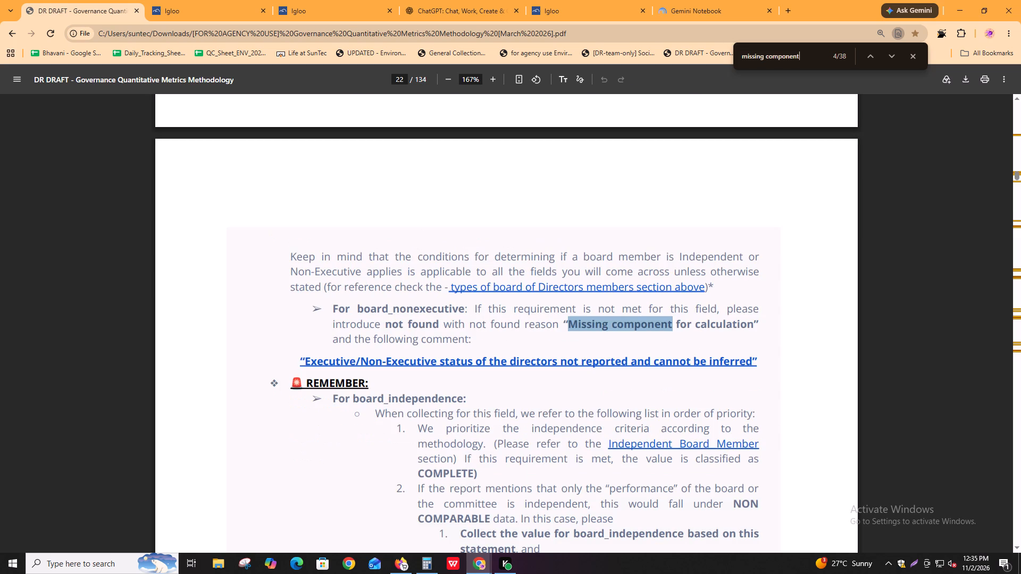
key(Return)
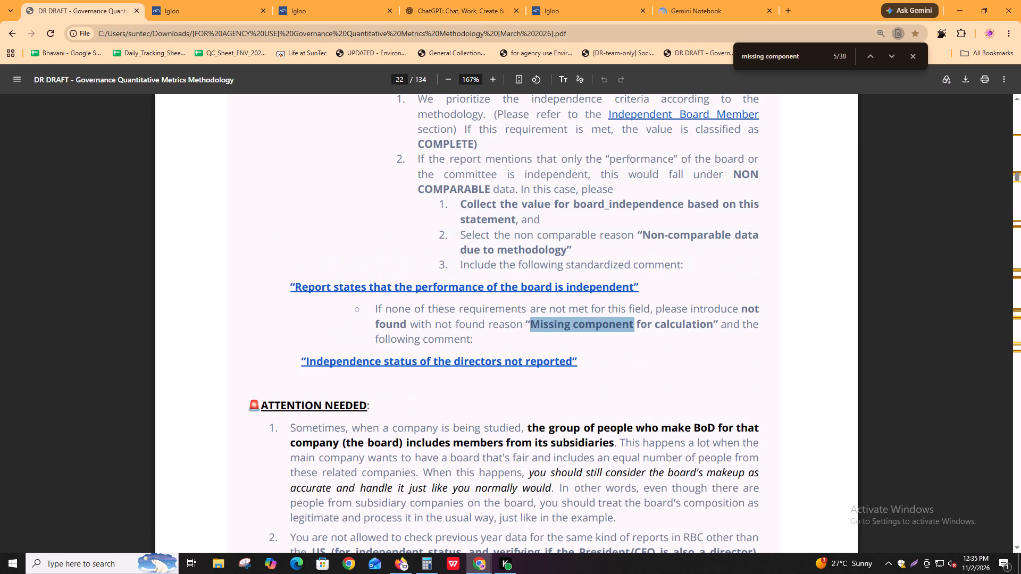
key(Return)
key(Return)
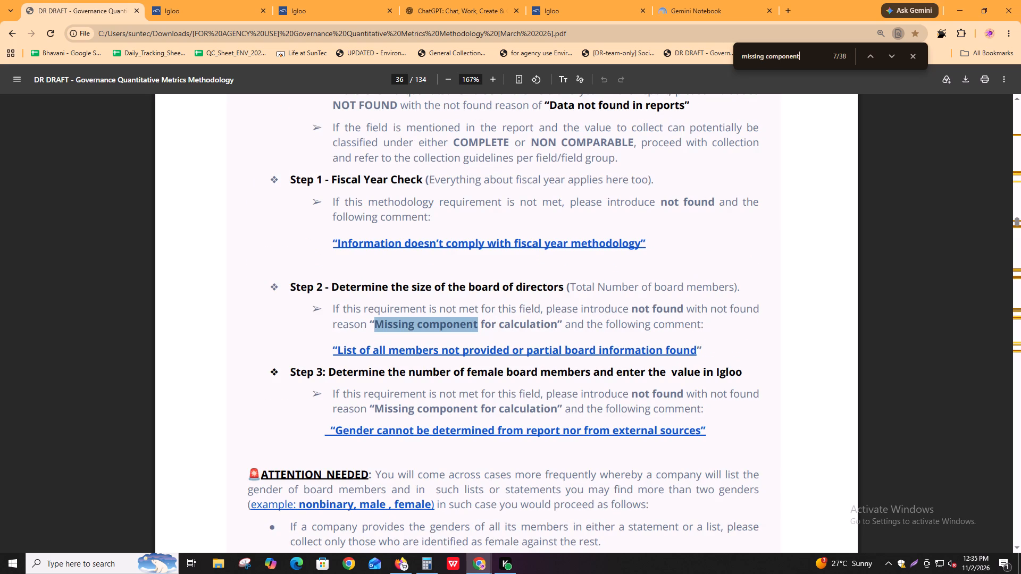
key(Return)
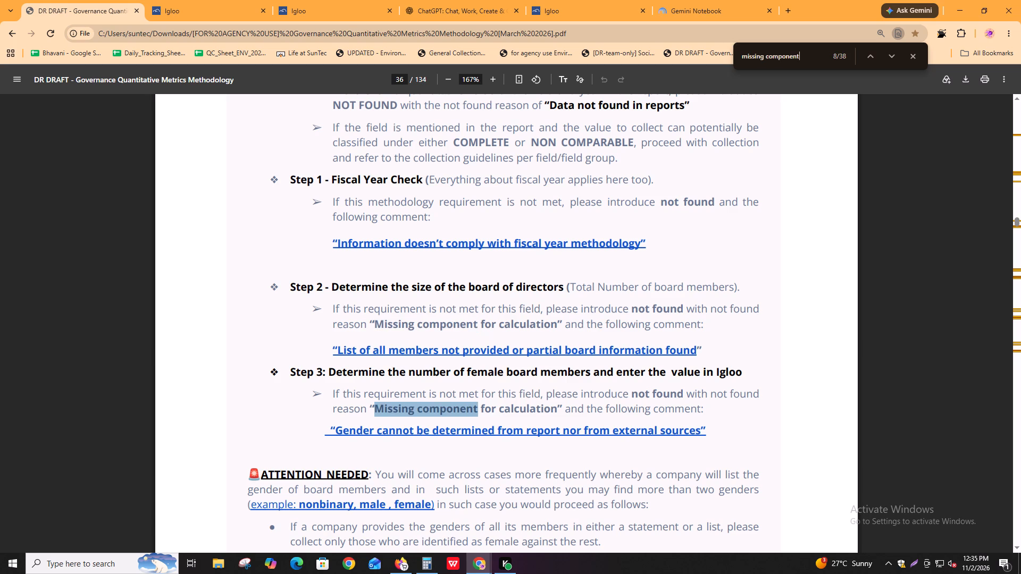
key(Return)
key(Return)
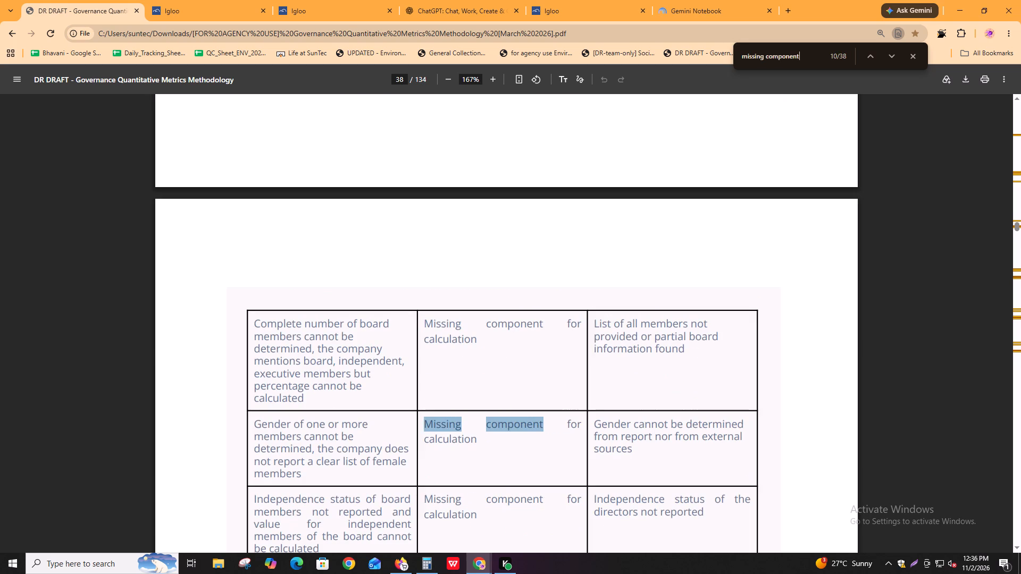
key(Return)
key(Return)
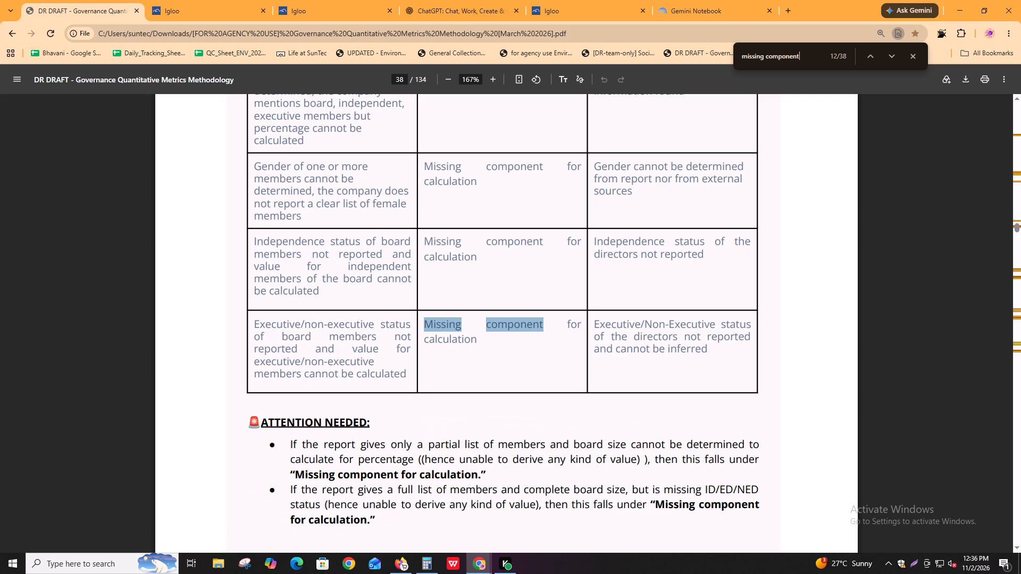
key(Return)
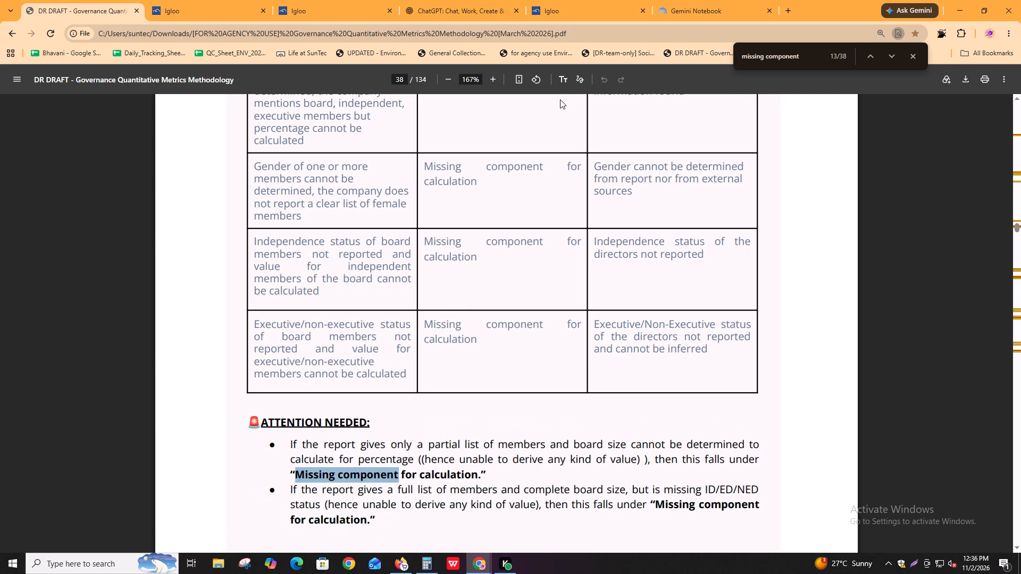
key(Return)
key(Return)
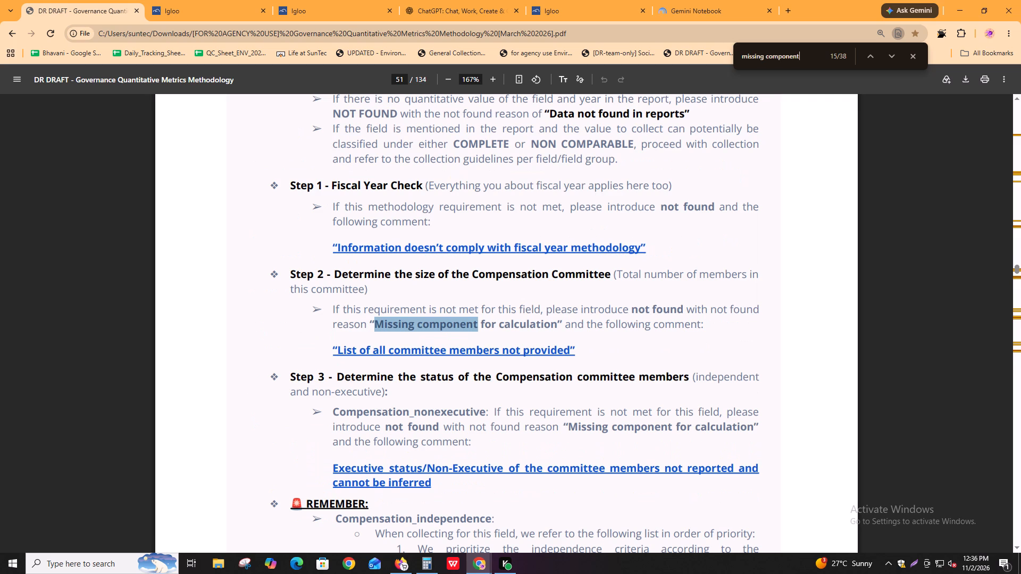
key(Return)
key(Return)
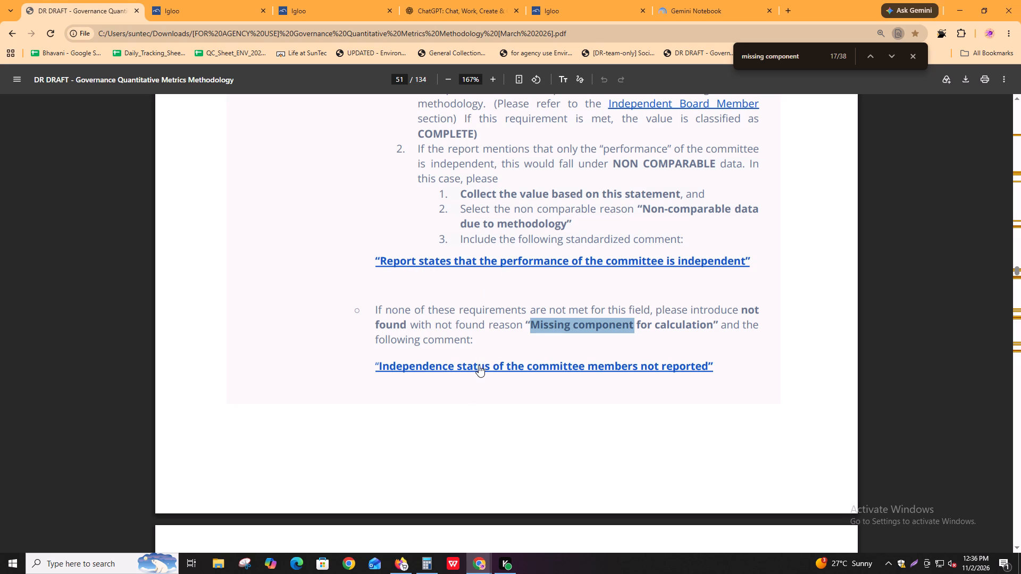
Examine the Step 4 reminders on page 52 of the methodology about compensation committee responsibilities and member status.
scroll(478, 364, down, 8)
scroll(484, 350, up, 5)
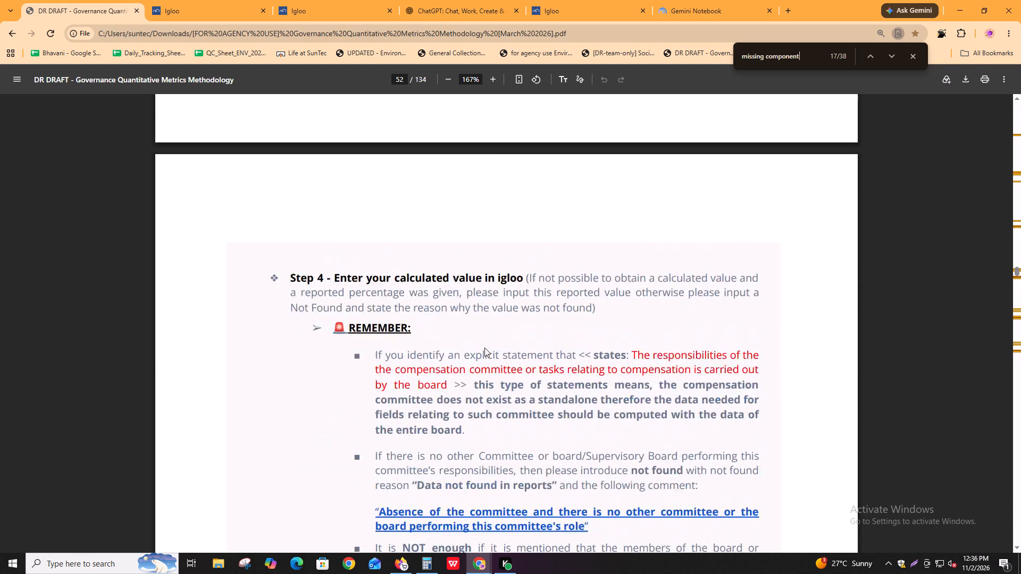
scroll(514, 224, down, 8)
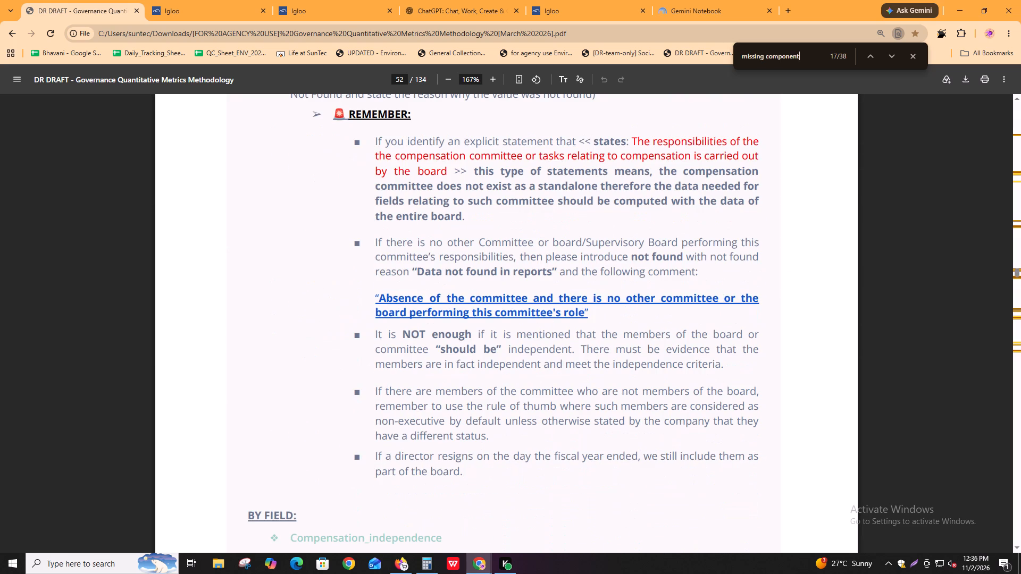
scroll(692, 300, up, 4)
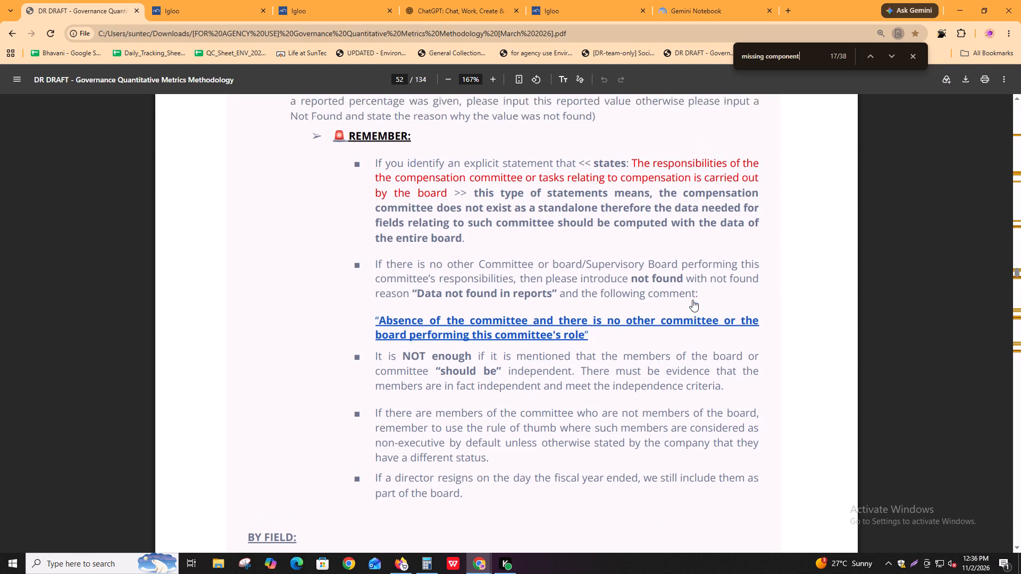
scroll(594, 222, up, 4)
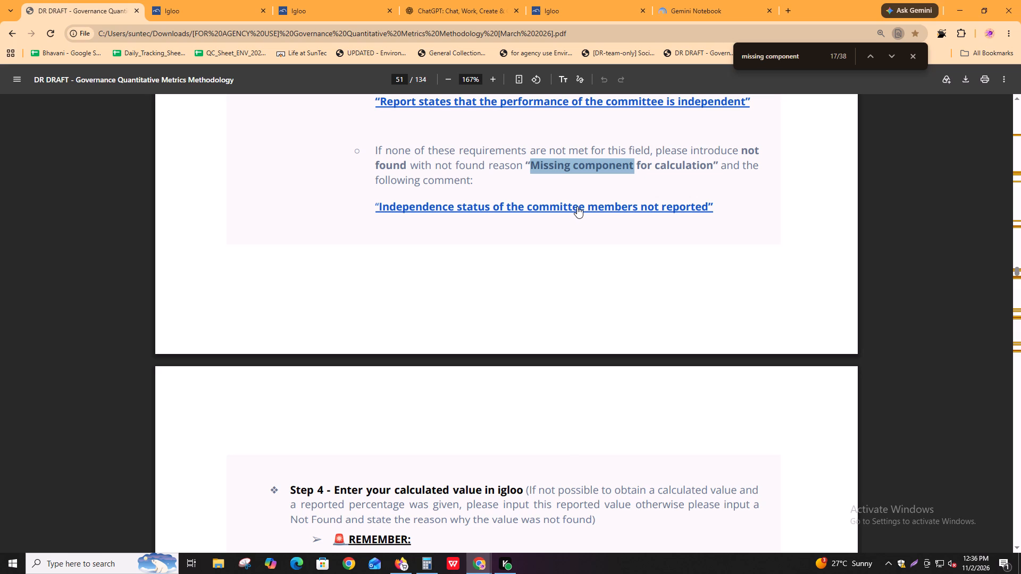
Copy the standard comment "Independence status of the committee members not reported" from the page 53 table into the Nomination_independence comments in Igloo.
click(577, 206)
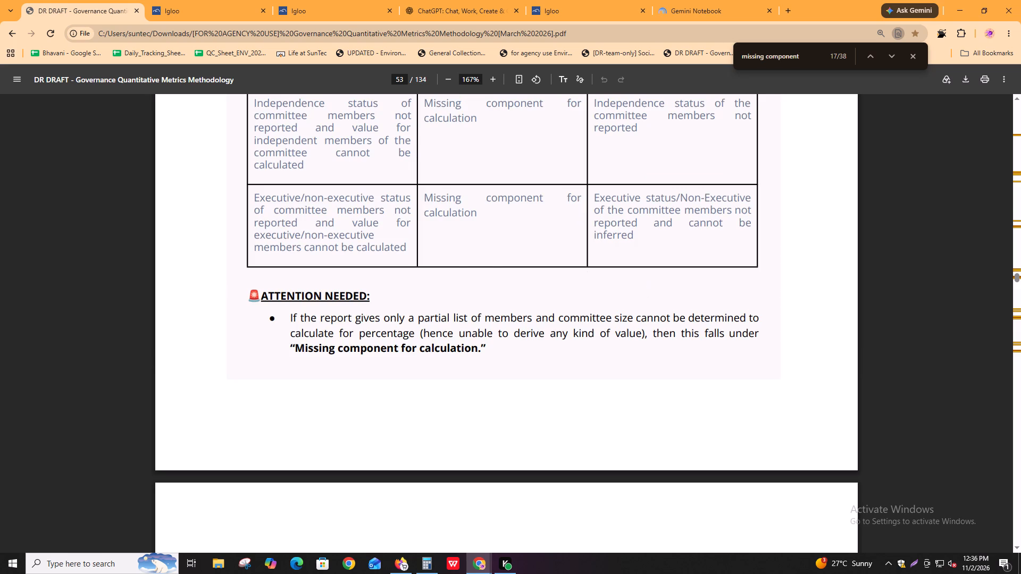
scroll(672, 144, up, 1)
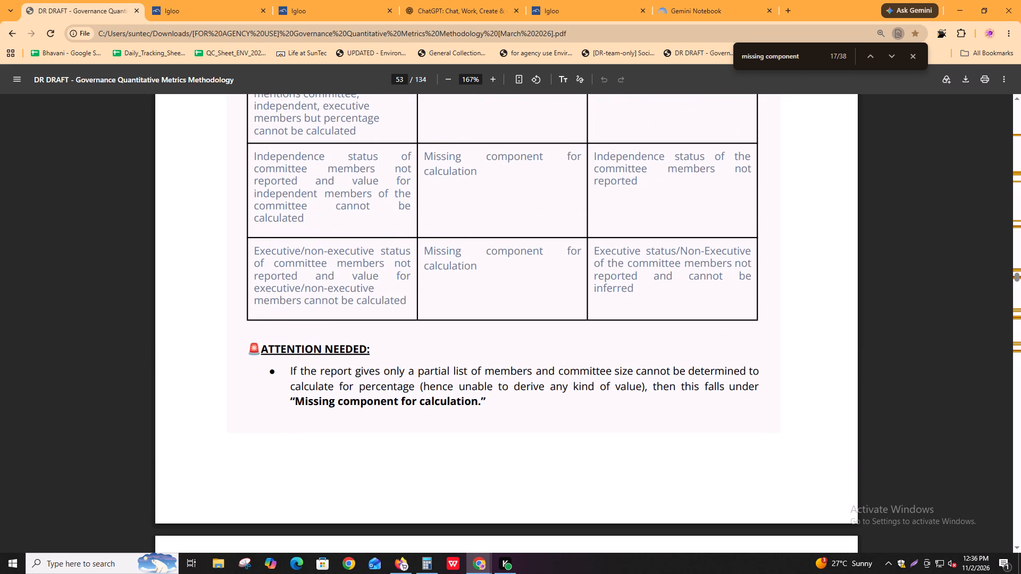
drag(592, 159, 643, 187)
key(ctrl+c)
key(ctrl+c)
key(ctrl+c)
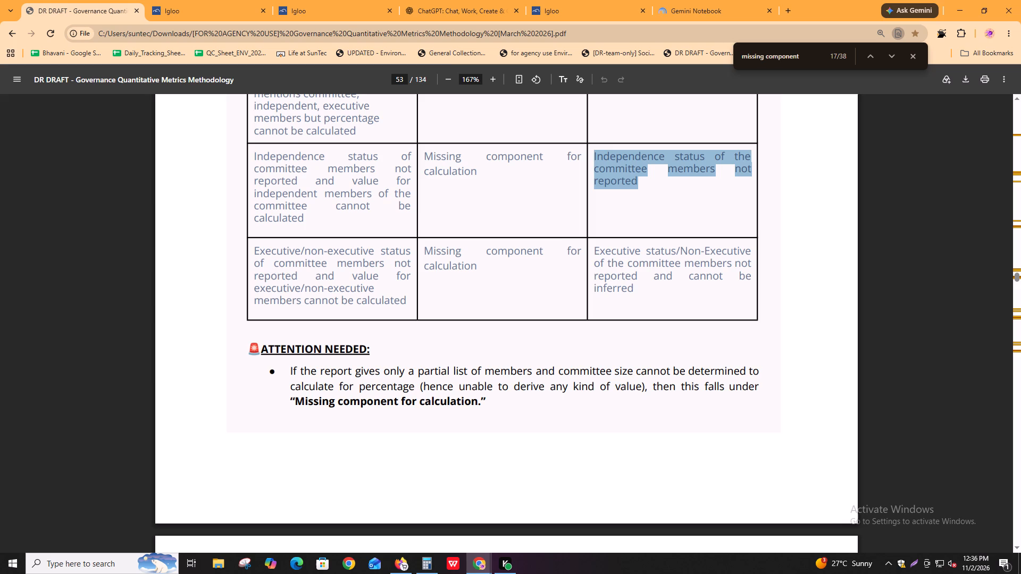
key(ctrl+c)
drag(179, 0, 186, 0)
key(ctrl+v)
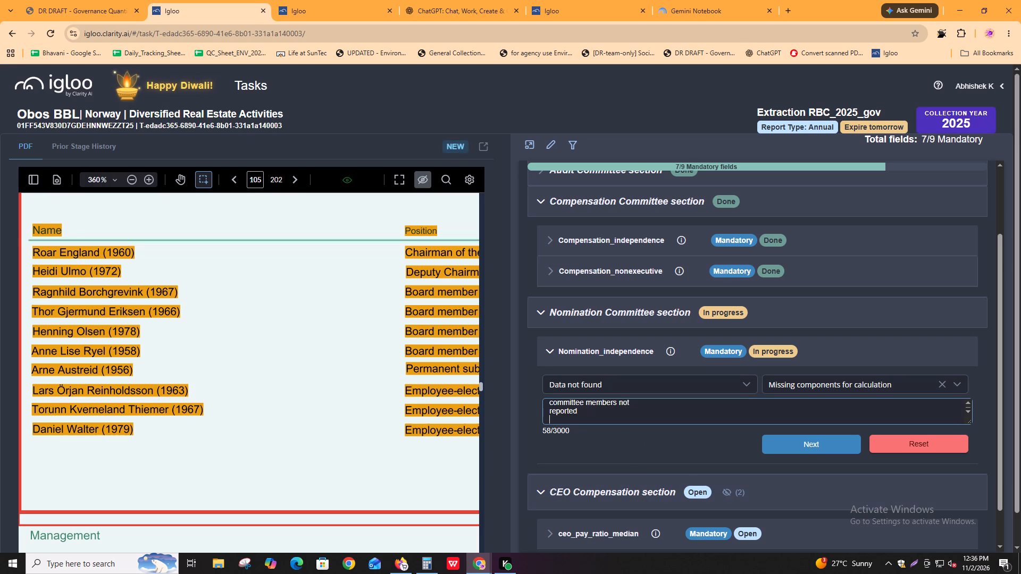
Reformat the Nomination_independence comment as one line ending with a period, enclosed in double quotation marks.
key(BackSpace)
key(period)
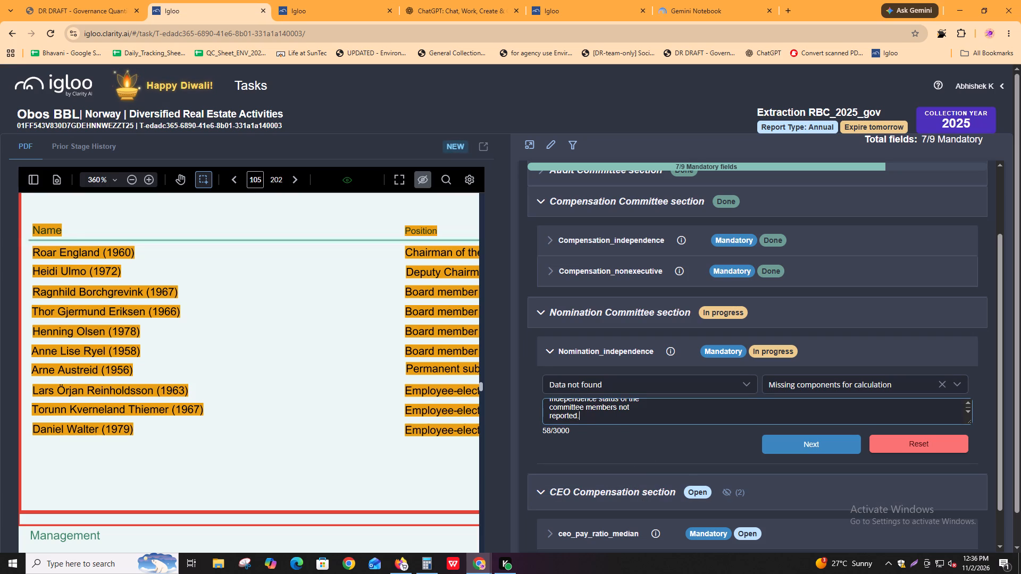
key(shift+quotedbl)
key(ctrl+Left)
key(ctrl+Left)
key(ctrl+Left)
key(Right)
key(Left)
key(BackSpace)
key(space)
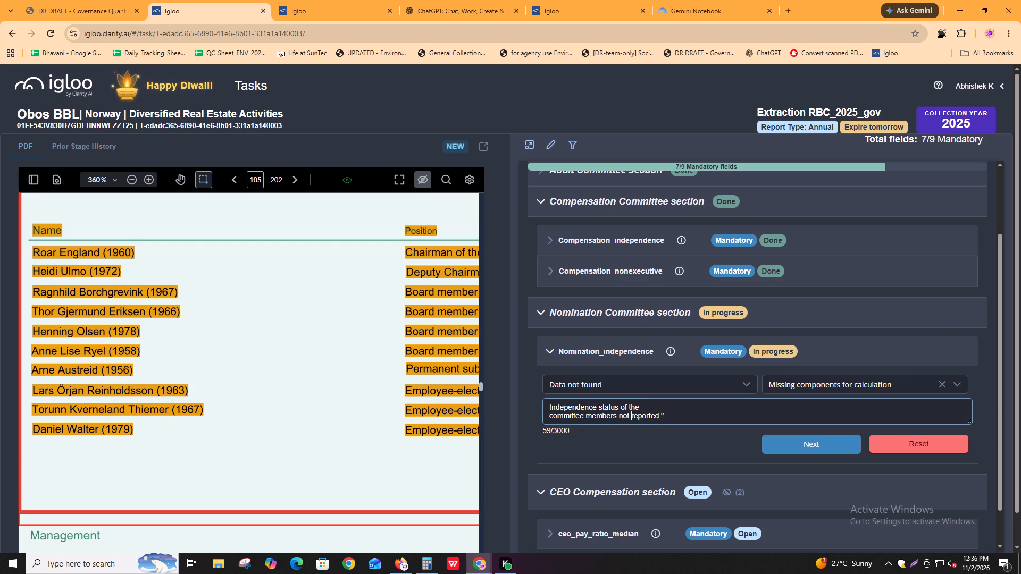
key(Up)
key(ctrl+Right)
key(ctrl+Right)
key(BackSpace)
key(space)
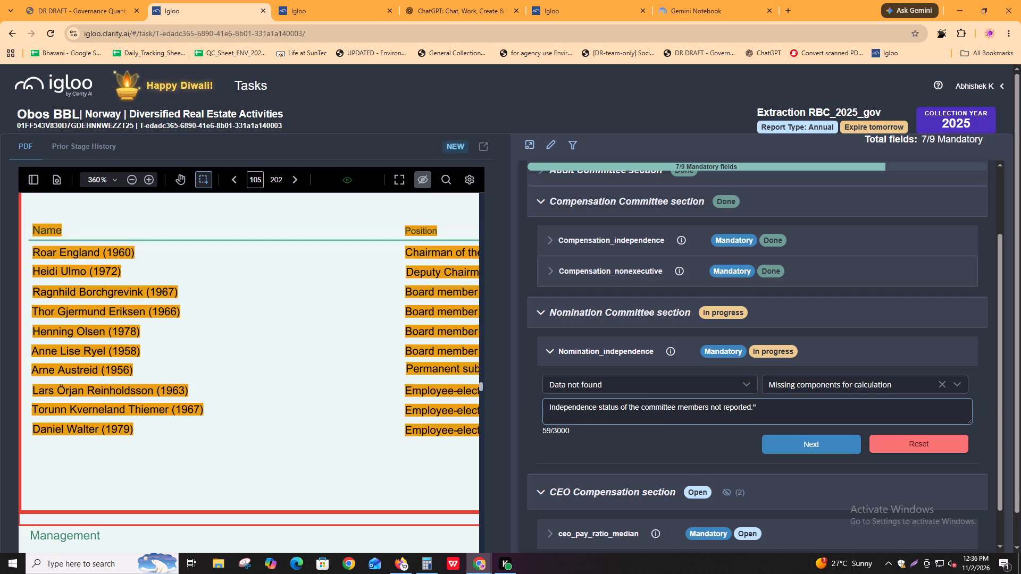
click(543, 406)
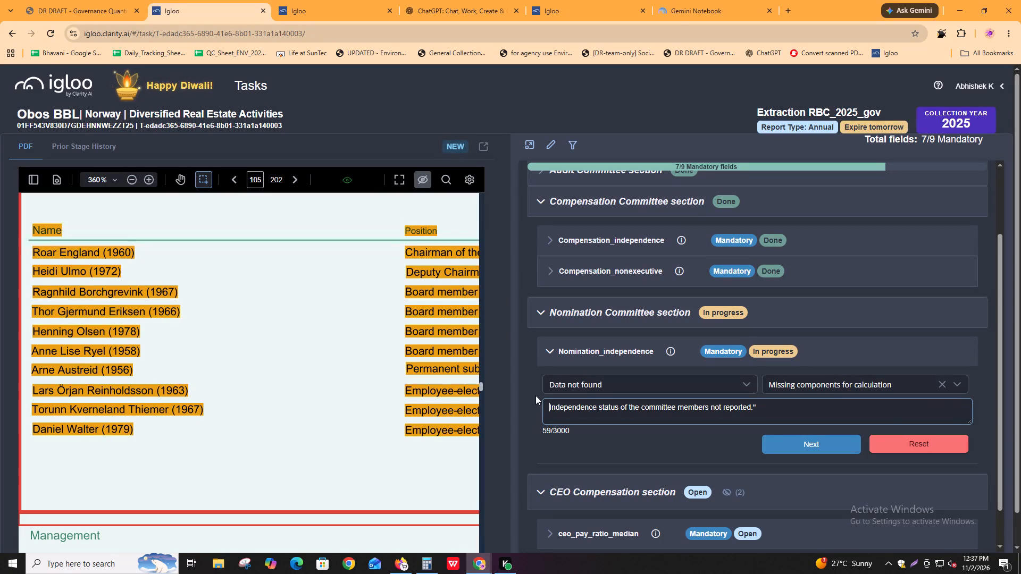
key(shift+quotedbl)
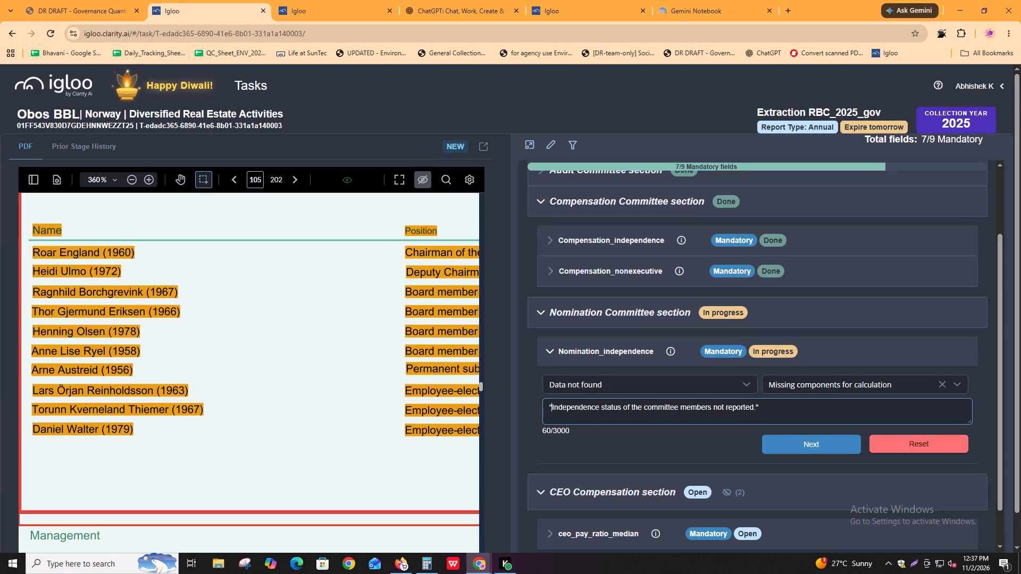
key(ctrl+Right)
key(ctrl+Down)
Append "Although, the members of the nomination committee is mentioned on page" after the quoted comment.
key(space)
text(lthough)
key(space)
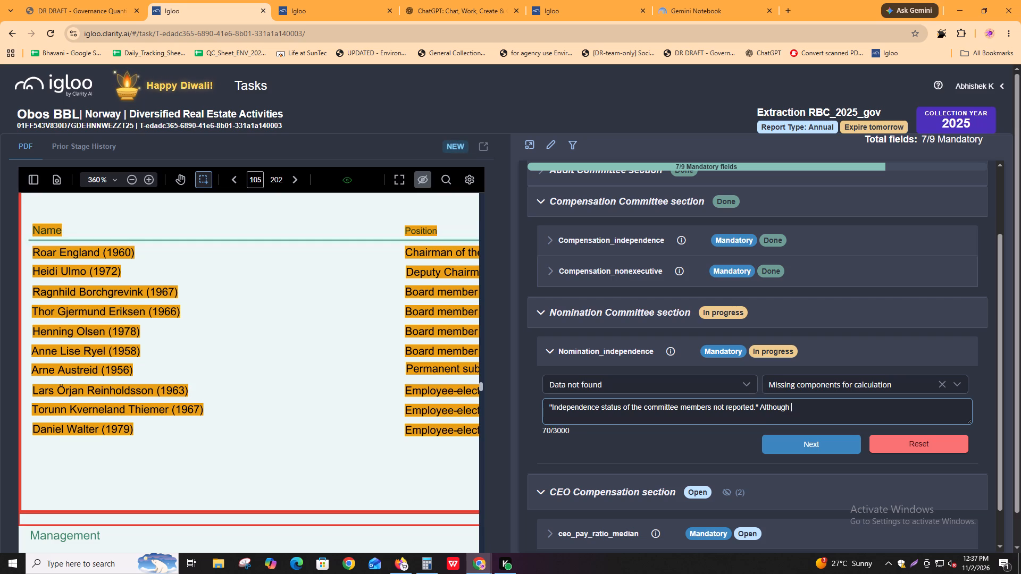
key(ctrl+shift+Left)
key(ctrl+shift+Left)
key(ctrl+shift+Right)
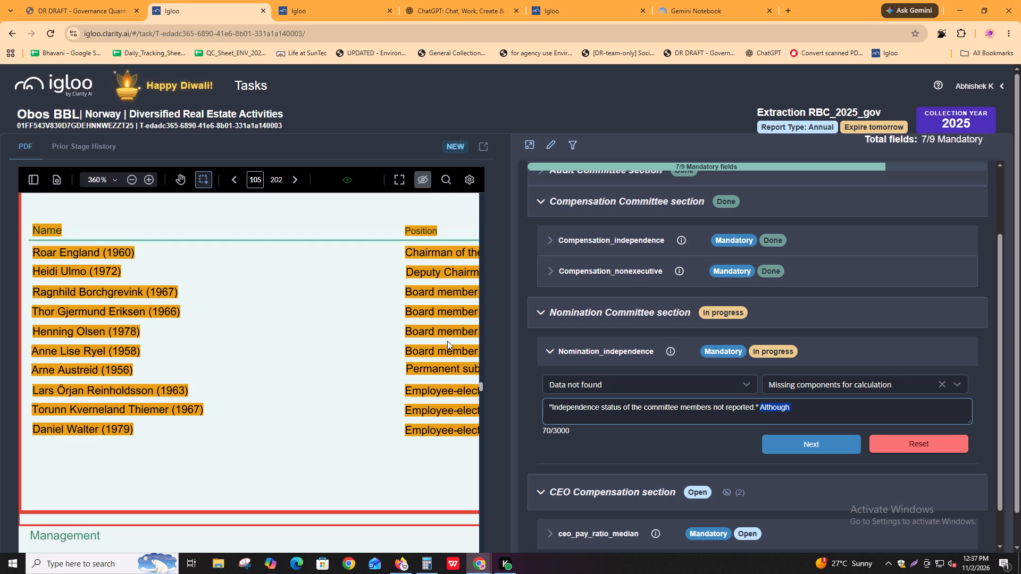
key(Right)
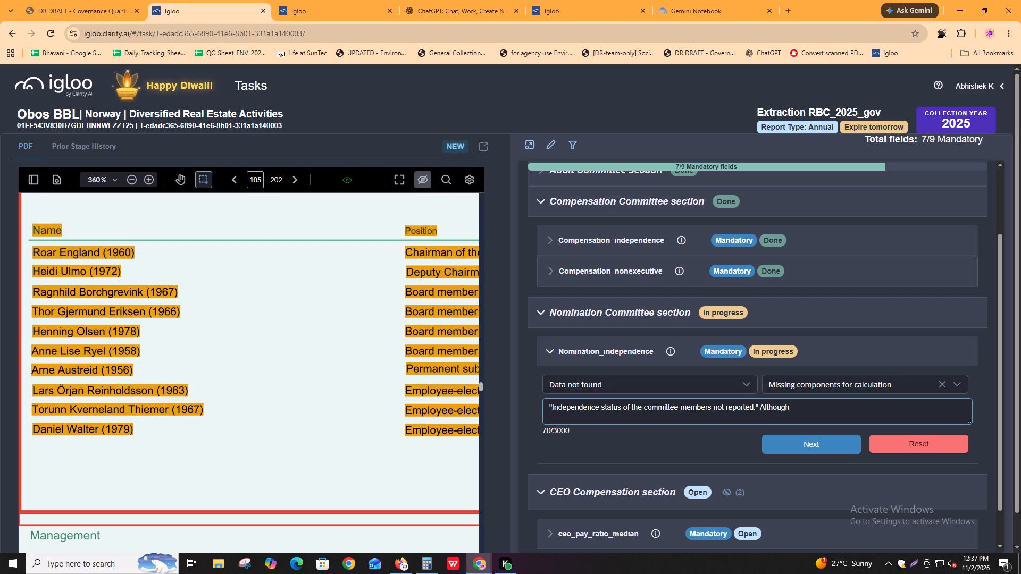
key(BackSpace)
text(, the members of the)
key(space)
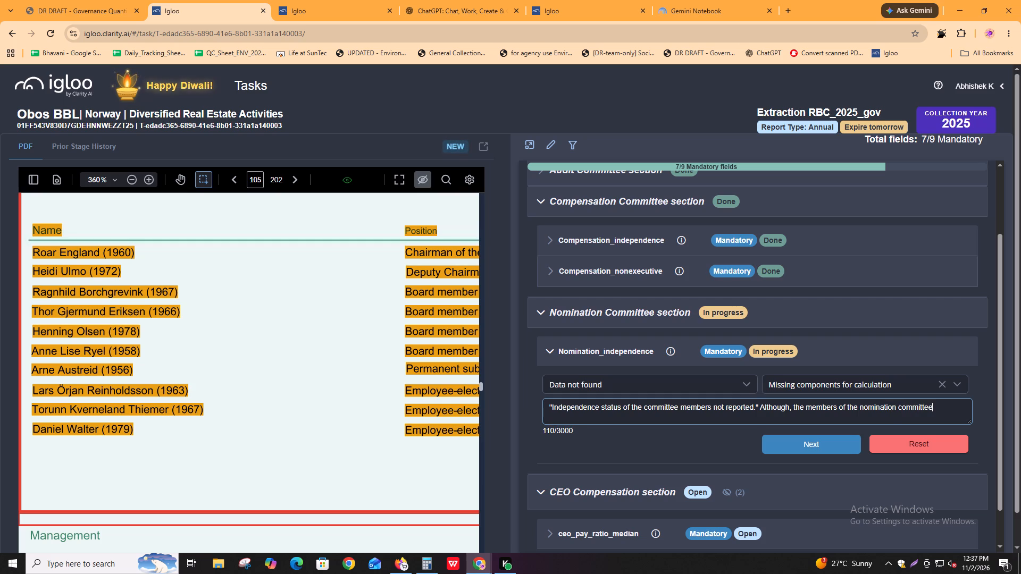
key(space)
text(is mentione d)
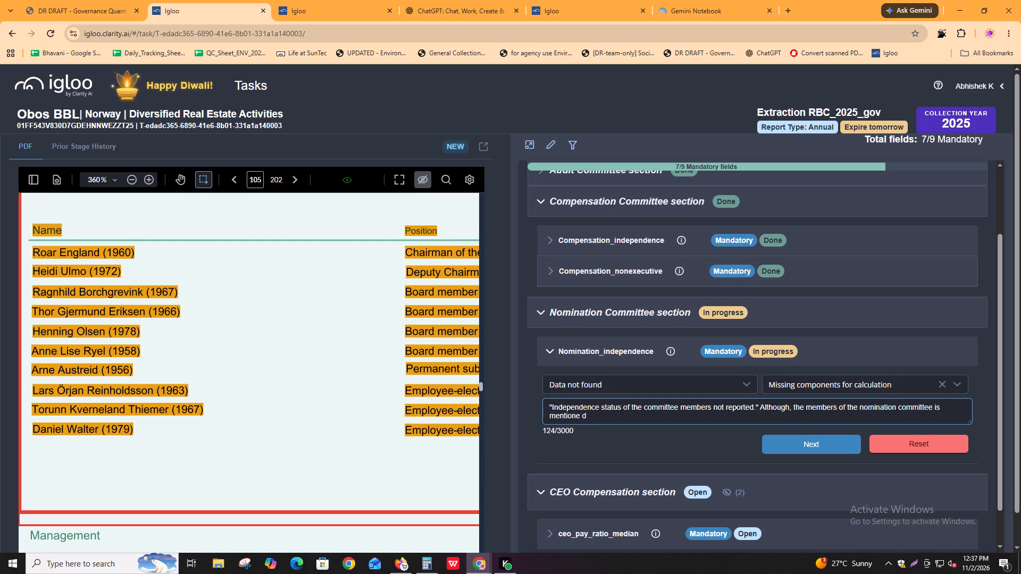
key(BackSpace)
key(BackSpace)
key(BackSpace)
text(d)
key(space)
key(BackSpace)
key(BackSpace)
key(d)
key(BackSpace)
text(ed on page)
key(space)
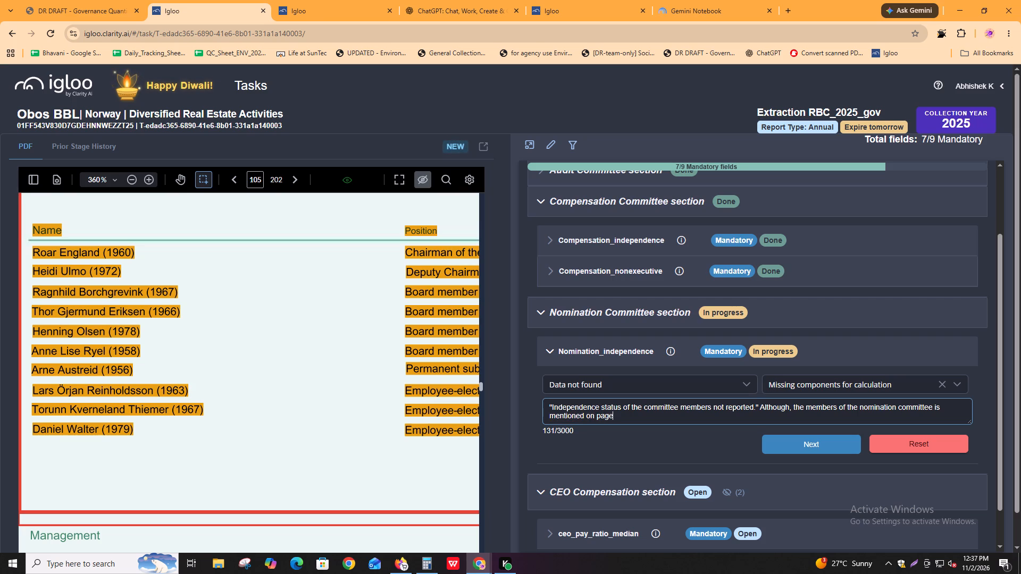
Find the election committee members' page in RBC_v4_2025_gov.pdf and add page number 92 to the Igloo comment.
key(alt+Tab)
key(ctrl+f)
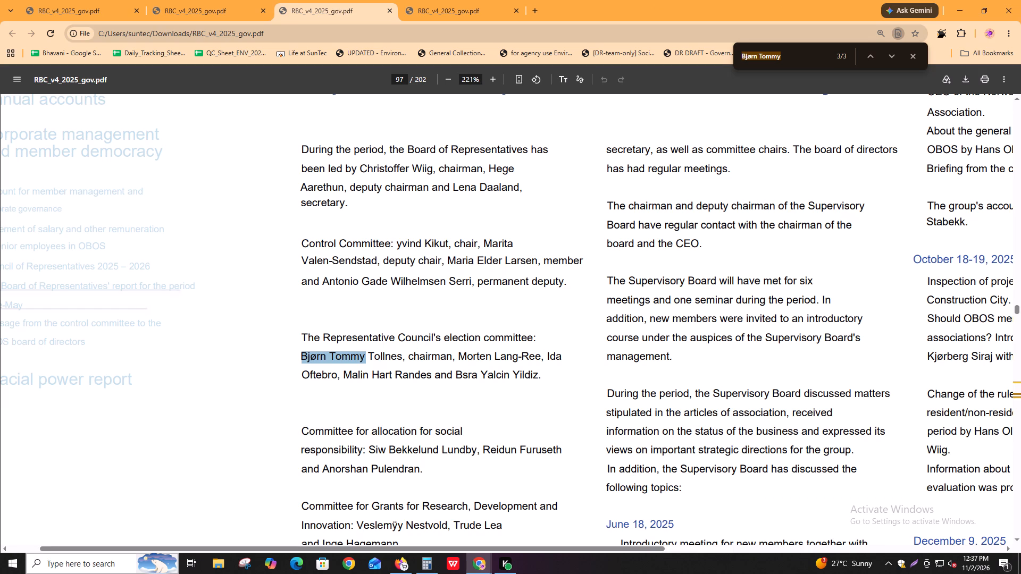
key(Return)
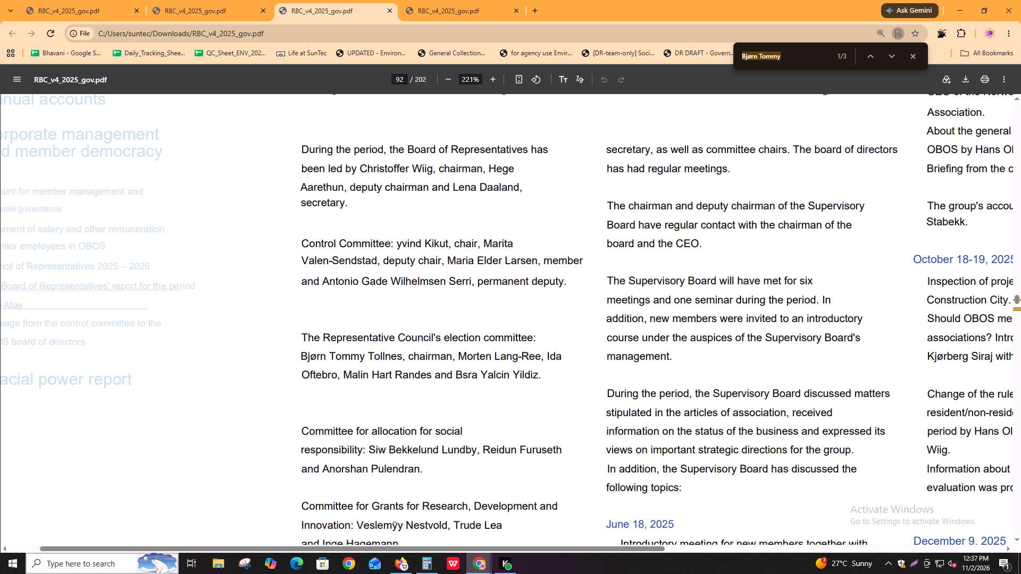
scroll(749, 382, up, 4)
key(alt+Tab)
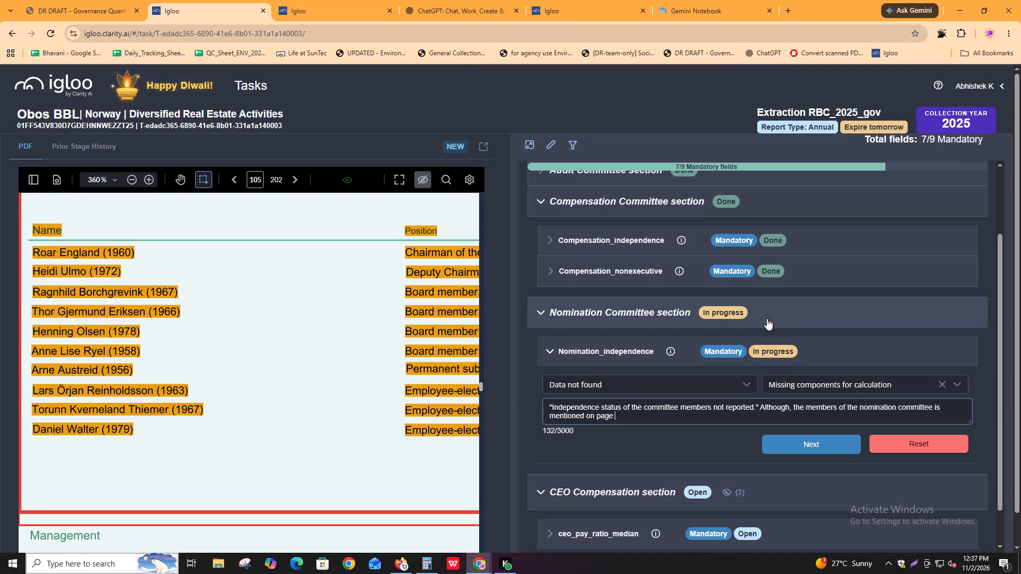
key(9)
key(2)
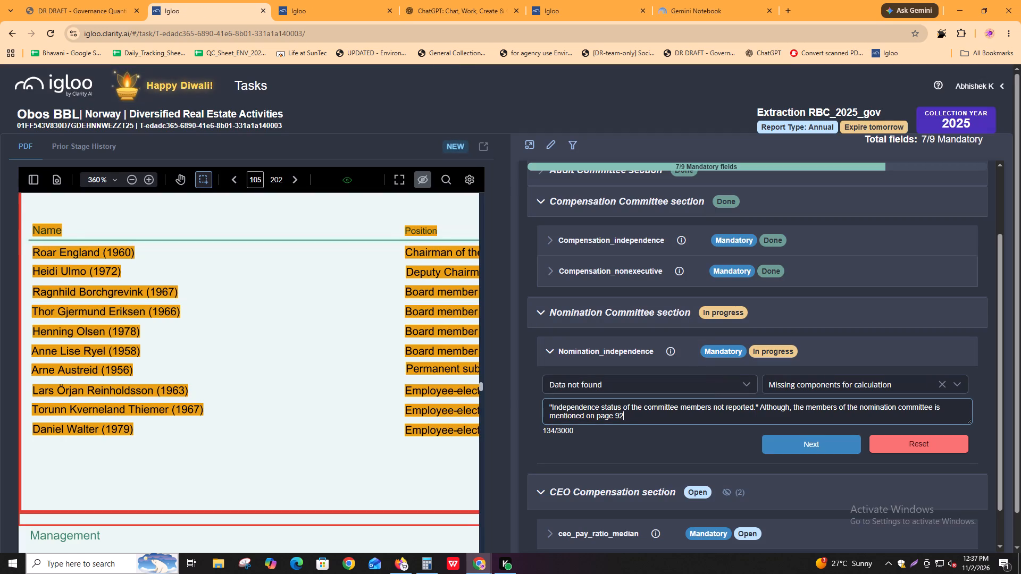
Continue the comment with ", their independence status is not reported. Therefore,".
text(, their independece)
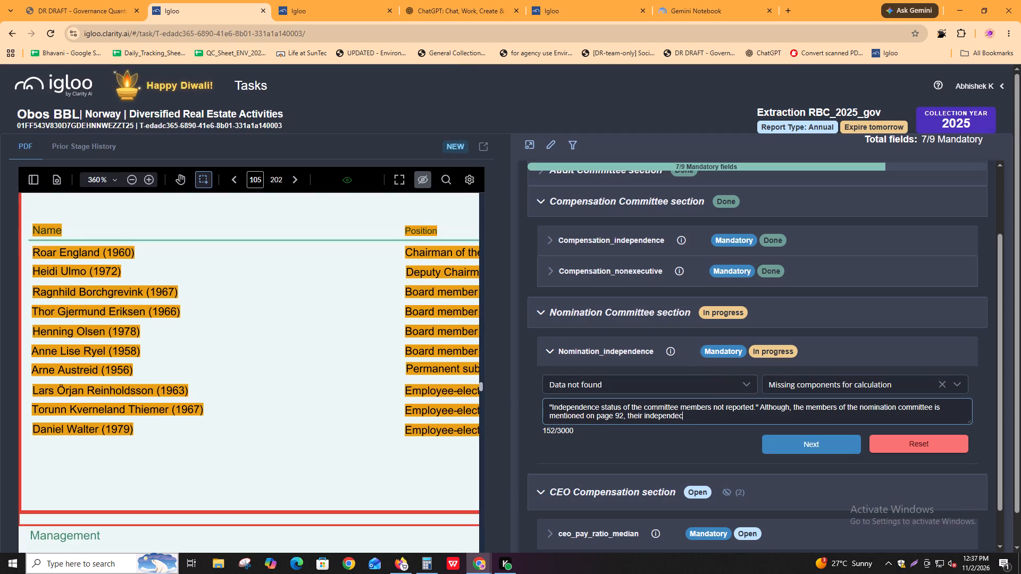
key(space)
key(BackSpace)
key(BackSpace)
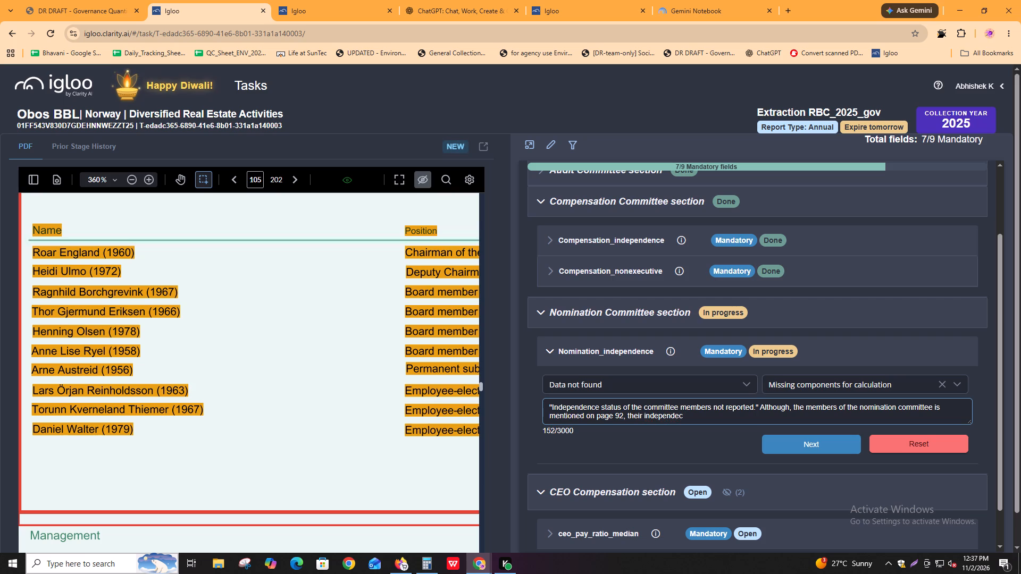
key(BackSpace)
text(nce status)
key(space)
text(is not)
key(space)
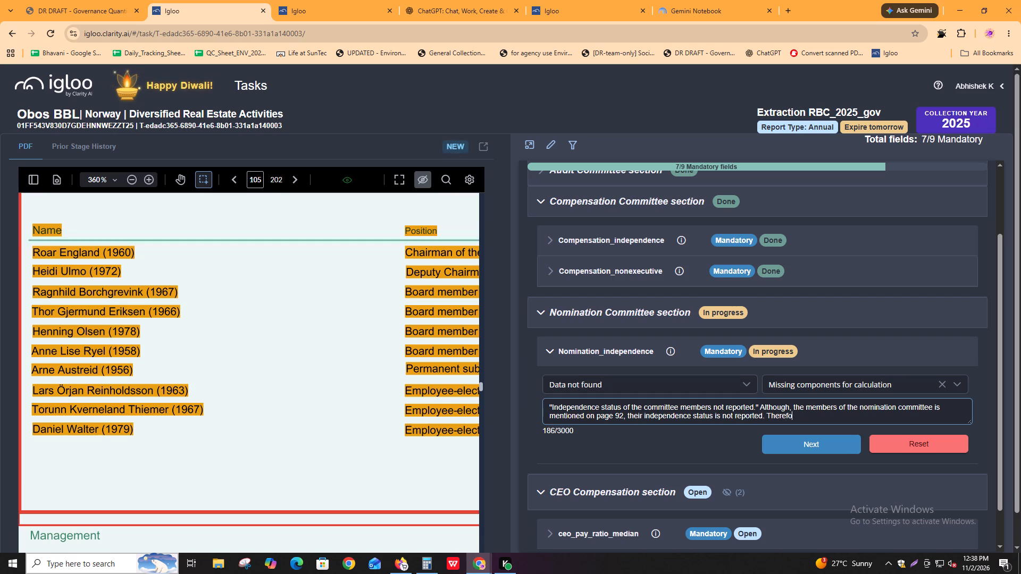
Finish the comment by copying in the field name Nomination_independence and adding "cannot be determined.".
alt+click(646, 354)
alt+click(627, 401)
click(817, 418)
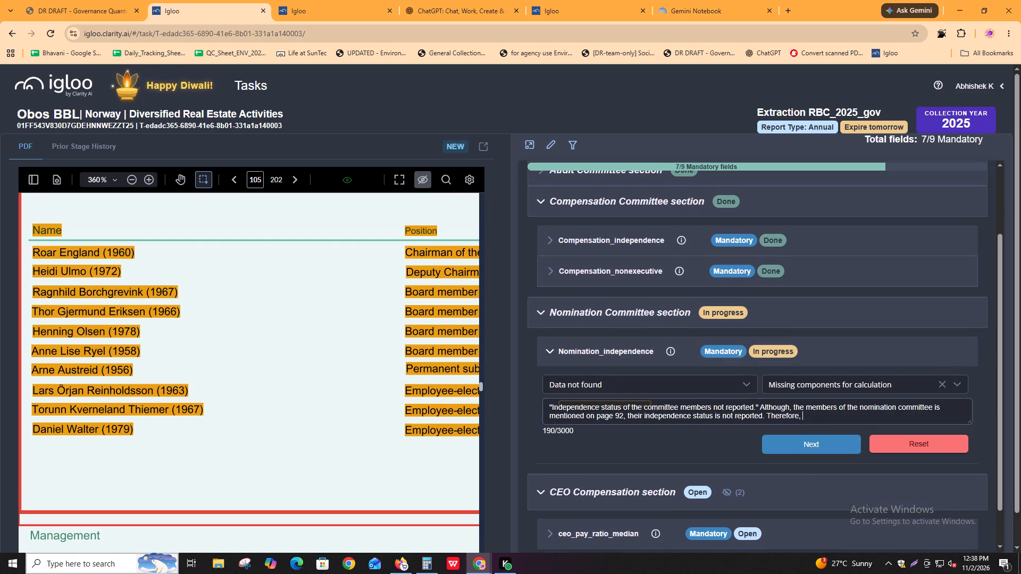
key(ctrl+v)
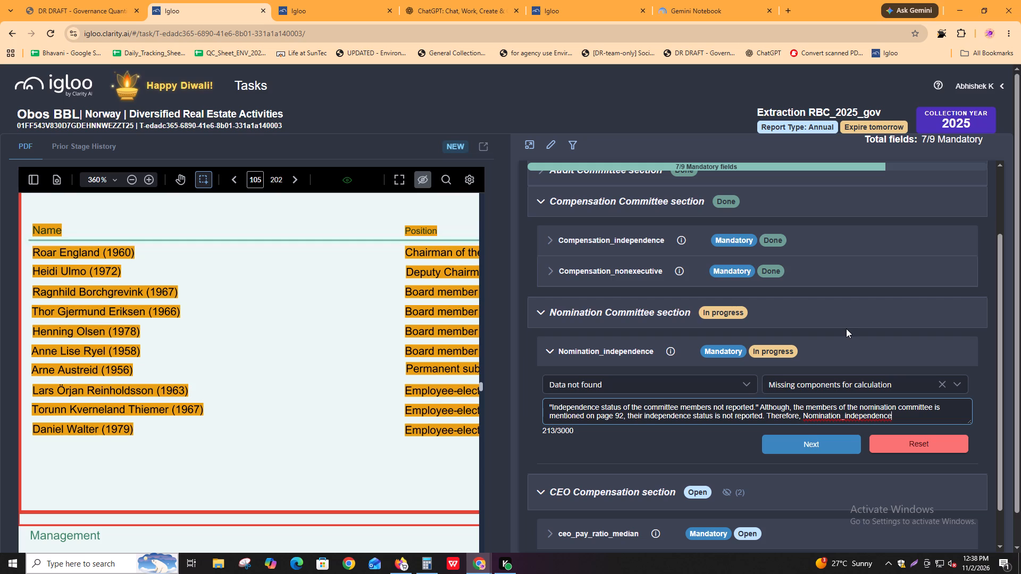
key(space)
text(cannot be determined)
key(period)
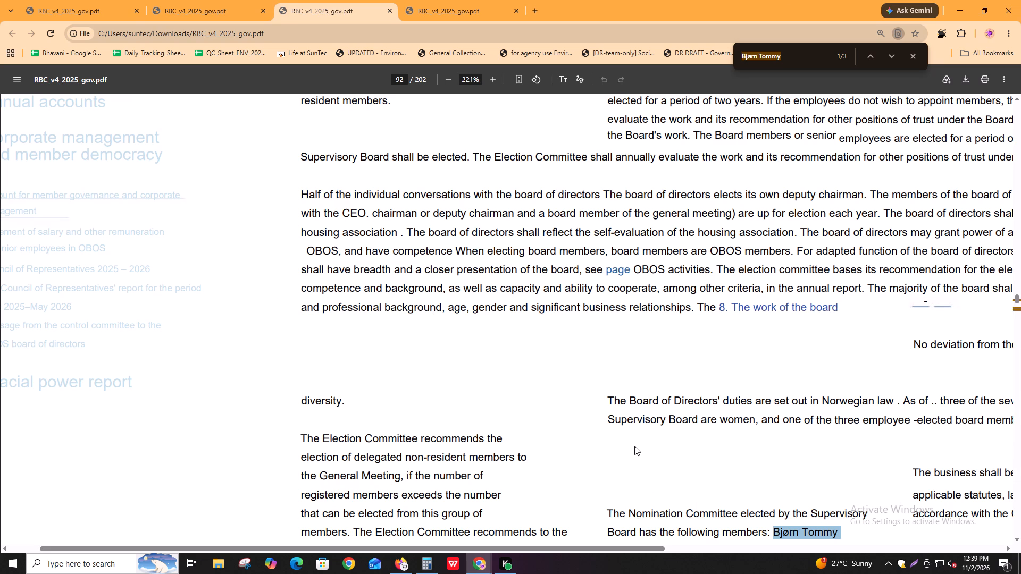
click(199, 0)
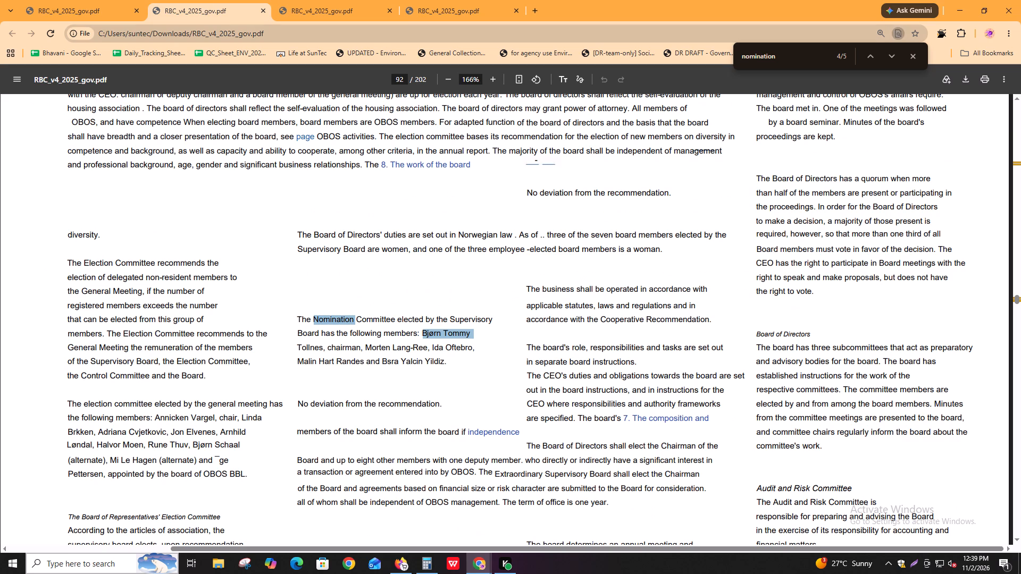
key(ctrl+f)
text(pay rat)
text(io)
key(Return)
key(Return)
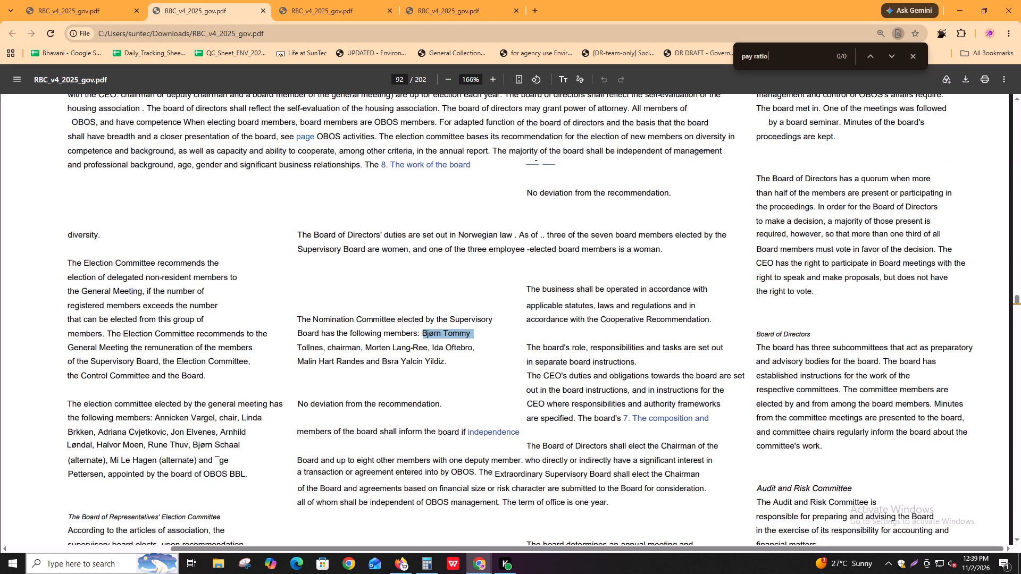
key(Return)
key(Return)
key(Return)
Search the report for "ceo" and check the matches in the introductory pages up to page 13 for pay ratio data.
key(ctrl+f)
text(ceo)
key(ctrl+f)
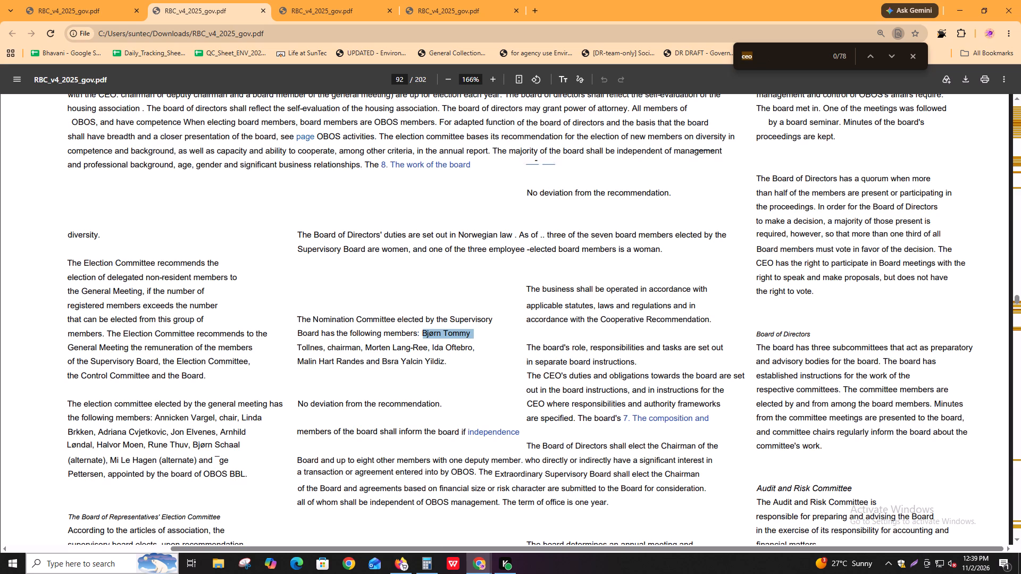
key(Return)
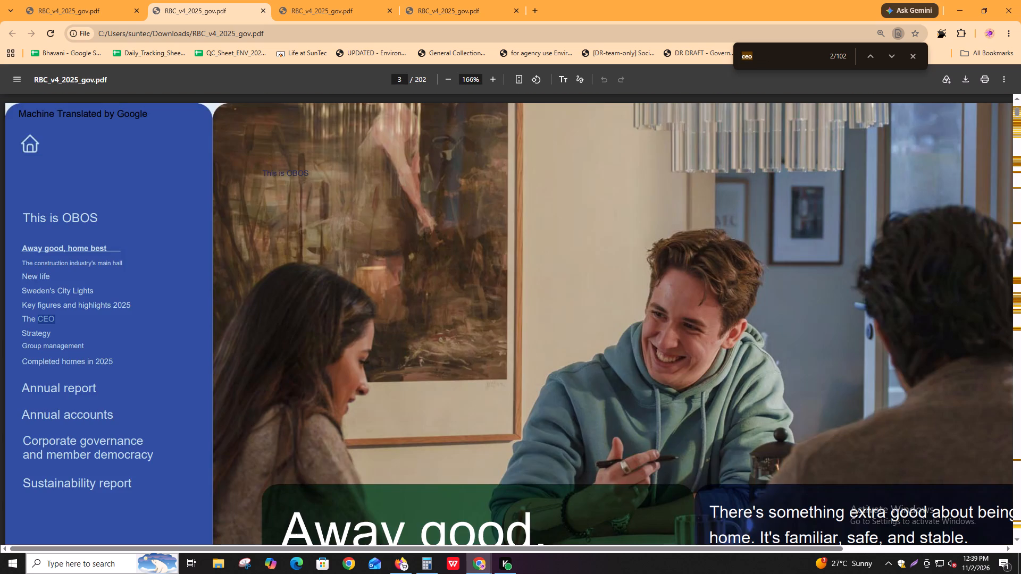
key(Return)
key(Return)
key(Return)
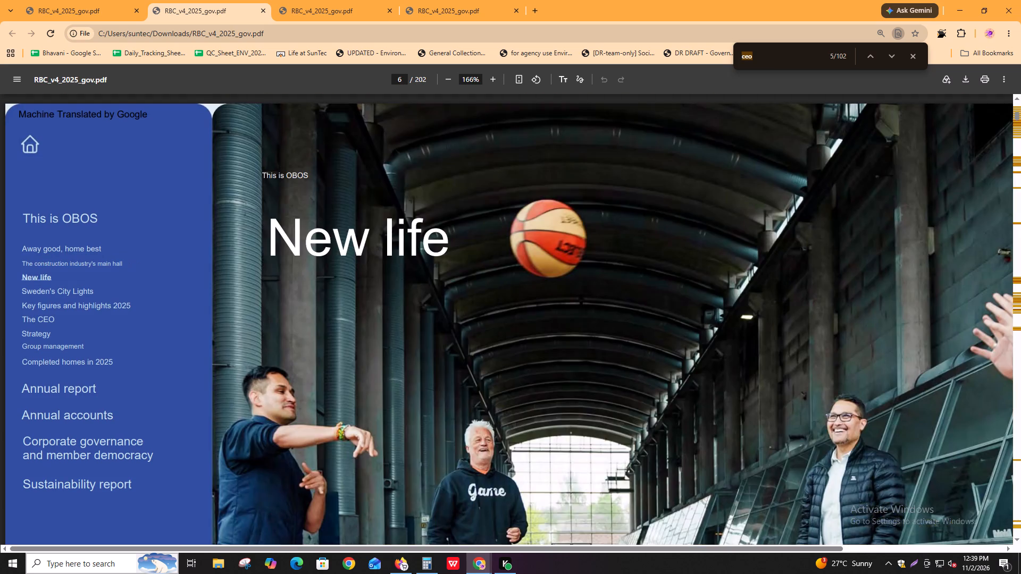
key(Return)
key(Return)
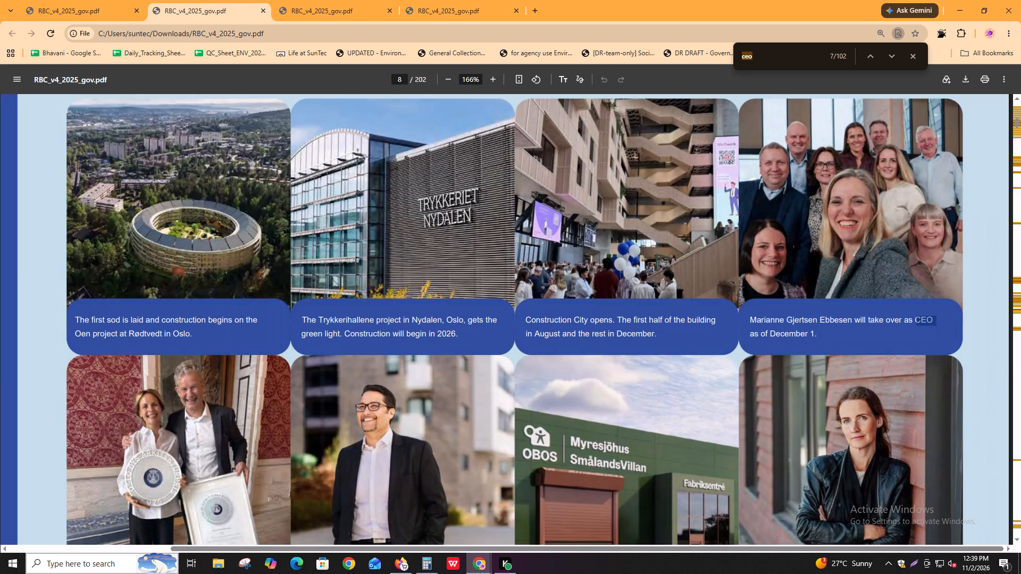
key(Return)
key(Return)
key(Return)
key(Return)
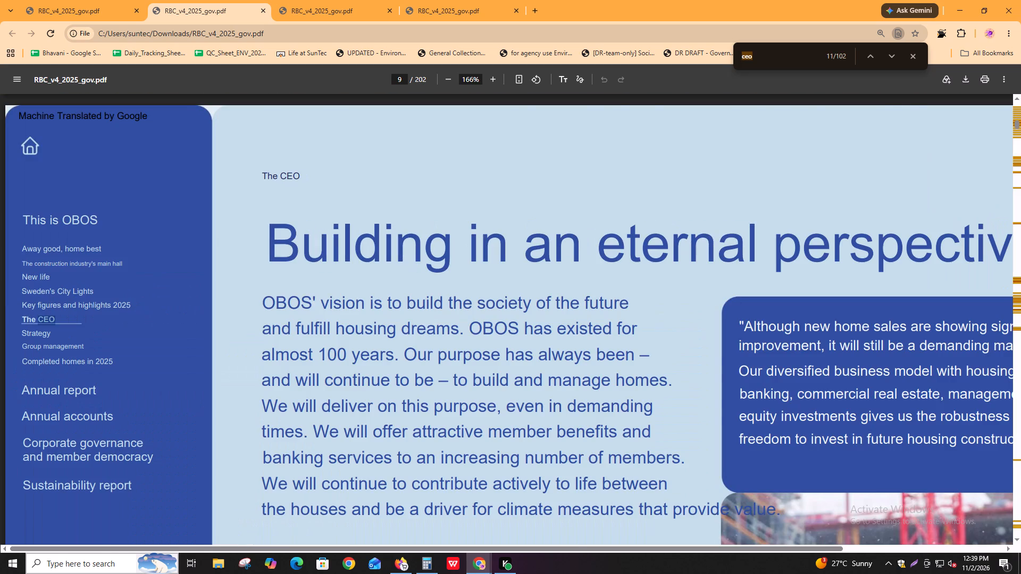
key(Return)
key(Return)
key(Return)
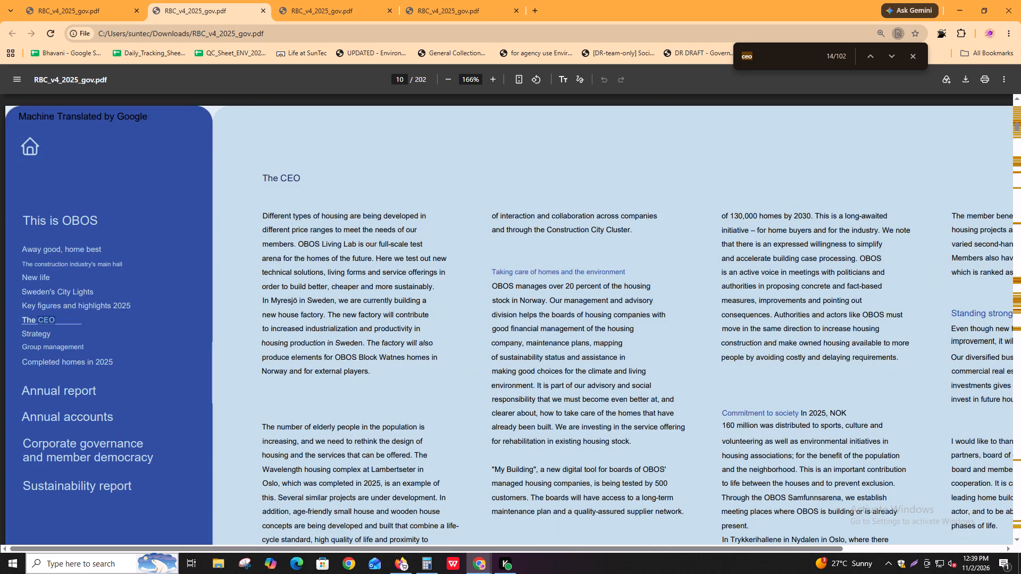
key(Return)
key(Return)
key(Return)
key(Return)
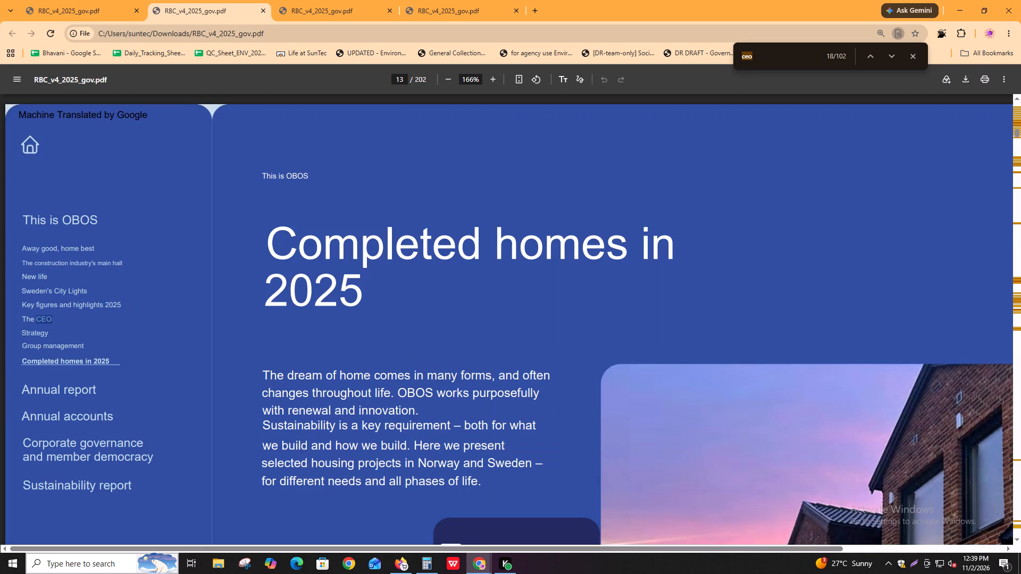
Continue through the "ceo" matches from page 14 through the annual report to the board's signature page, page 27.
key(shift+Return)
key(Return)
key(Return)
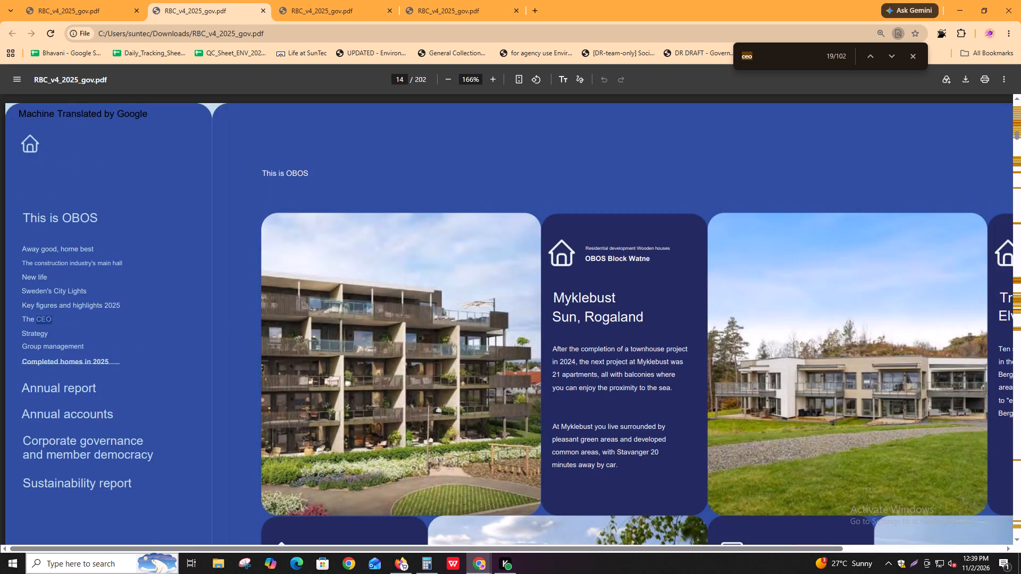
key(Return)
key(Return)
key(Return)
key(shift+Return)
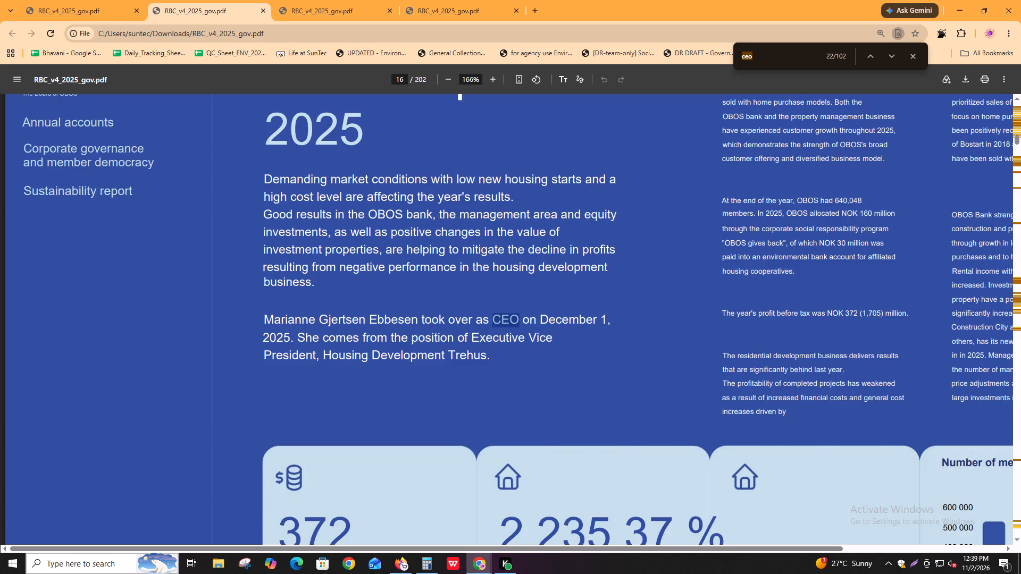
key(Return)
key(Return)
key(Return)
key(Return)
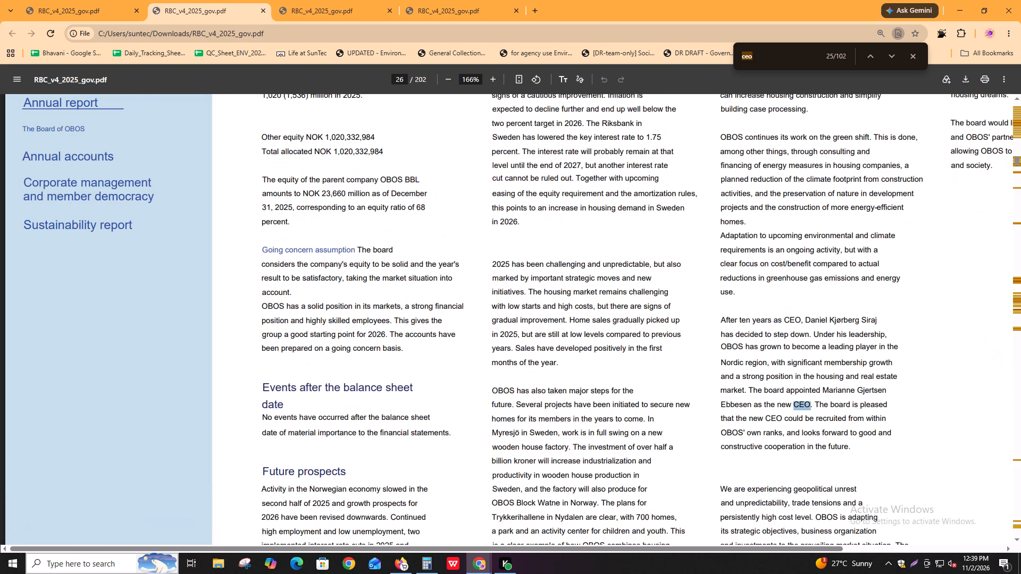
key(Return)
key(Return)
key(Return)
key(Return)
key(shift+Return)
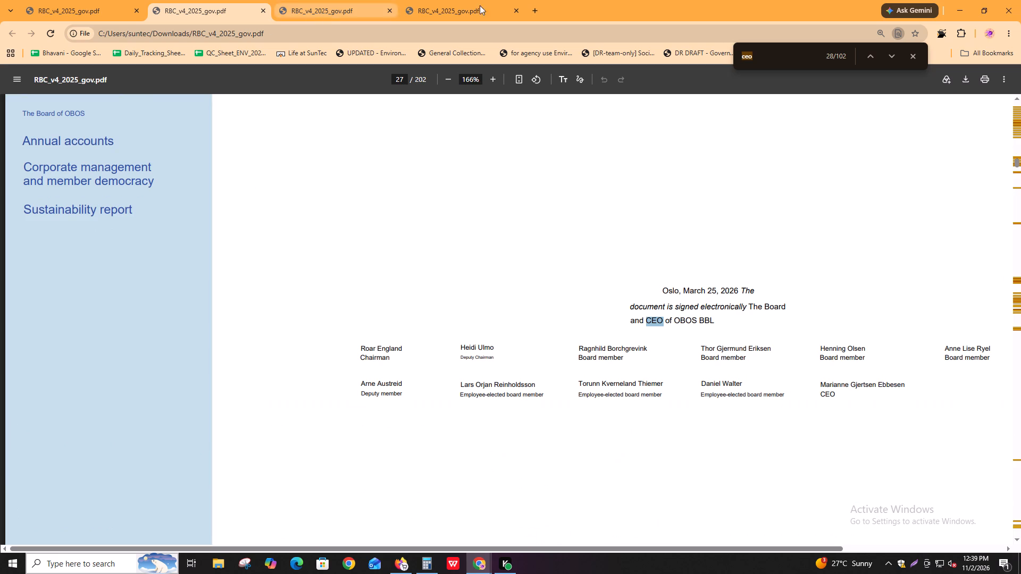
scroll(616, 340, down, 3)
scroll(653, 329, up, 3)
shift+scroll(647, 308, down, 7)
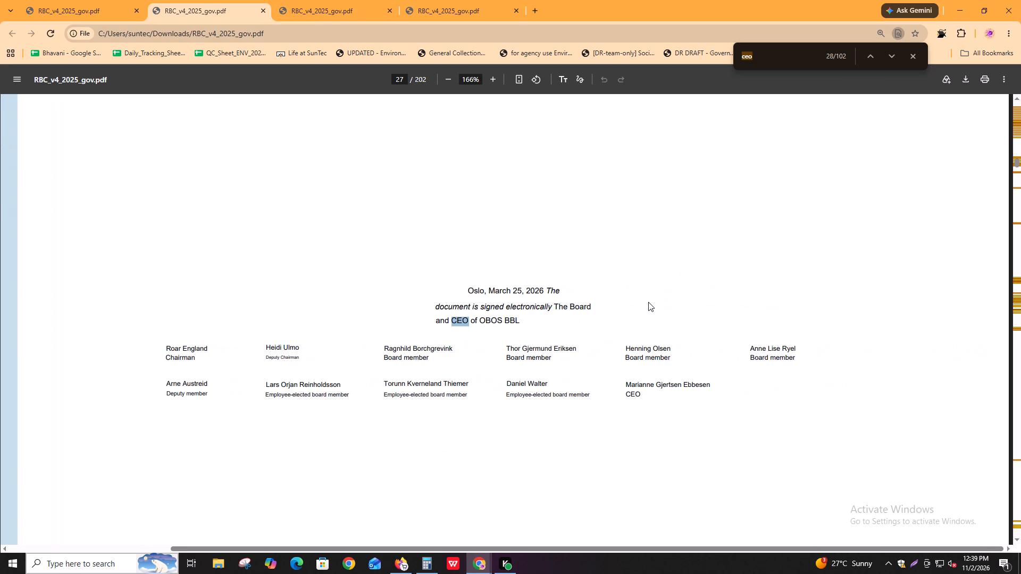
Check the "ceo" matches in the Board of OBOS profiles and on the balance sheet page for CEO pay information.
key(ctrl+f)
key(Return)
key(Return)
key(Return)
key(Return)
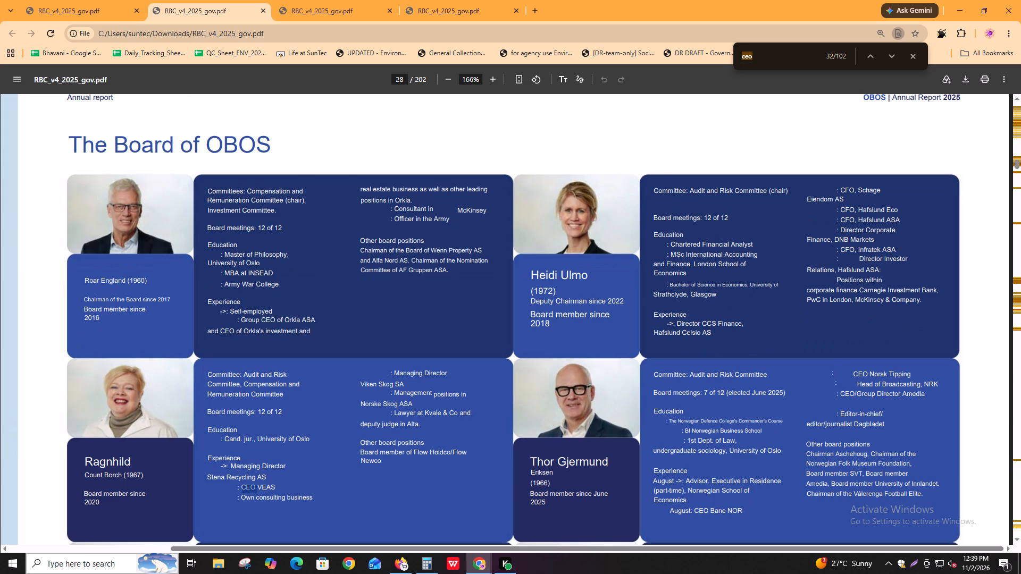
key(Return)
key(Return)
key(Return)
key(Return)
key(Return)
key(Return)
key(Return)
key(Return)
key(Return)
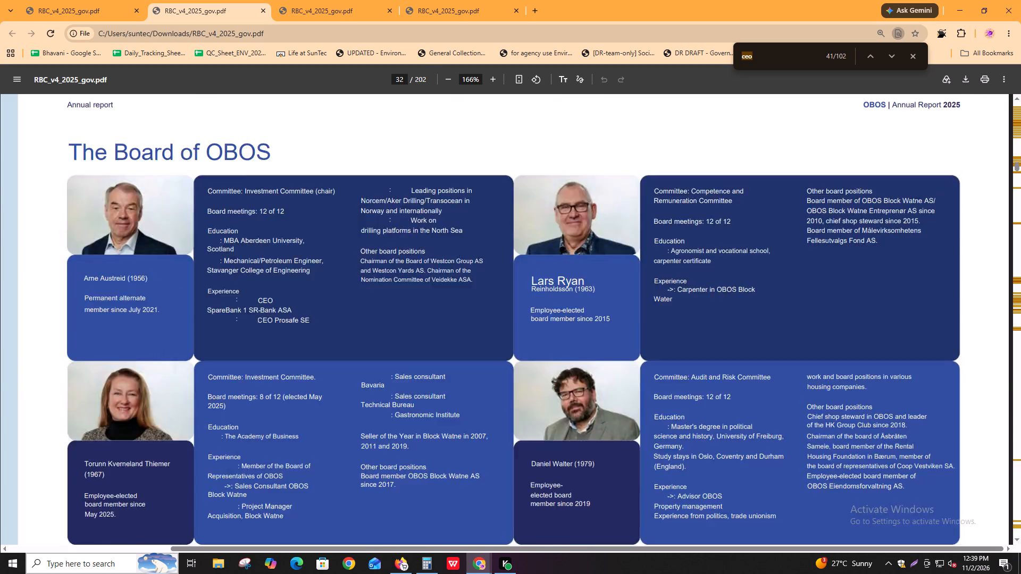
key(Return)
key(Return)
key(Return)
key(shift+Return)
key(shift+Return)
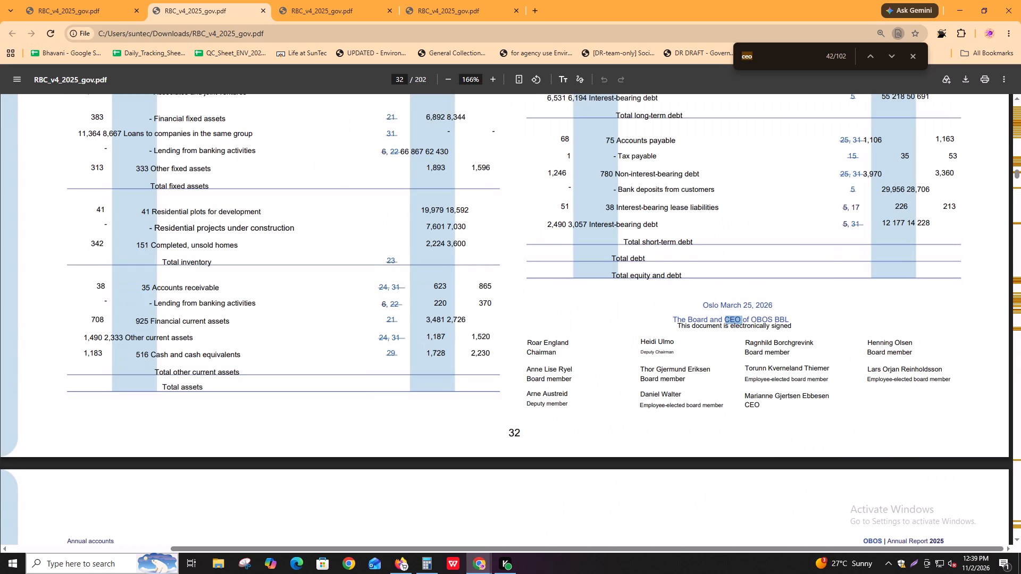
Check the "ceo" matches in the pension text on page 56 and the Note 30 senior executive benefits tables on page 82.
key(Return)
key(Return)
key(Return)
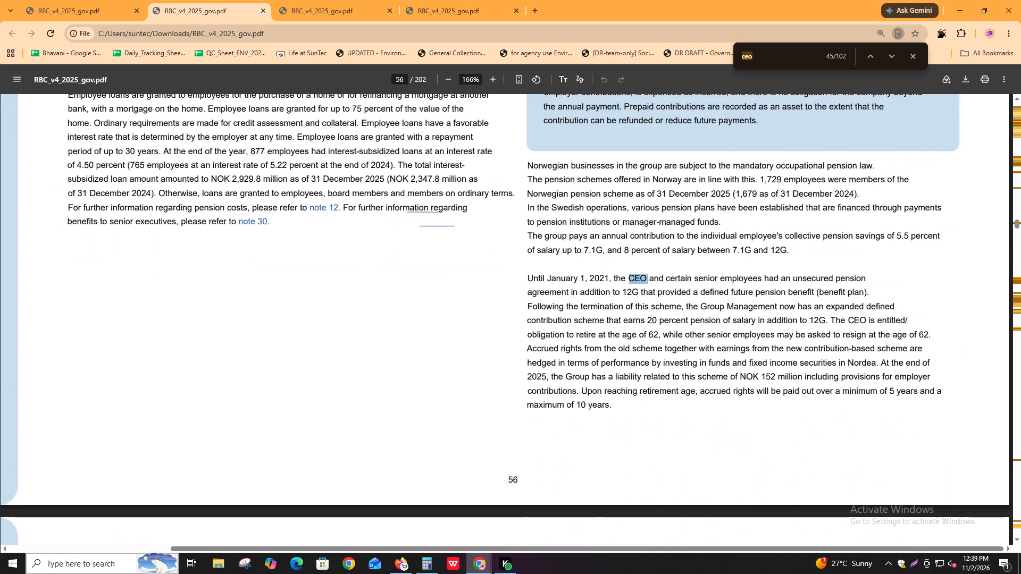
key(Return)
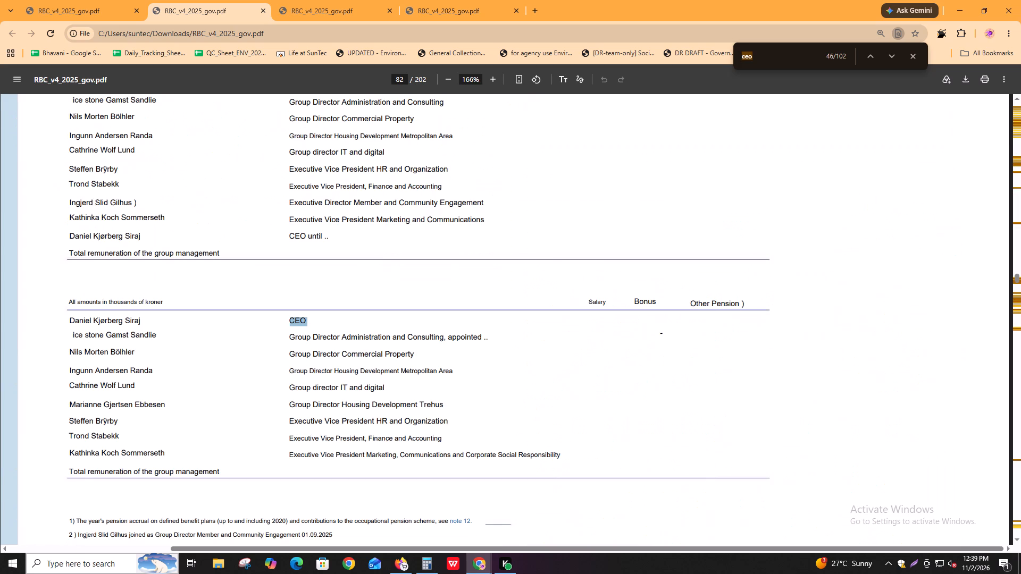
key(Return)
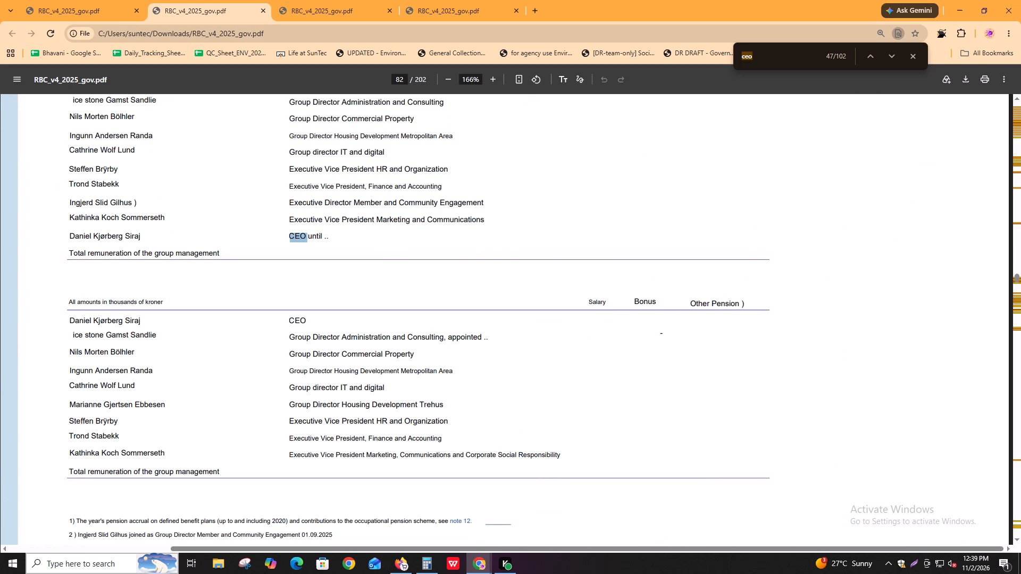
key(shift+Return)
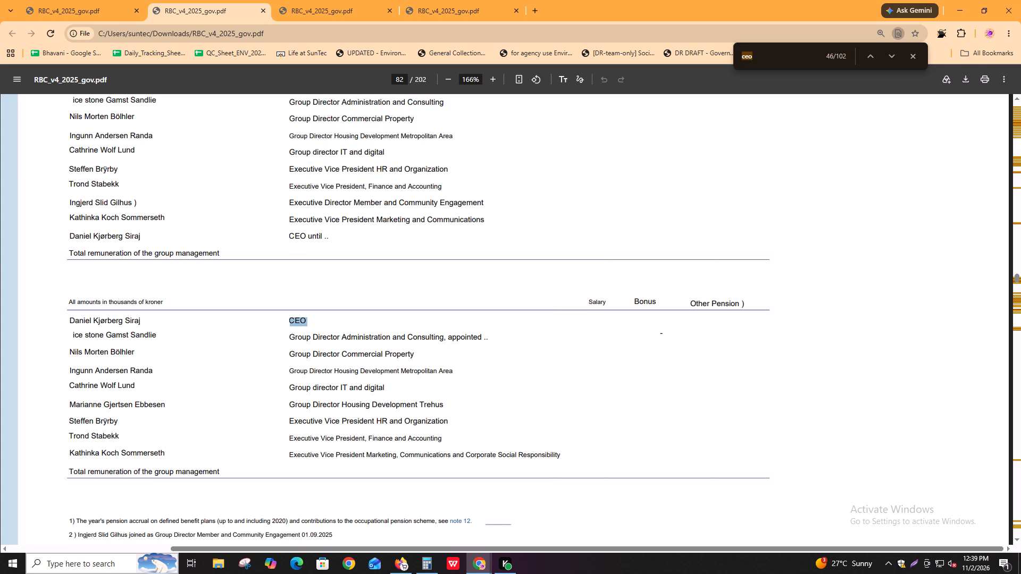
key(Return)
key(Return)
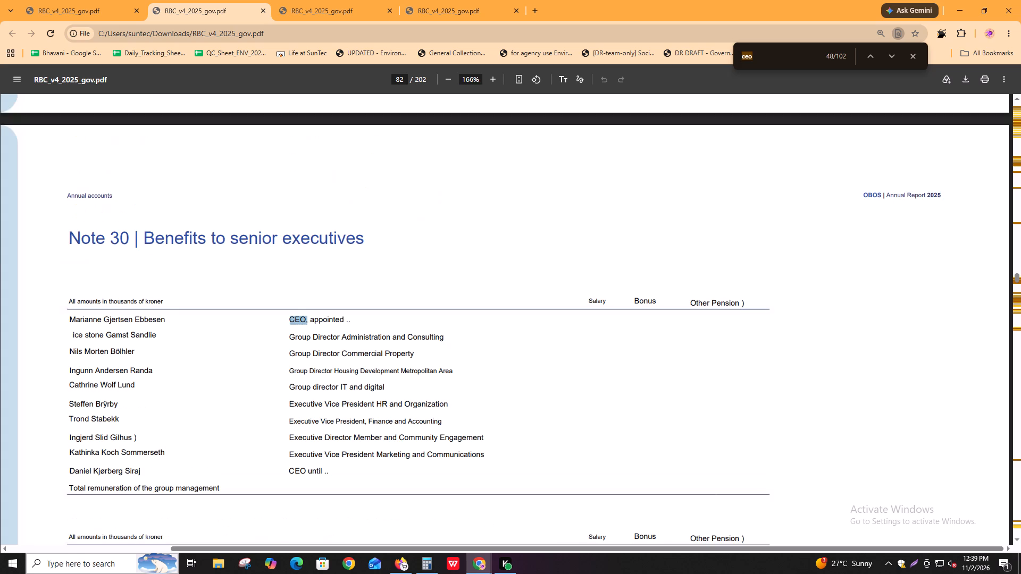
Examine the "ceo" matches on page 83 covering performance-based pay and remuneration guidelines for senior executives.
key(Return)
key(Return)
key(shift+Return)
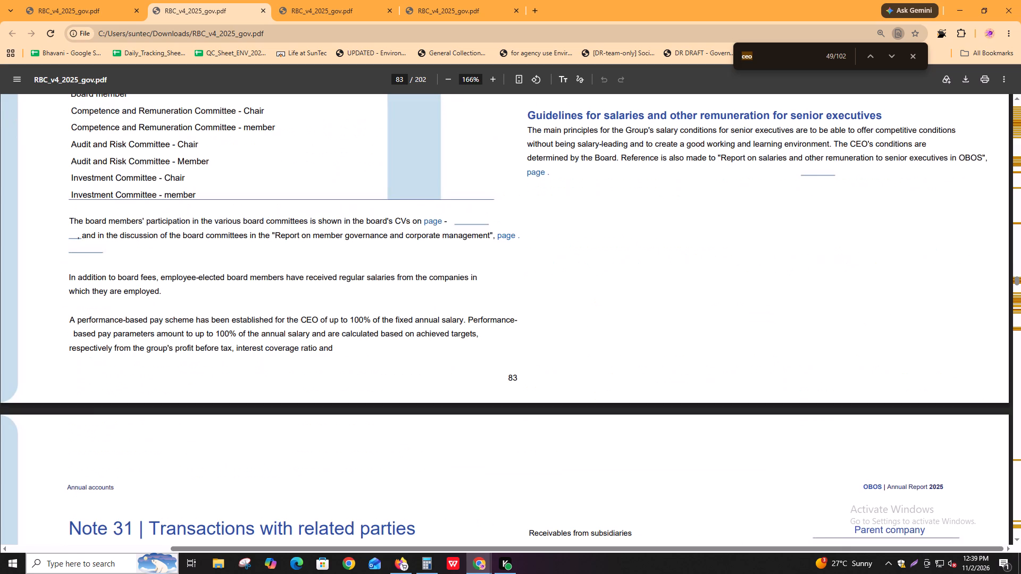
key(Return)
key(Return)
key(shift+Return)
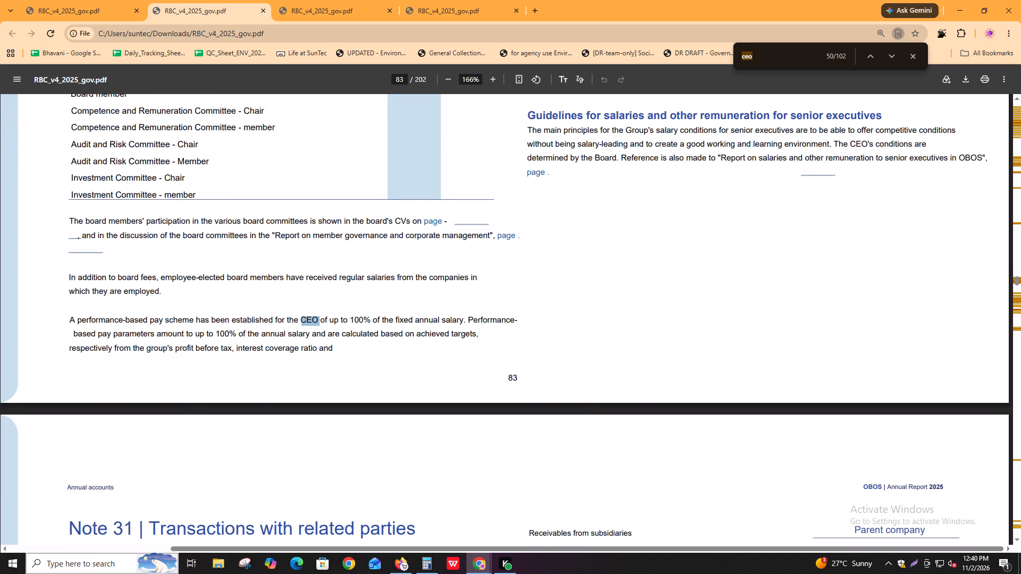
key(Return)
key(Return)
key(Return)
key(Return)
key(Return)
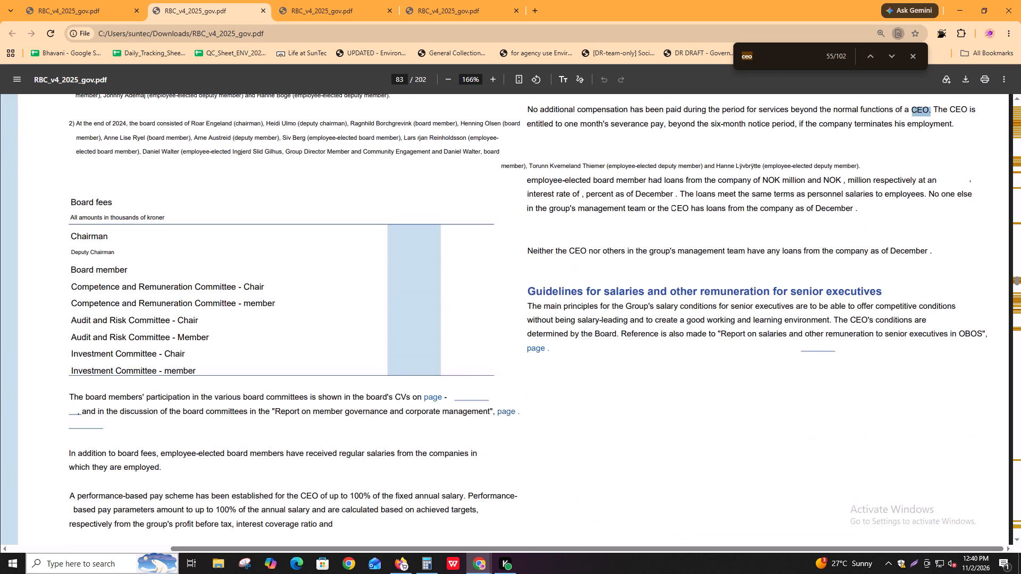
Continue through the "ceo" matches up to the corporate management section on page 92.
key(Return)
key(Return)
key(Return)
key(Return)
key(Return)
key(Return)
key(Return)
key(Return)
key(Return)
key(Return)
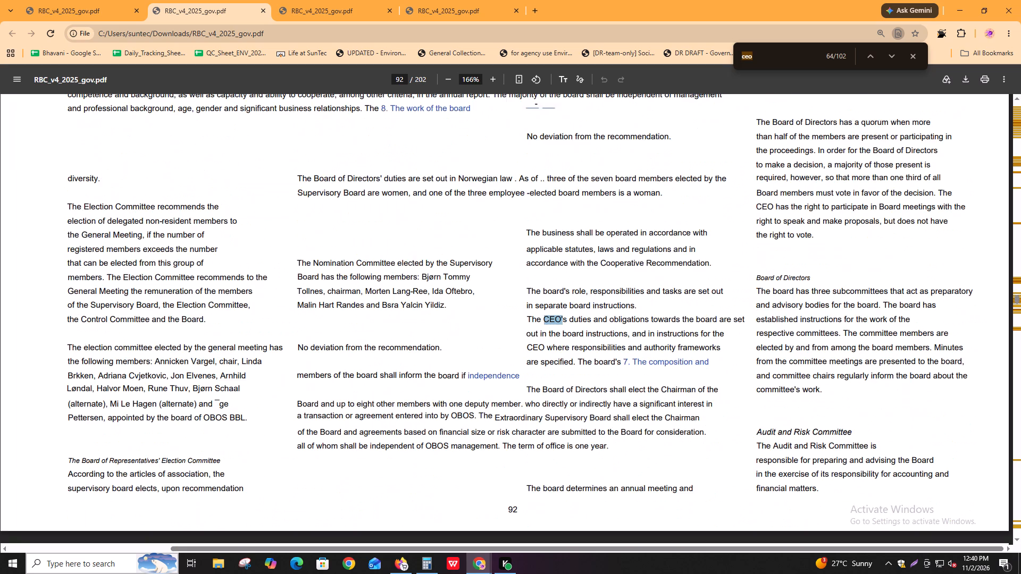
key(Return)
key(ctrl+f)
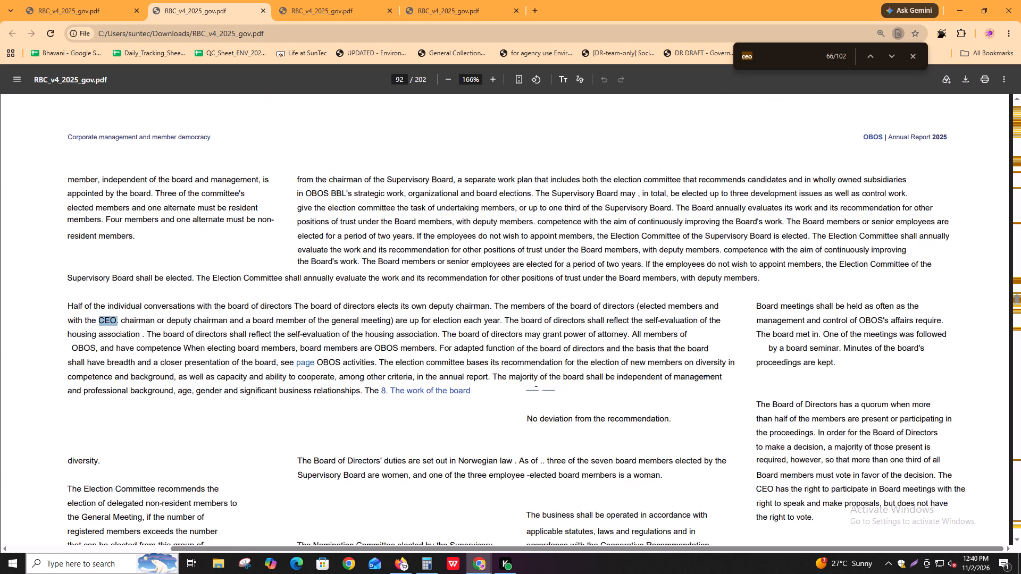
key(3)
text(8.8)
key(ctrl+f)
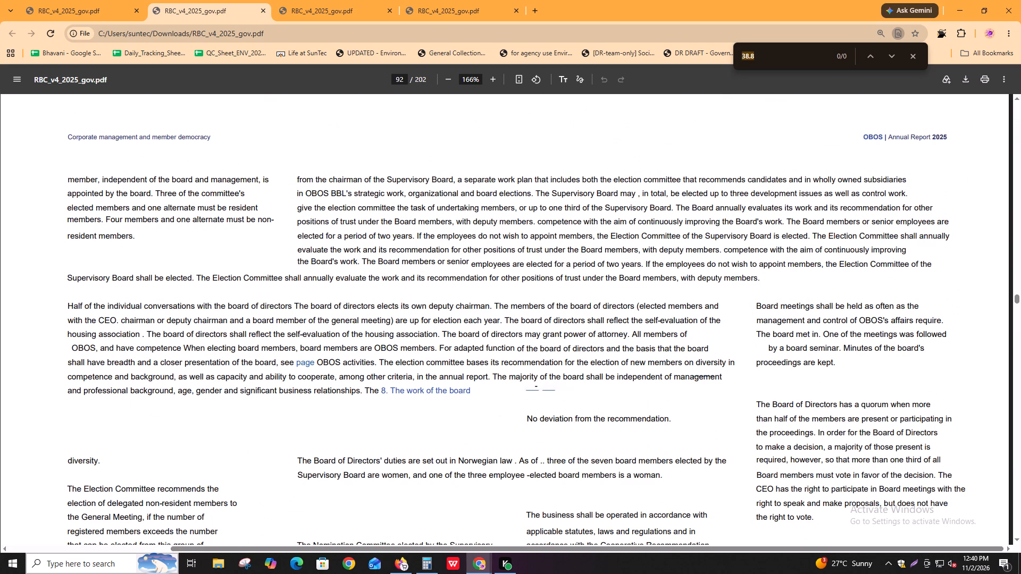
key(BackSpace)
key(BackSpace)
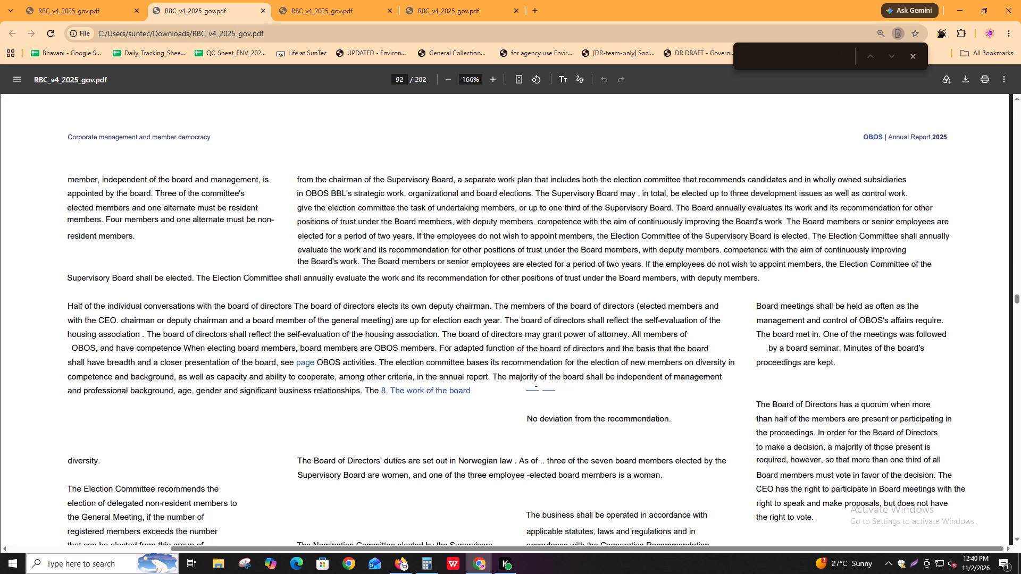
Search the report for "3.88".
text(3.88)
key(Return)
key(Return)
key(Return)
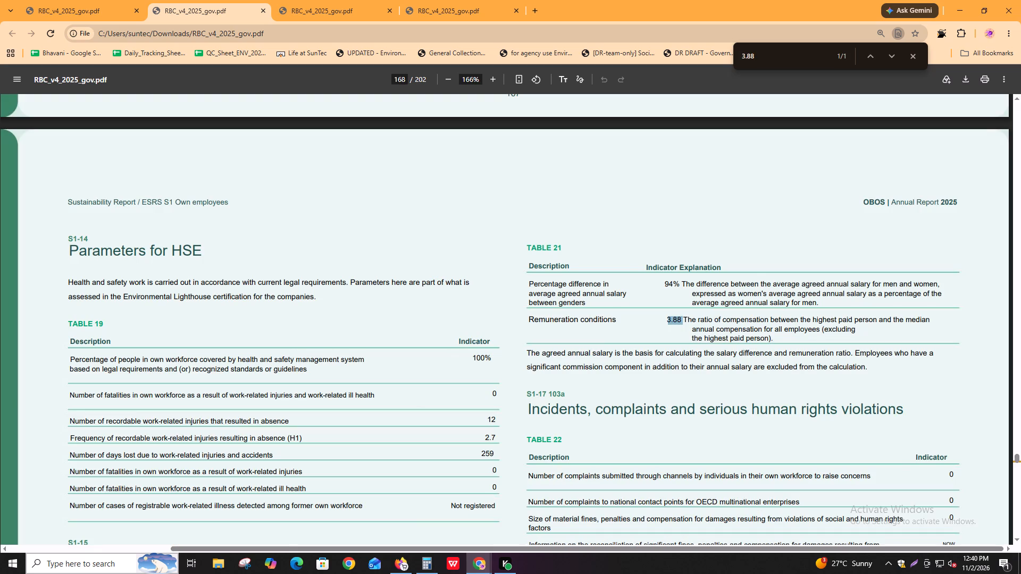
key(Return)
key(Return)
key(Return)
key(Return)
key(Return)
key(Return)
Enlarge Table 21 on page 168 and read the remuneration conditions entry and the calculation basis below it.
ctrl+scroll(820, 403, up, 2)
shift+scroll(759, 417, down, 1)
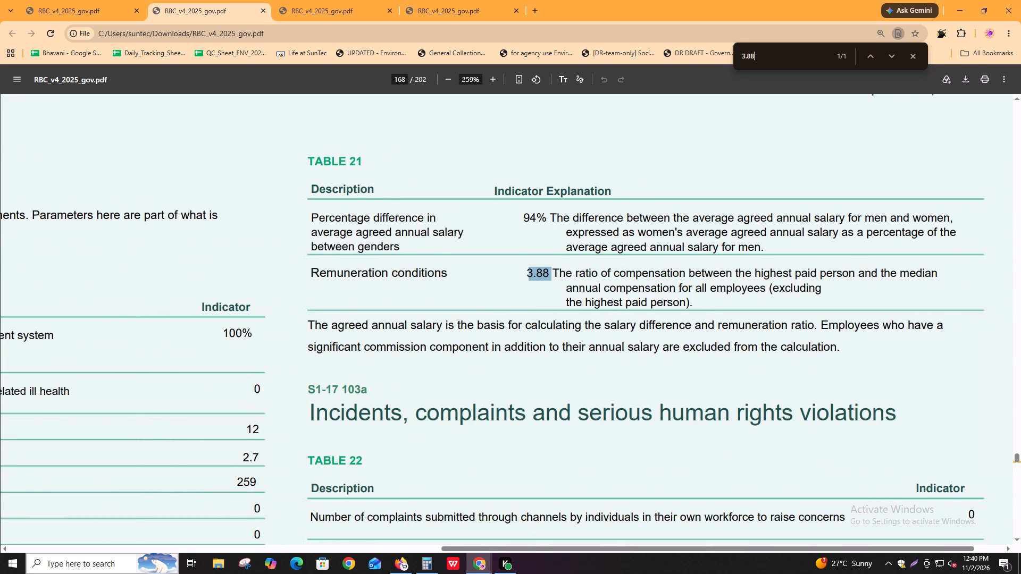
drag(431, 346, 605, 349)
click(605, 349)
drag(664, 341, 777, 334)
click(764, 350)
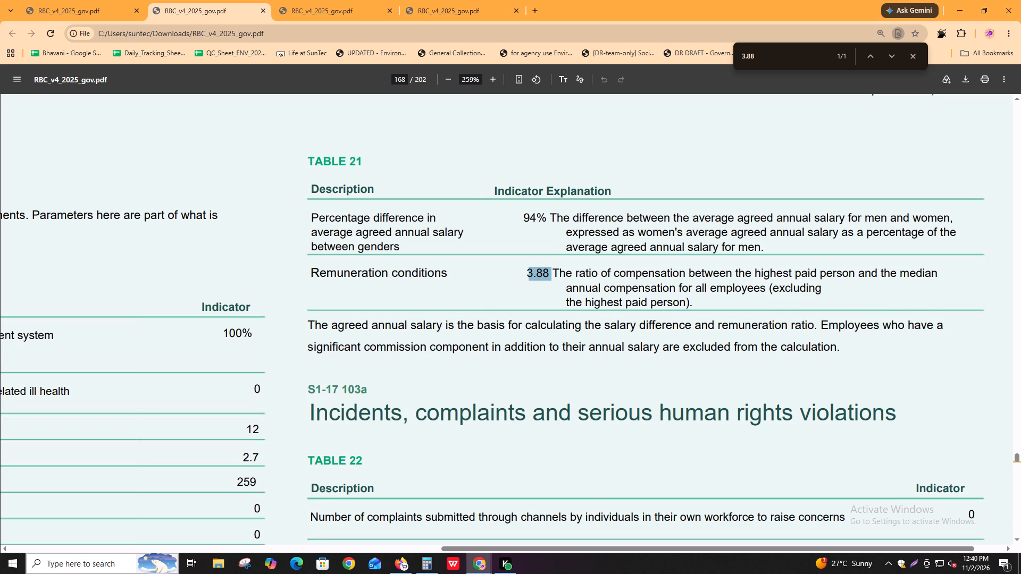
click(764, 349)
scroll(744, 400, down, 1)
key(alt+Tab)
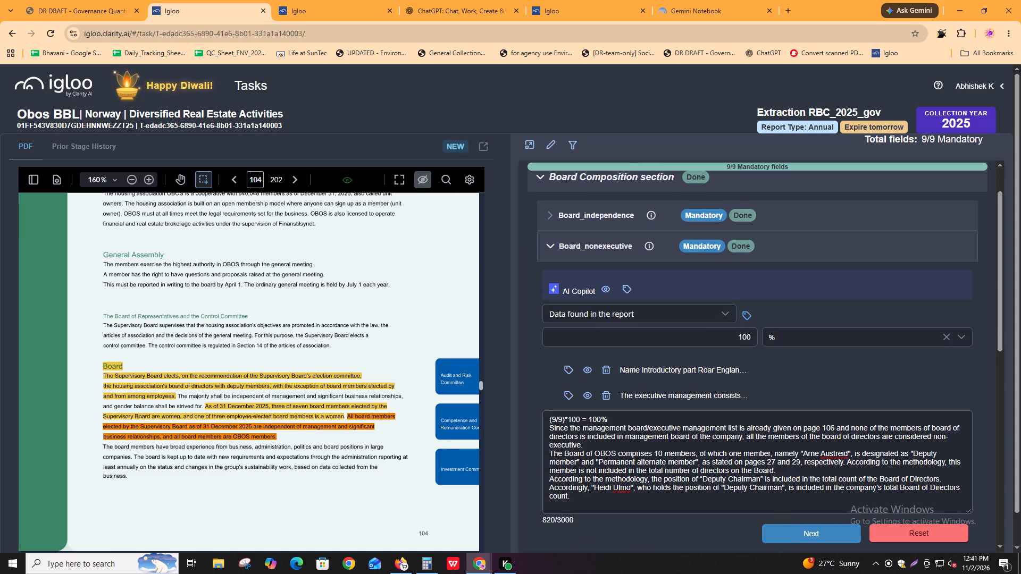
click(767, 517)
click(774, 534)
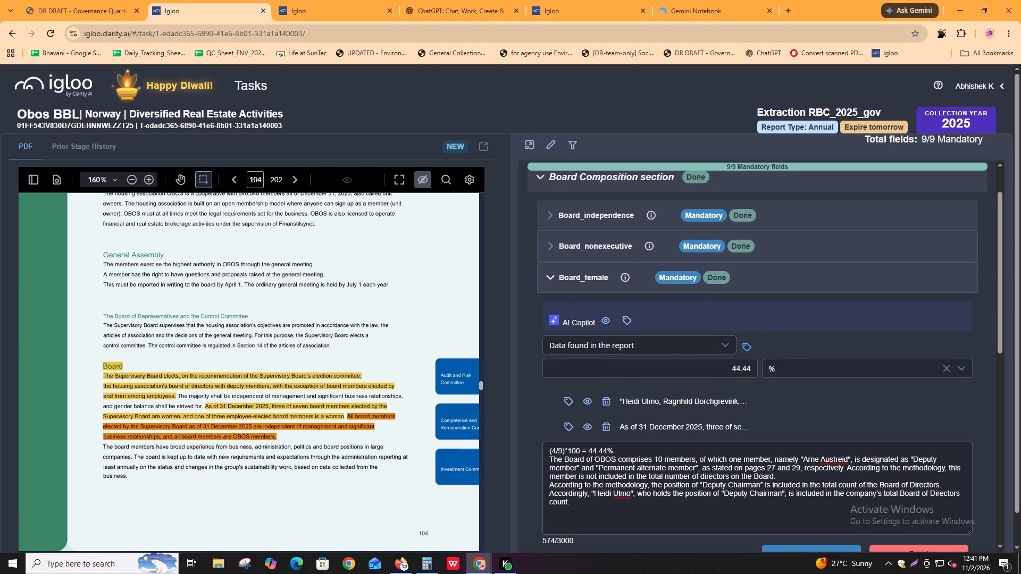
scroll(806, 477, down, 3)
click(812, 396)
scroll(810, 395, up, 2)
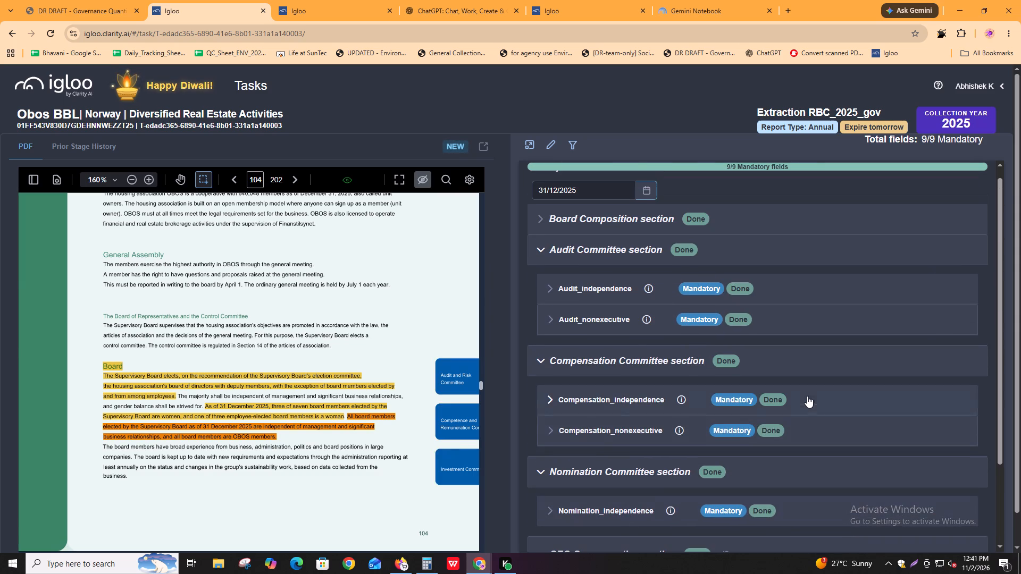
click(679, 276)
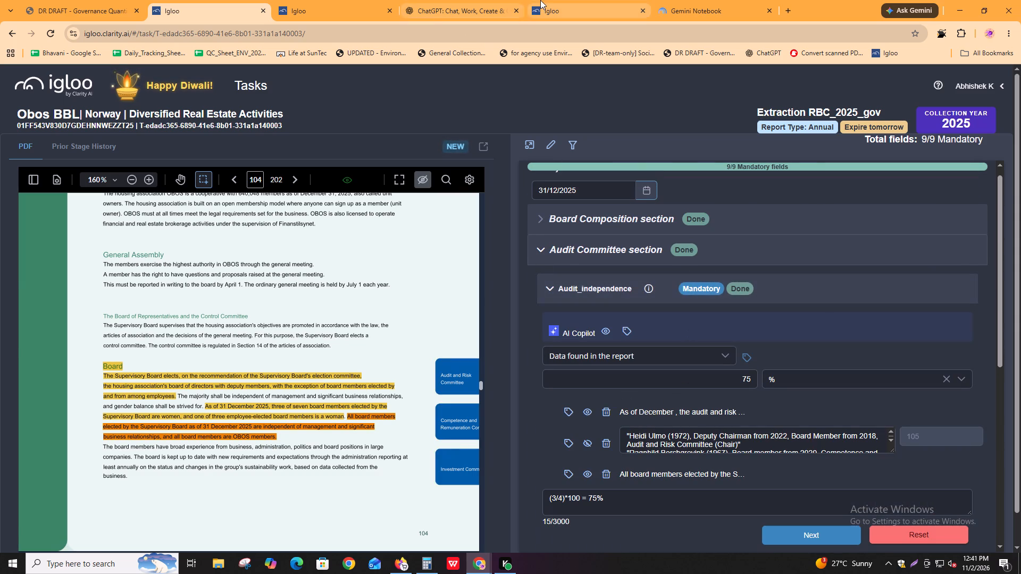
Close the extra Igloo browser tab next to the OBOS extraction task.
click(541, 0)
click(188, 0)
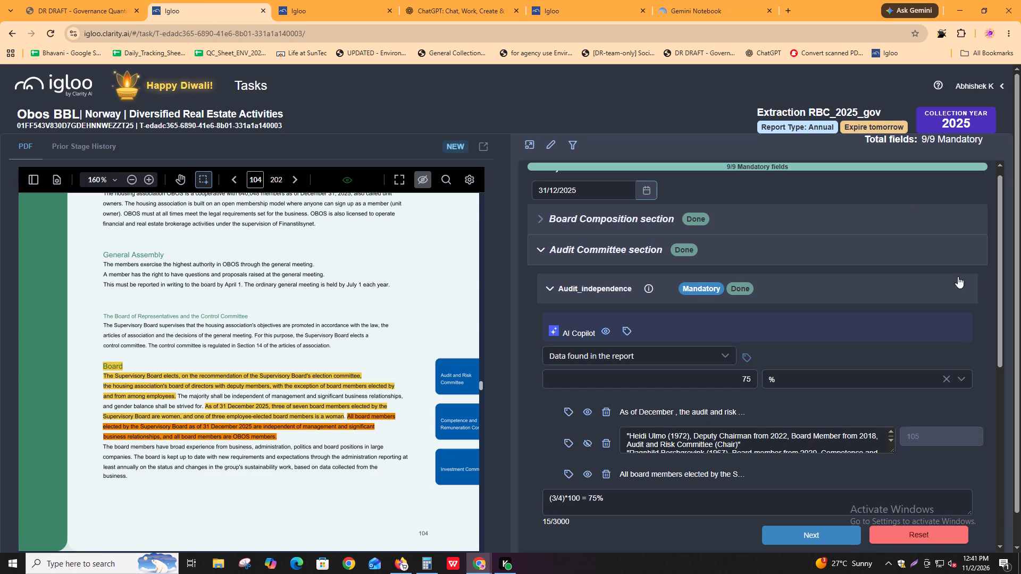
click(392, 13)
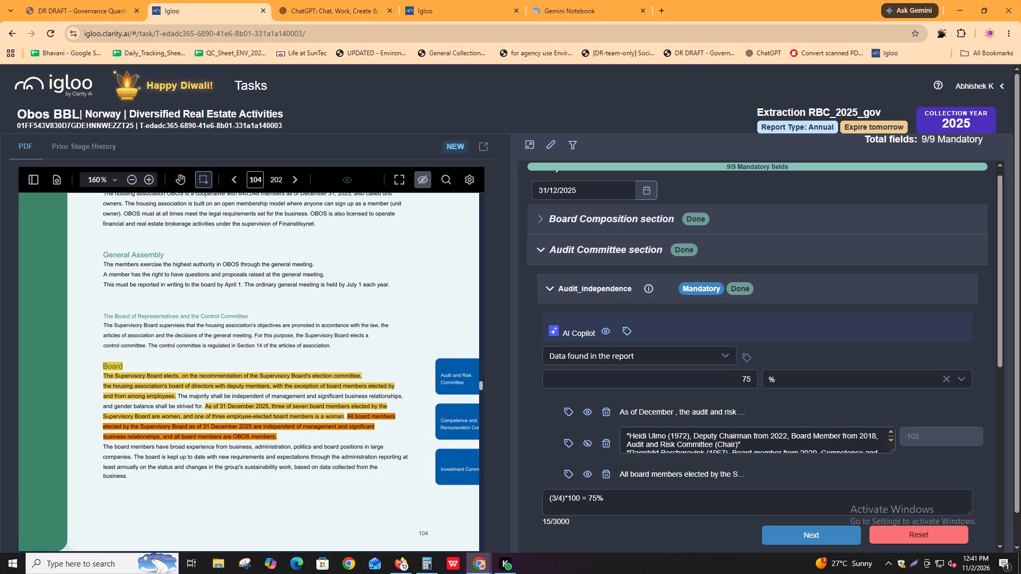
Review the evidence and calculation comments of Audit_independence and Audit_nonexecutive, rechecking the Board Composition fields as well.
click(589, 443)
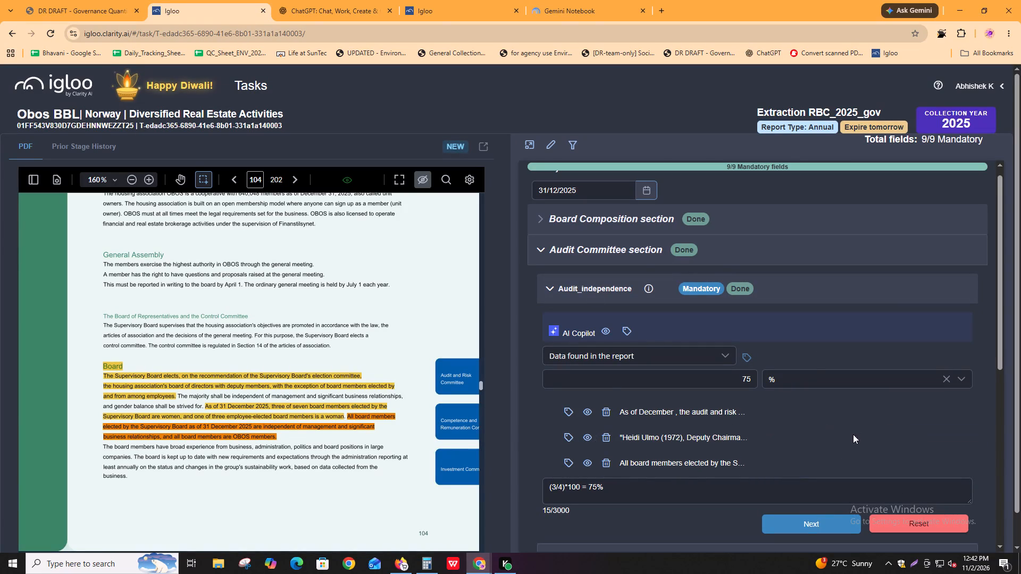
click(793, 524)
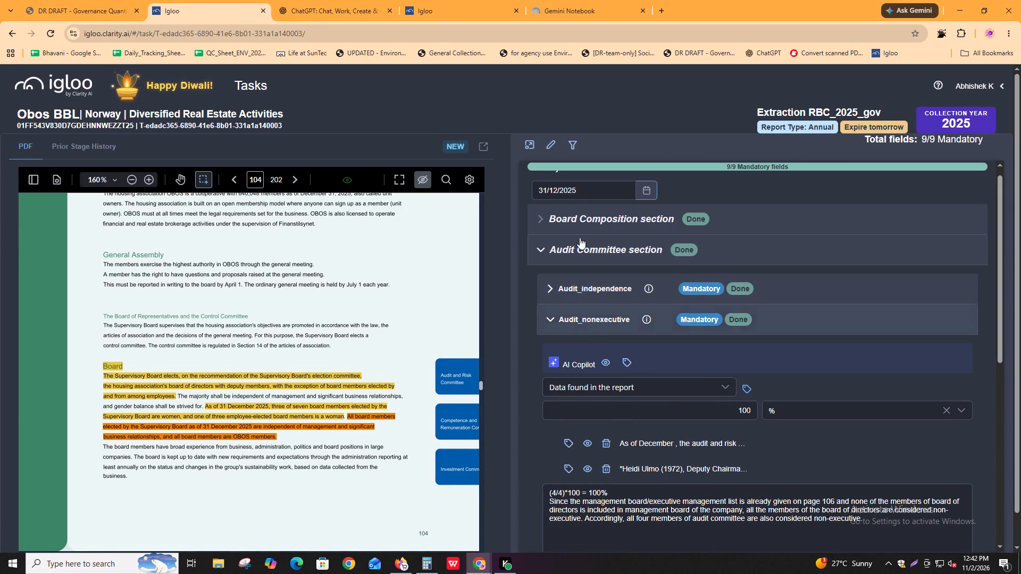
click(589, 222)
click(592, 275)
click(596, 277)
click(594, 251)
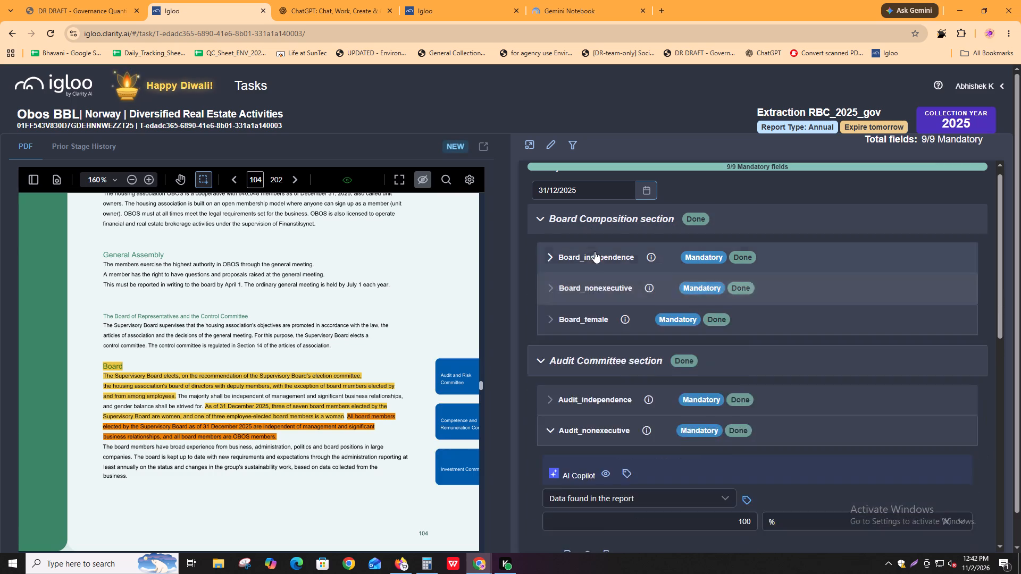
click(597, 251)
click(588, 332)
click(593, 323)
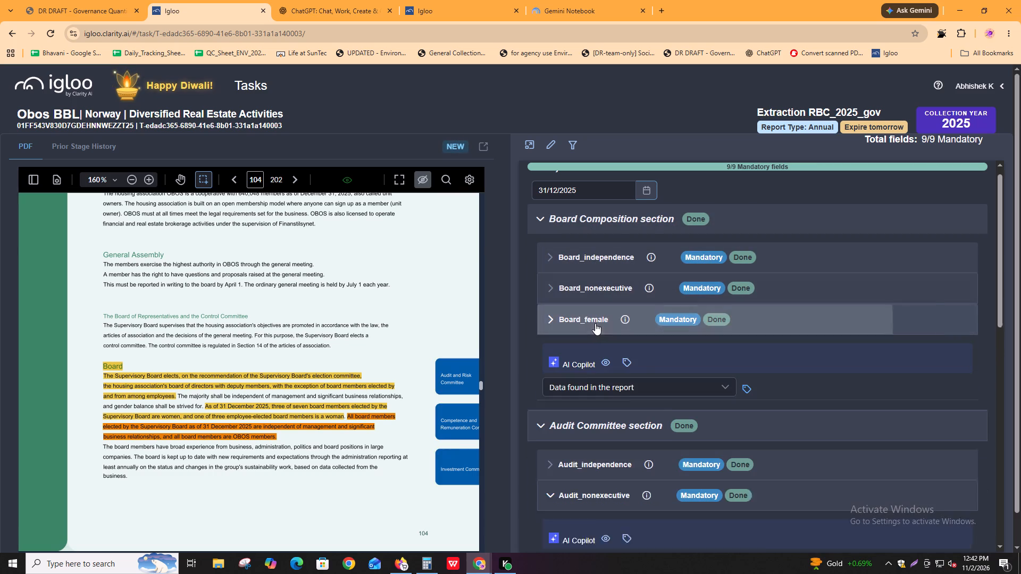
click(608, 403)
scroll(609, 402, down, 1)
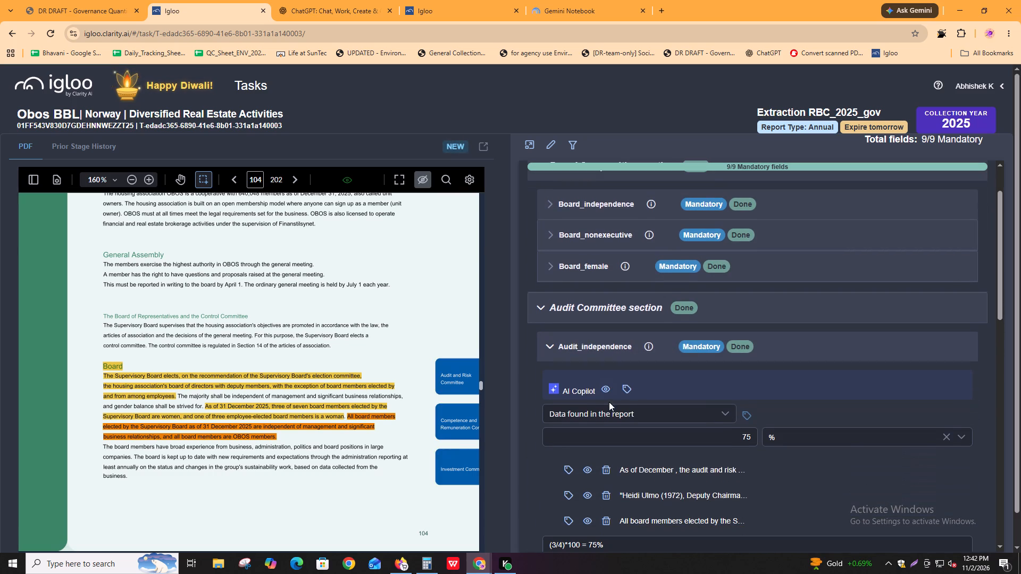
click(623, 343)
scroll(635, 426, down, 3)
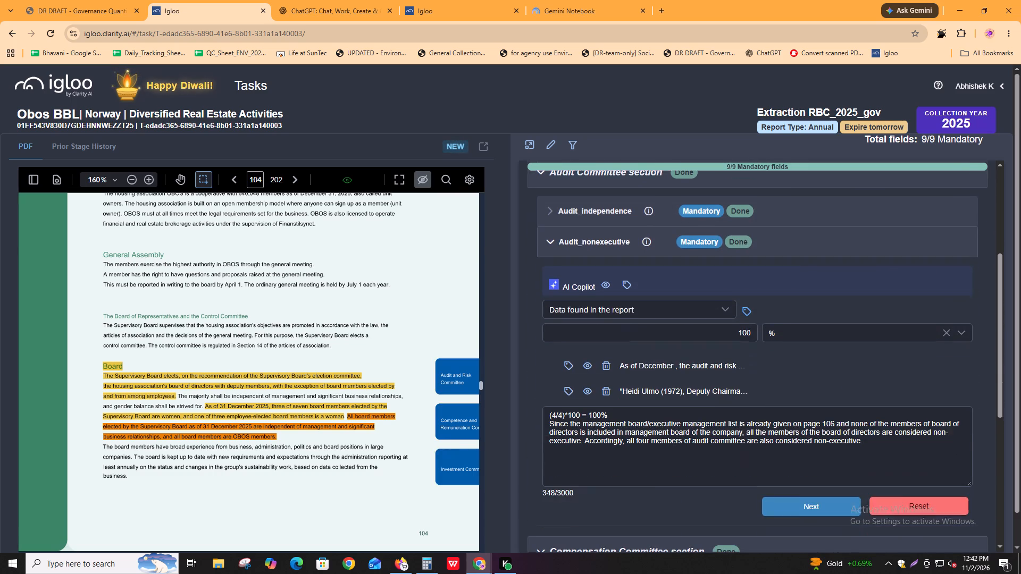
click(808, 474)
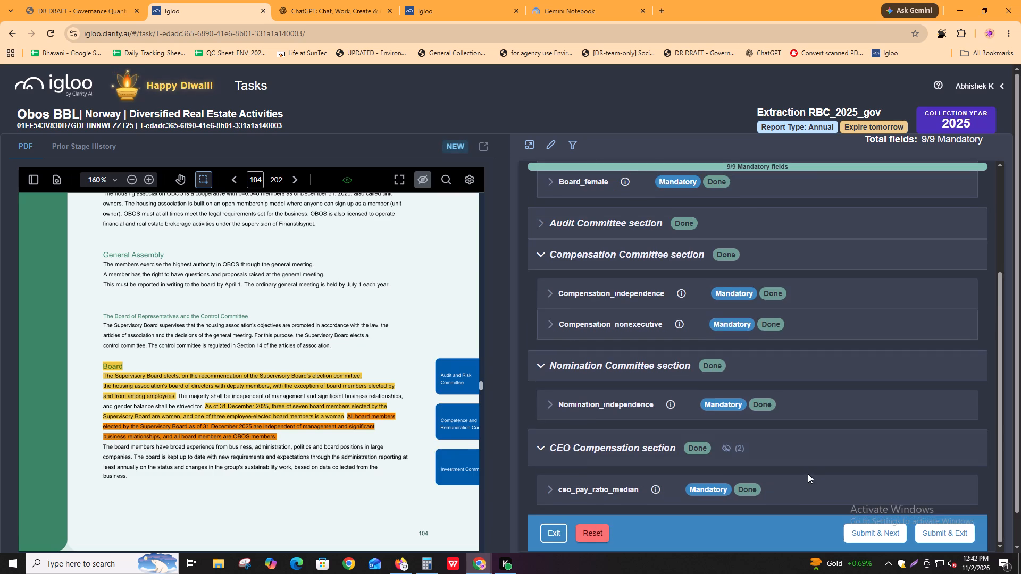
Check Compensation_independence against its tagged committee membership passage in the report, and review Compensation_nonexecutive's value, evidence and comment.
click(627, 297)
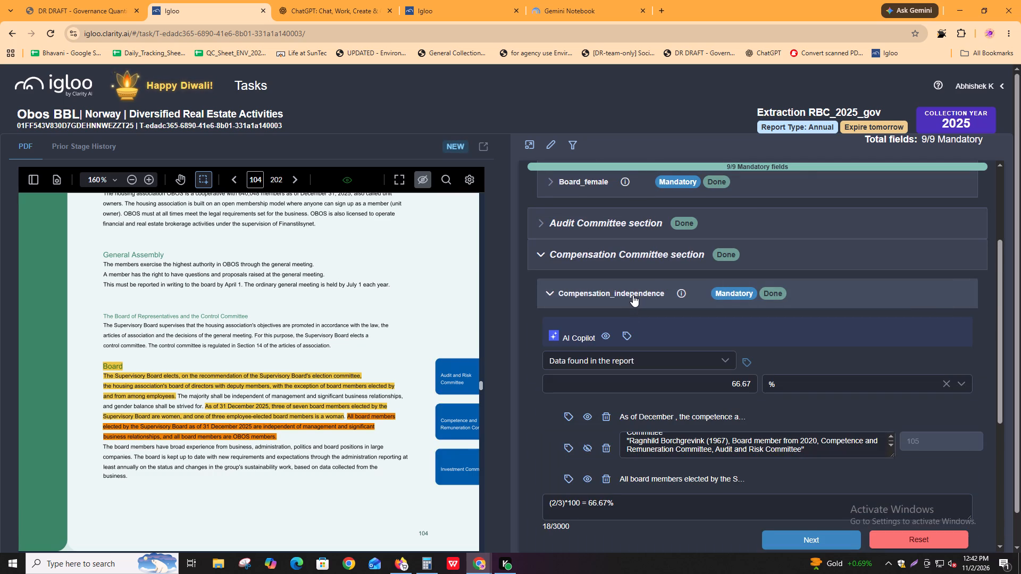
click(633, 295)
click(647, 299)
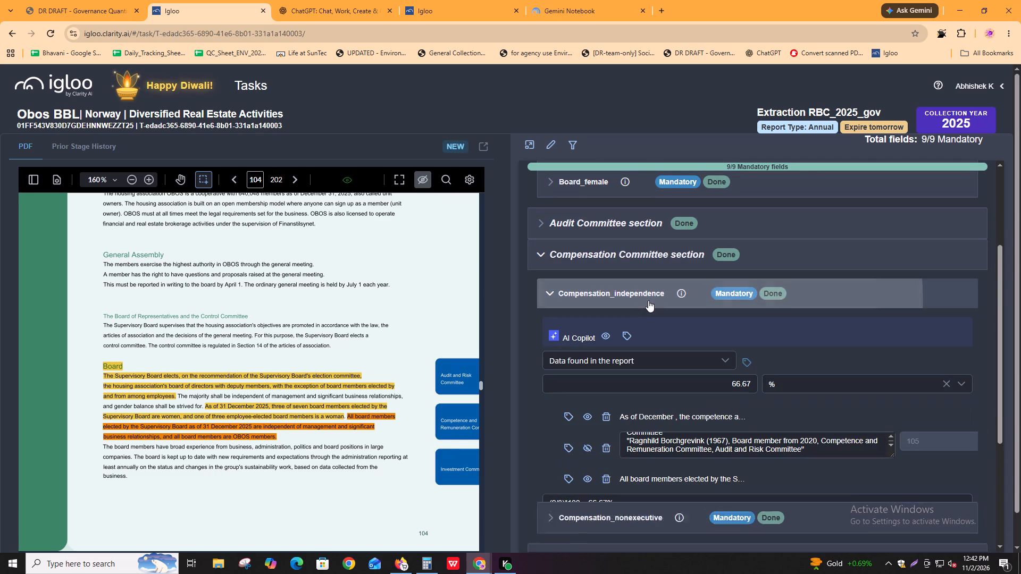
click(574, 418)
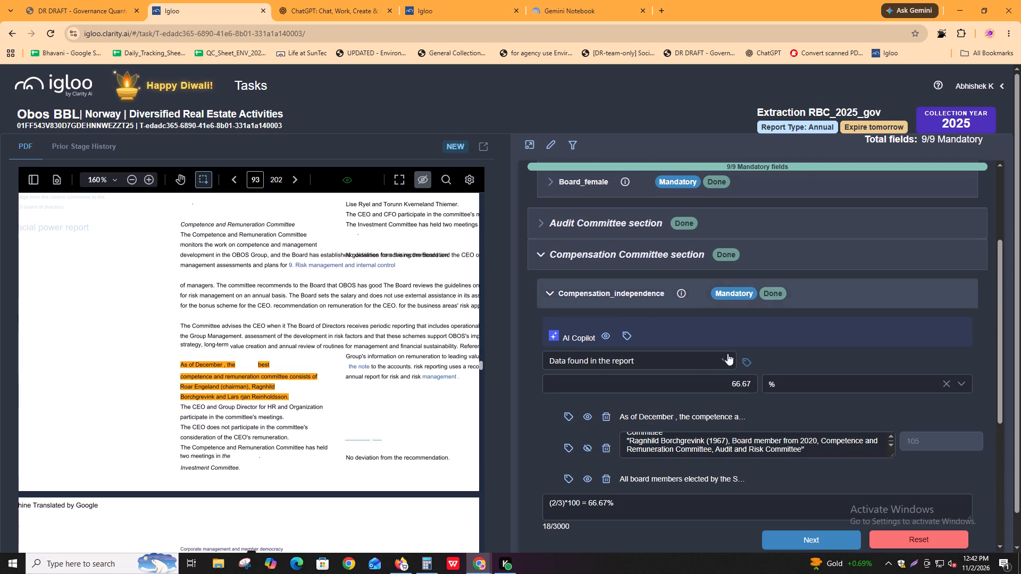
click(669, 302)
click(650, 350)
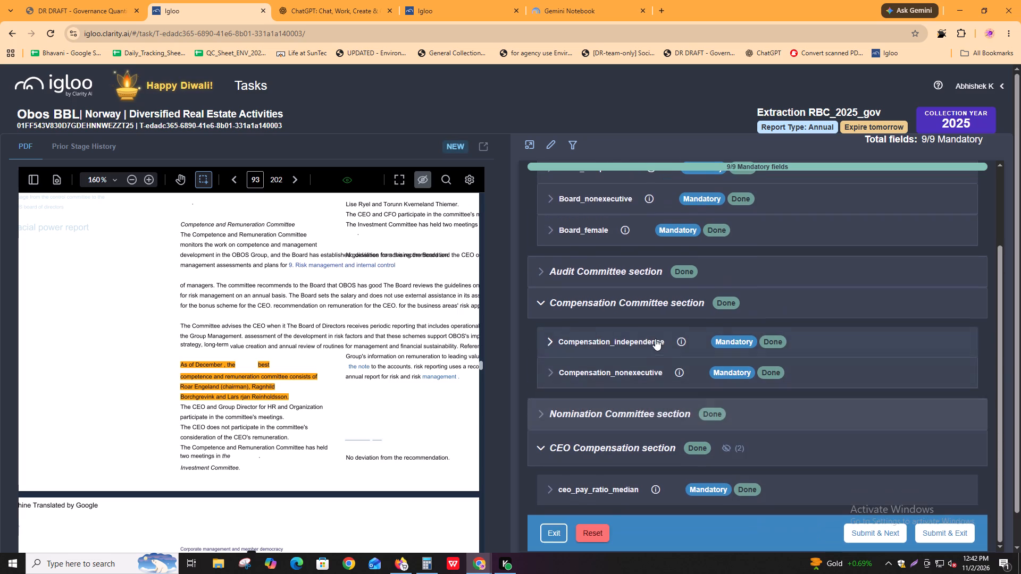
click(655, 405)
click(650, 375)
click(649, 413)
click(642, 359)
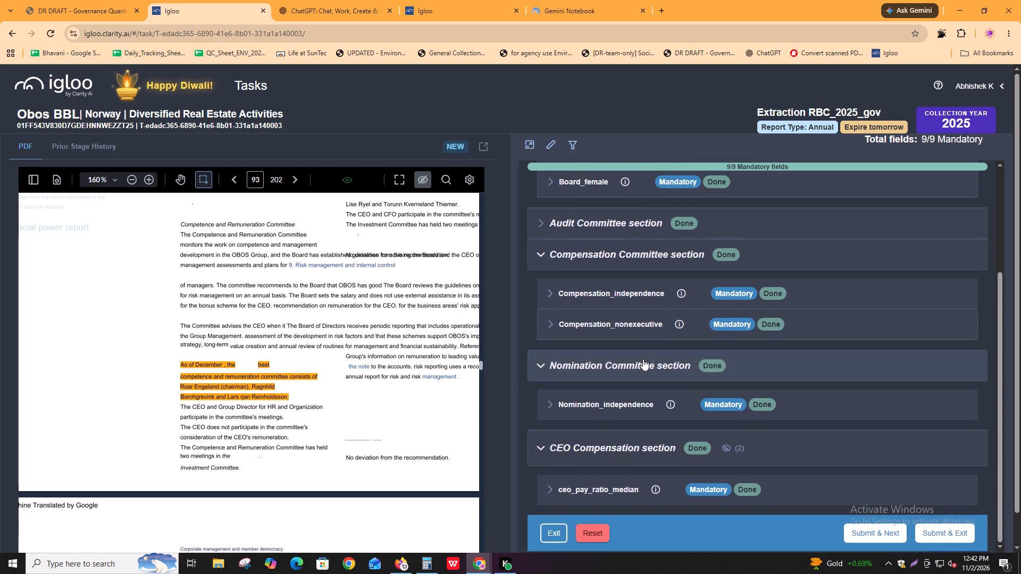
click(660, 412)
click(614, 319)
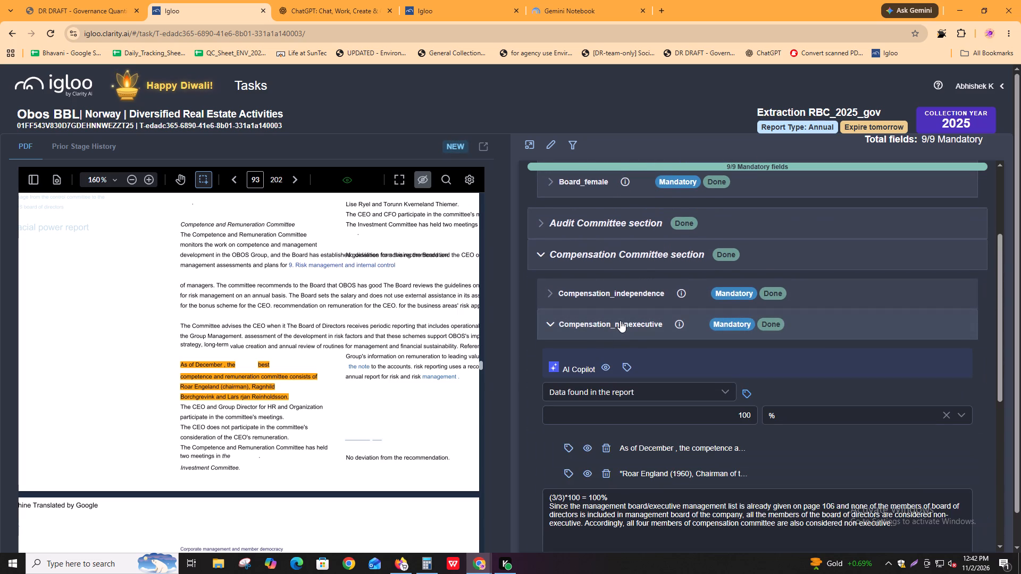
click(622, 320)
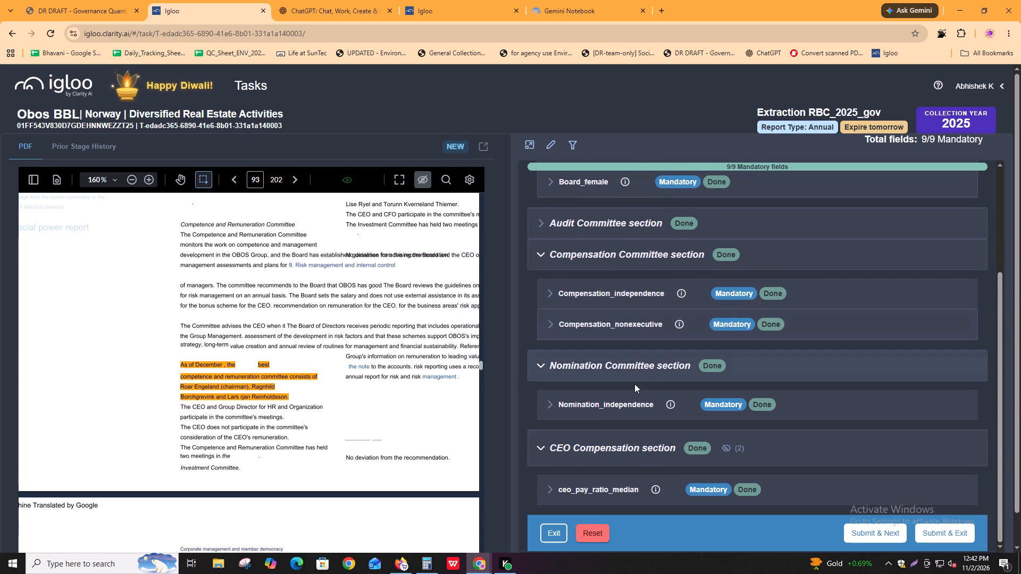
Review the Nomination_independence entry and the ceo_pay_ratio_median value, unit and tagged evidence.
click(627, 403)
click(631, 399)
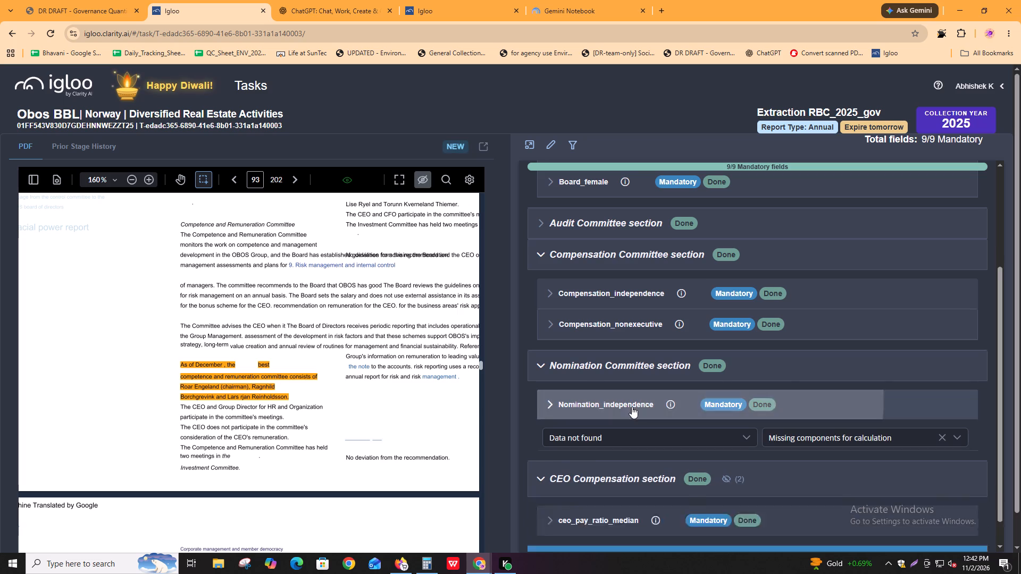
click(617, 485)
scroll(616, 484, down, 3)
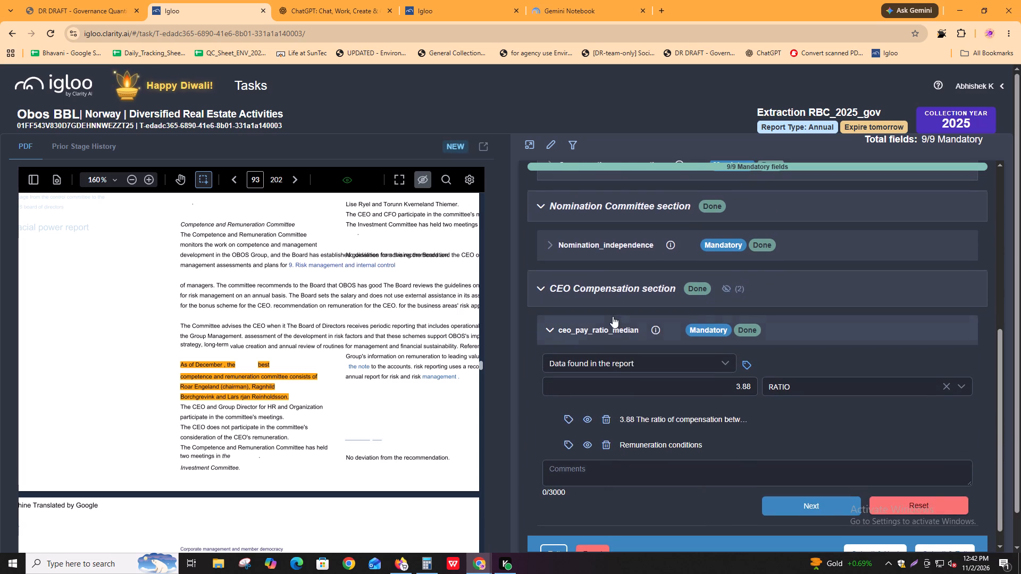
click(613, 333)
scroll(613, 357, up, 4)
click(577, 364)
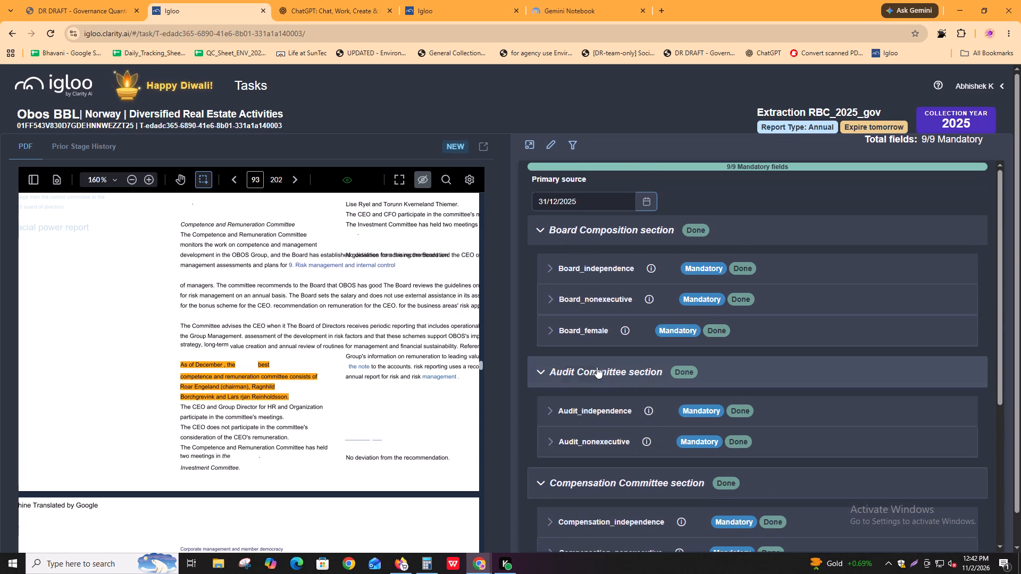
Recheck the Board Composition entries and the Audit_independence entry's value, evidence and comment in the Obos BBL extraction.
scroll(755, 328, up, 2)
double_click(653, 267)
double_click(658, 300)
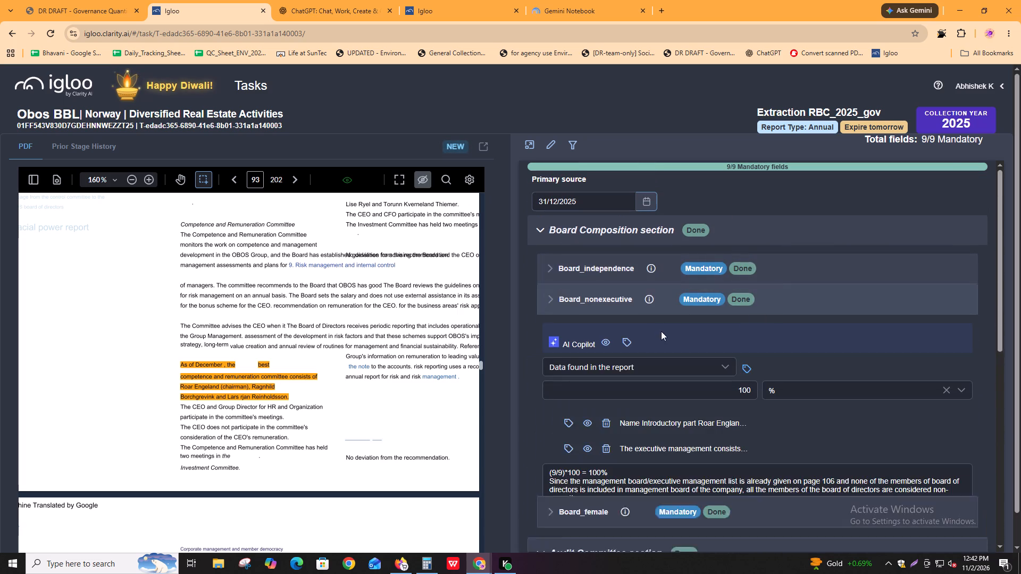
double_click(660, 333)
scroll(749, 451, down, 3)
drag(721, 249, 725, 249)
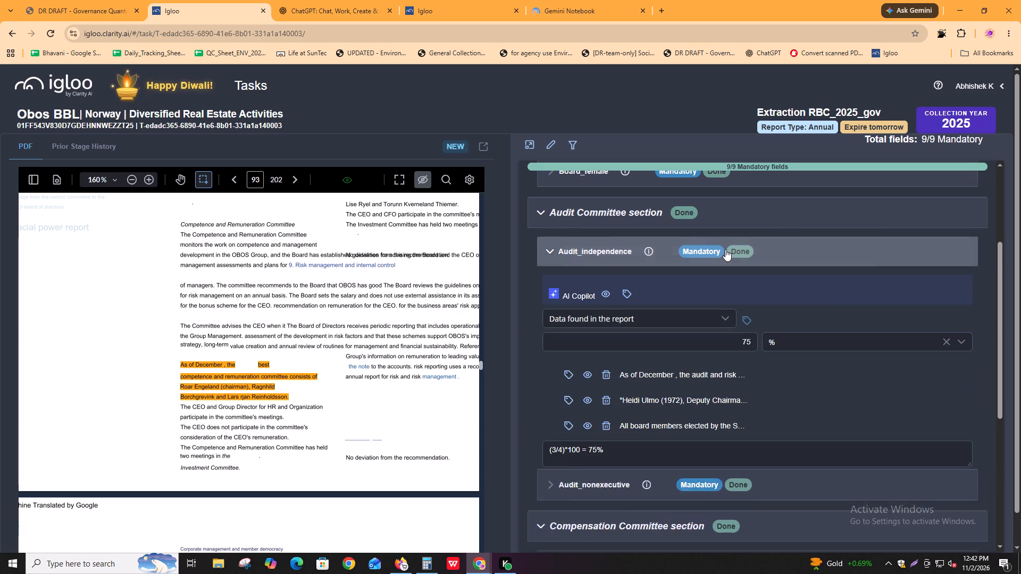
click(725, 249)
click(724, 301)
click(724, 286)
click(727, 286)
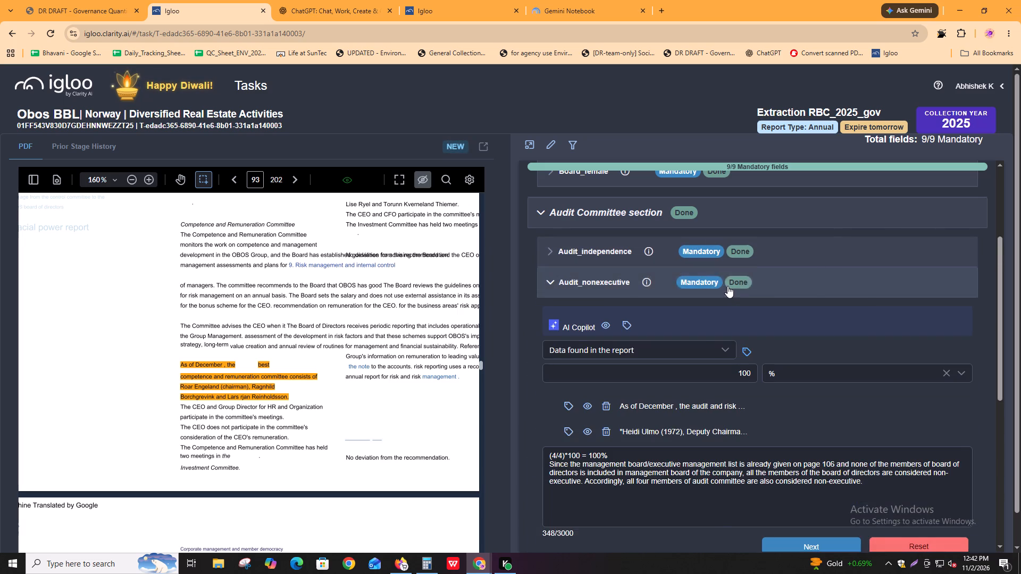
Recheck the Audit_nonexecutive, Compensation Committee, Nomination_independence and ceo_pay_ratio_median entries.
click(696, 365)
click(696, 364)
click(690, 394)
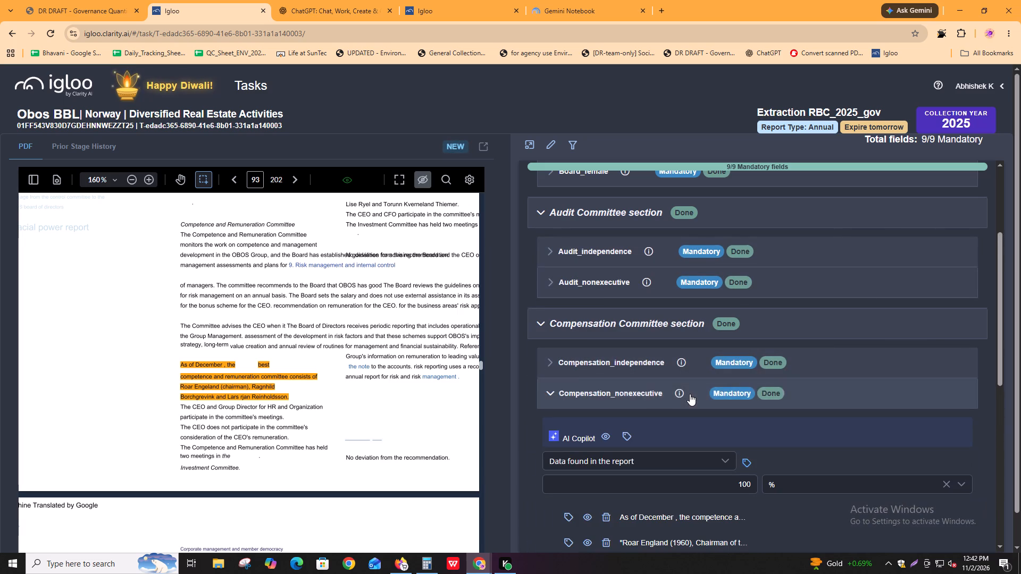
click(690, 394)
scroll(690, 394, down, 3)
double_click(652, 408)
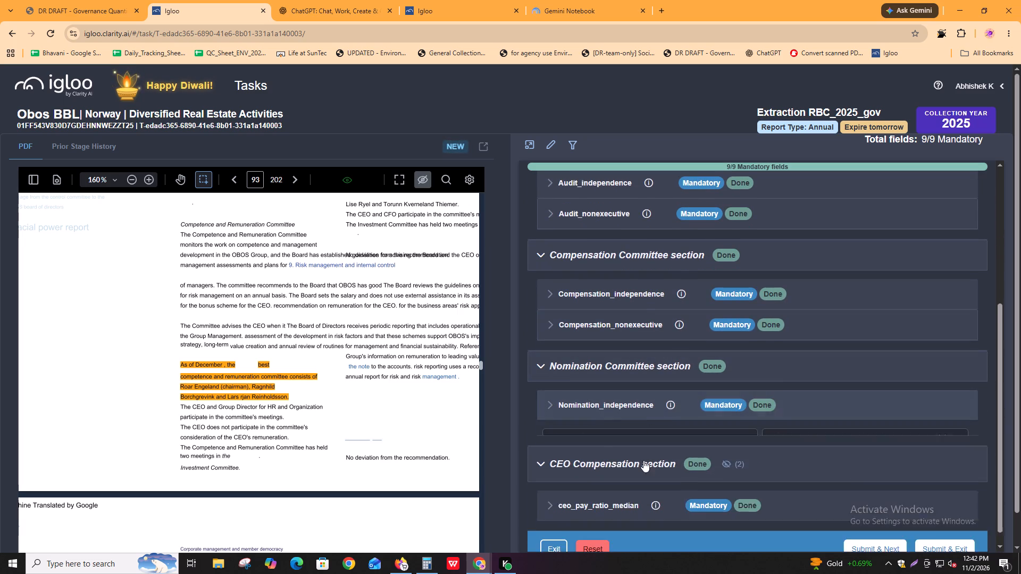
click(635, 480)
click(635, 480)
Switch to the GOV sheet of the BHAVANI spreadsheet and undo the yellow highlighting of the alternate members.
key(alt+Tab)
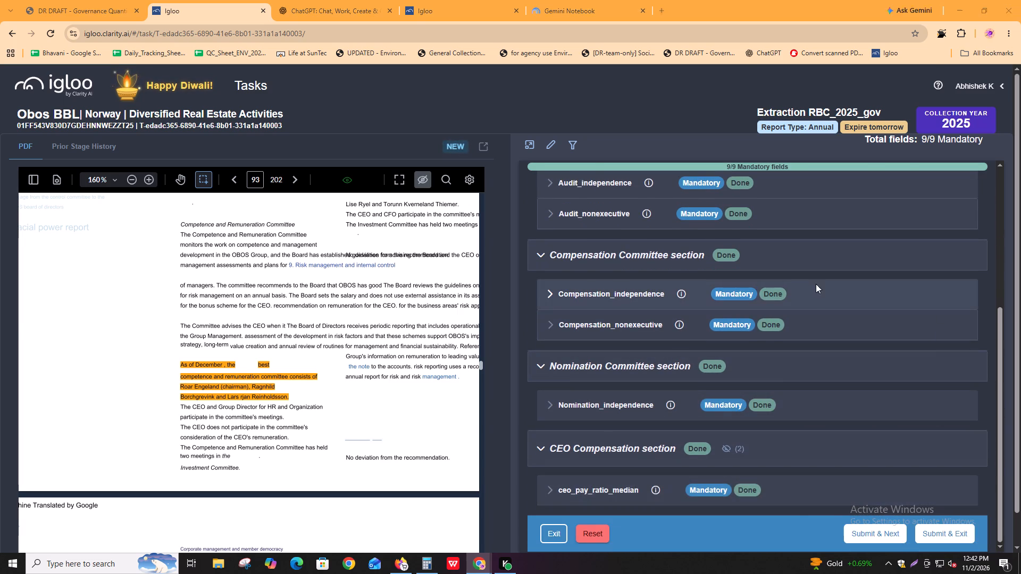
key(alt+Tab)
key(alt+Tab)
key(alt+Tab)
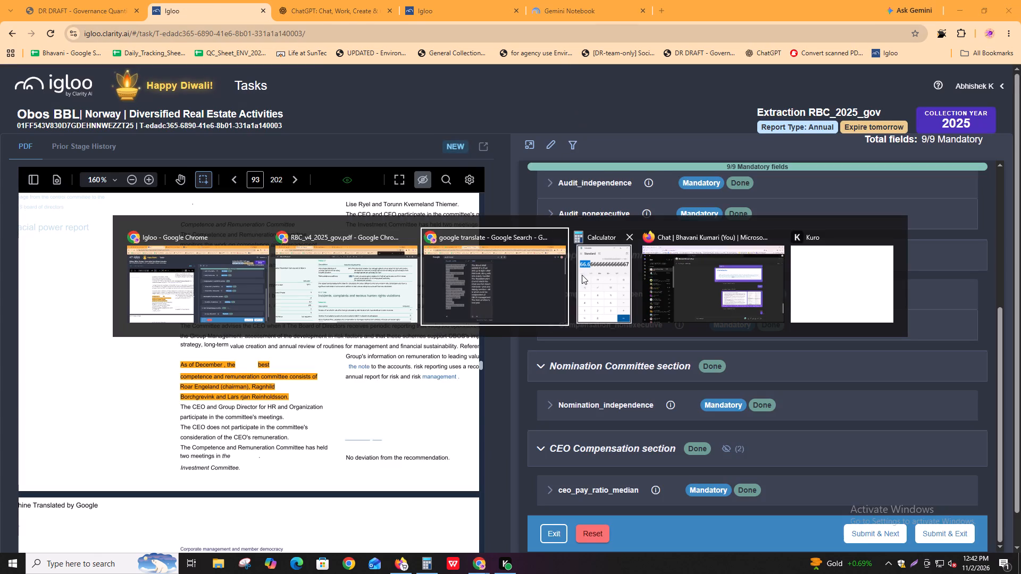
click(199, 0)
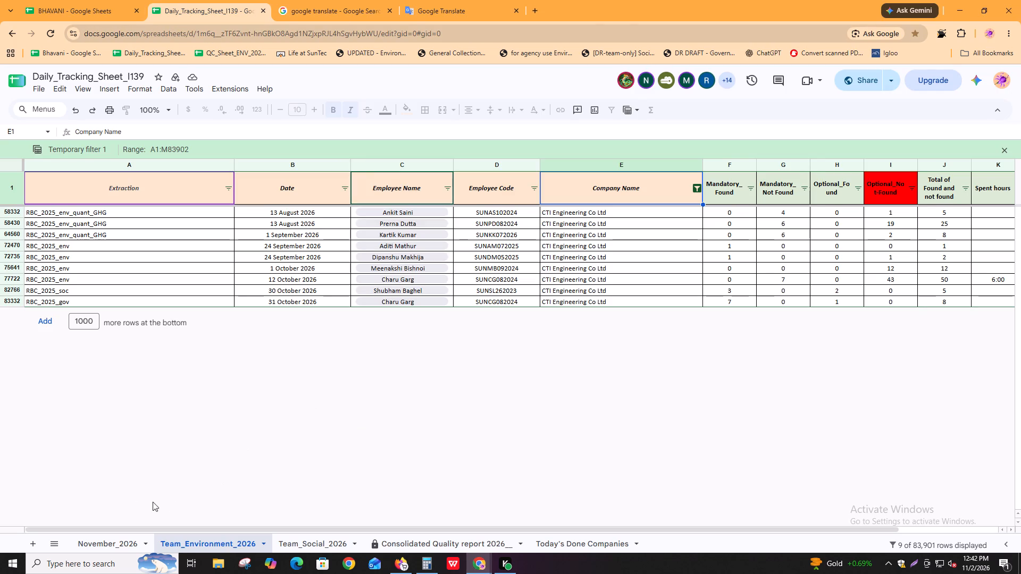
click(72, 0)
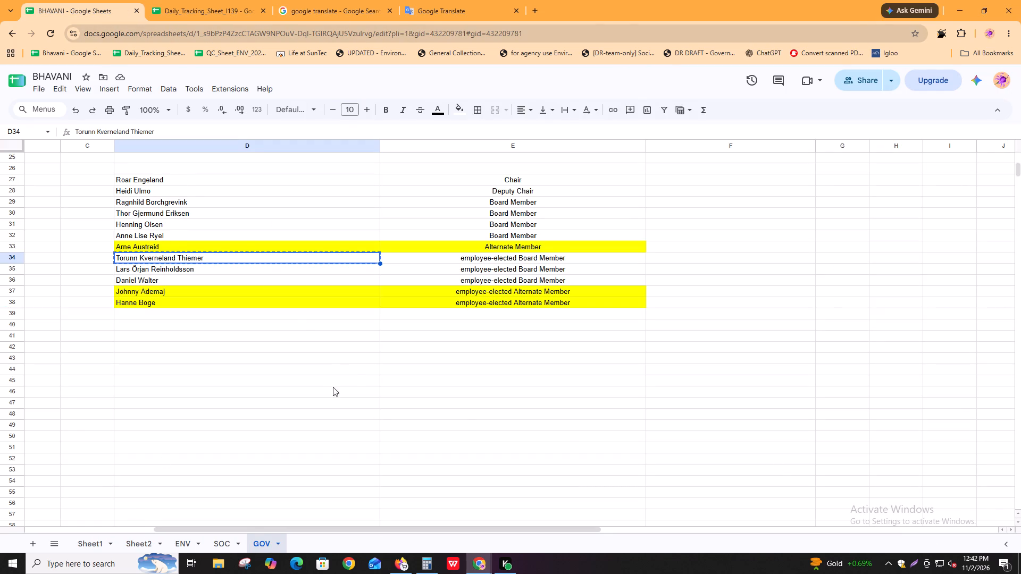
key(ctrl+z)
key(ctrl+z)
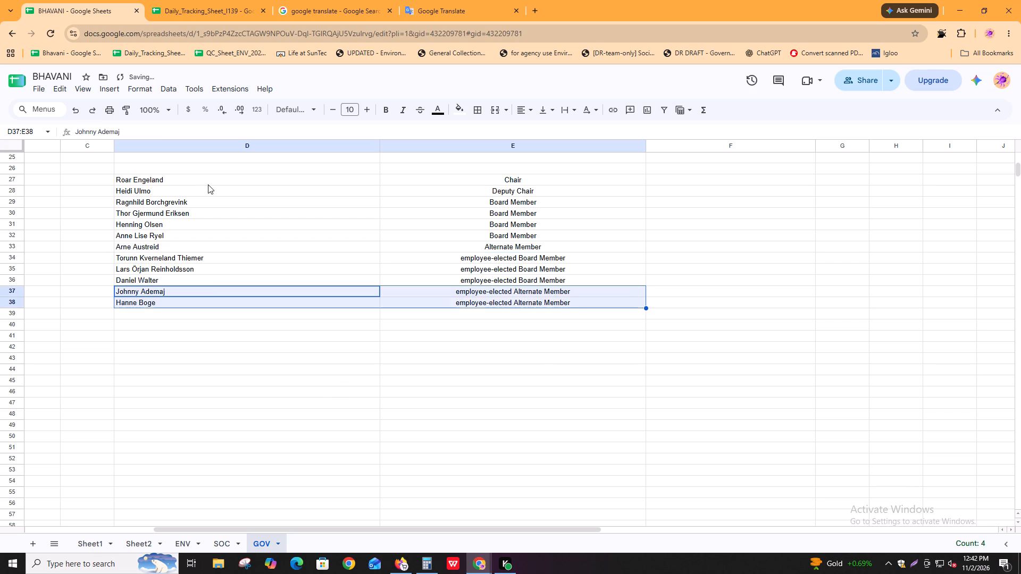
Clear the board member names and roles from D27:E39 on the GOV sheet.
drag(208, 181, 514, 314)
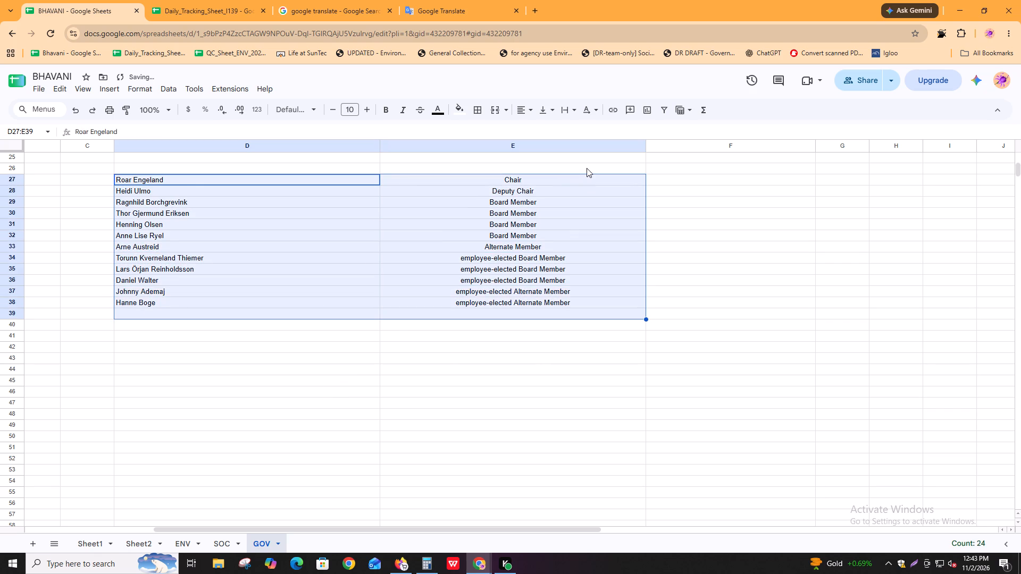
key(BackSpace)
scroll(345, 400, up, 4)
scroll(313, 444, up, 1)
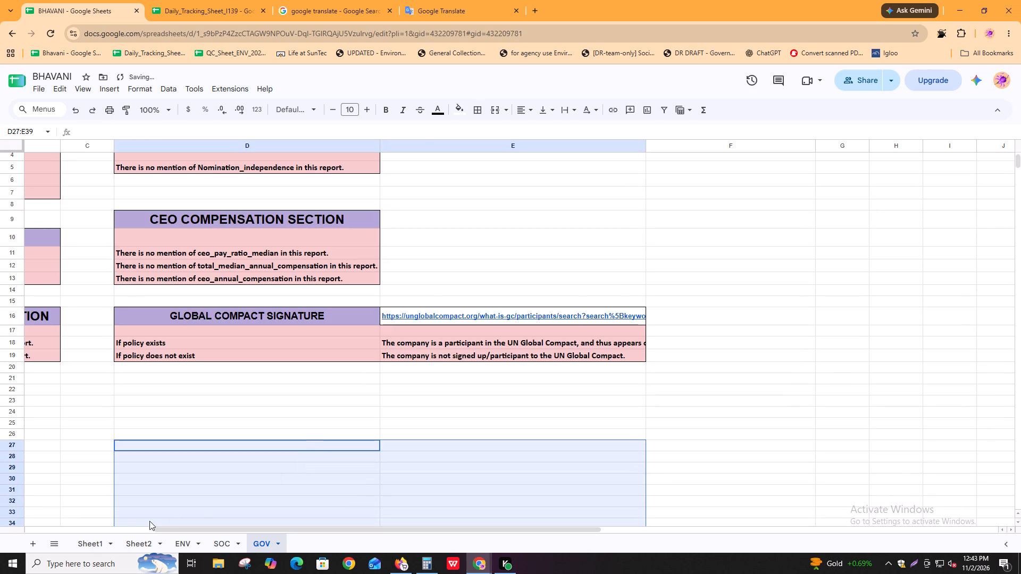
On Sheet1, fill the Obos BBL row with Mandatory Found 8, Mandatory - NF 1, Optional Found 0 and Optional - NF 0.
click(71, 542)
scroll(519, 269, up, 3)
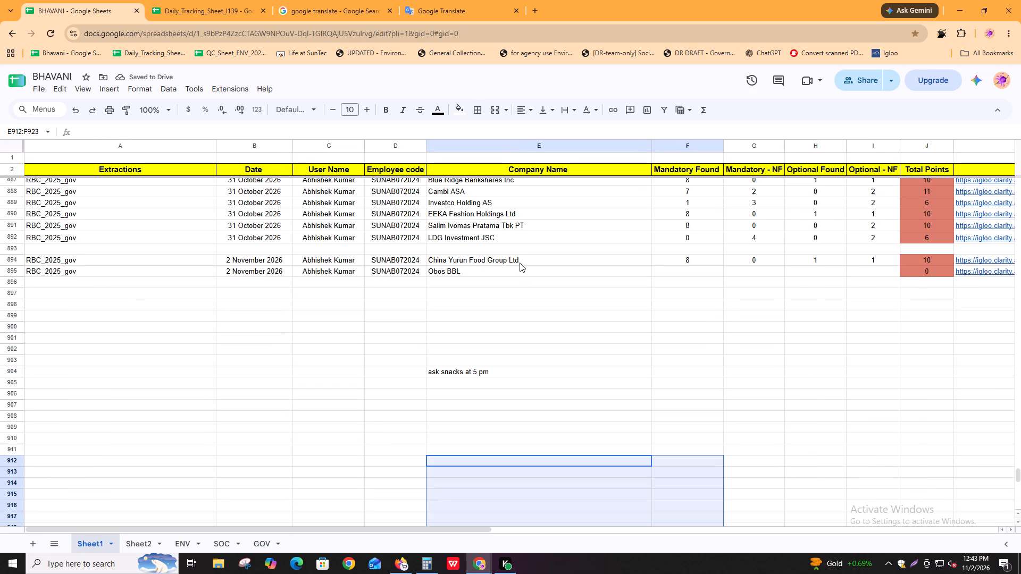
click(702, 275)
key(alt+Tab)
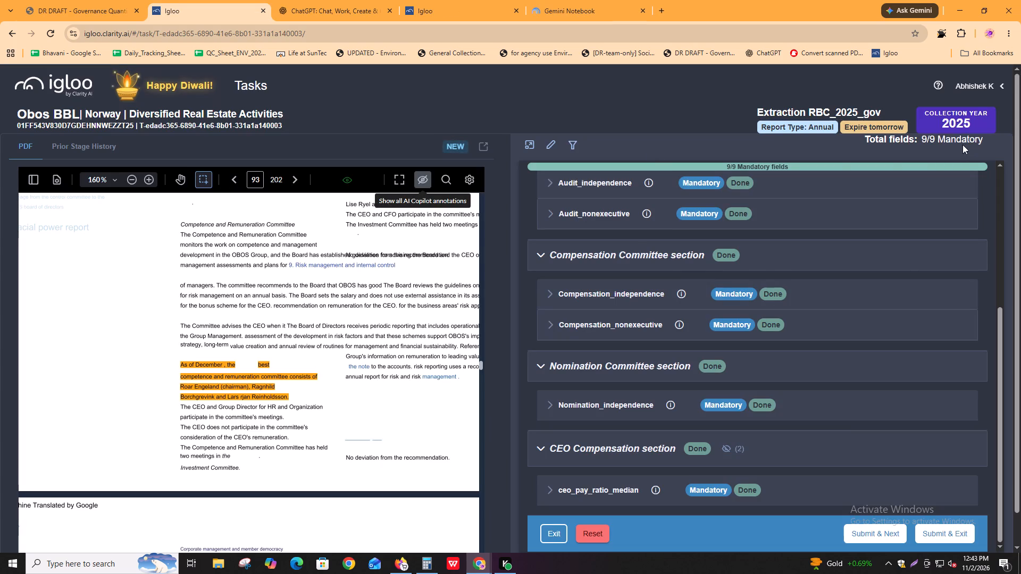
key(alt+Tab)
key(8)
key(Right)
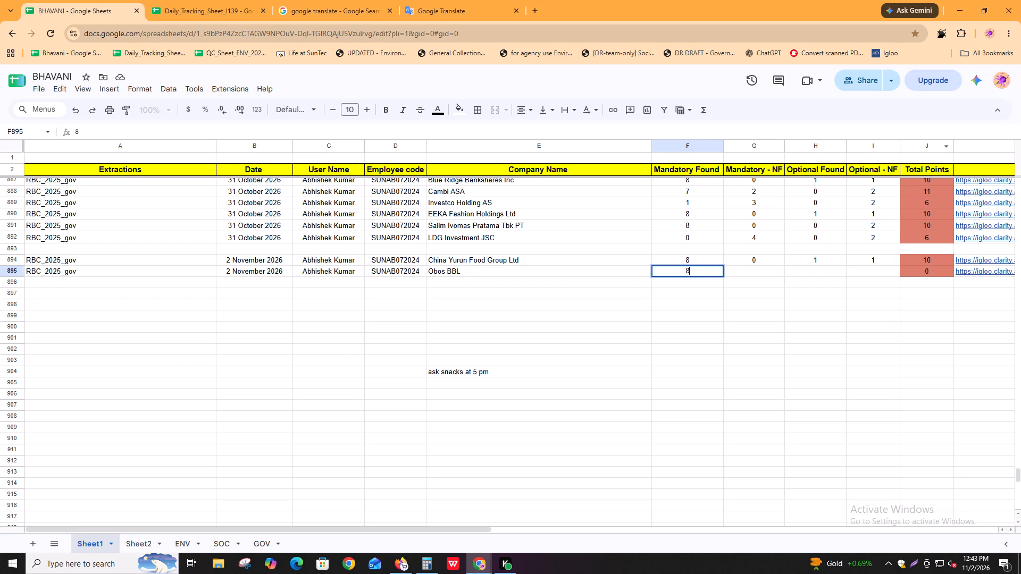
key(1)
key(Right)
key(0)
key(Right)
key(0)
key(Right)
Start the Obos BBL field list in M895 with Board_independence copied from Igloo, followed by a comma.
key(Right)
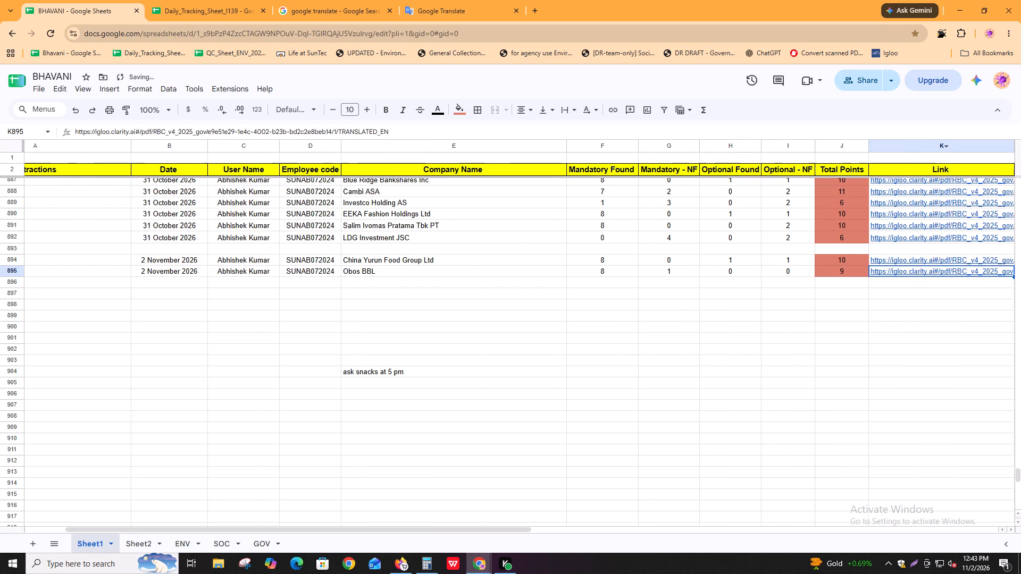
key(Right)
key(Right)
key(alt+Tab)
scroll(322, 413, up, 3)
scroll(727, 218, up, 4)
scroll(679, 276, up, 2)
alt+double_click(628, 267)
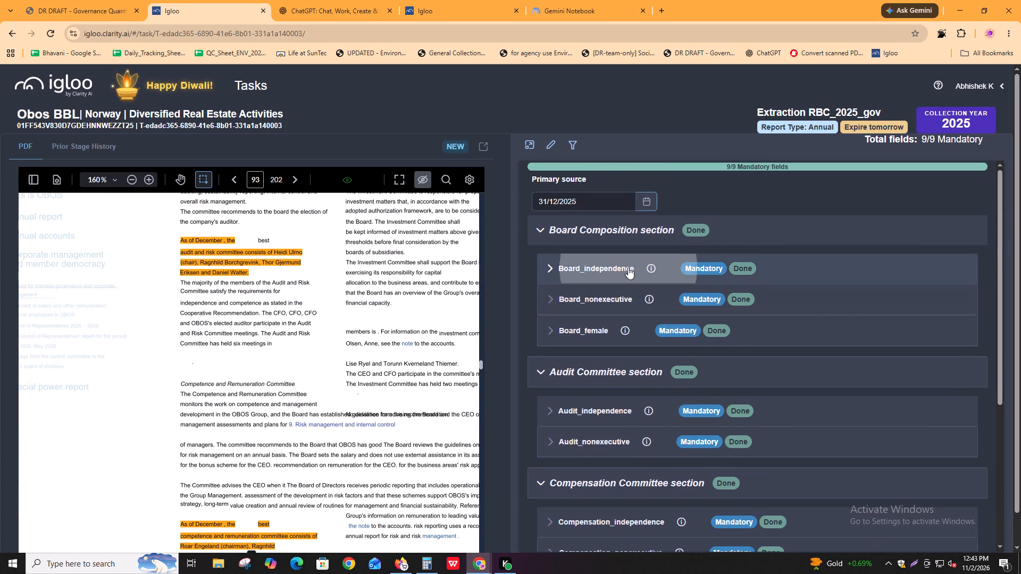
key(alt+Tab)
key(ctrl+v)
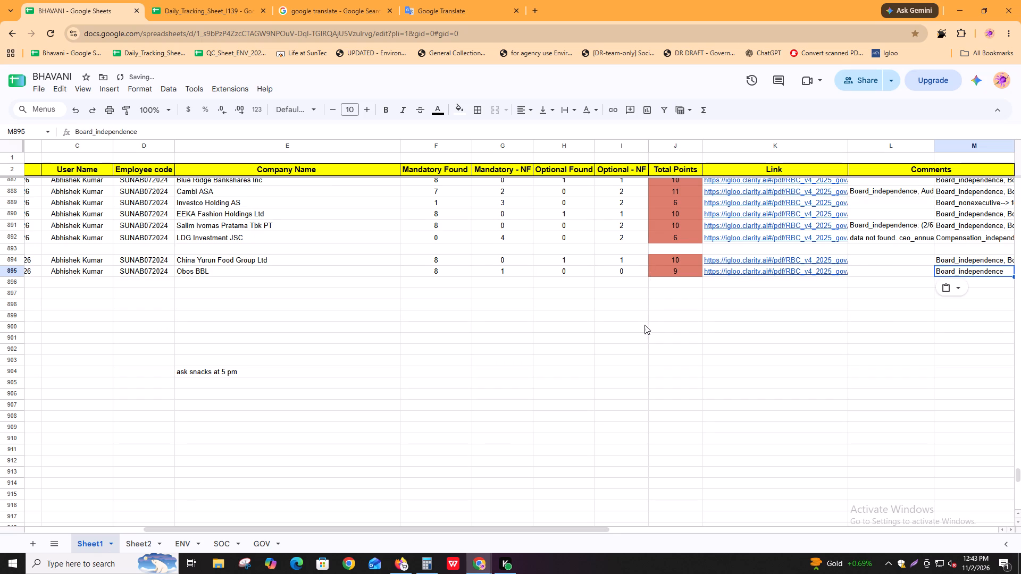
key(F2)
text(,)
key(space)
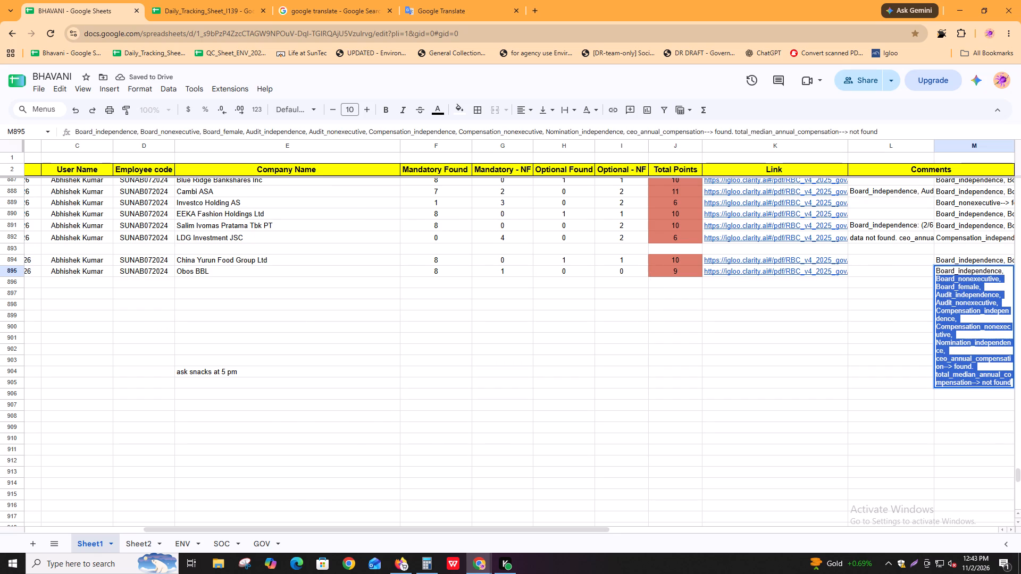
Add the field names Board_nonexecutive and Board_female from Igloo to the list in M895, separated by commas.
key(alt+Tab)
alt+double_click(602, 301)
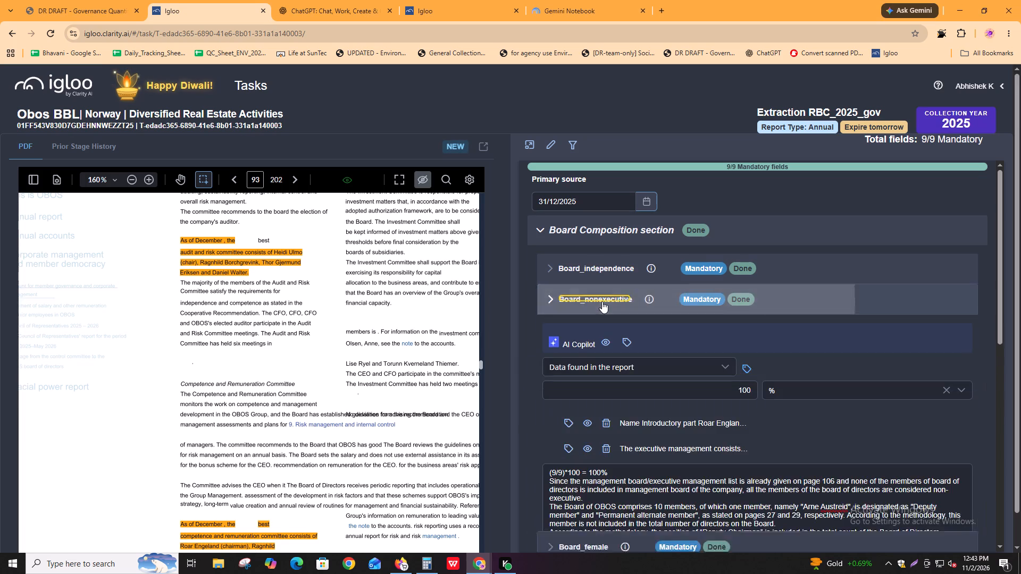
key(alt+Tab)
key(ctrl+v)
text(,)
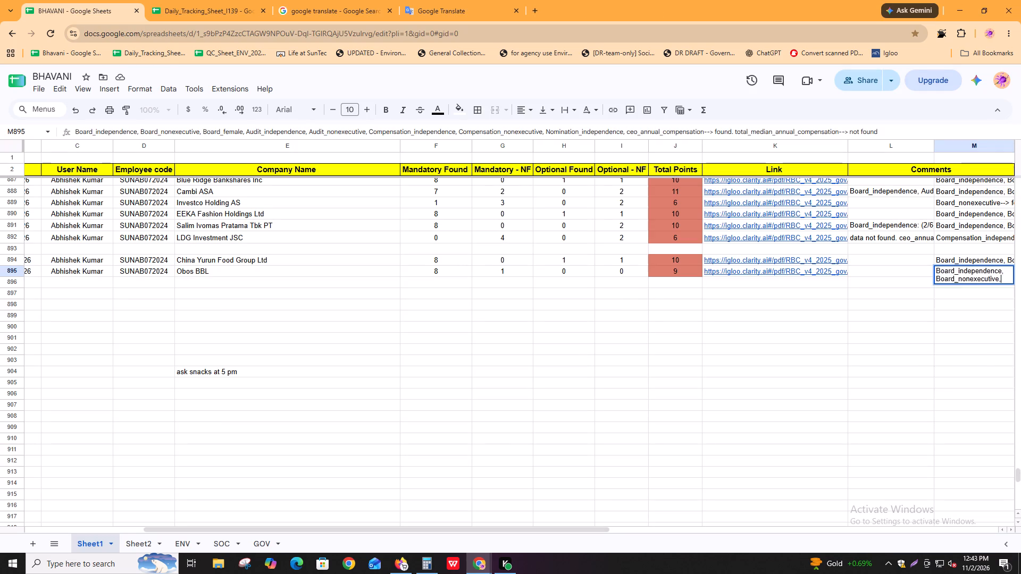
key(space)
key(alt+Tab)
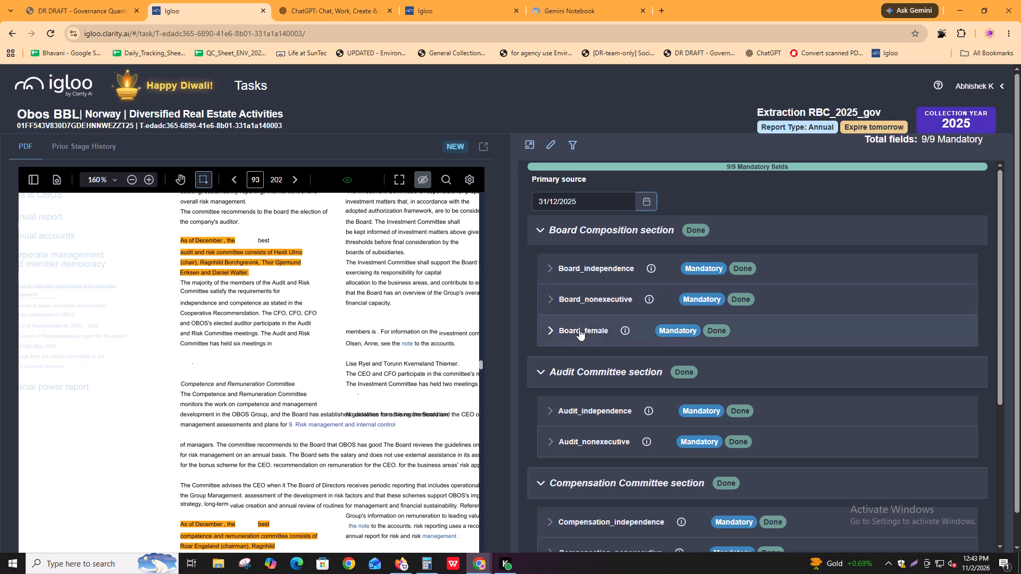
alt+double_click(579, 329)
key(alt+Tab)
key(ctrl+v)
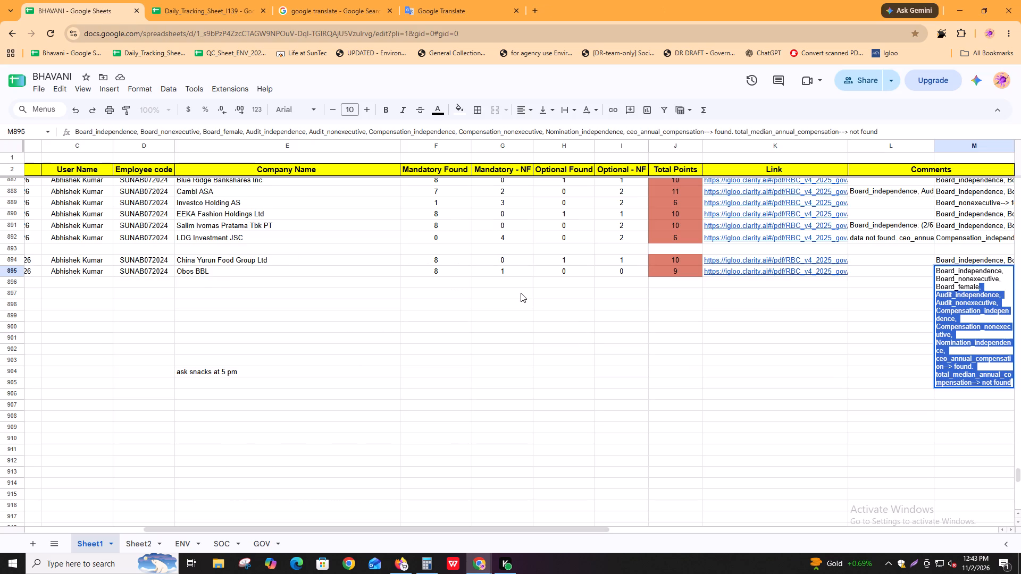
text(,)
key(space)
Add the field names Audit_independence and Audit_nonexecutive from Igloo to the comma-separated list in M895.
key(alt+Tab)
alt+double_click(586, 410)
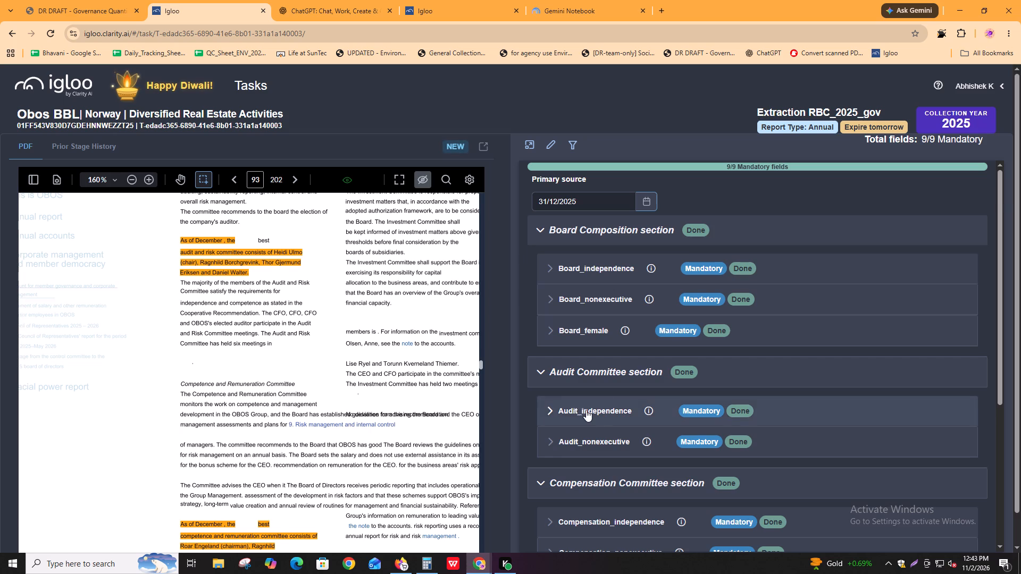
key(alt+Tab)
key(ctrl+v)
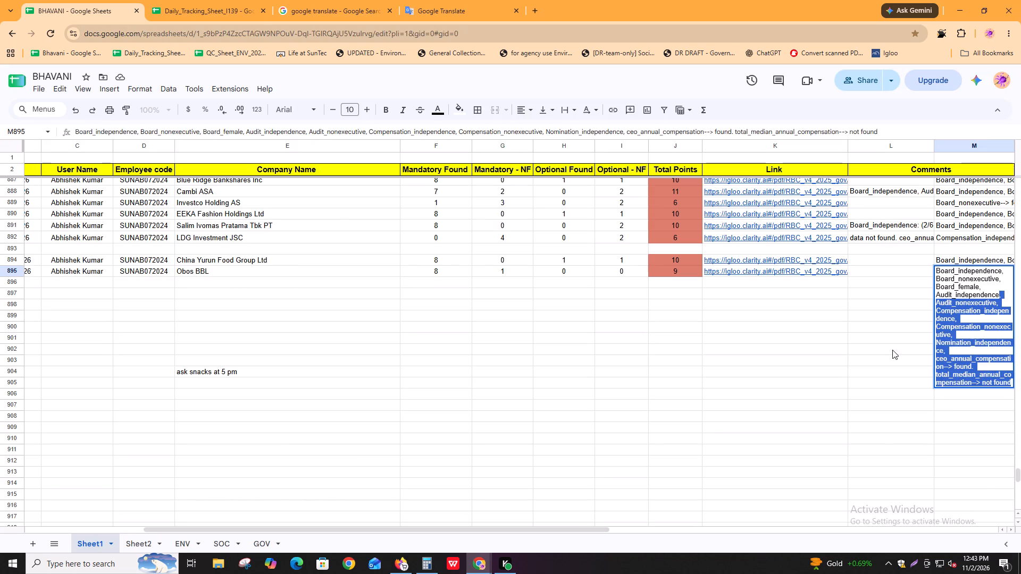
text(,)
key(space)
key(alt+Tab)
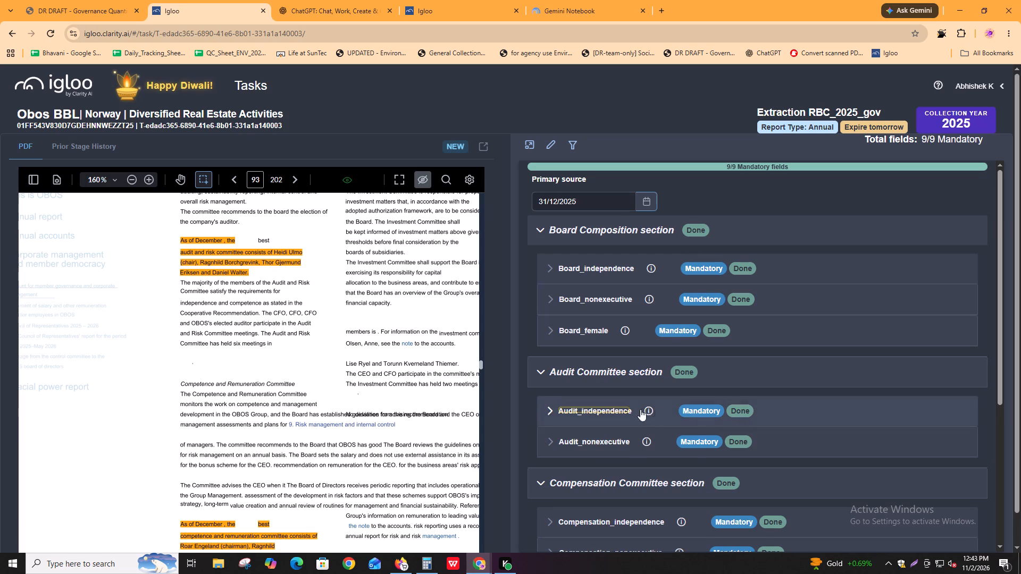
alt+double_click(591, 440)
key(alt+Tab)
key(ctrl+v)
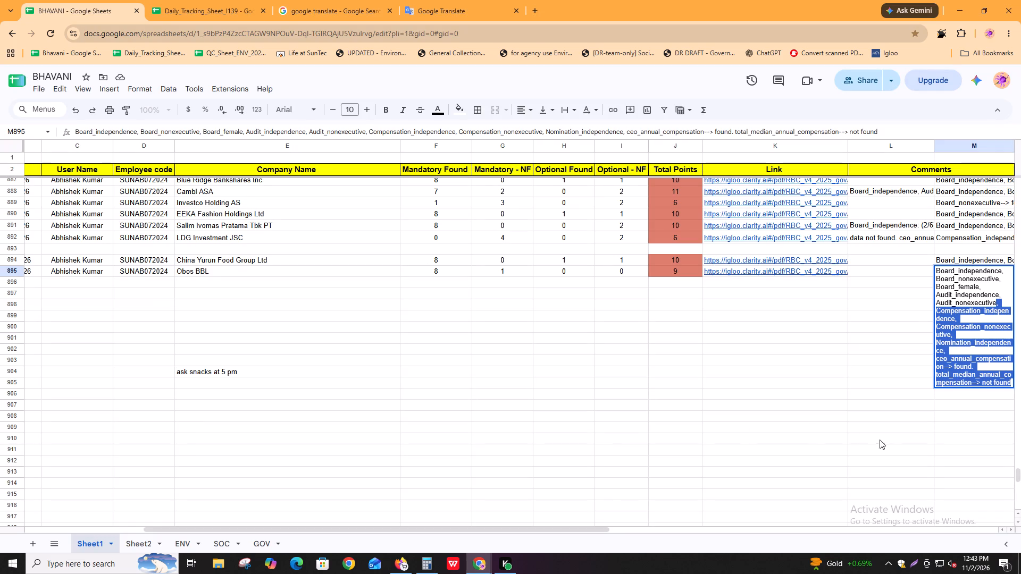
text(,)
key(space)
Add the field names Compensation_independence and Compensation_nonexecutive from Igloo to the comma-separated list in M895.
key(alt+Tab)
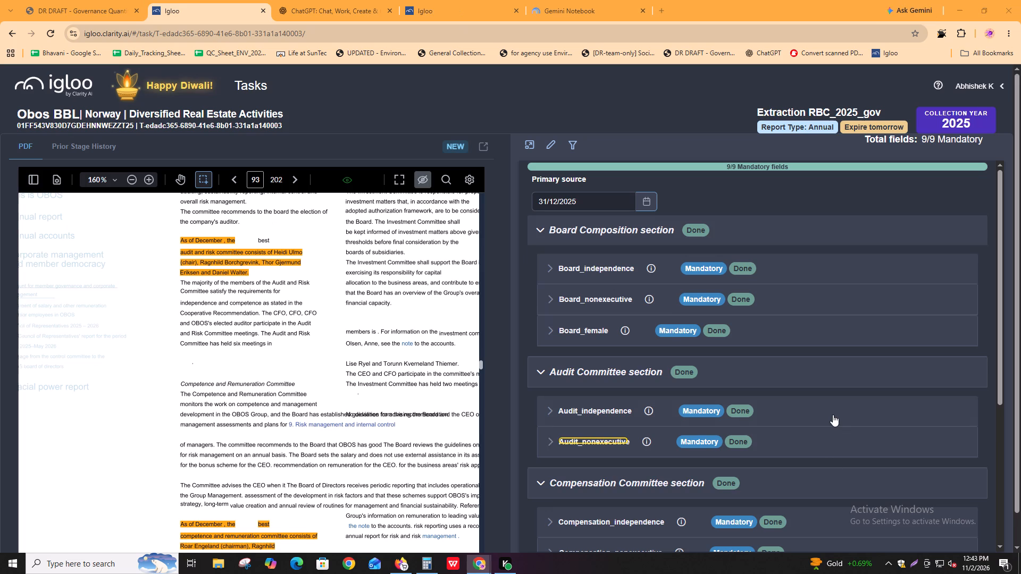
alt+double_click(603, 523)
key(alt+Tab)
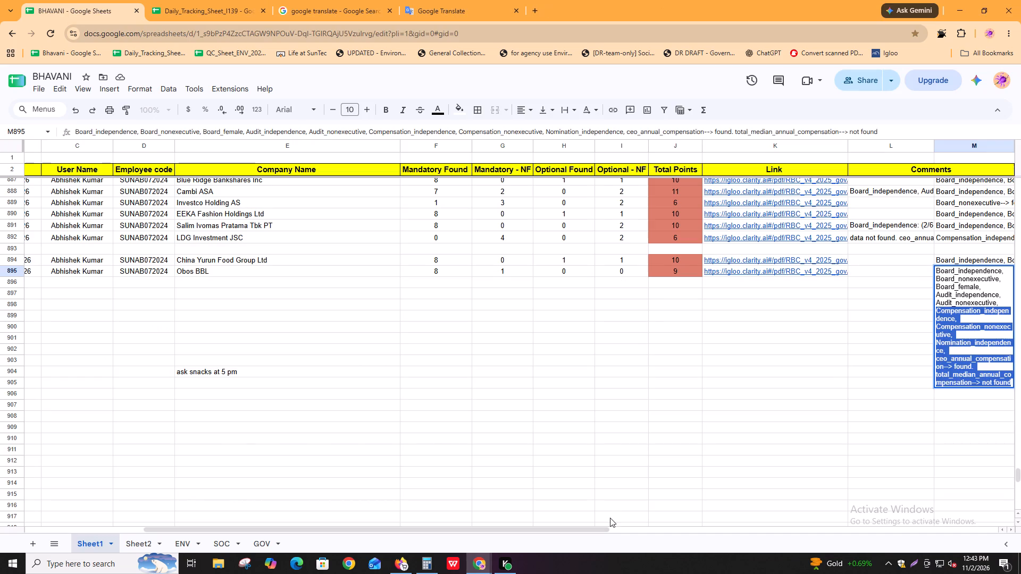
key(ctrl+v)
text(,)
key(space)
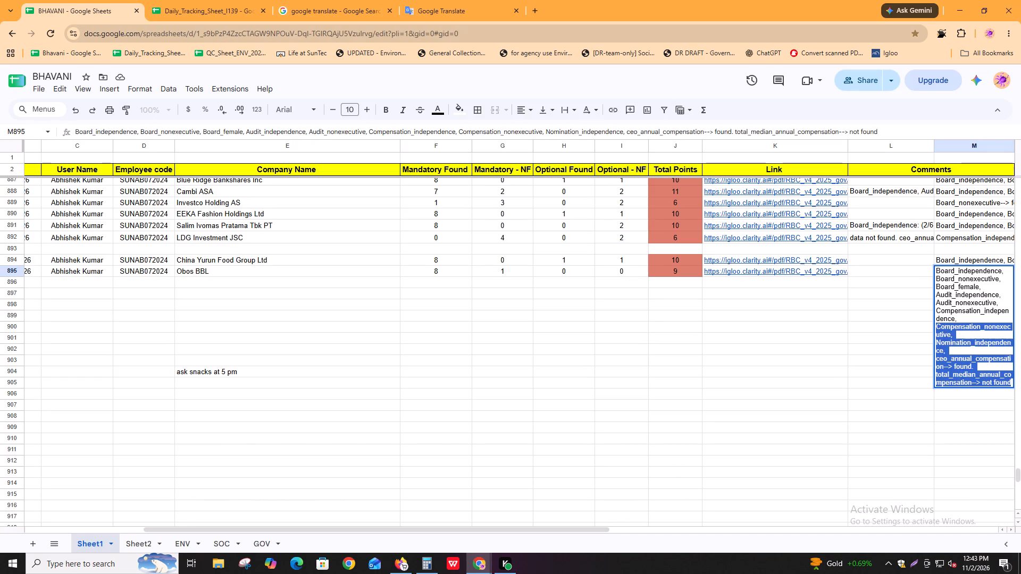
key(alt+Tab)
scroll(755, 476, down, 4)
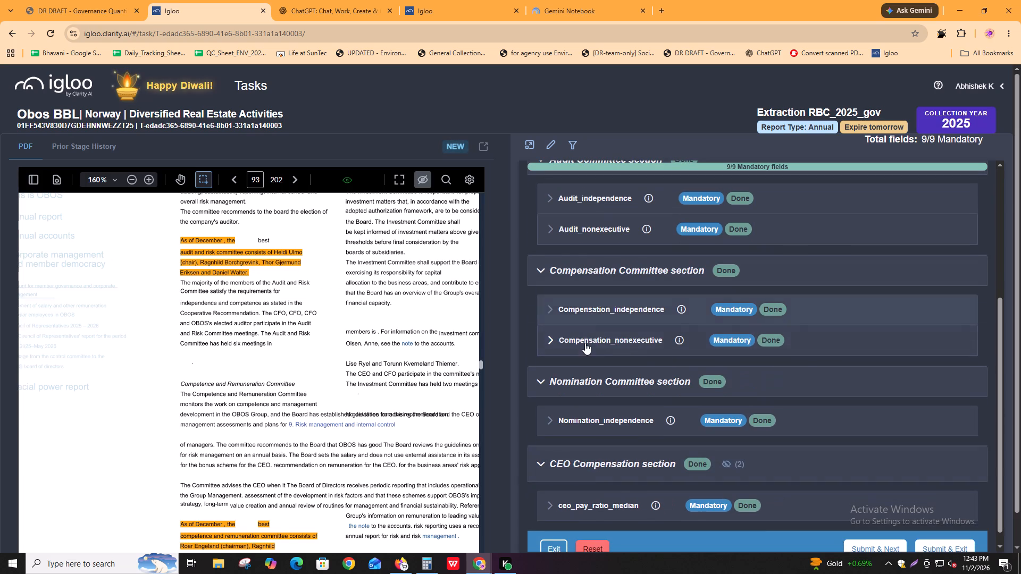
alt+double_click(585, 341)
key(alt+Tab)
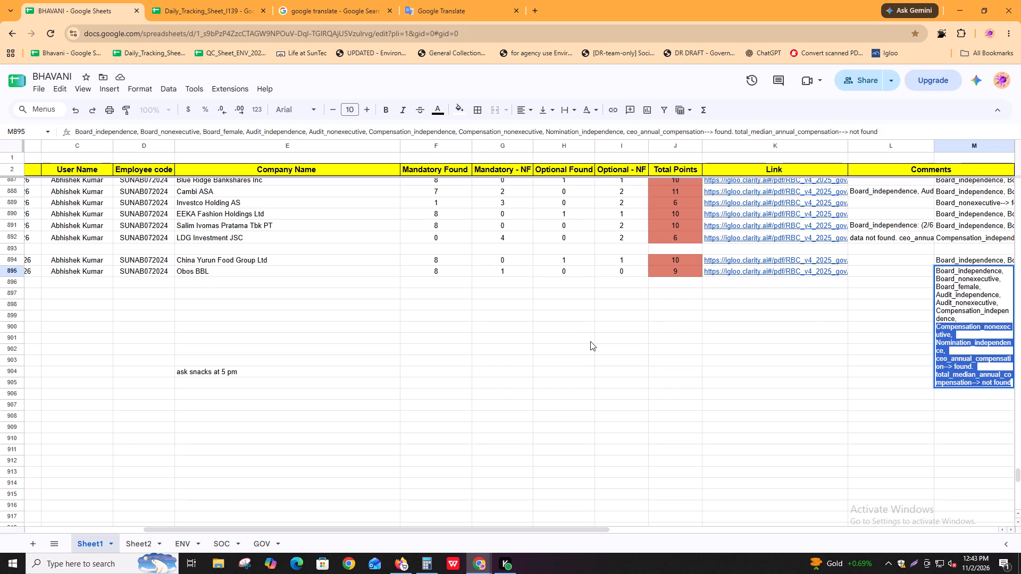
key(ctrl+v)
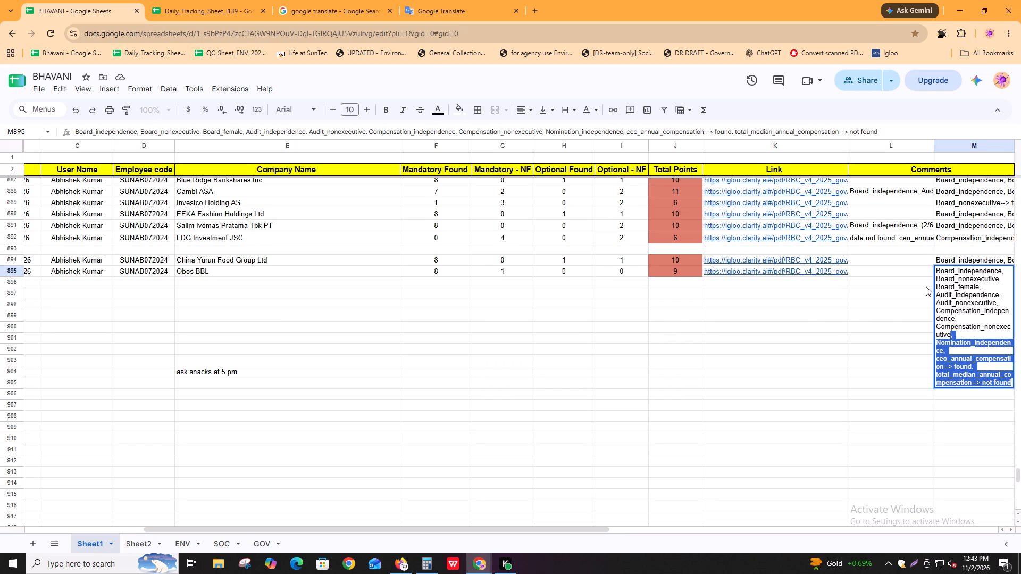
text(,)
key(space)
Replace the remaining old names in M895 with ceo_pay_ratio_median copied from Igloo, followed by "--> found.".
key(alt+Tab)
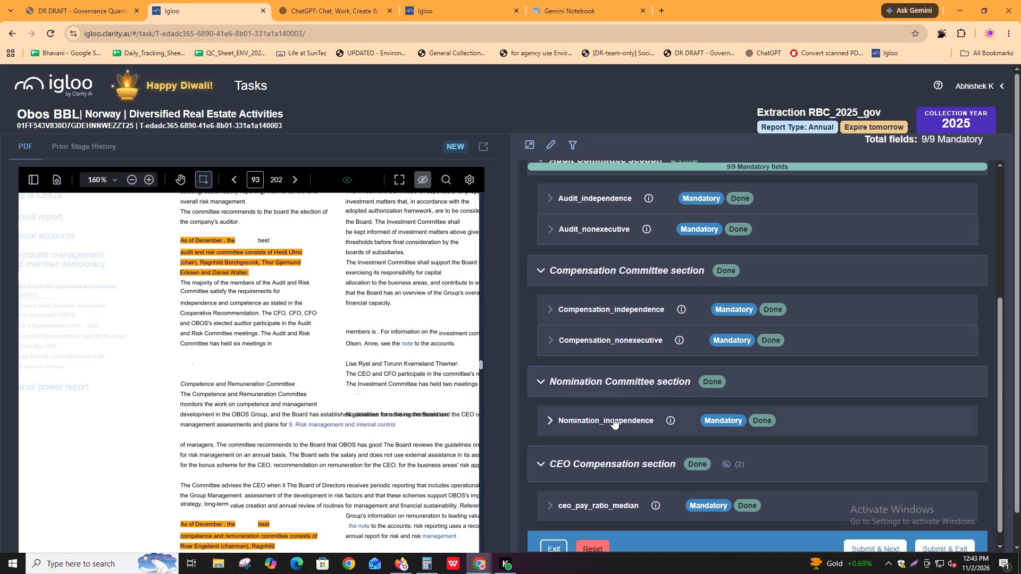
alt+double_click(615, 504)
key(alt+Tab)
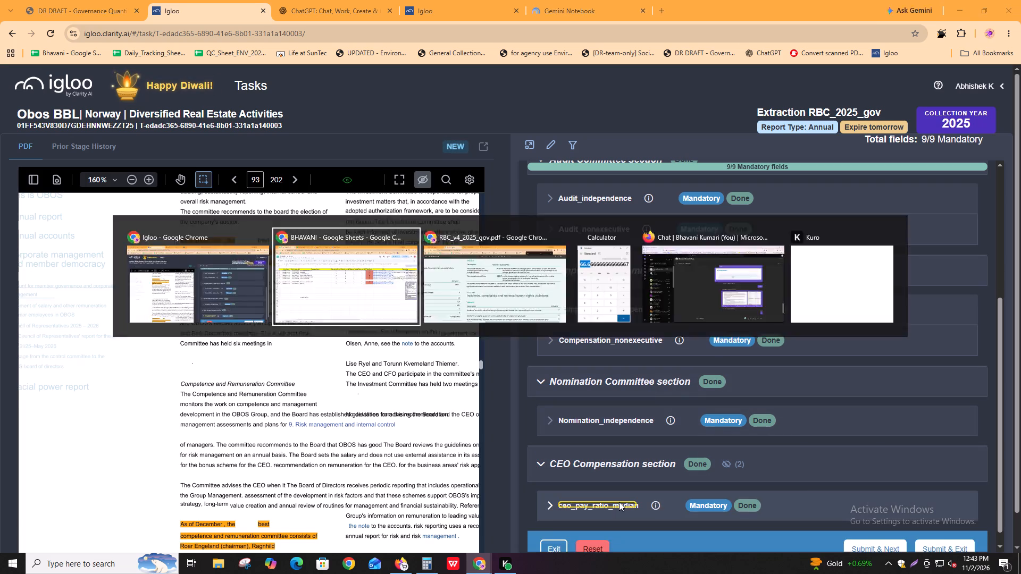
key(ctrl+v)
text(--> found.)
key(space)
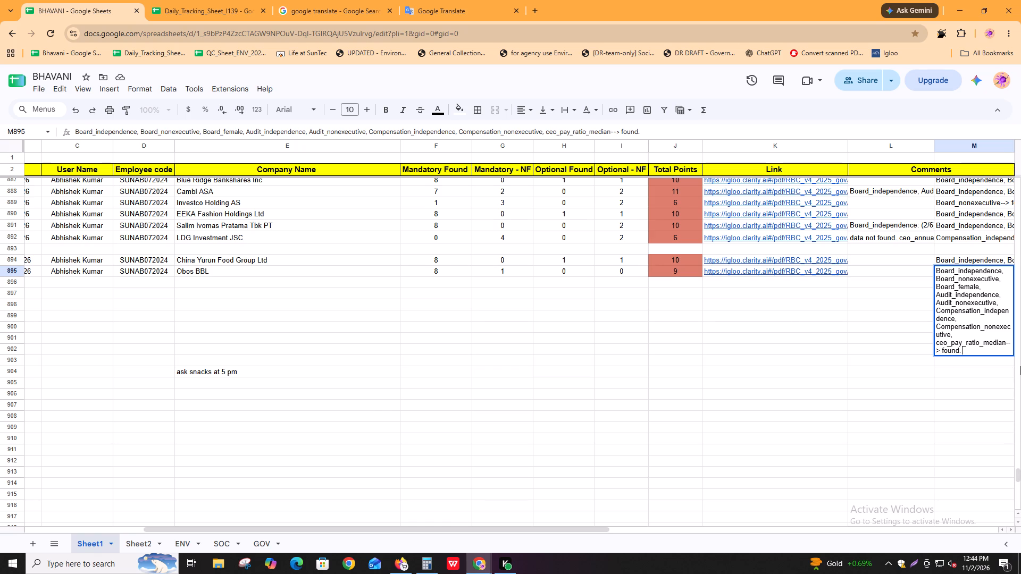
Finish the Obos BBL field list in M895 with Nomination_independence copied from Igloo, followed by "--> not found".
key(alt+Tab)
alt+double_click(616, 417)
key(alt+Tab)
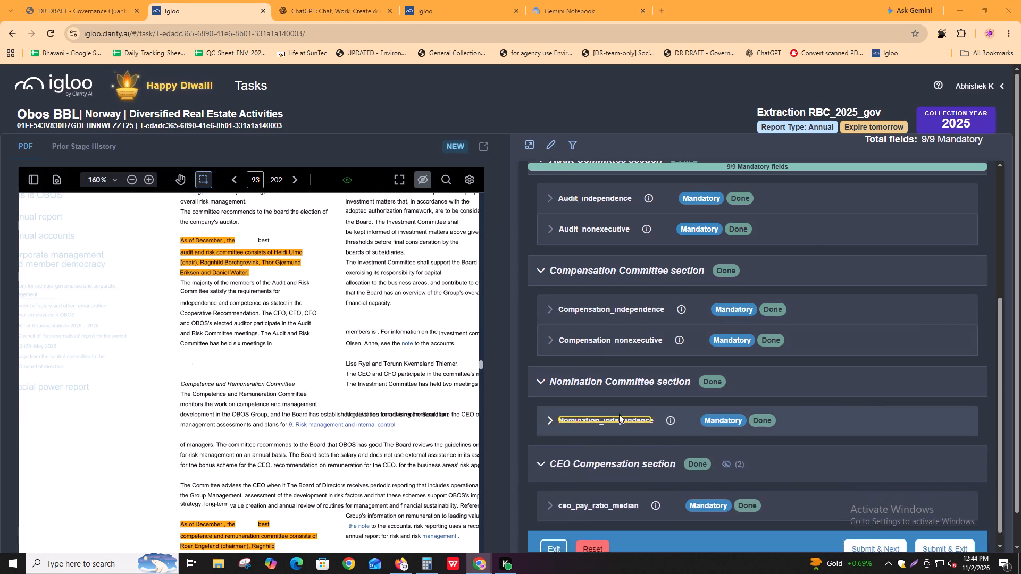
key(ctrl+v)
text(--> not found)
key(Return)
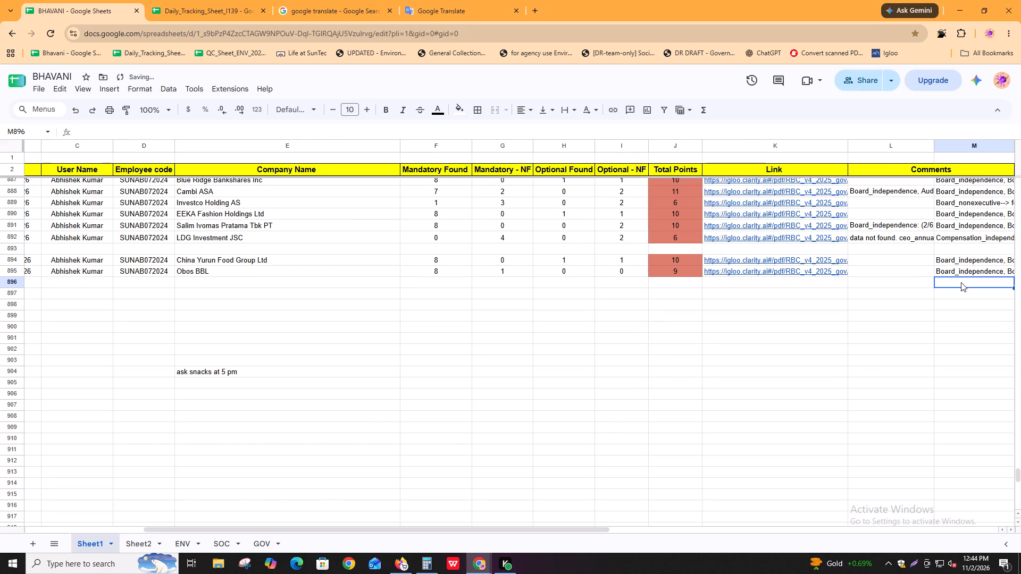
Look through the Obos BBL fields in Igloo, from board composition to CEO compensation, examining their values and explanatory comments.
click(907, 273)
key(alt+Tab)
scroll(744, 354, up, 10)
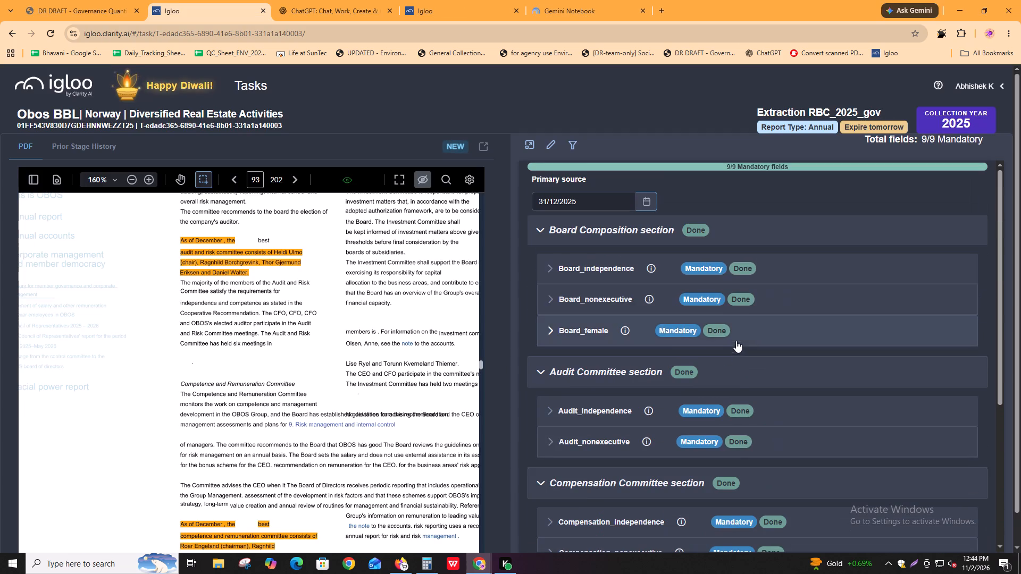
click(615, 271)
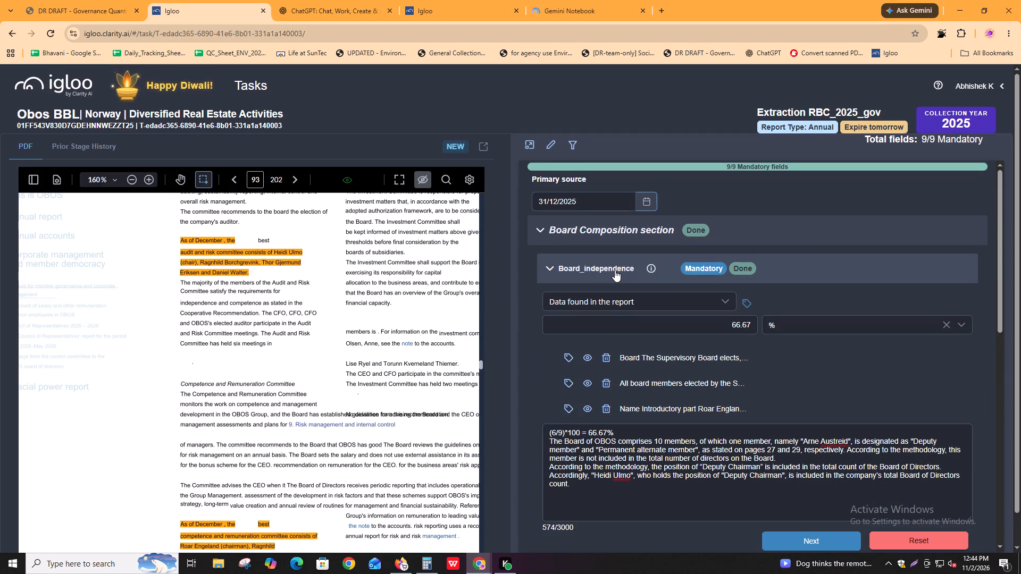
click(617, 270)
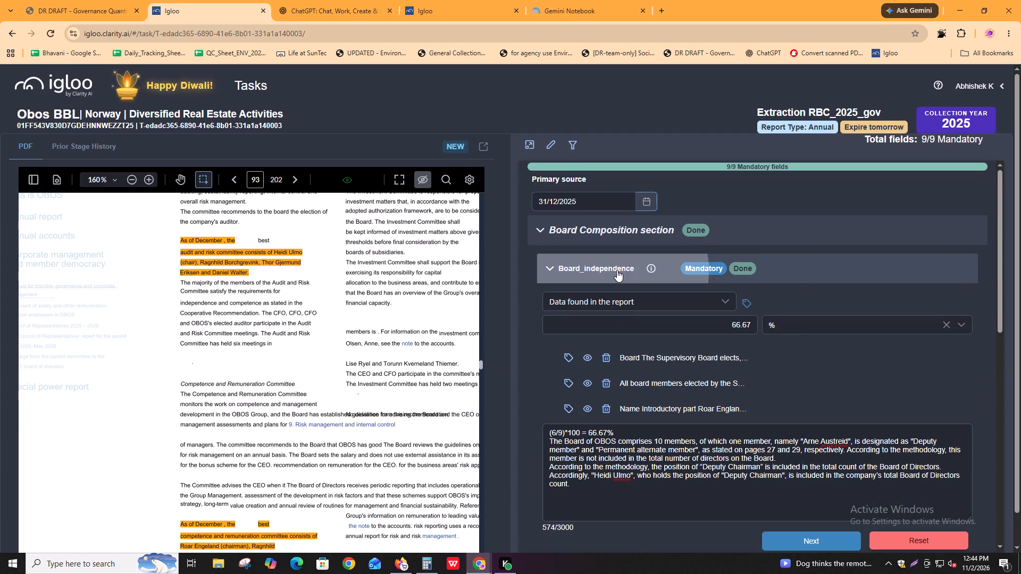
click(614, 294)
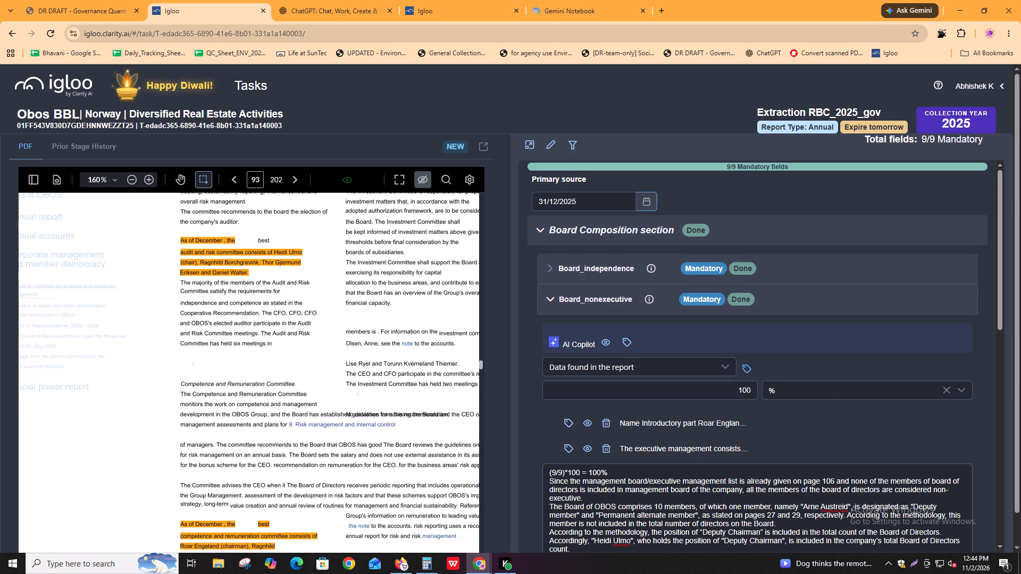
scroll(761, 478, down, 2)
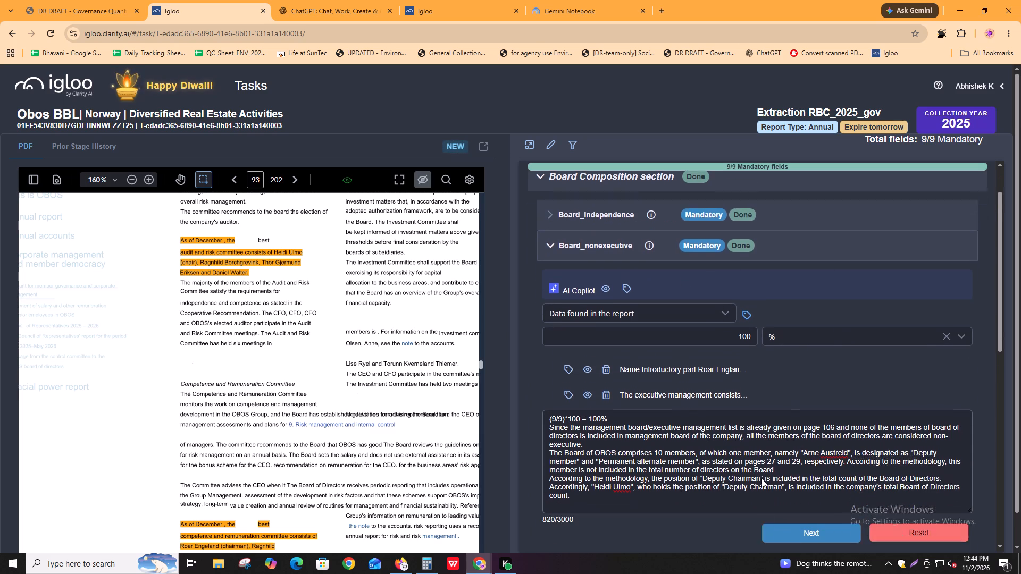
scroll(759, 473, down, 3)
scroll(759, 473, up, 1)
scroll(759, 473, down, 1)
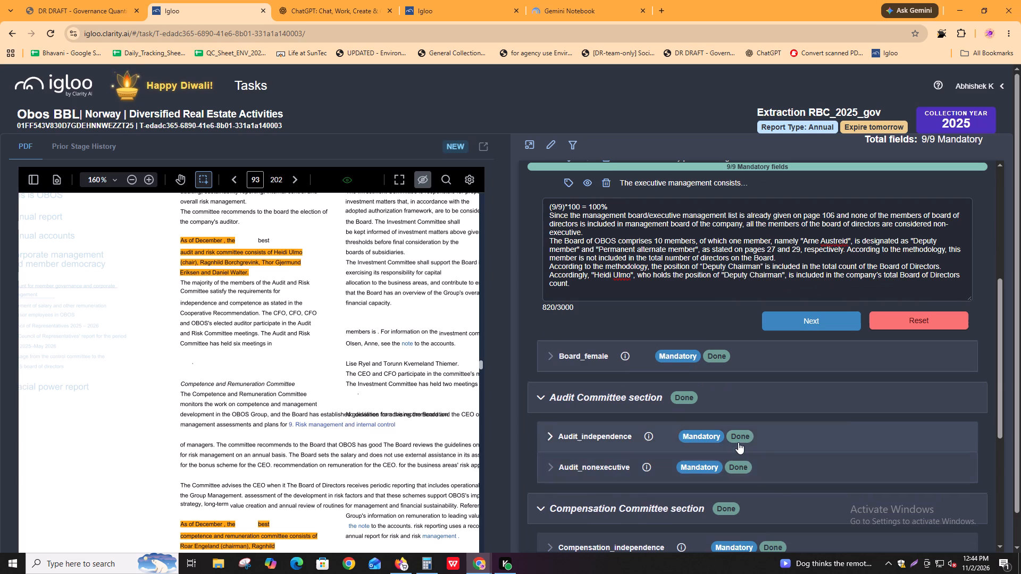
click(738, 442)
click(738, 439)
scroll(738, 439, down, 2)
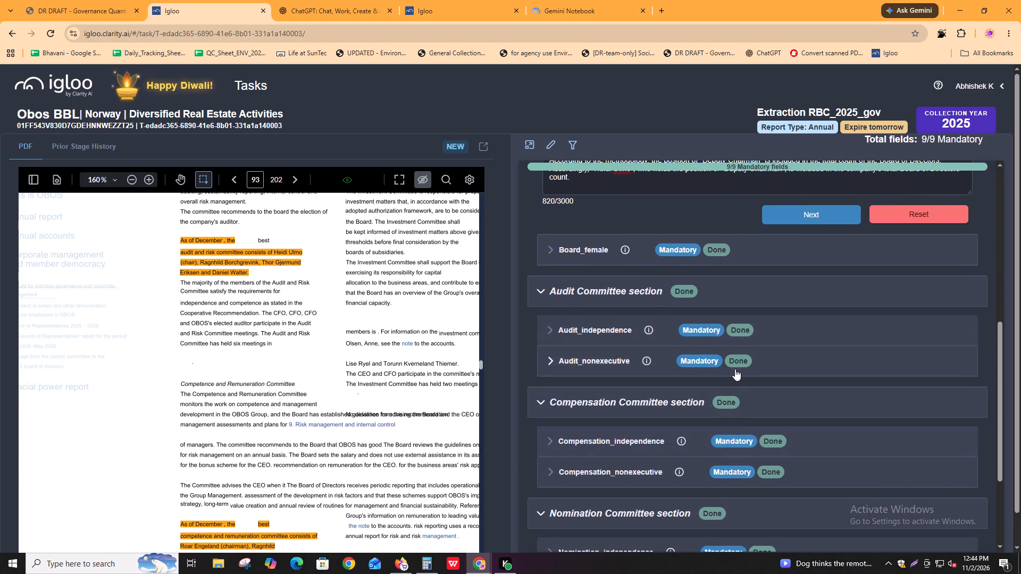
click(748, 336)
scroll(749, 335, down, 1)
click(752, 273)
click(742, 319)
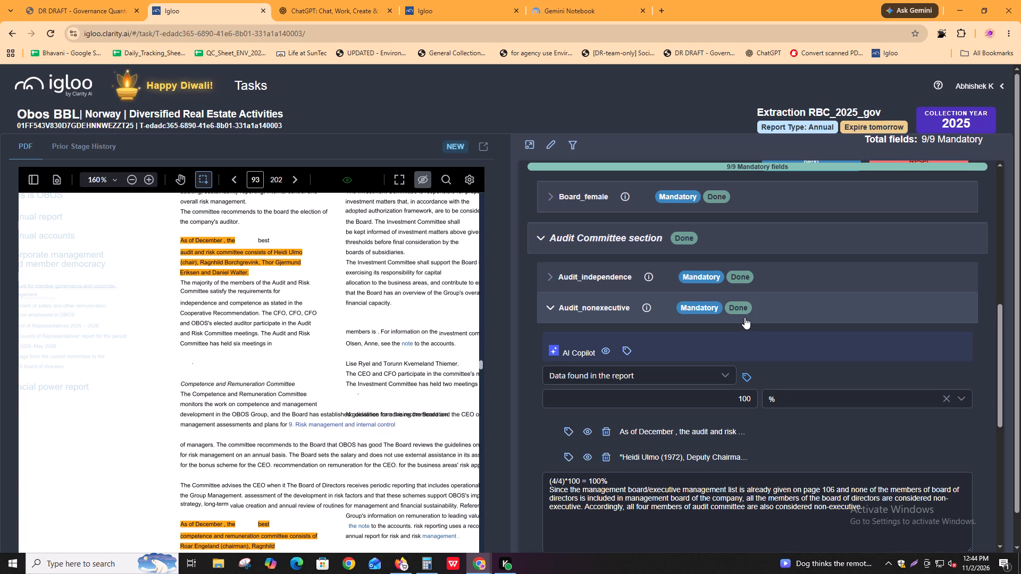
click(745, 317)
click(691, 417)
scroll(691, 416, down, 2)
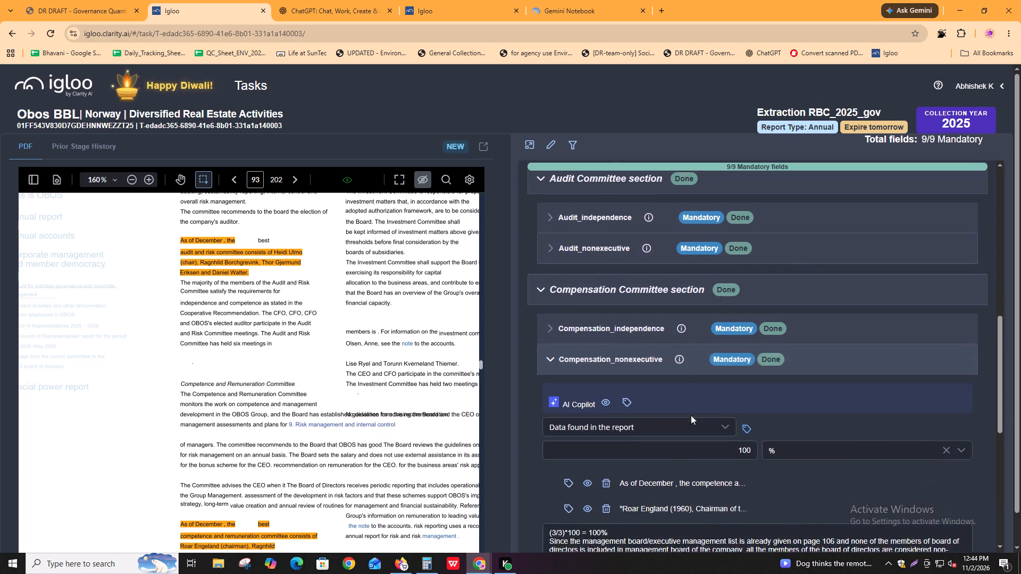
click(716, 318)
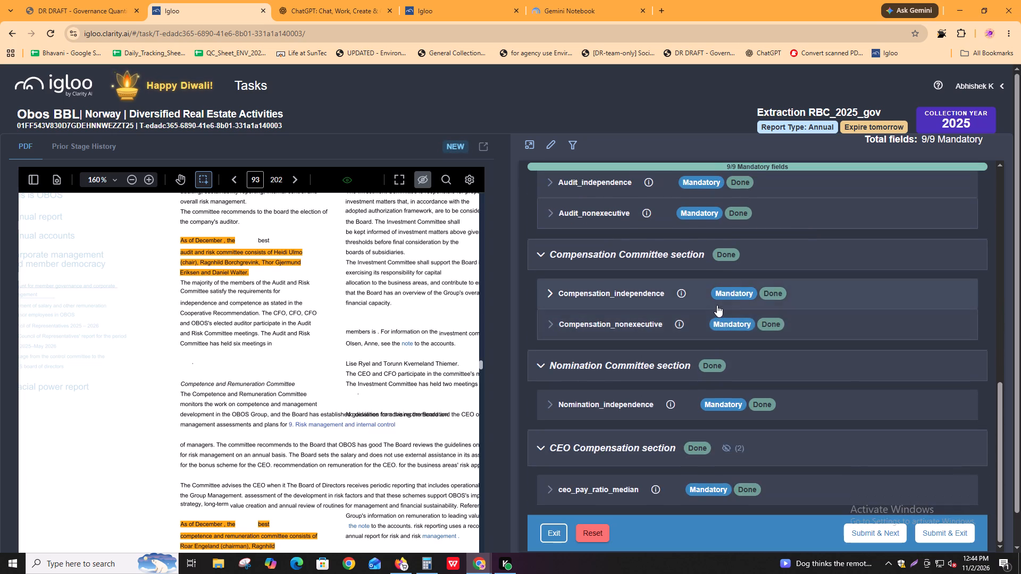
click(717, 304)
click(717, 304)
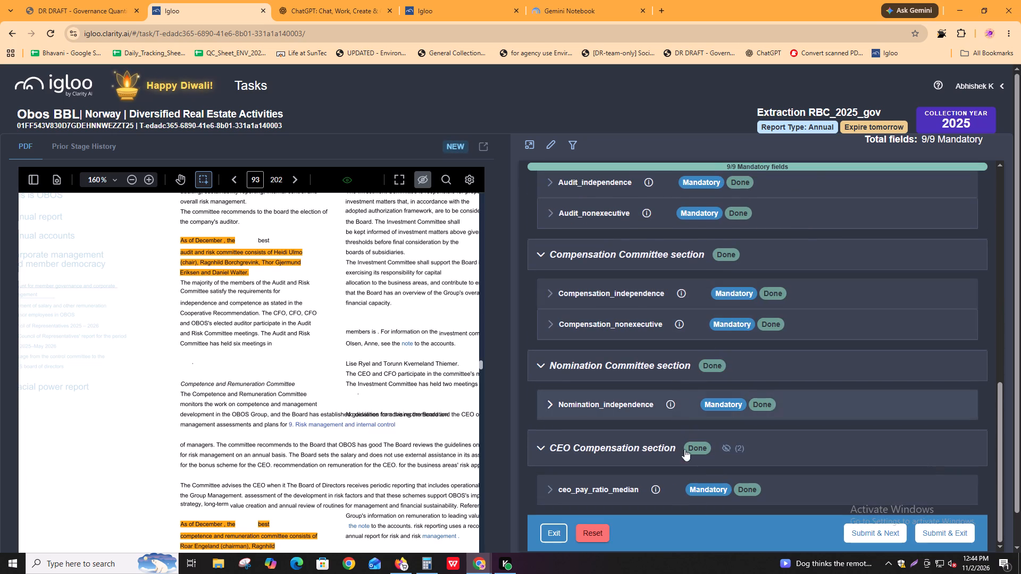
click(731, 398)
click(735, 404)
double_click(698, 489)
scroll(700, 420, up, 11)
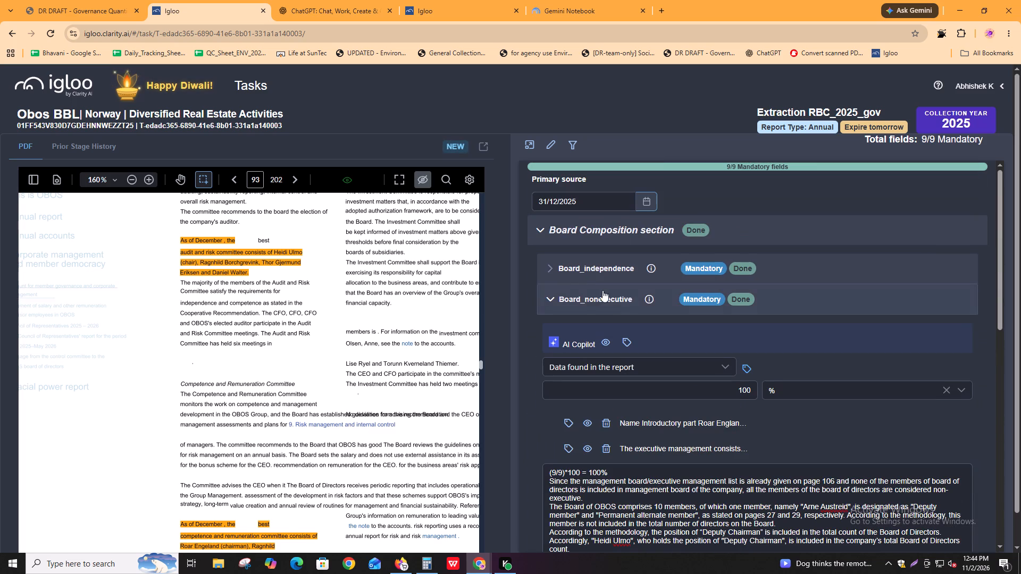
Start the Obos BBL comment in L895 with "Board_independence: " and that field's full Igloo explanation, ending with a line break.
alt+click(598, 268)
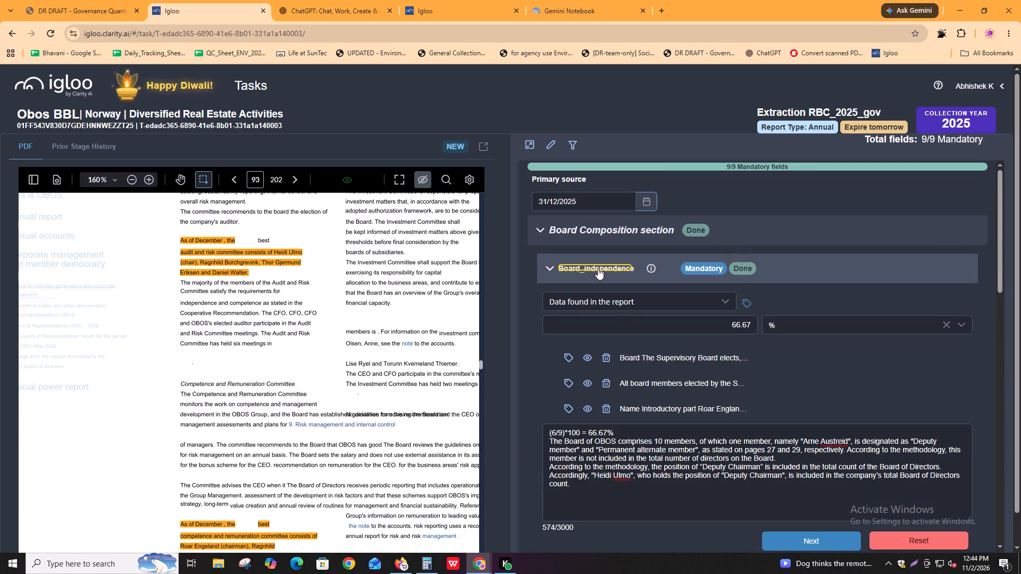
key(alt+Tab)
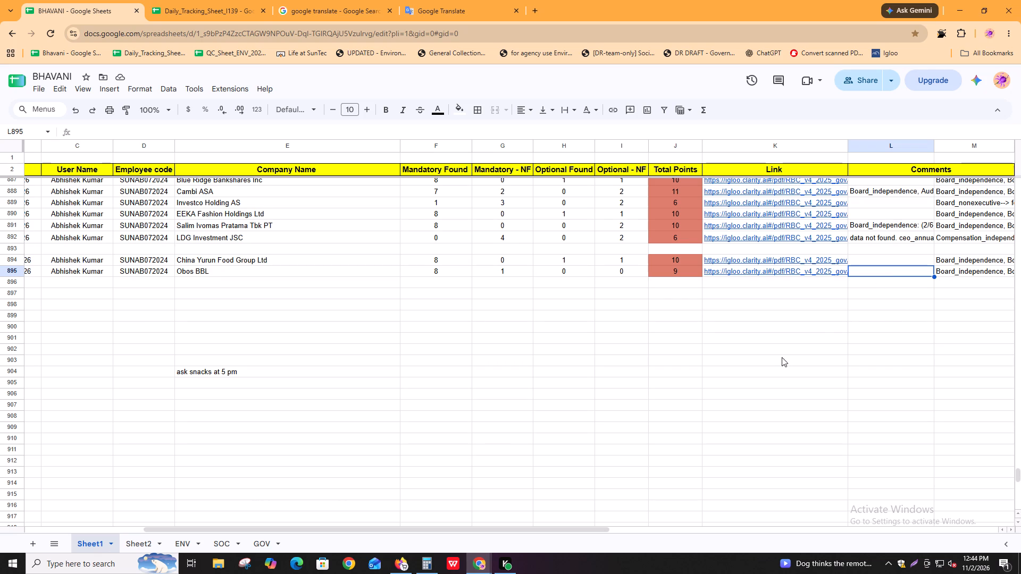
key(F2)
key(ctrl+v)
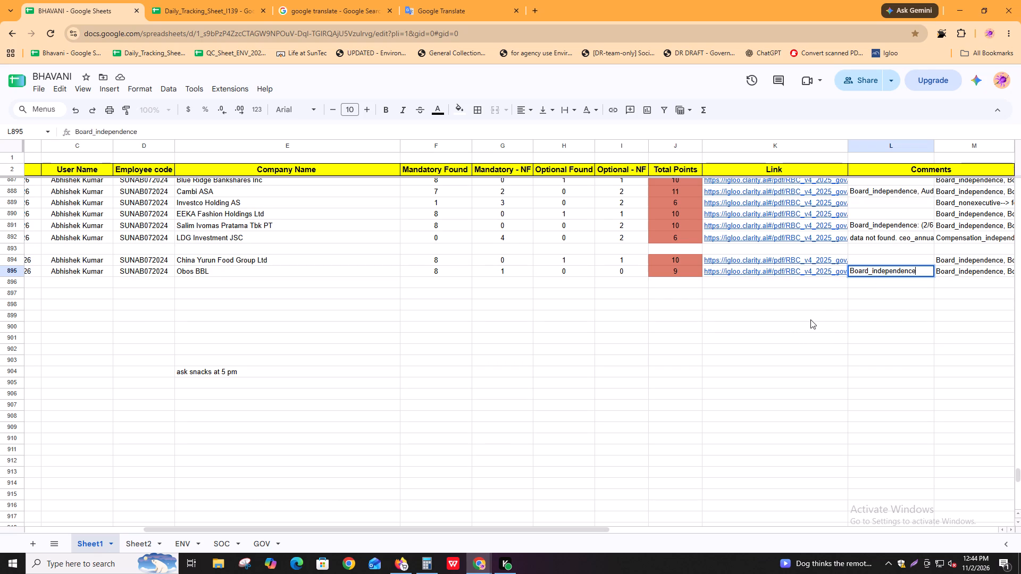
text(:)
key(space)
key(alt+Tab)
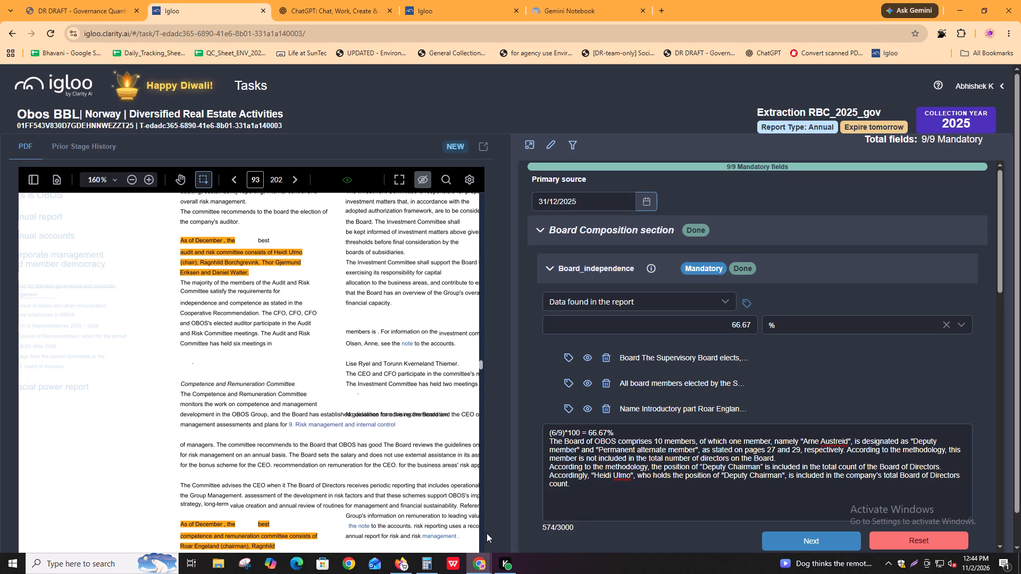
alt+click(610, 458)
key(ctrl+v)
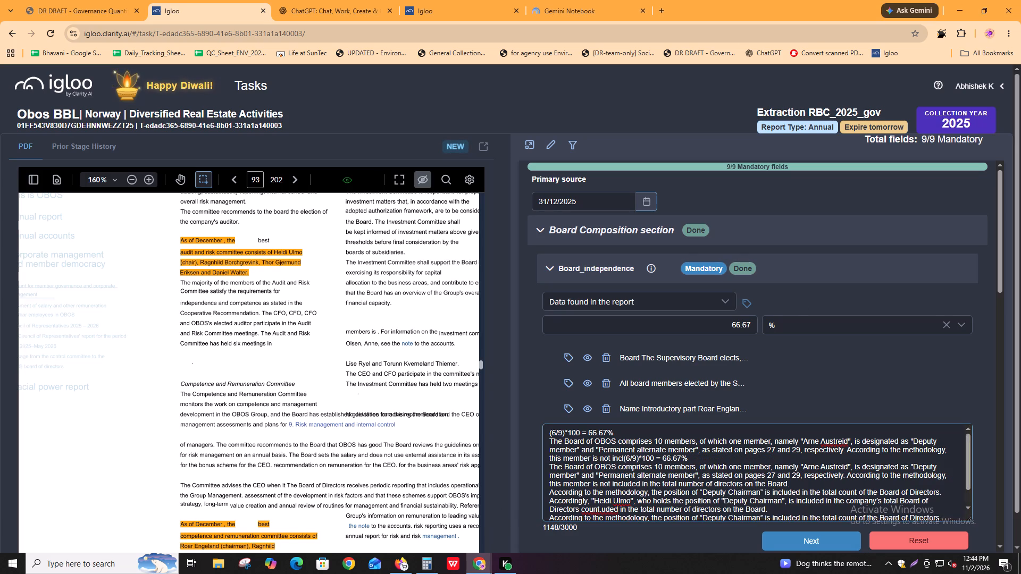
key(ctrl+z)
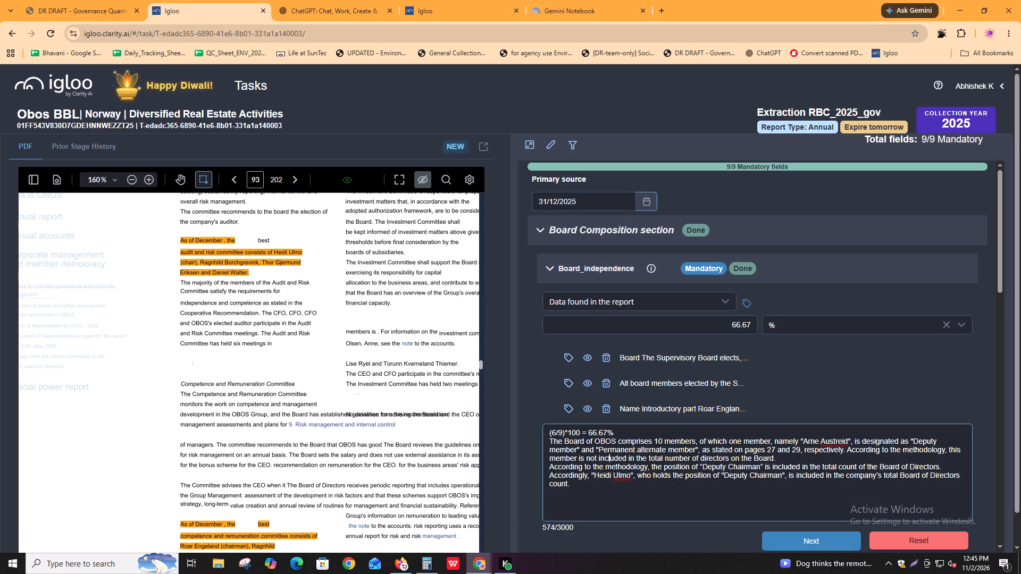
alt+click(639, 470)
key(alt+Tab)
key(ctrl+v)
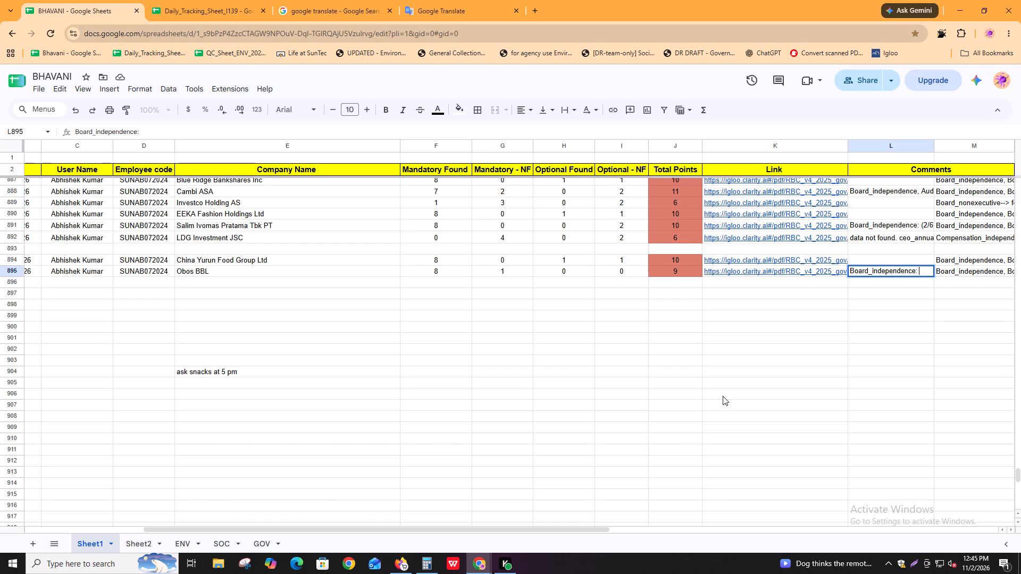
key(ctrl+Return)
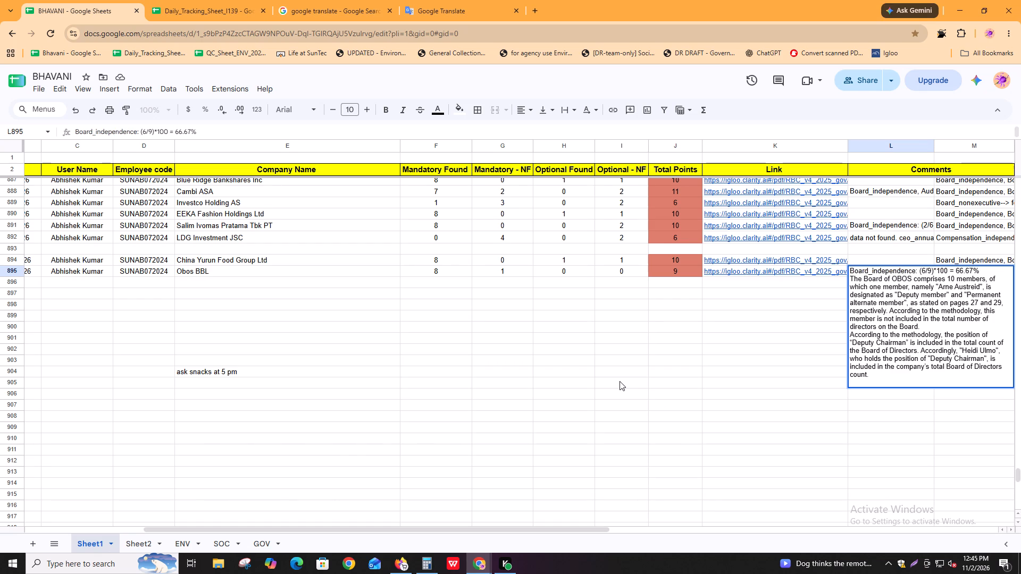
Add "Board_nonexecutive: " and that field's full Igloo explanation on a new line in L895, ending with a line break.
key(alt+Tab)
scroll(819, 470, down, 2)
click(812, 436)
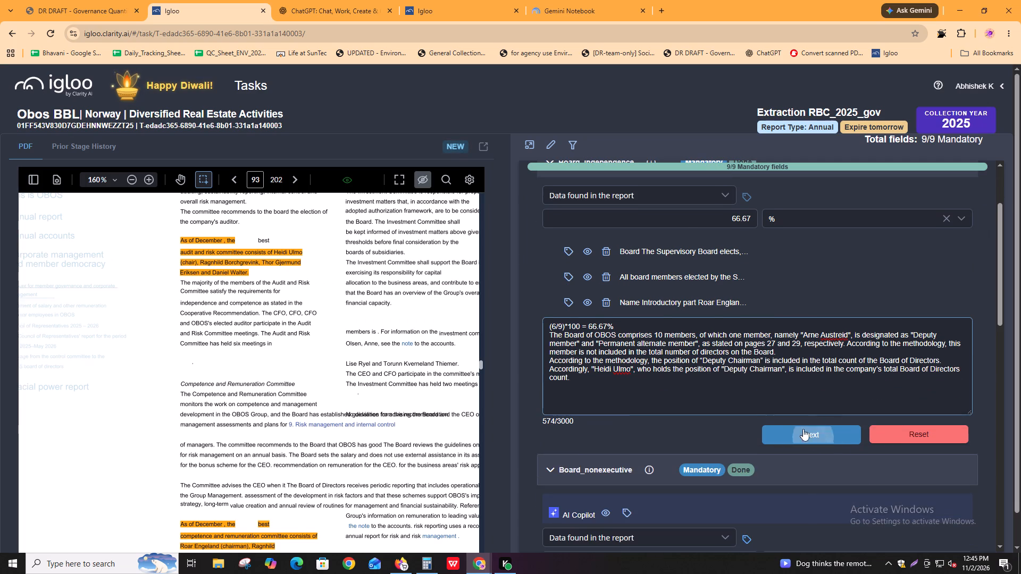
scroll(639, 247, up, 2)
alt+double_click(611, 299)
key(alt+Tab)
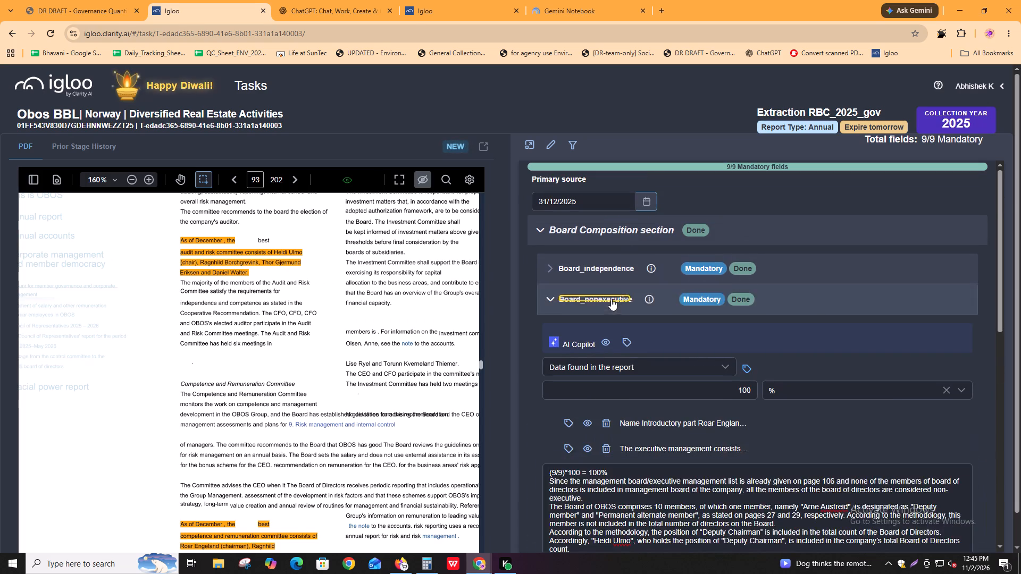
key(ctrl+v)
text(:)
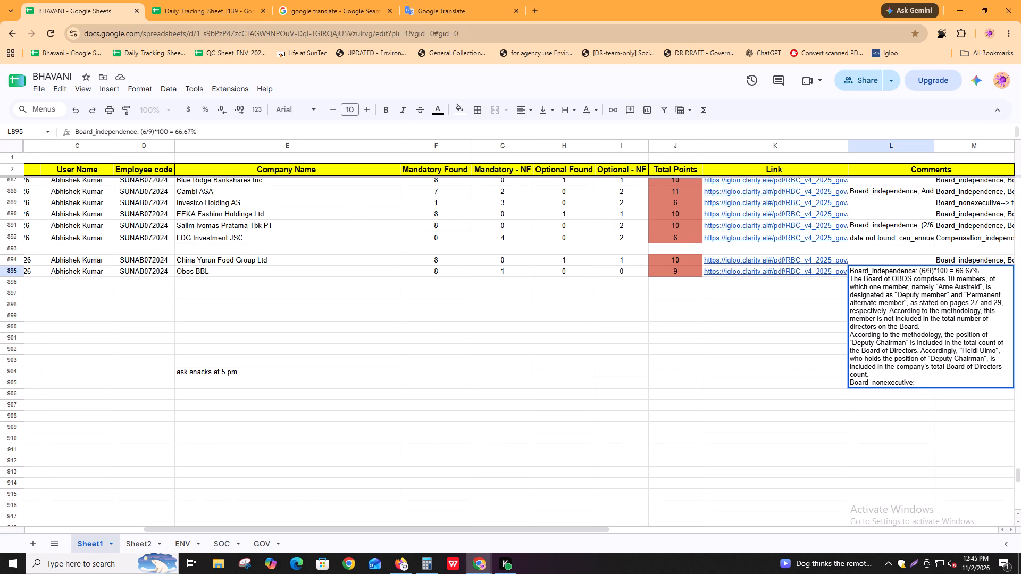
key(space)
key(alt+Tab)
alt+click(597, 503)
key(alt+Tab)
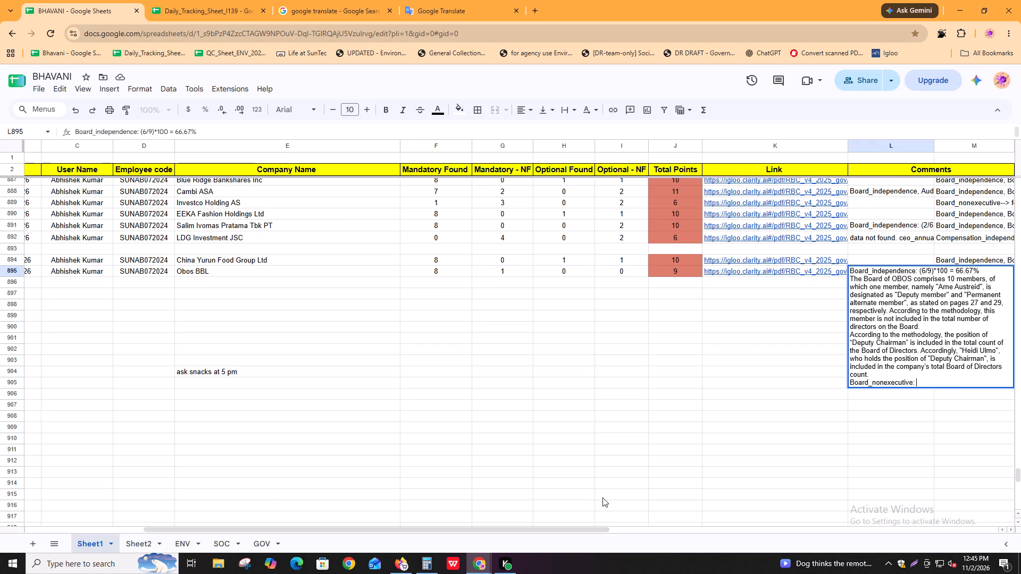
key(ctrl+v)
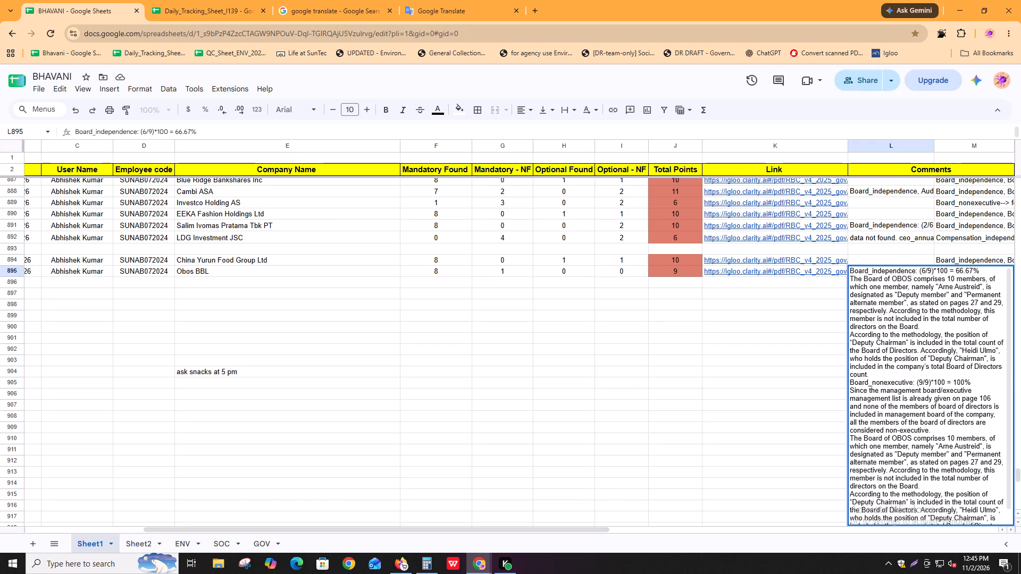
key(ctrl+Return)
Add "Board_female: " and that field's full Igloo explanation on a new line in L895, ending with a line break.
key(alt+Tab)
scroll(923, 509, down, 3)
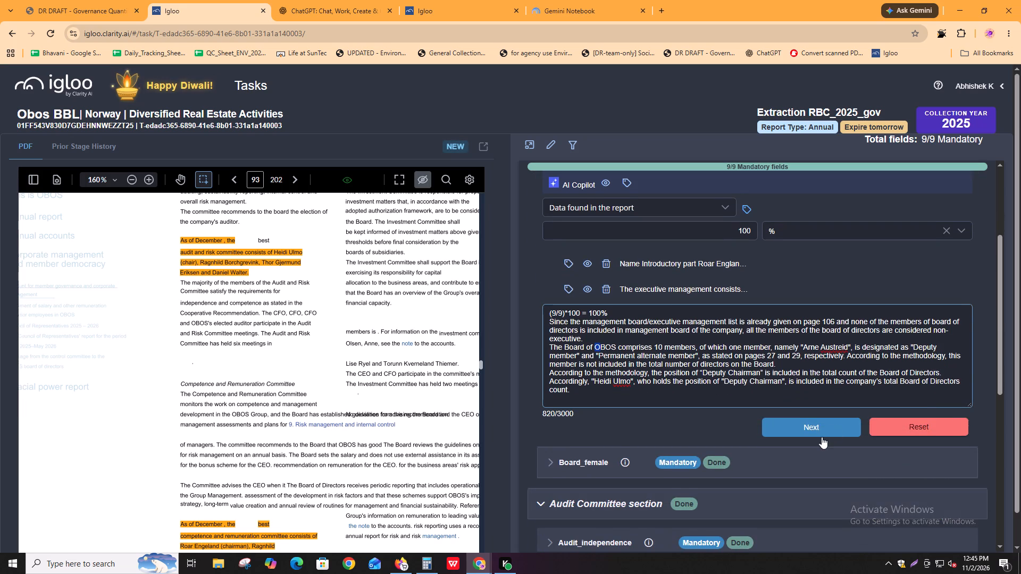
click(822, 437)
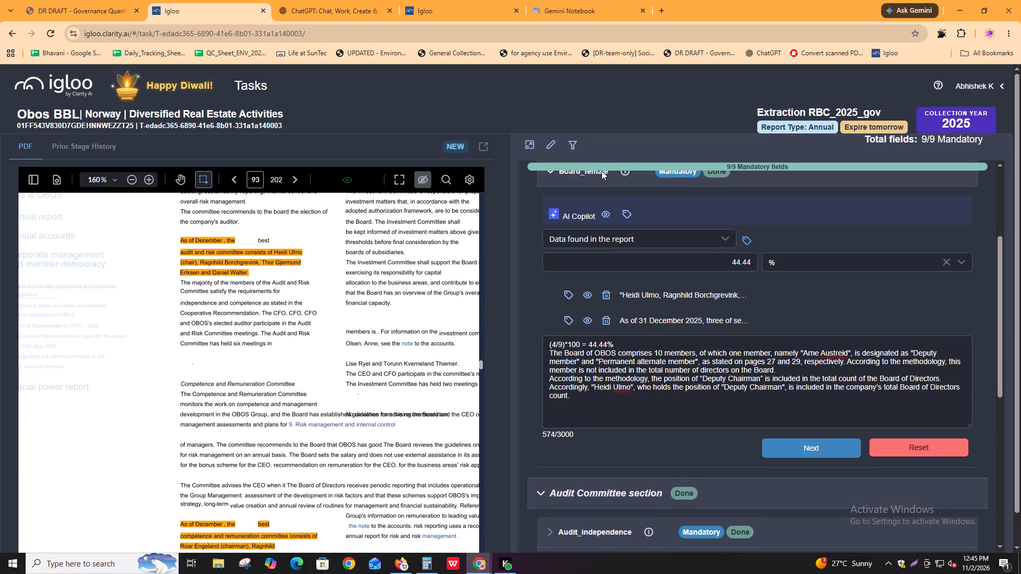
alt+click(601, 171)
scroll(603, 180, up, 1)
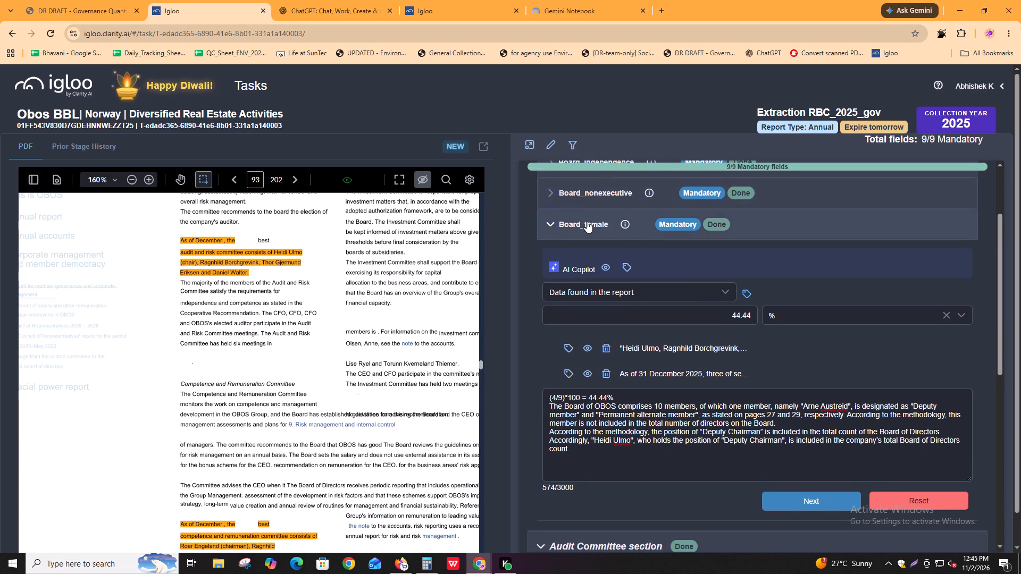
alt+click(587, 223)
alt+click(587, 223)
key(alt+Tab)
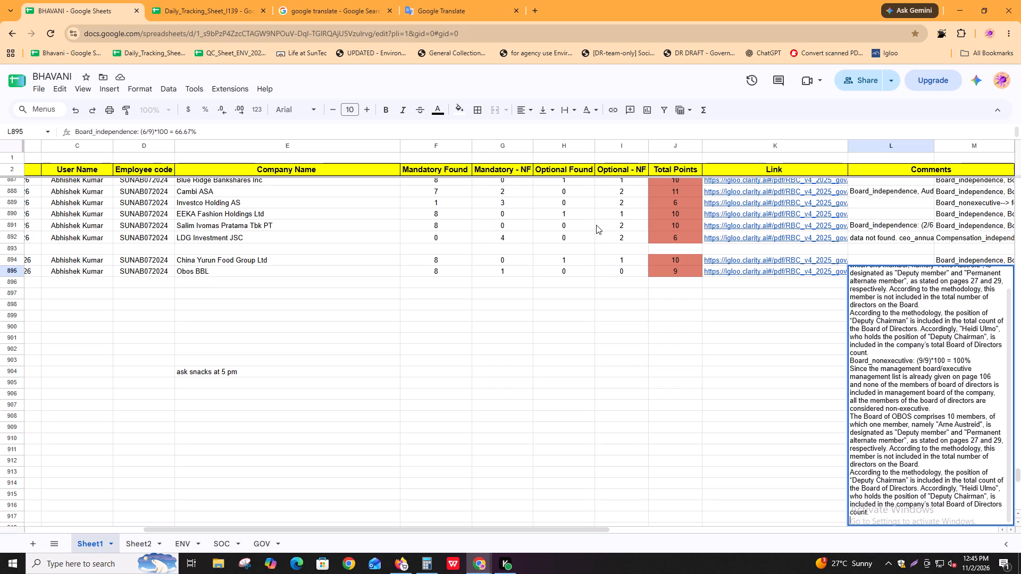
key(ctrl+v)
text(:)
key(space)
key(alt+Tab)
alt+click(621, 403)
key(alt+Tab)
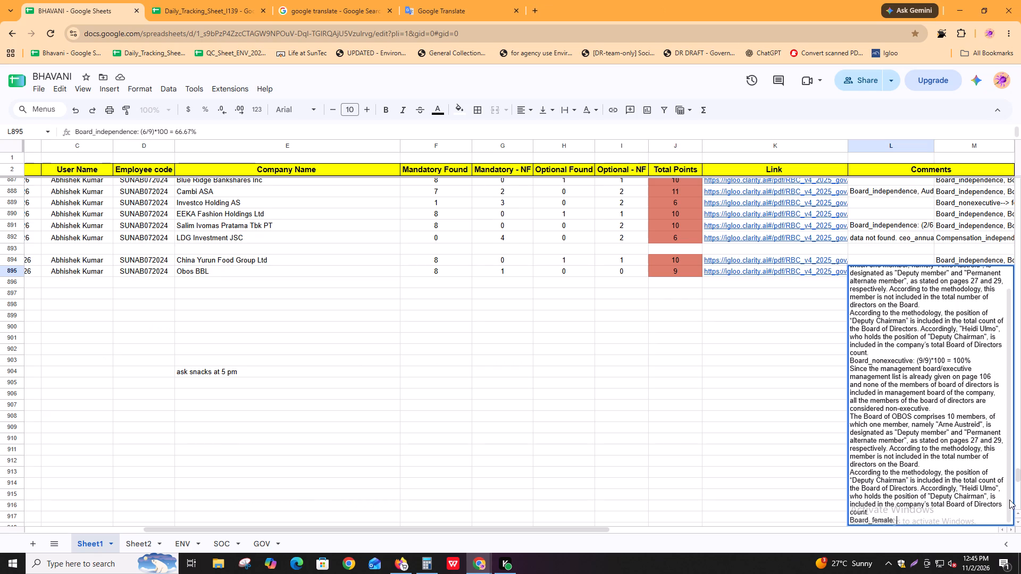
key(ctrl+v)
scroll(923, 436, down, 4)
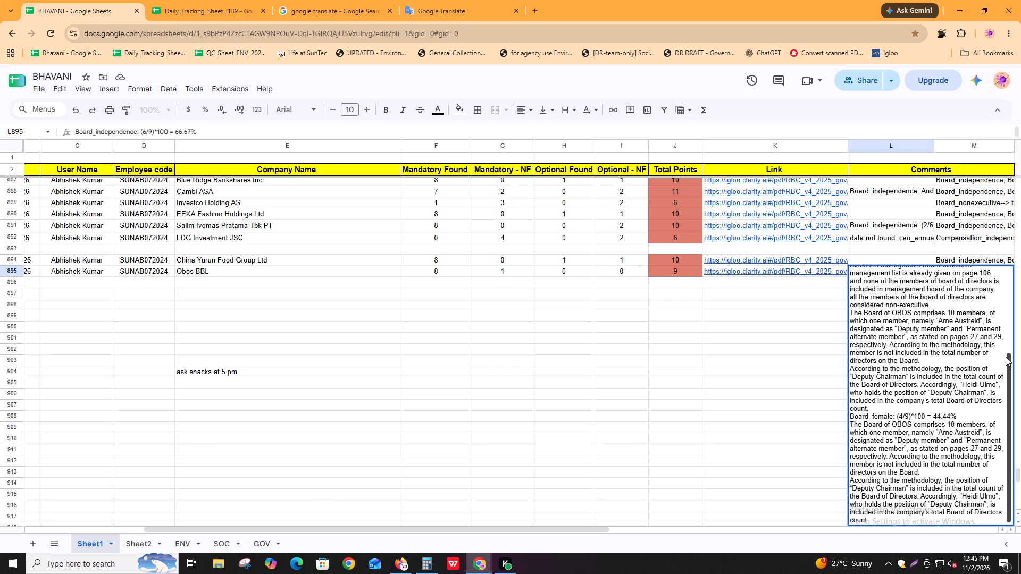
key(ctrl+Return)
Add "Audit_nonexecutive: " and that field's full Igloo explanation on a new line in L895, ending with a line break.
key(alt+Tab)
scroll(1006, 431, down, 2)
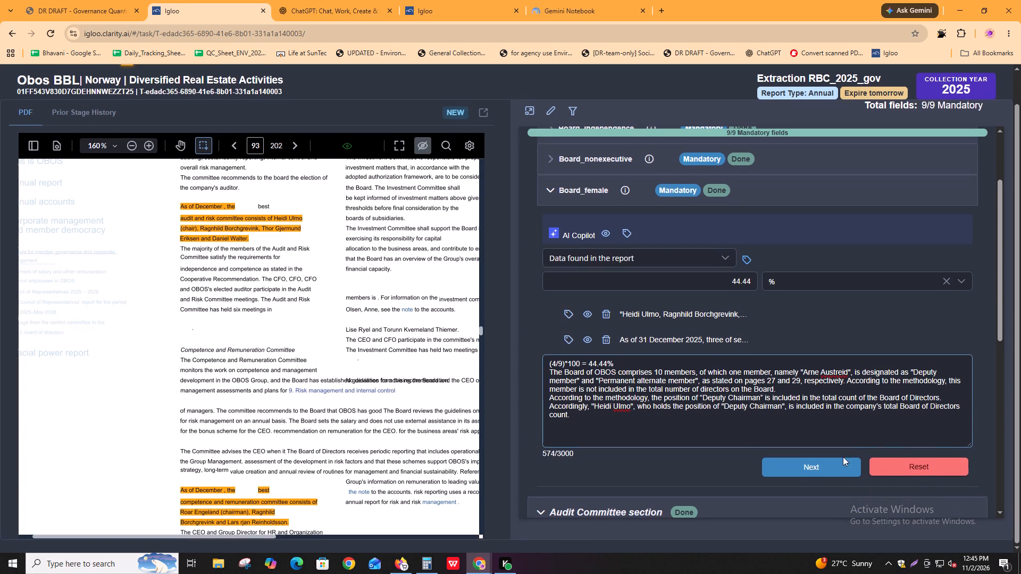
click(831, 468)
scroll(665, 308, up, 3)
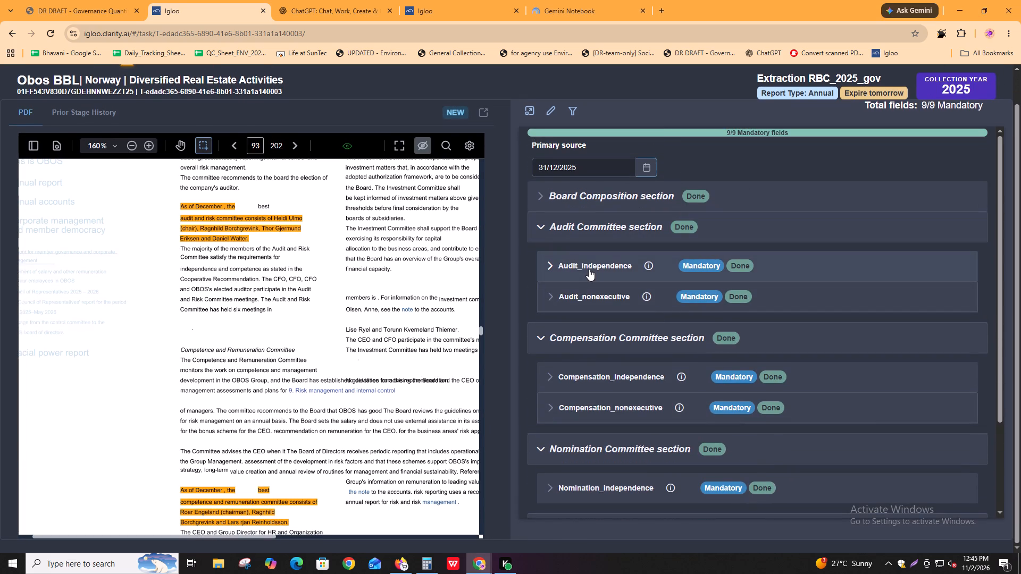
alt+click(590, 264)
alt+click(590, 264)
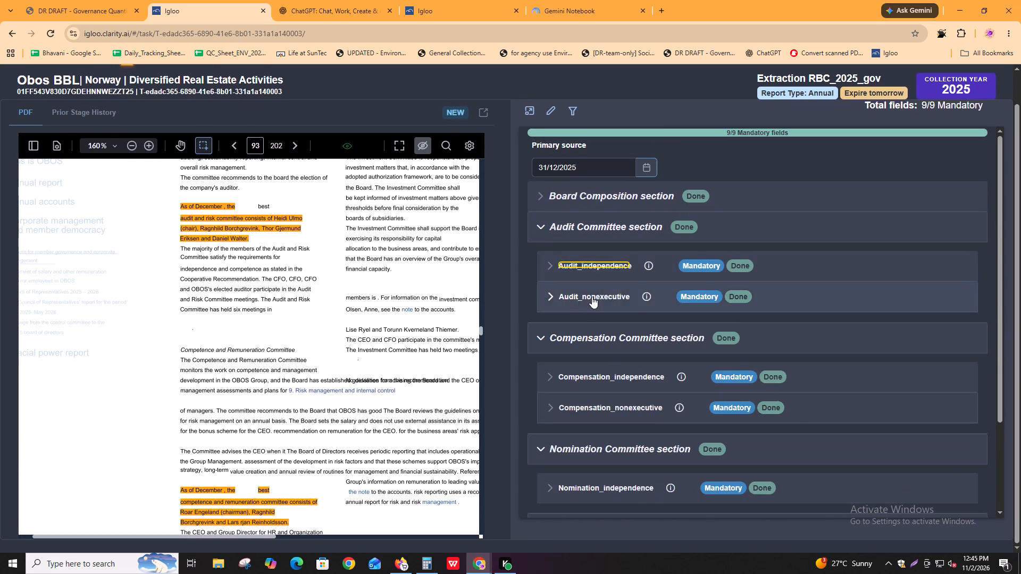
alt+click(592, 297)
key(alt+Tab)
key(ctrl+v)
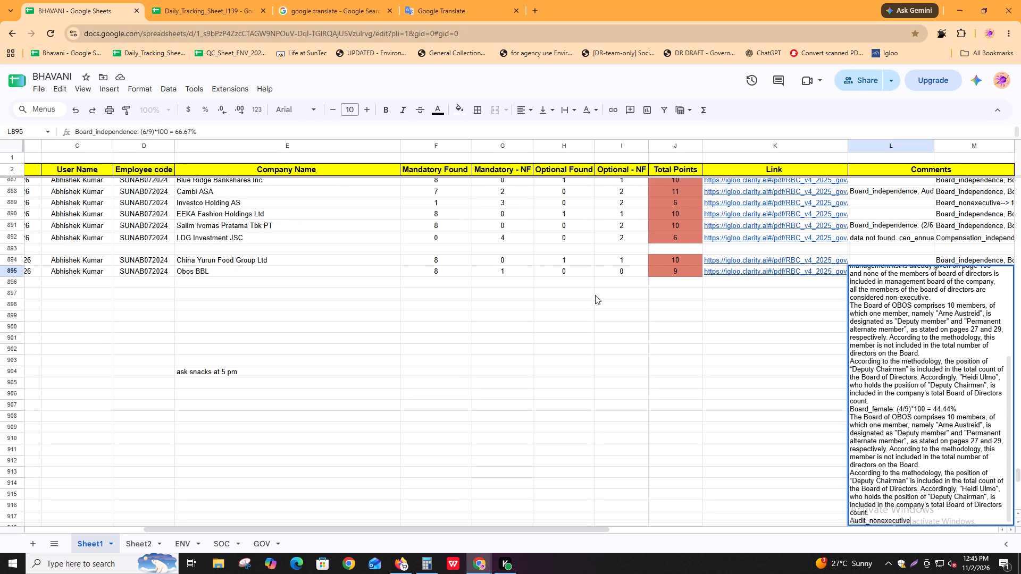
text(:)
key(space)
key(alt+Tab)
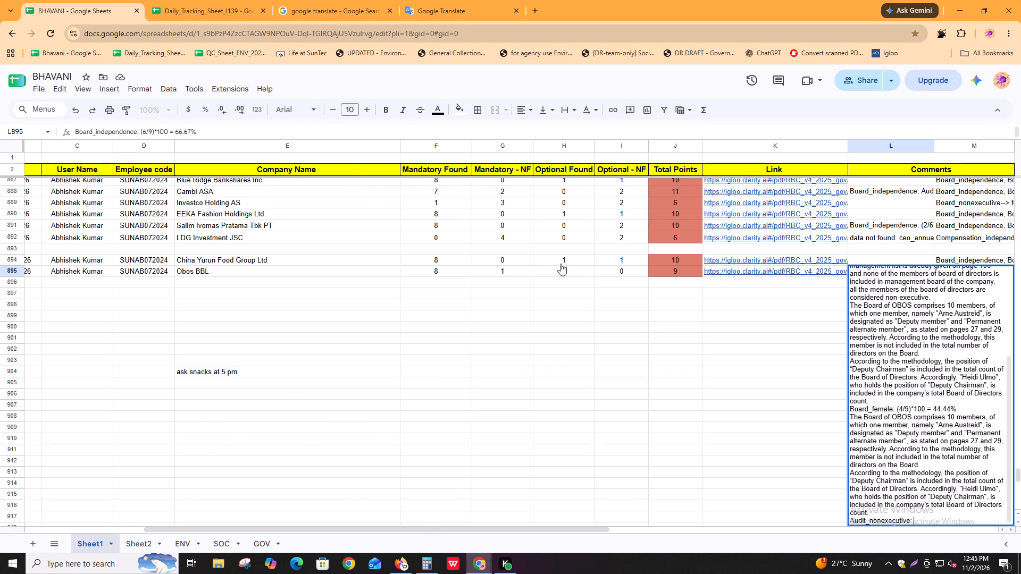
alt+click(617, 510)
key(alt+Tab)
key(ctrl+v)
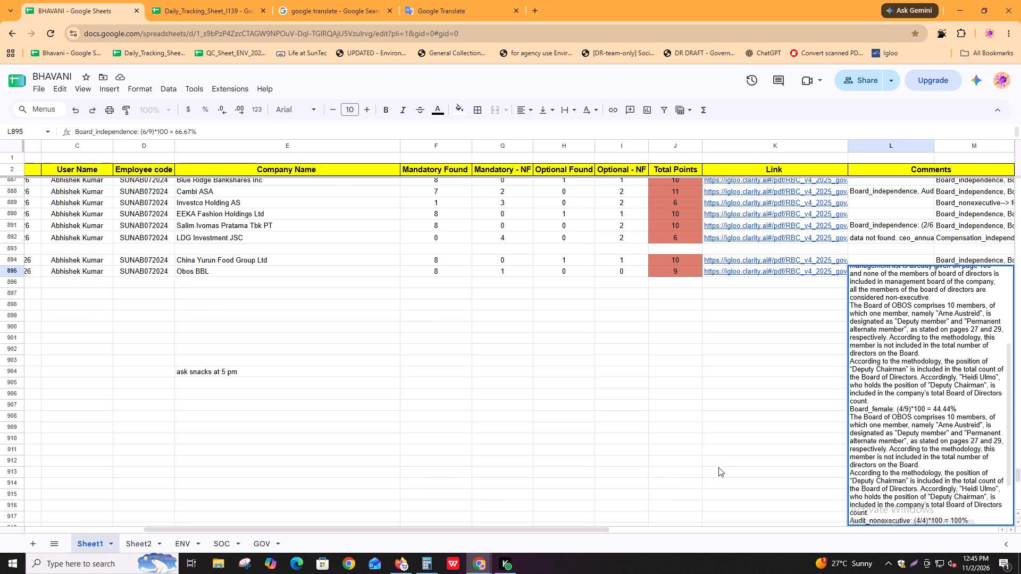
key(ctrl+Return)
Add "Compensation_nonexecutive: " and that field's full Igloo explanation on a new line in L895, ending with a line break.
key(alt+Tab)
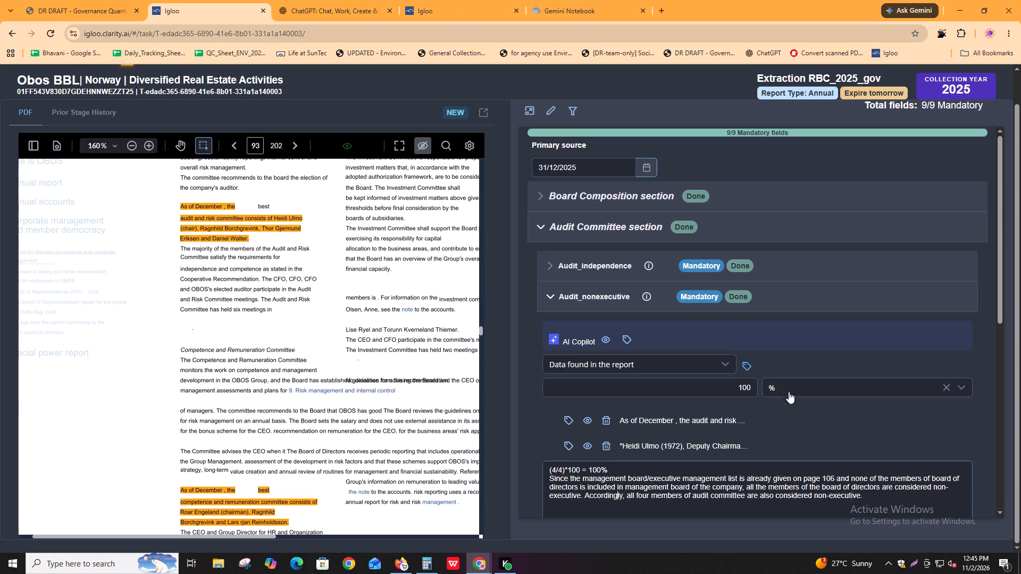
scroll(821, 421, down, 3)
click(819, 395)
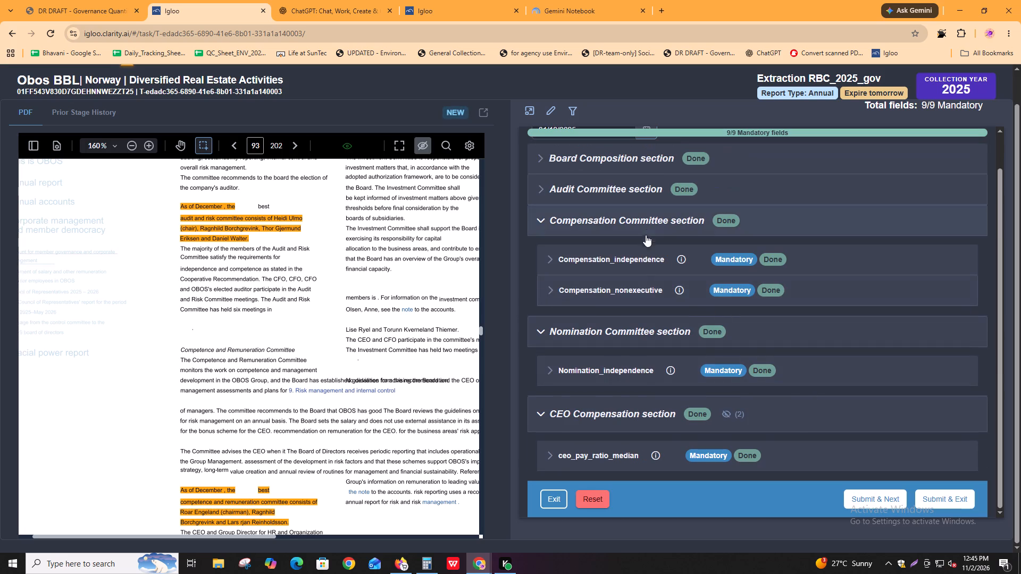
double_click(646, 260)
alt+click(641, 290)
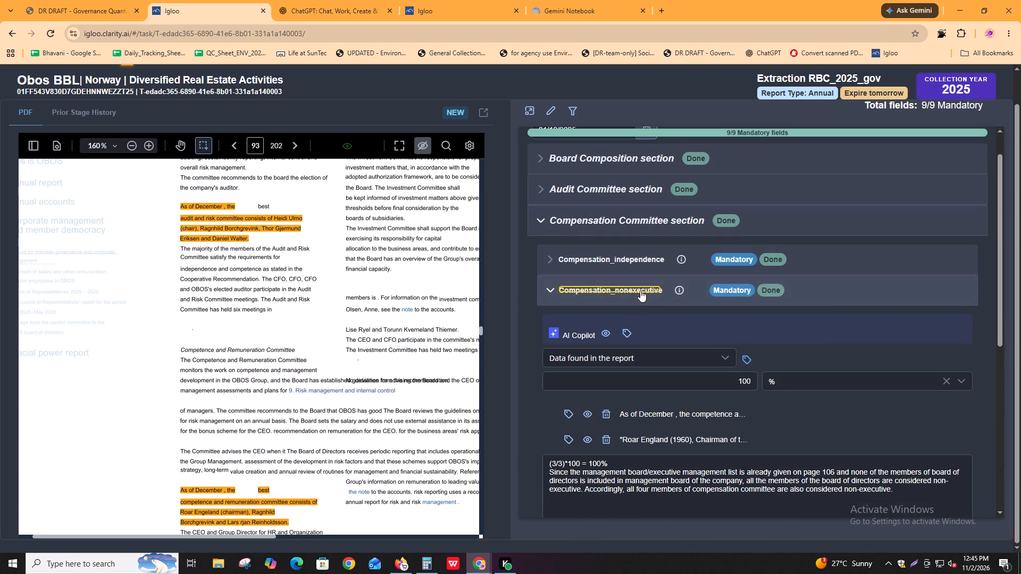
alt+click(640, 290)
key(alt+Tab)
key(alt+Tab)
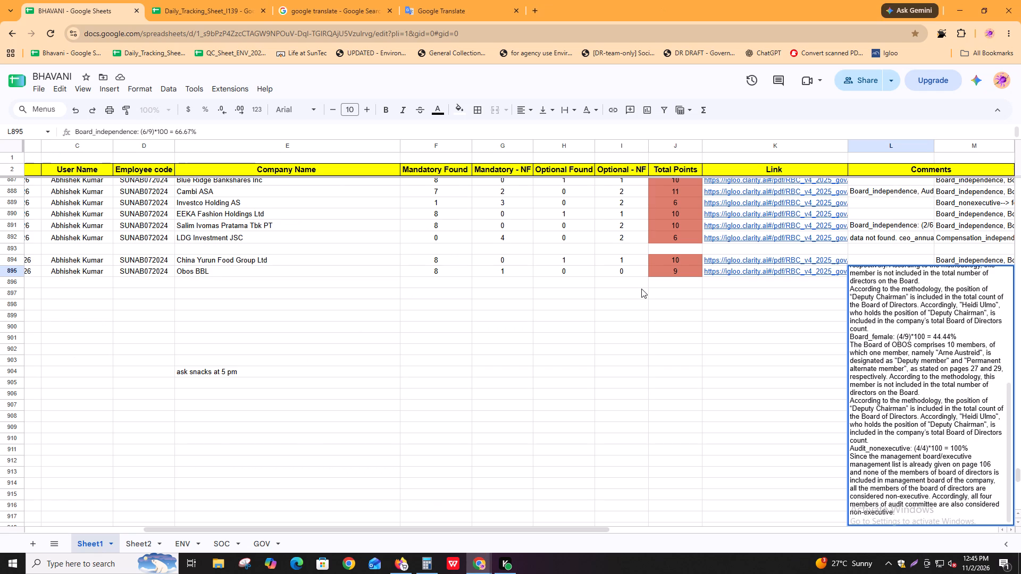
key(alt+Tab)
key(alt+Tab)
alt+click(642, 288)
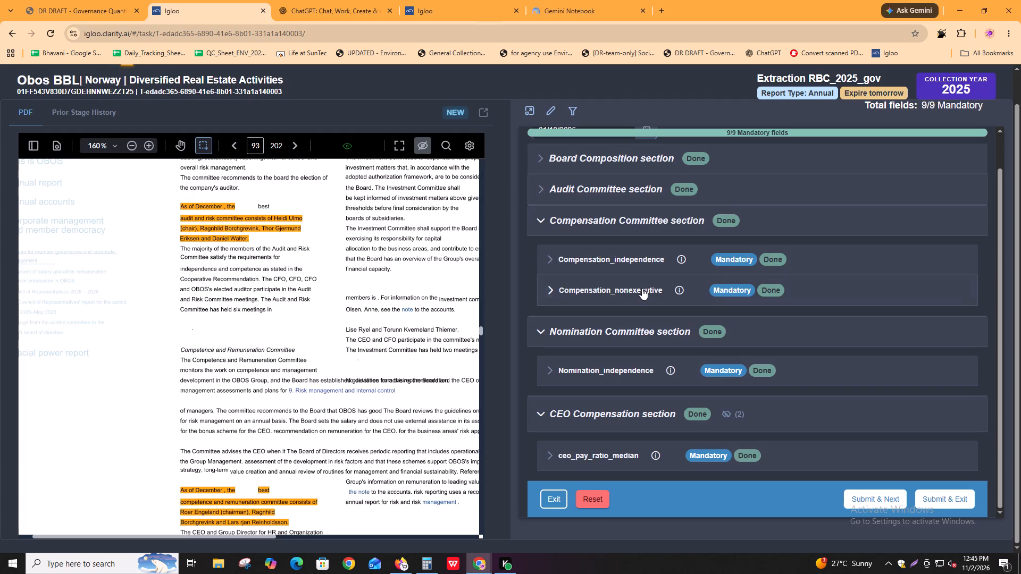
key(alt+Tab)
key(ctrl+v)
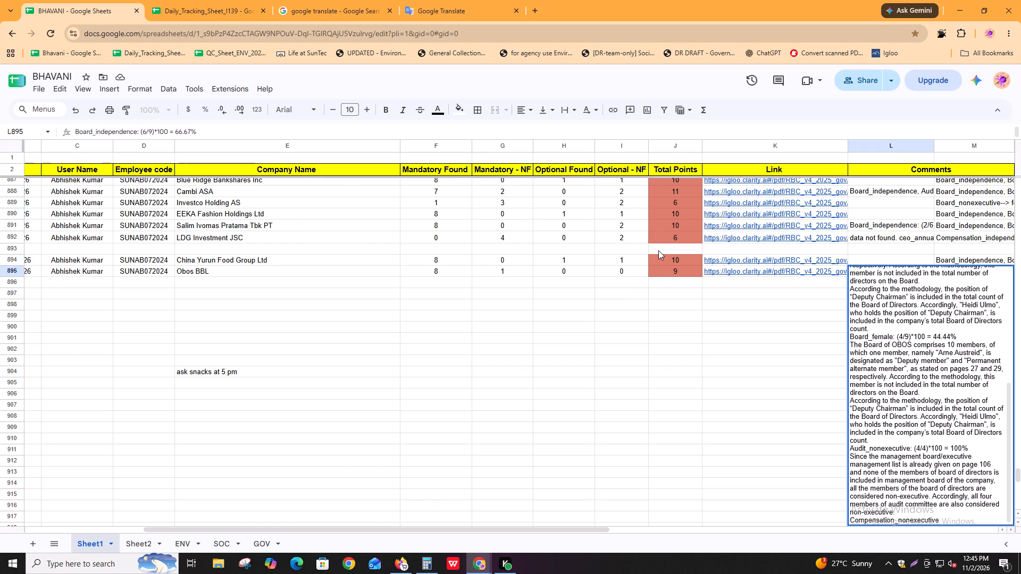
text(:)
key(space)
key(alt+Tab)
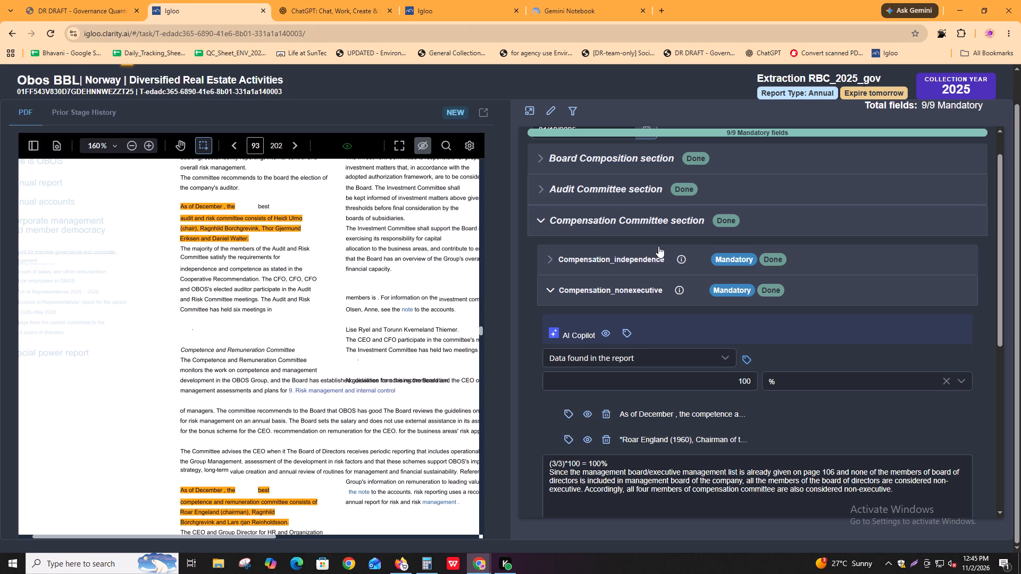
alt+click(773, 497)
key(alt+Tab)
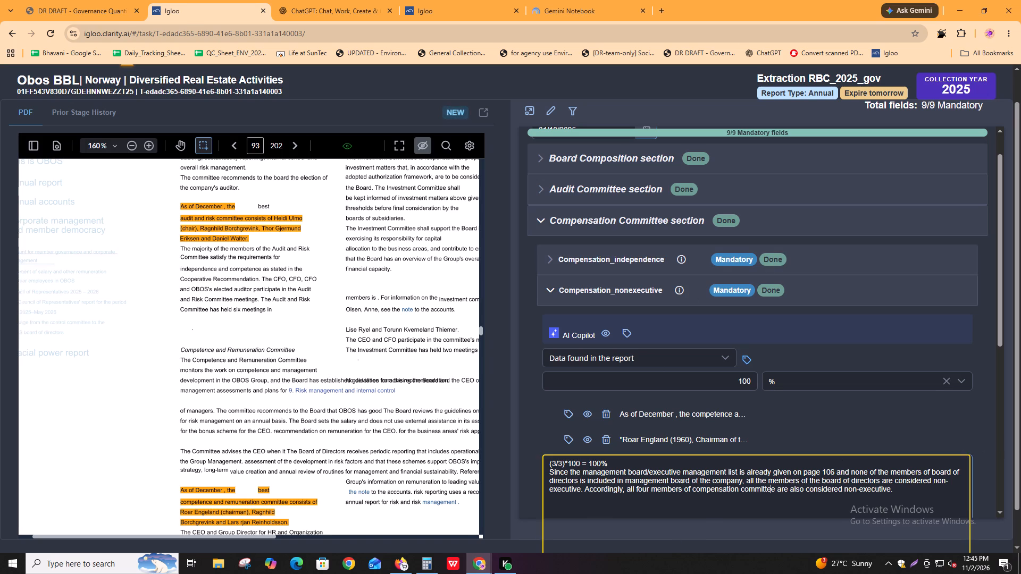
key(ctrl+v)
key(ctrl+Return)
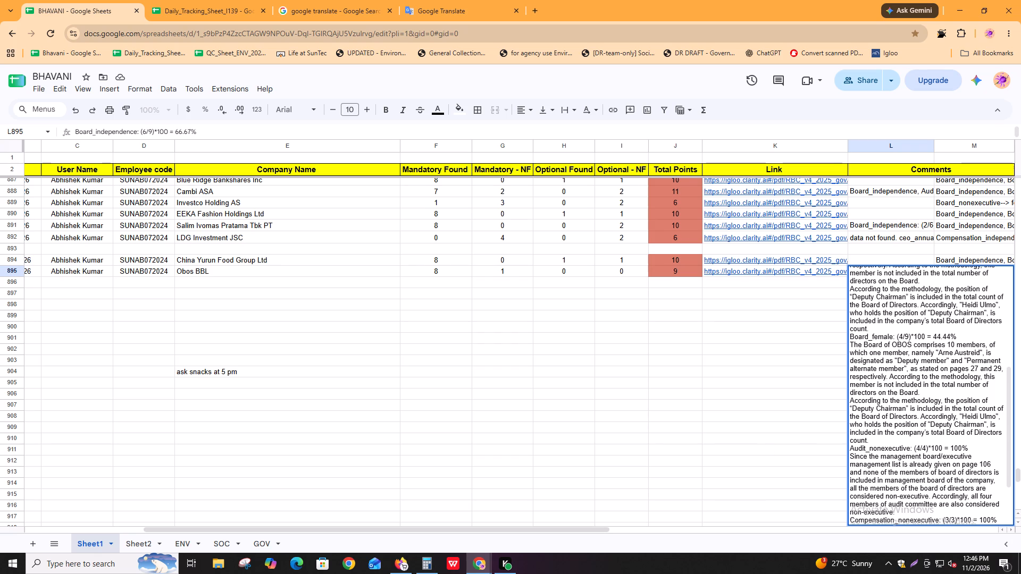
scroll(972, 479, down, 8)
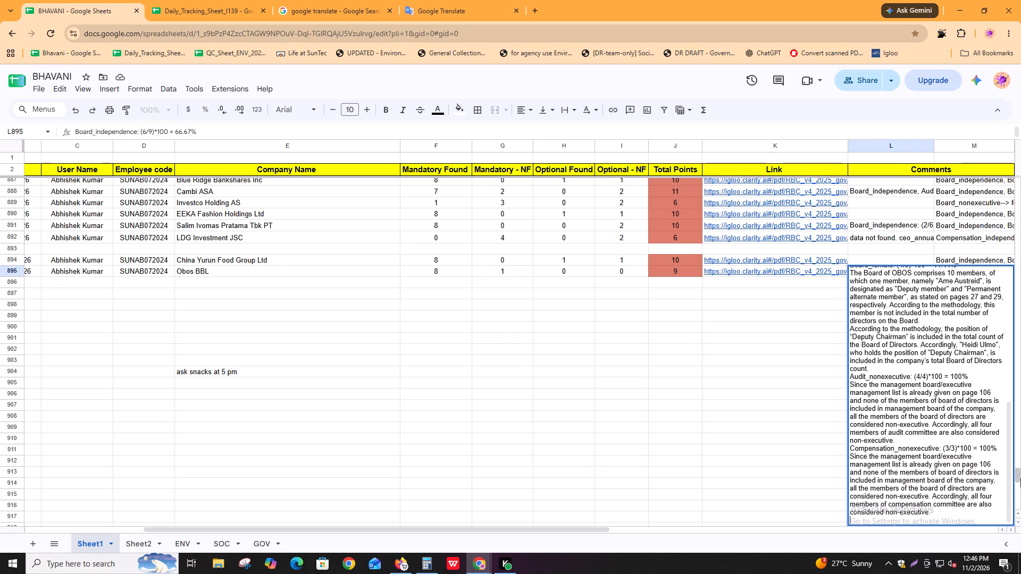
Add Nomination_independence, copied from Igloo, on a new line in L895, followed by "--> nf due to missing compenent: ".
key(alt+Tab)
scroll(680, 399, down, 3)
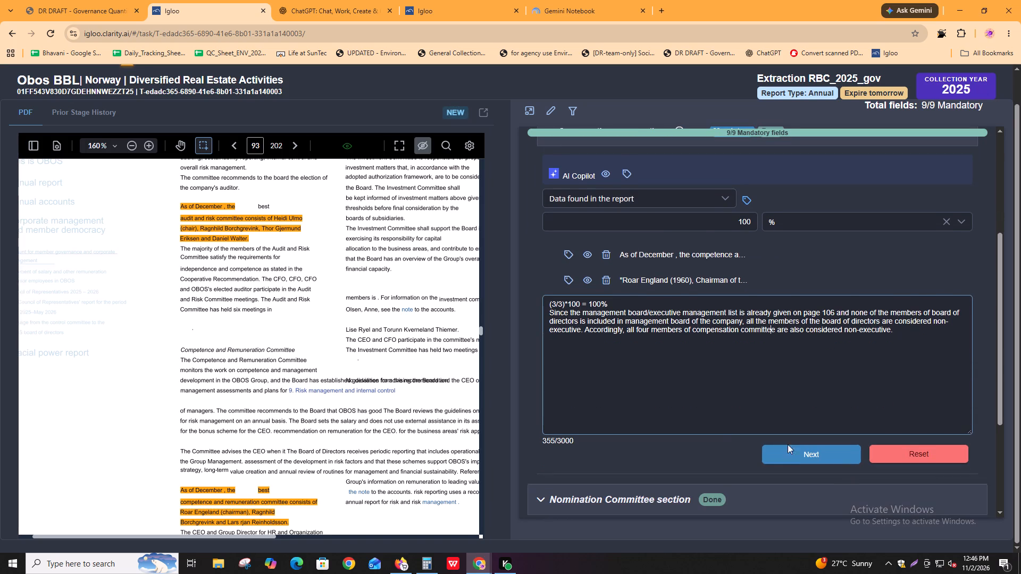
click(791, 452)
alt+click(588, 328)
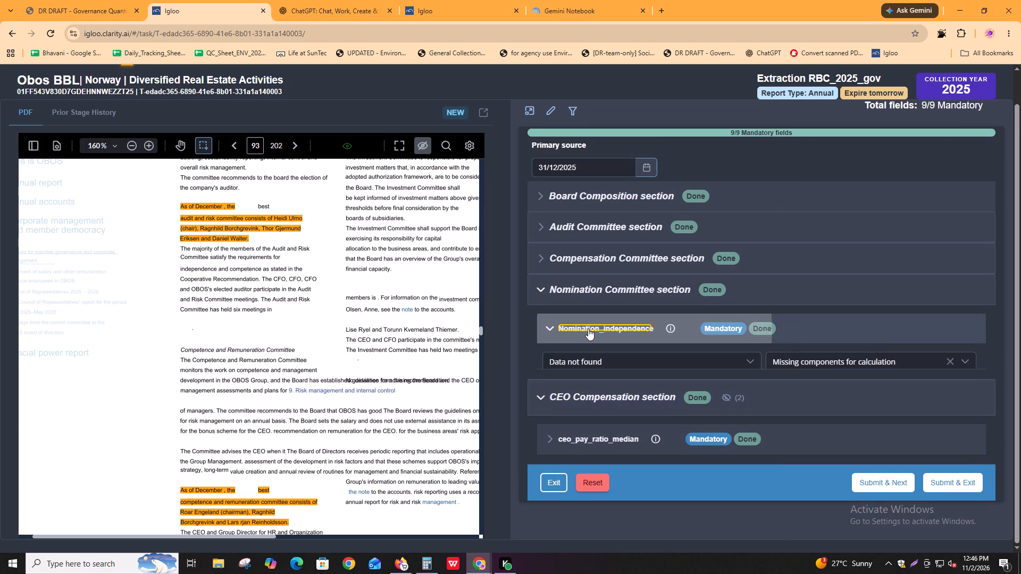
key(alt+Tab)
key(ctrl+v)
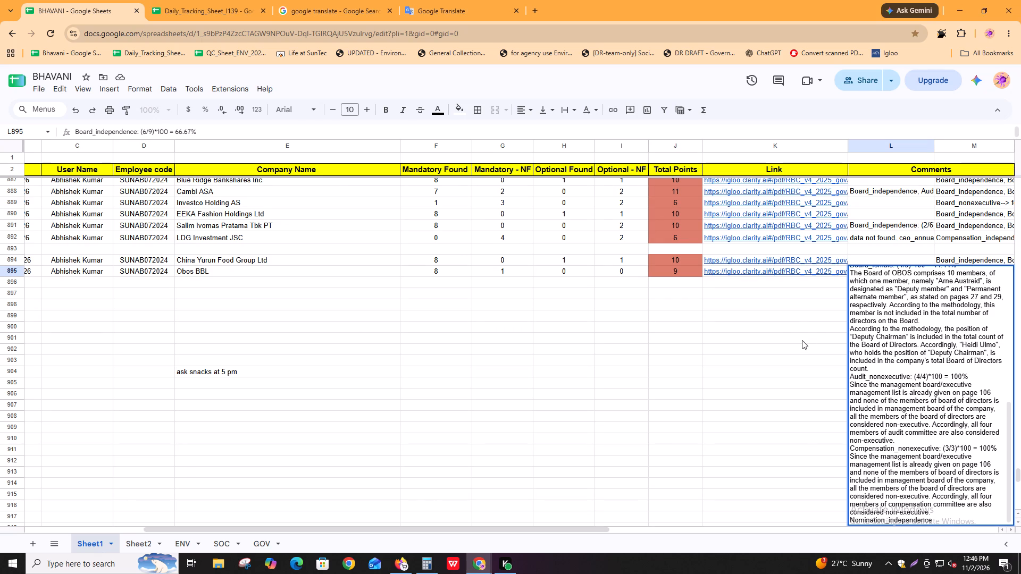
key(alt+Tab)
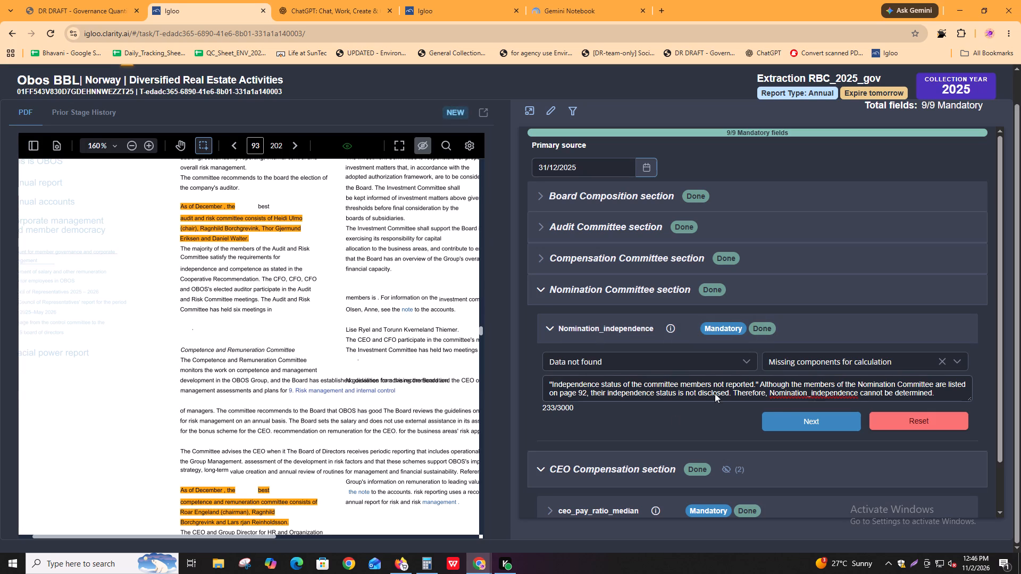
key(alt+Tab)
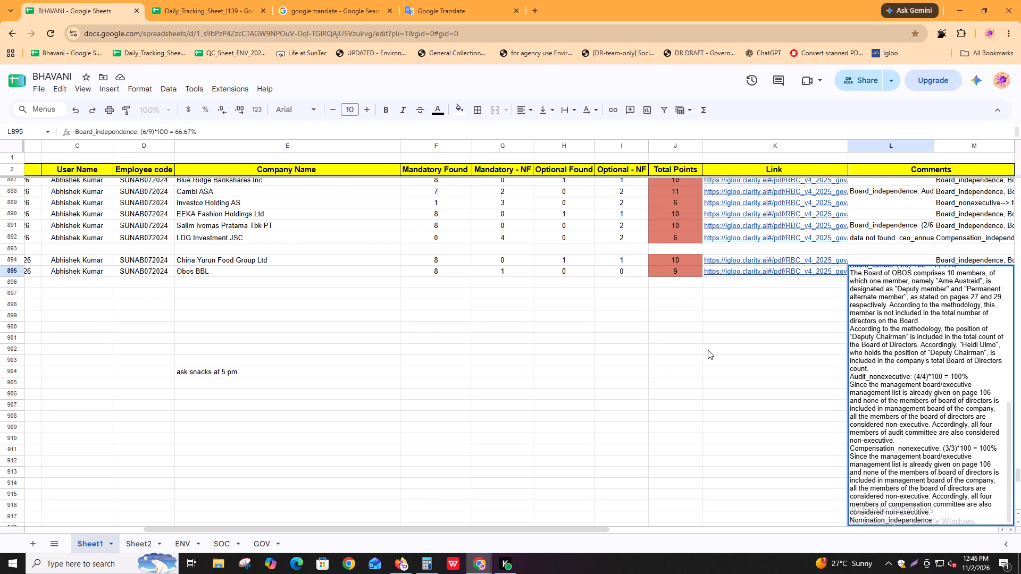
key(shift+colon)
key(space)
key(BackSpace)
key(BackSpace)
text(--> nf due to missing)
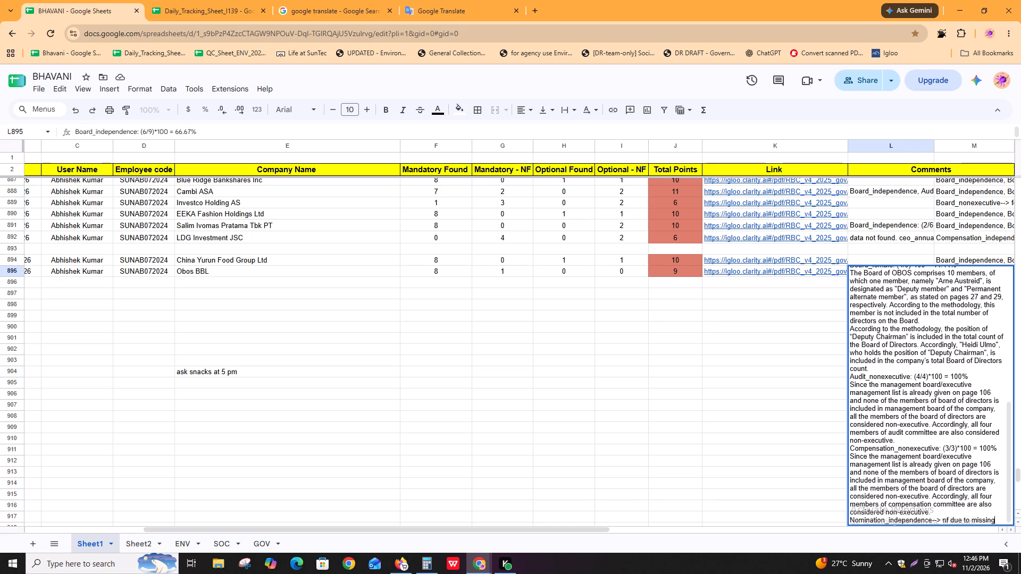
key(space)
text(compenent)
text(:)
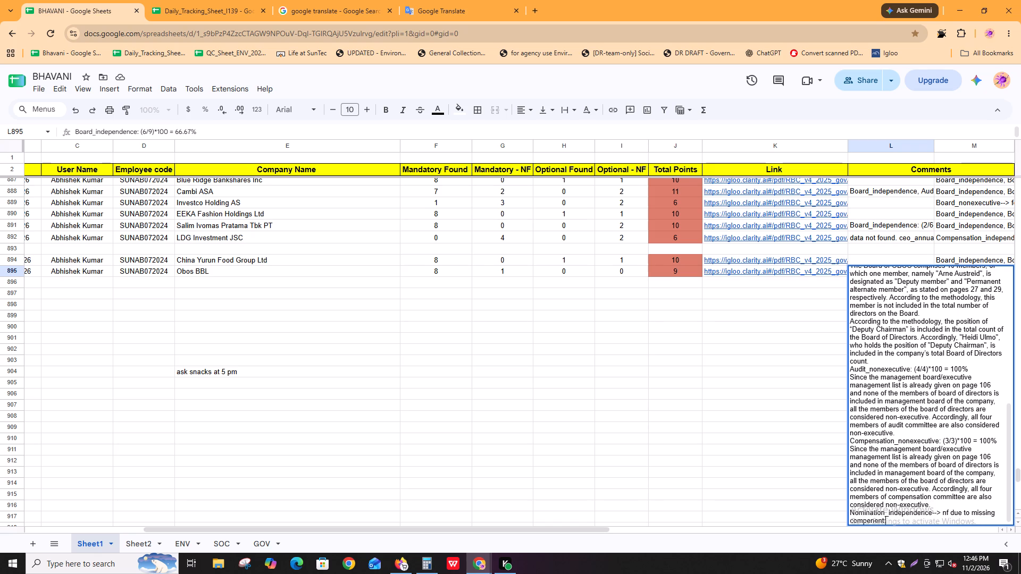
key(space)
Append the full Igloo explanation for Nomination_independence to that line and finish the L895 comment.
key(alt+Tab)
alt+click(732, 386)
key(alt+Tab)
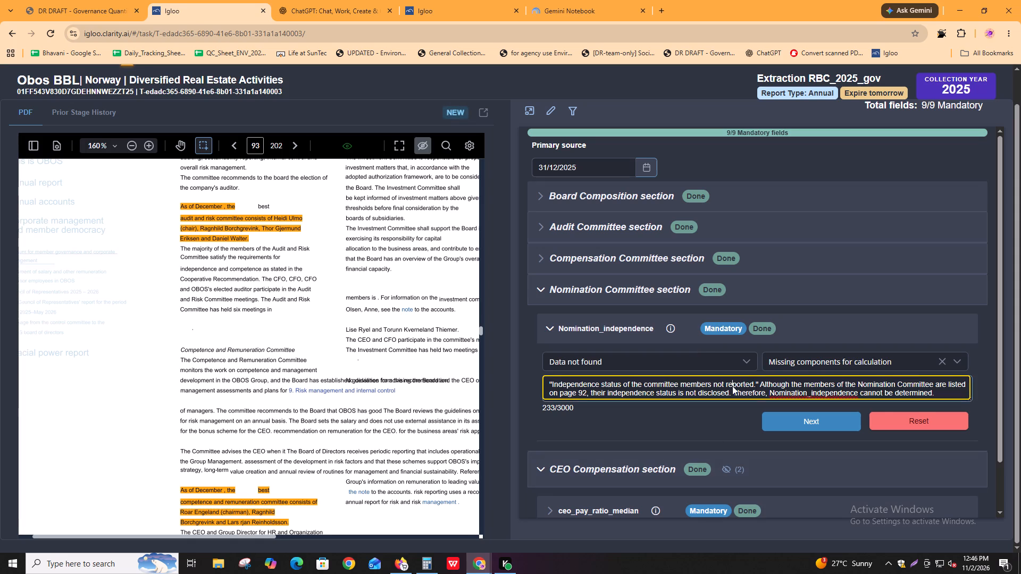
key(ctrl+v)
click(761, 381)
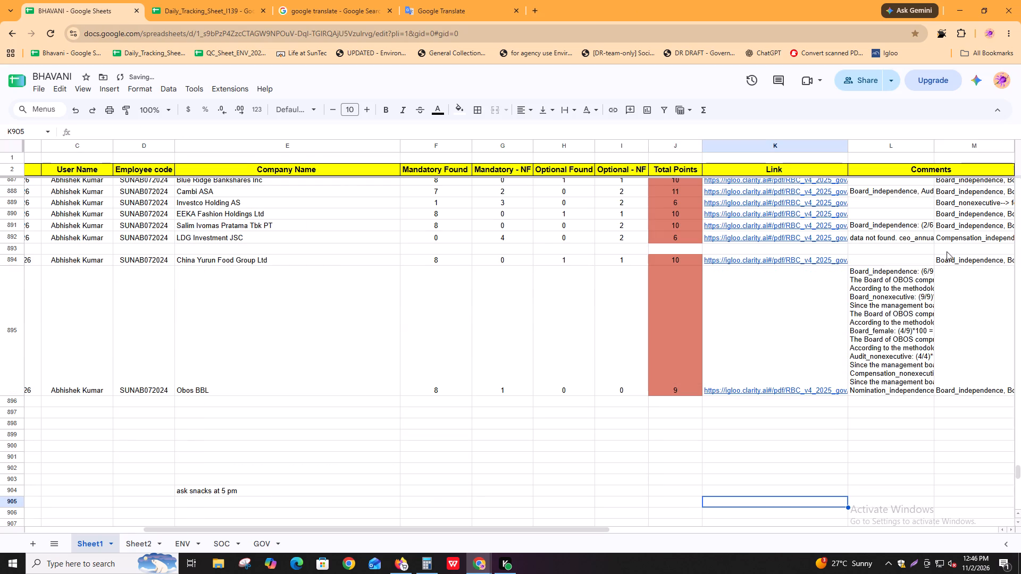
Shrink the tall Obos BBL row 895 to slightly more than the height of the neighbouring rows.
drag(13, 396, 15, 286)
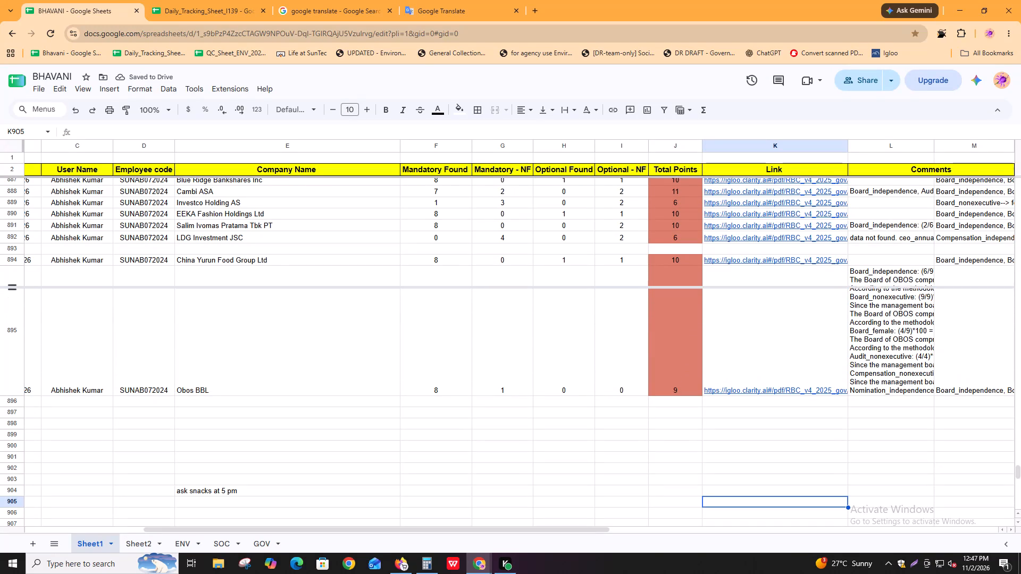
drag(15, 286, 17, 281)
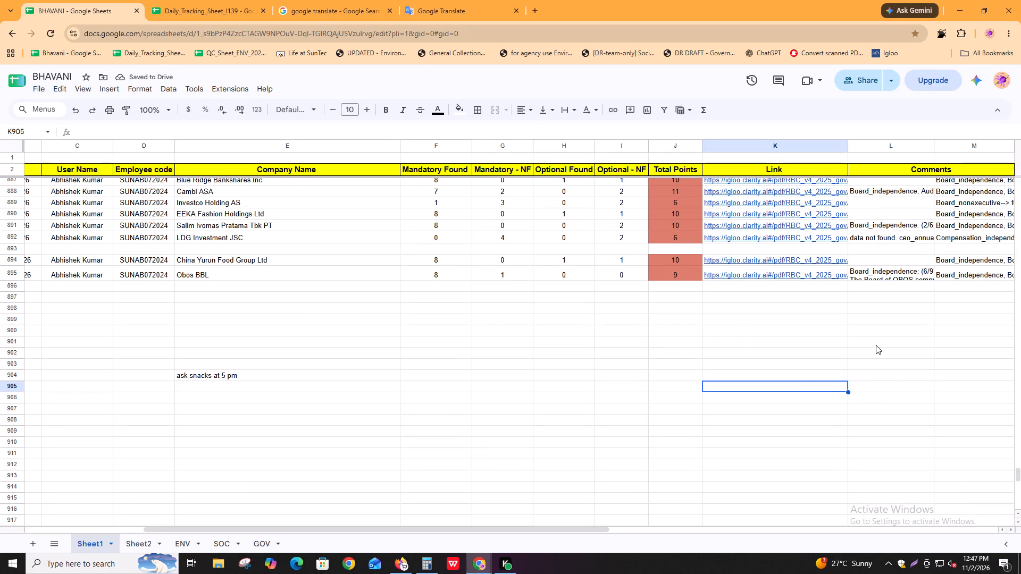
Shrink the Obos BBL row 895 further to match the height of the neighbouring rows.
click(11, 279)
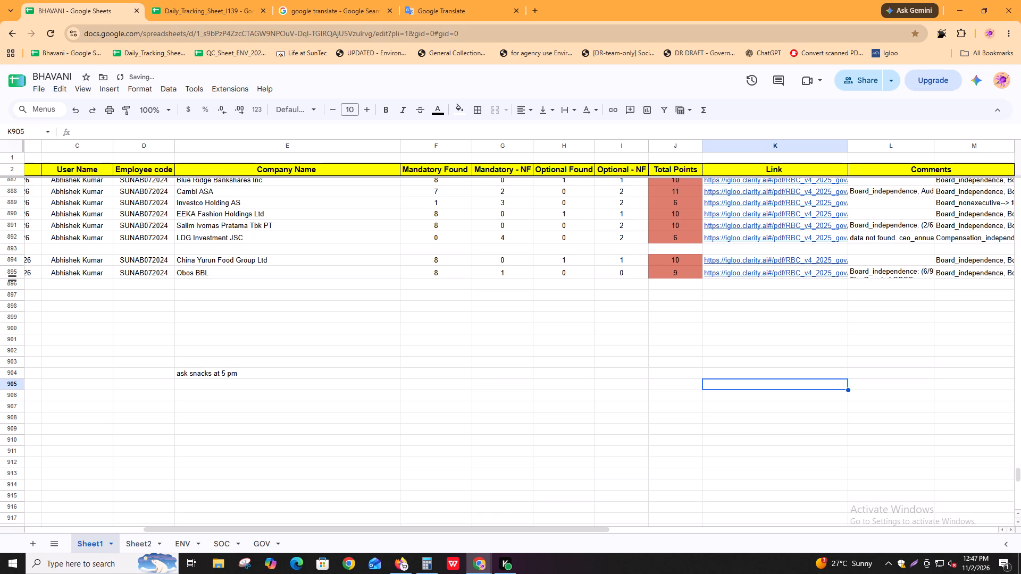
click(10, 277)
click(11, 275)
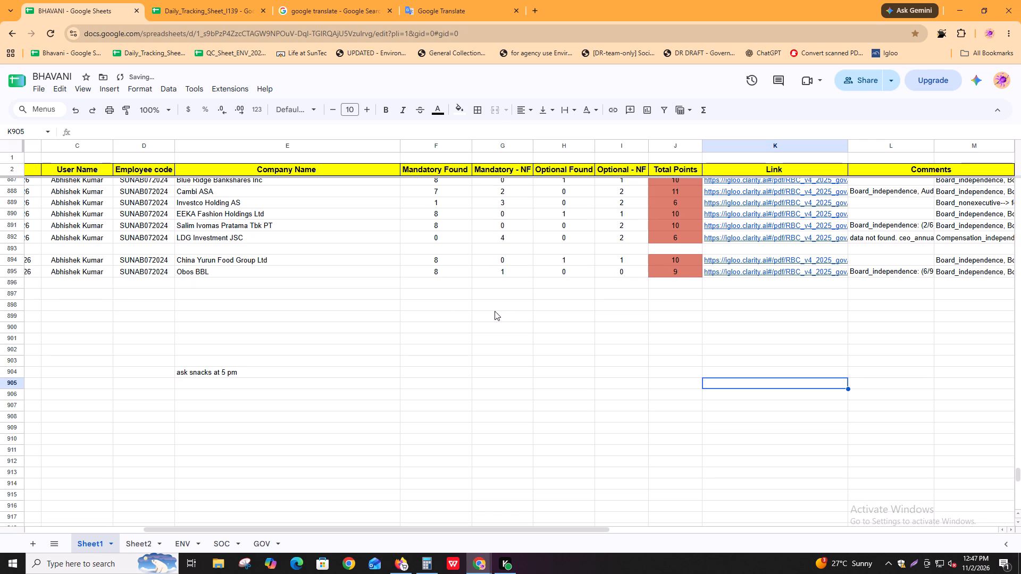
click(939, 341)
shift+scroll(942, 341, down, 5)
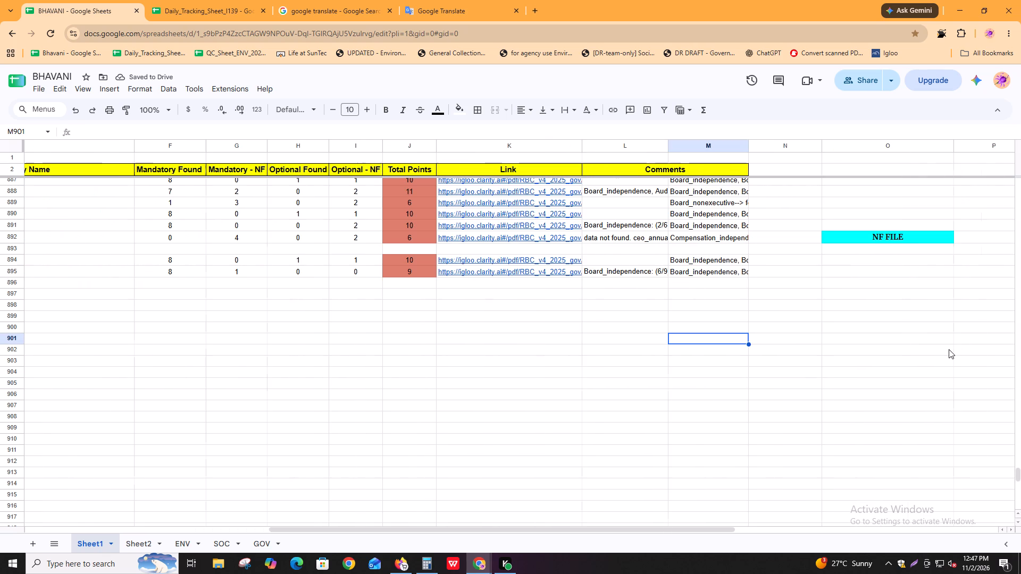
shift+scroll(251, 369, up, 6)
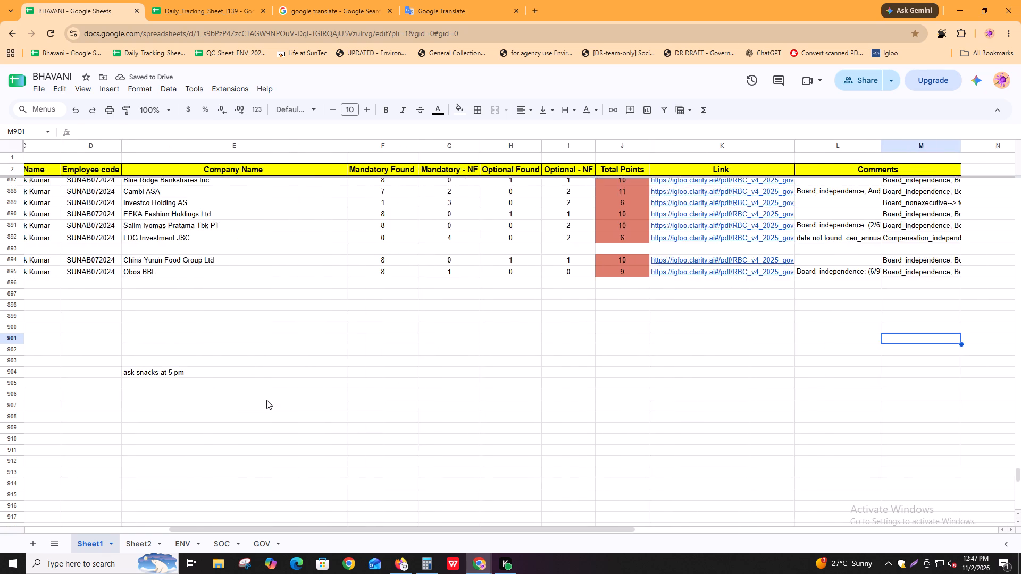
shift+scroll(266, 400, up, 2)
Switch to Igloo and collapse the Nomination Committee and CEO Compensation sections of the Obos BBL extraction.
key(alt+Tab)
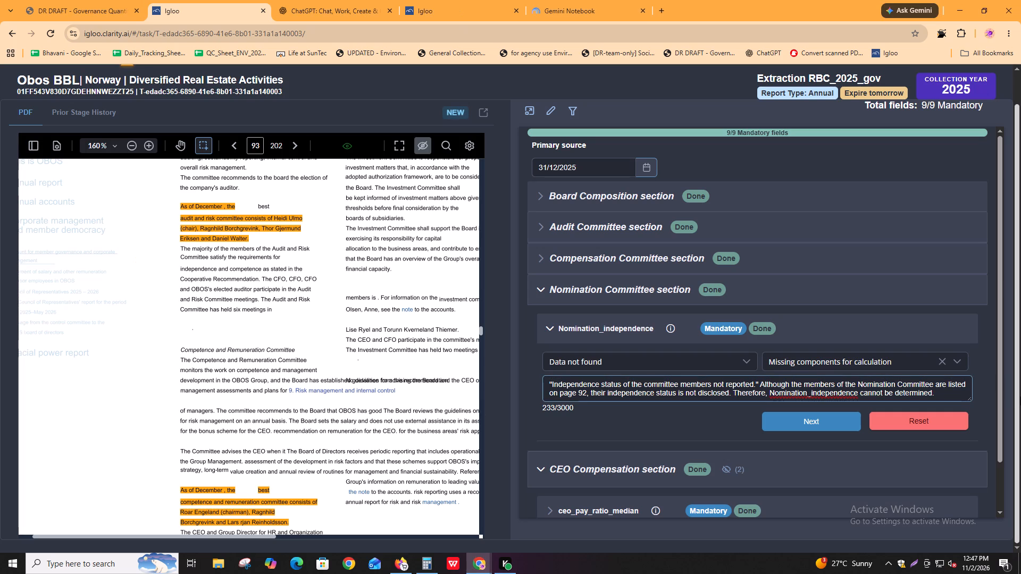
click(650, 326)
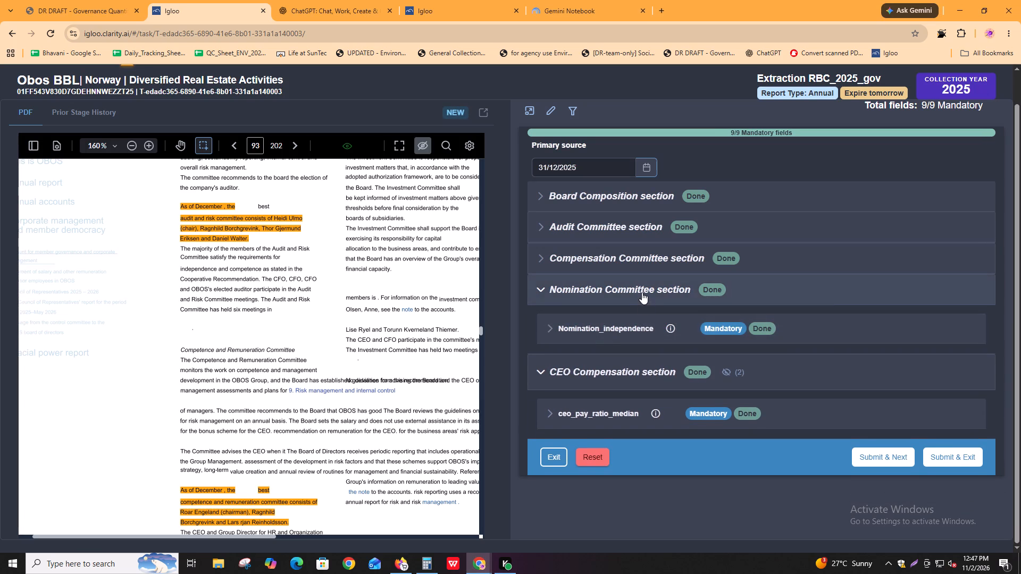
click(642, 292)
click(640, 322)
click(640, 322)
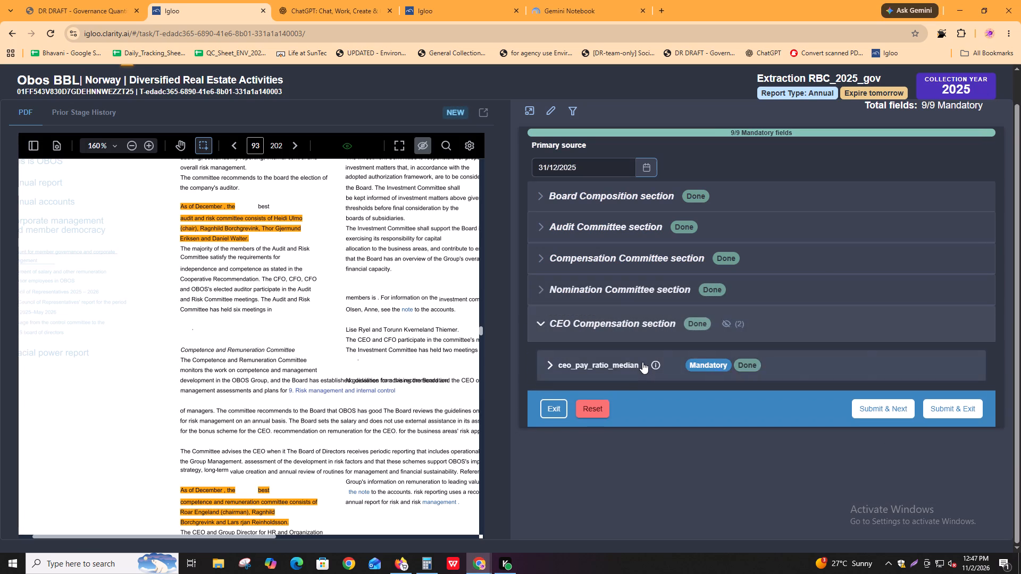
click(642, 362)
click(640, 360)
click(640, 327)
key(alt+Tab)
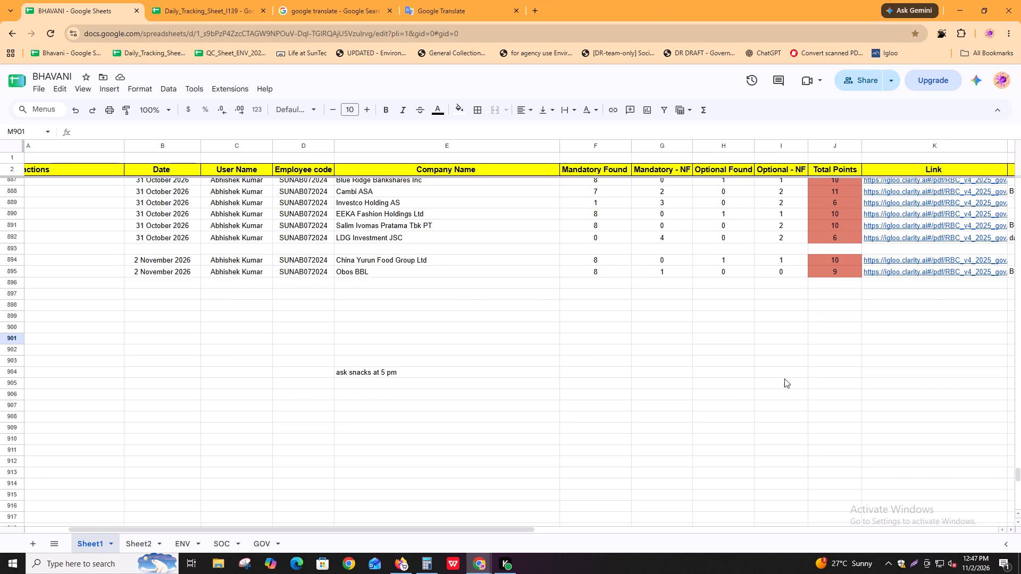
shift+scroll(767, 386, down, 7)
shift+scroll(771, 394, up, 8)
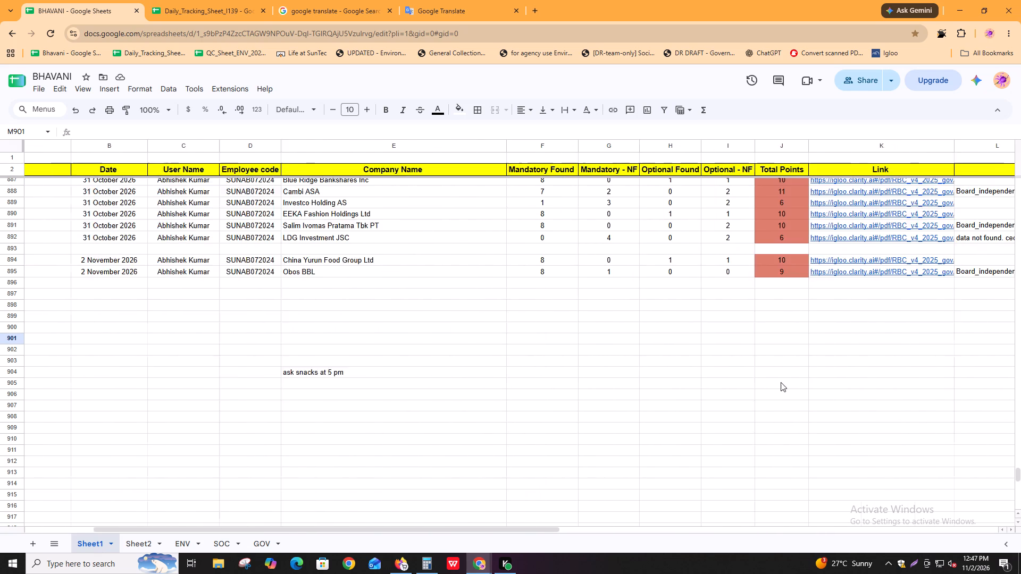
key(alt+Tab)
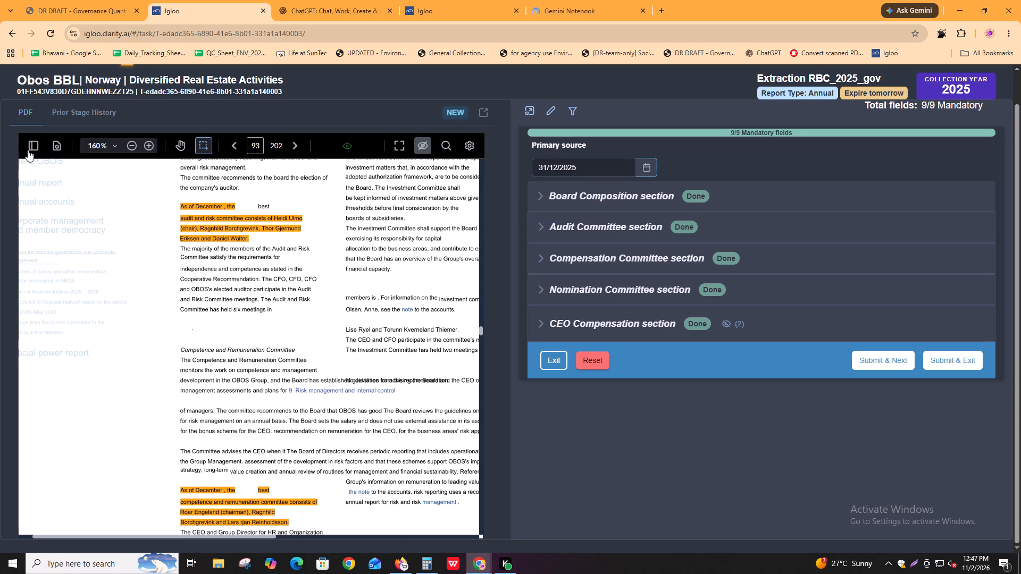
Review Obos BBL's prior stage history alongside the Compensation Committee and Audit Committee fields of the extraction.
click(53, 115)
scroll(581, 83, up, 2)
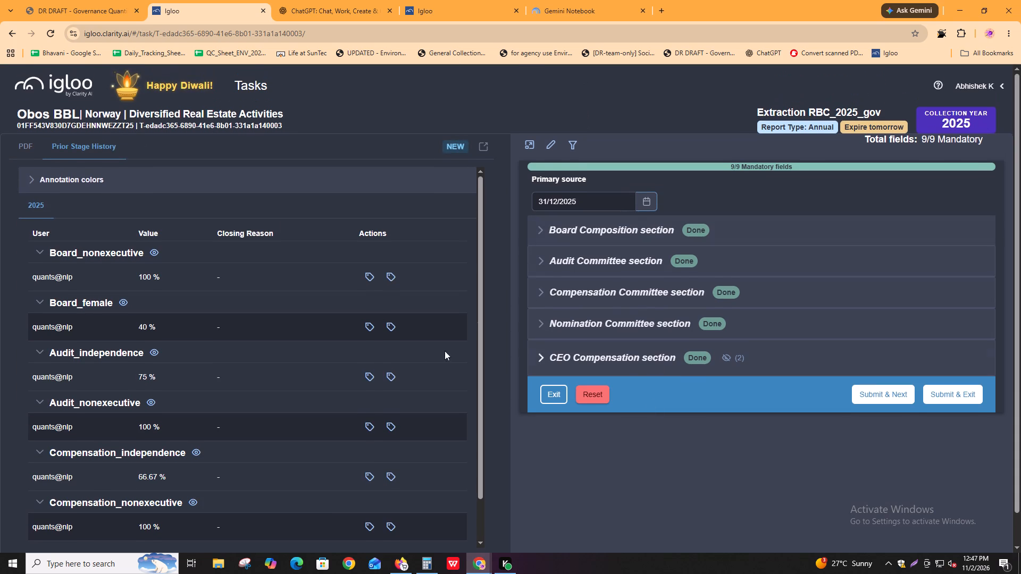
scroll(98, 518, down, 4)
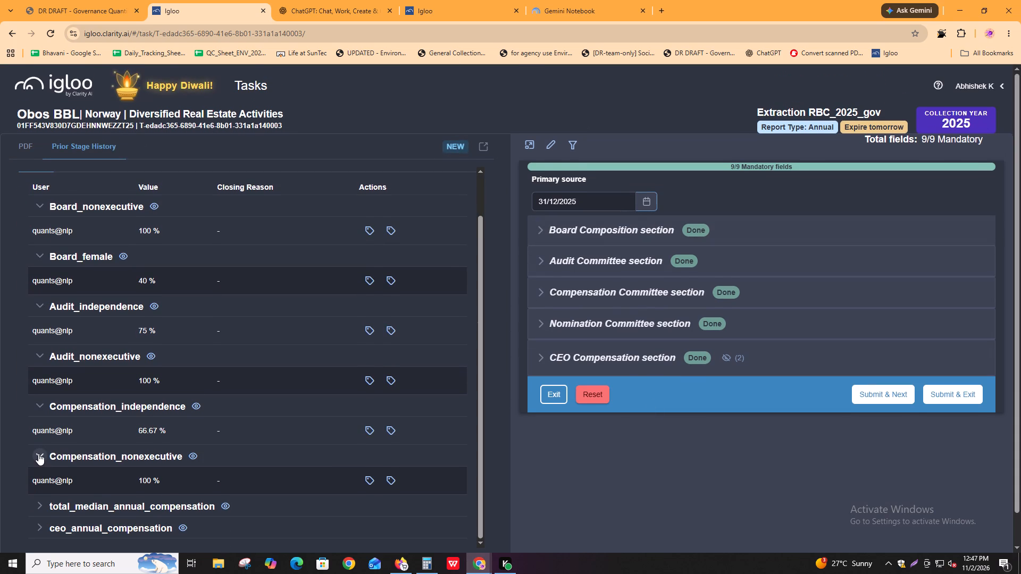
click(38, 453)
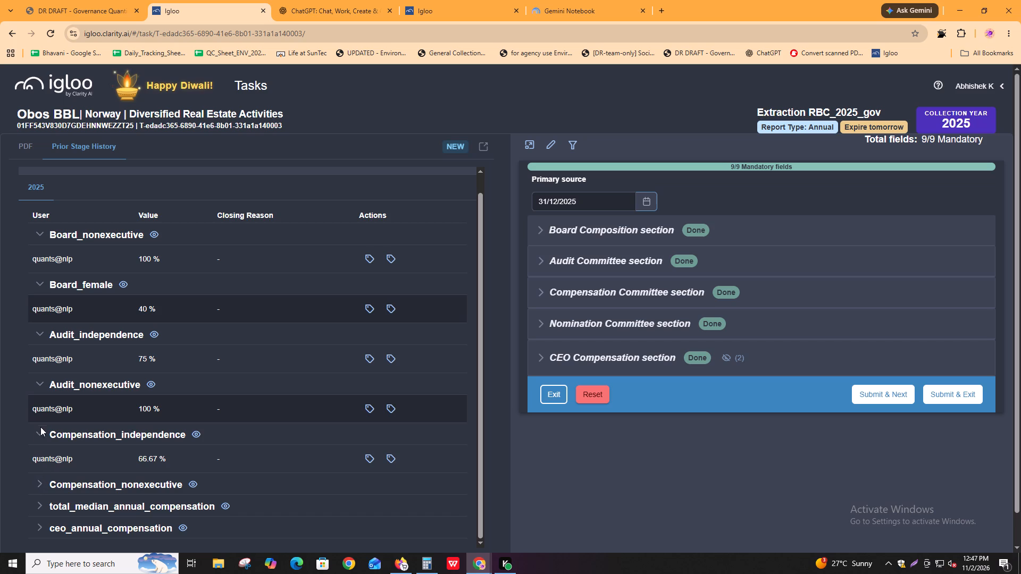
click(38, 437)
click(723, 299)
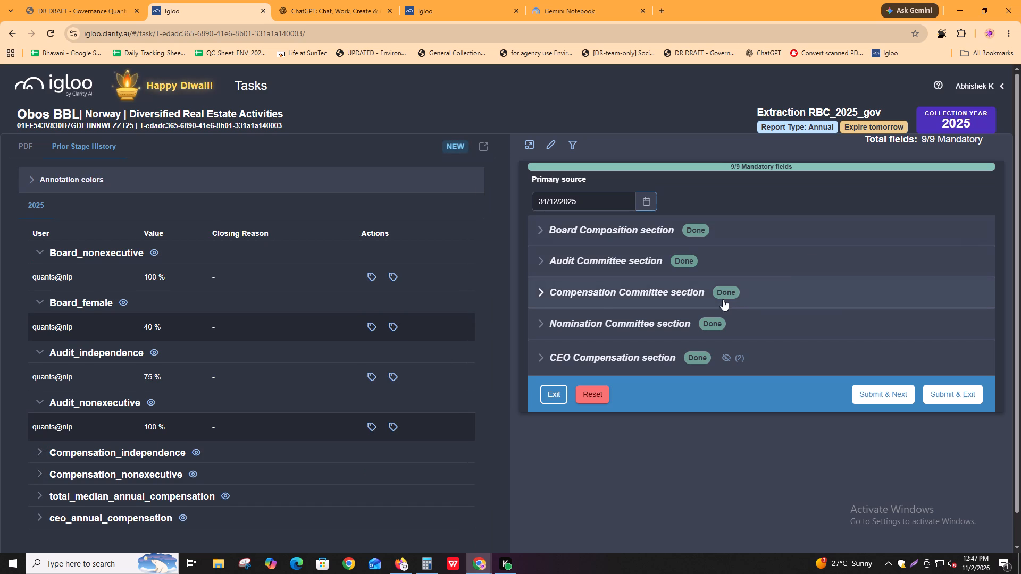
click(665, 333)
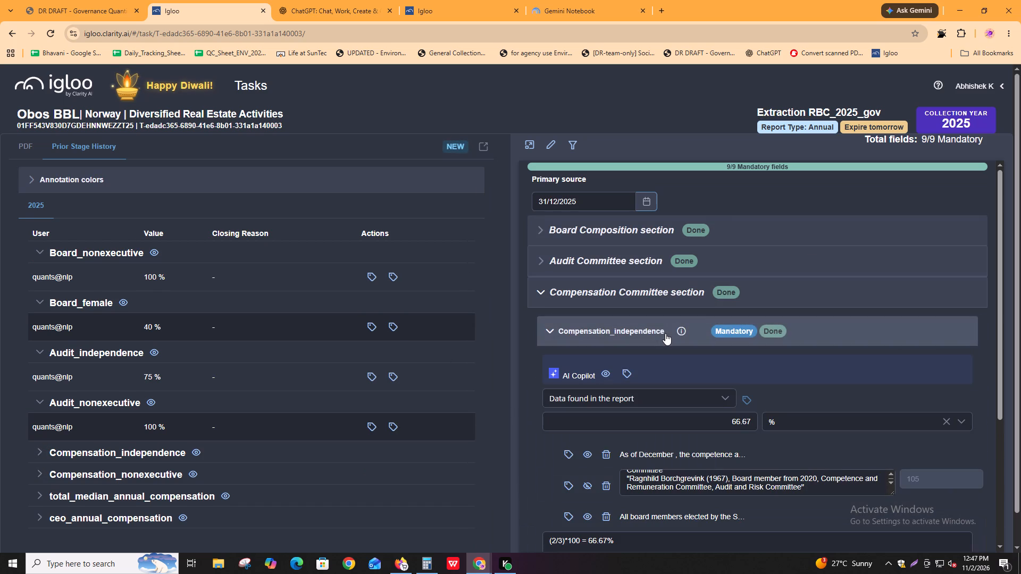
click(665, 333)
click(628, 258)
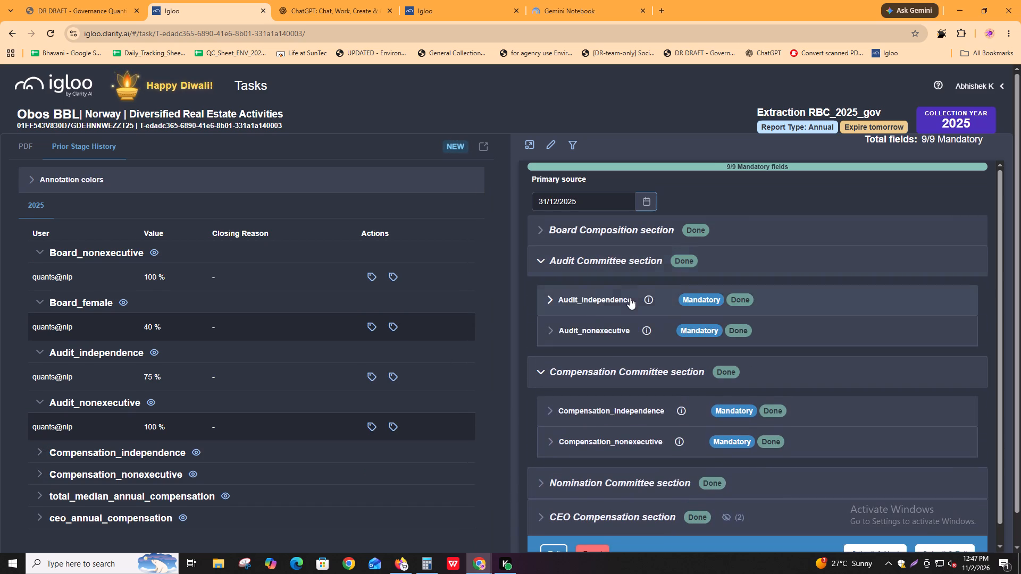
click(630, 298)
click(630, 298)
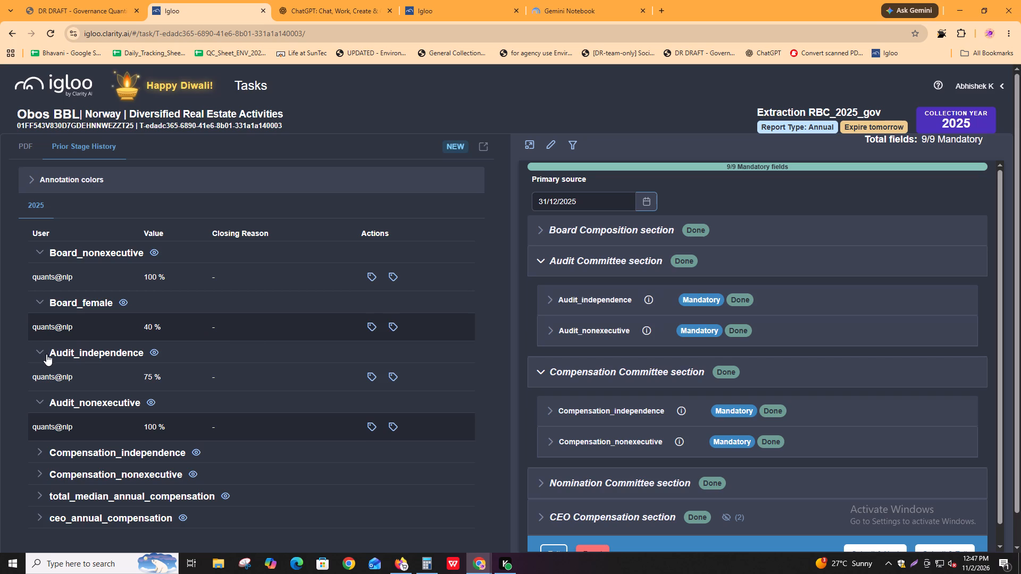
Collapse the remaining board and audit entries in the prior stage history and the Audit and Compensation Committee sections.
click(42, 349)
click(41, 302)
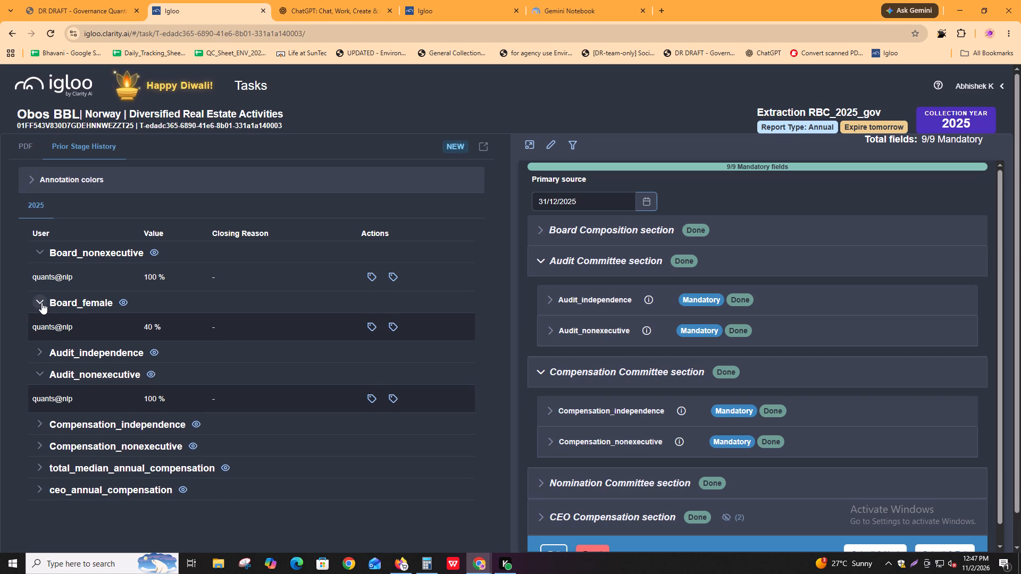
click(39, 344)
click(38, 298)
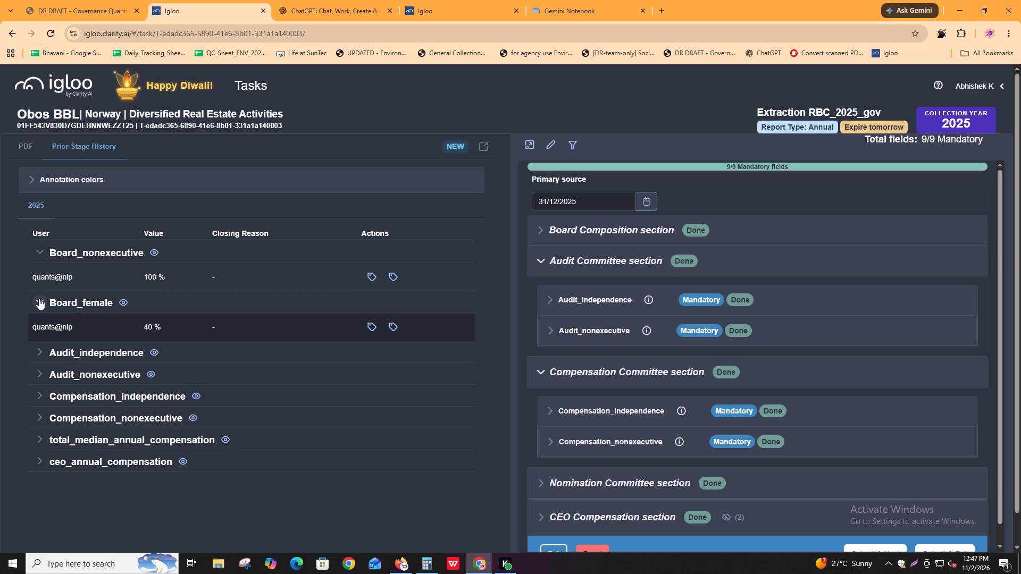
click(39, 298)
click(37, 257)
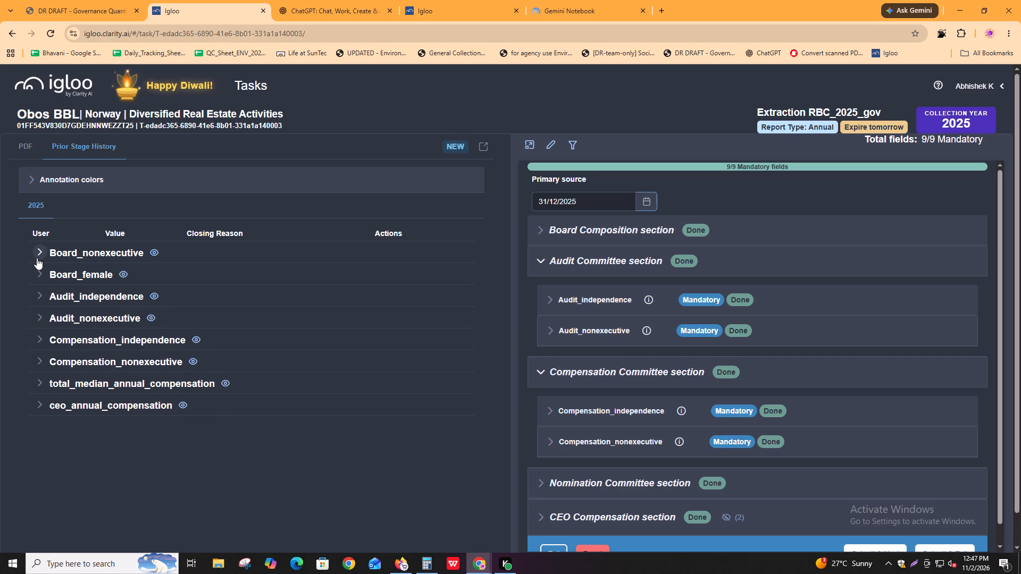
click(37, 258)
click(37, 258)
scroll(791, 333, up, 3)
click(584, 271)
click(582, 292)
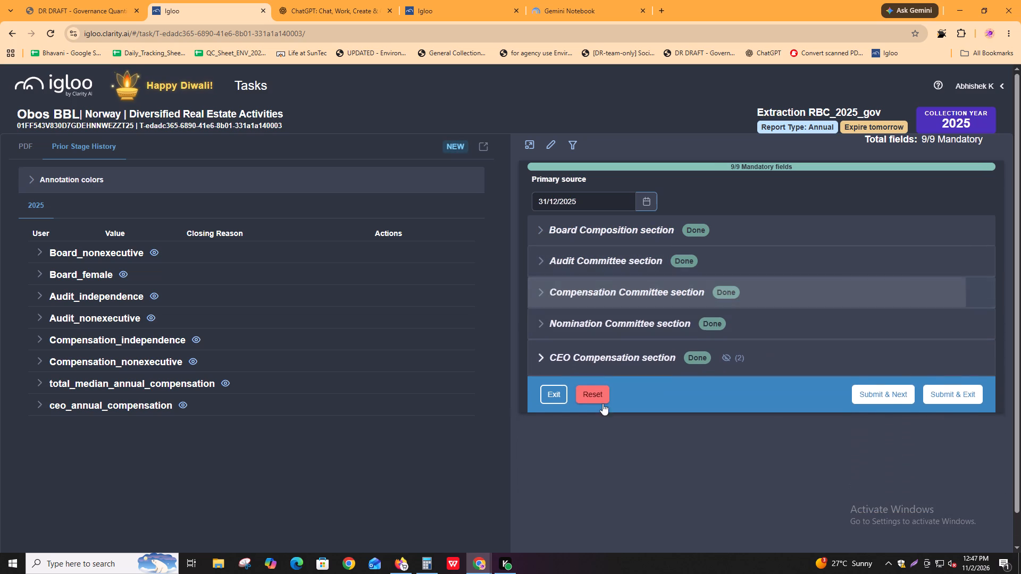
Open the prior-stage Board_female source in the report and examine the Board section on page 25.
click(36, 272)
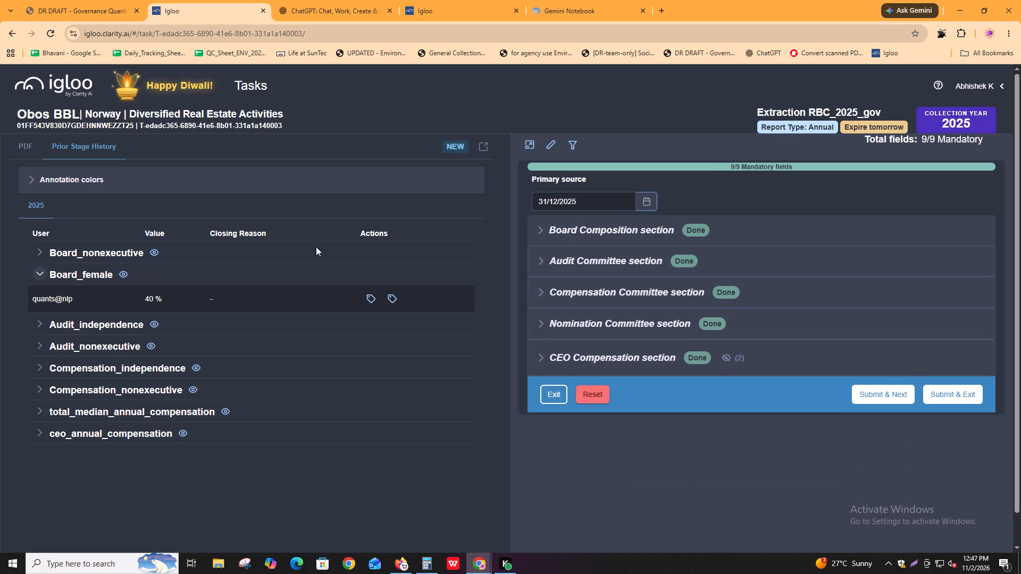
click(372, 293)
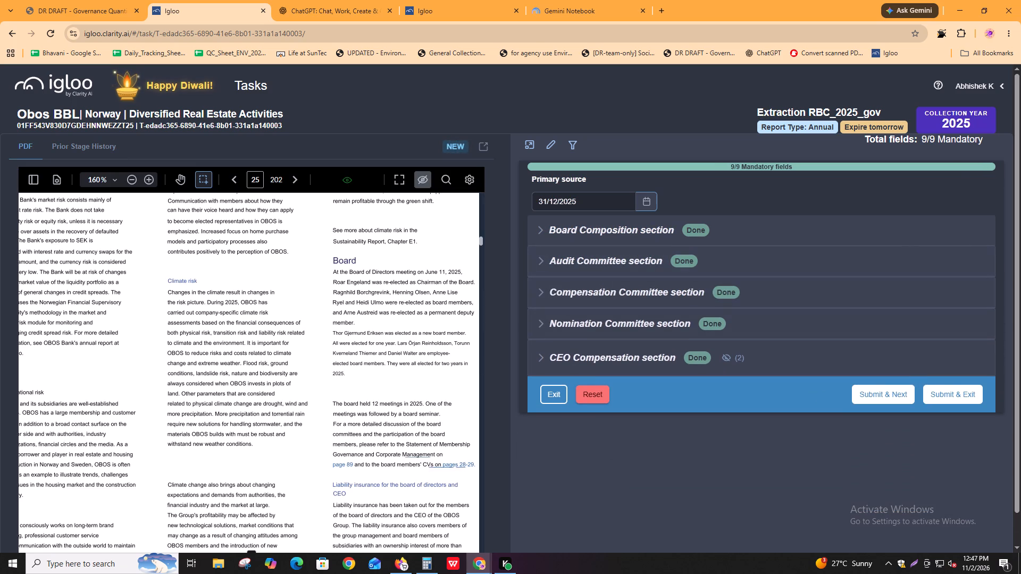
ctrl+scroll(235, 330, down, 1)
ctrl+scroll(235, 330, up, 2)
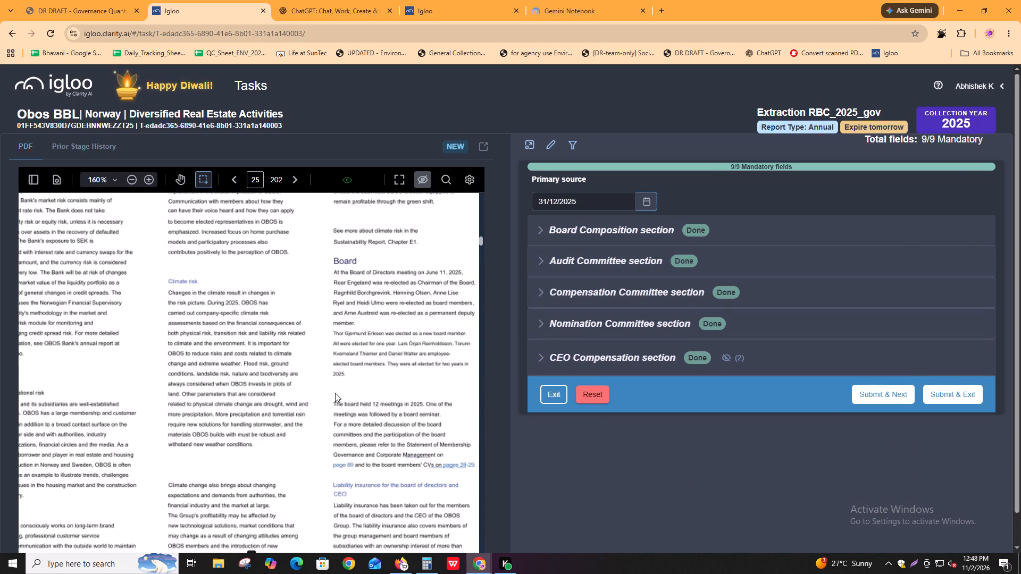
shift+scroll(389, 426, down, 3)
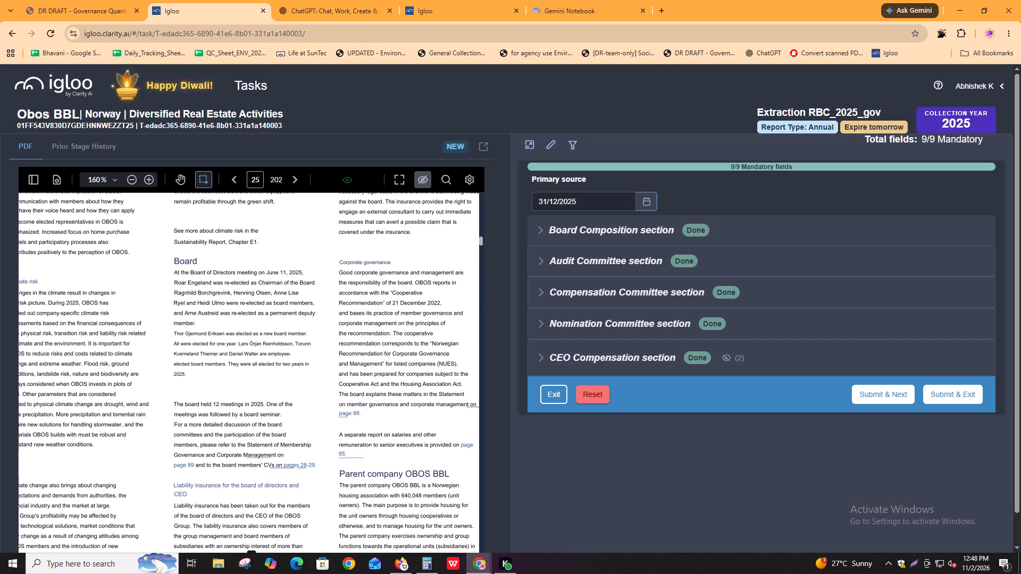
Submit the completed Obos BBL extraction and exit the task.
click(947, 395)
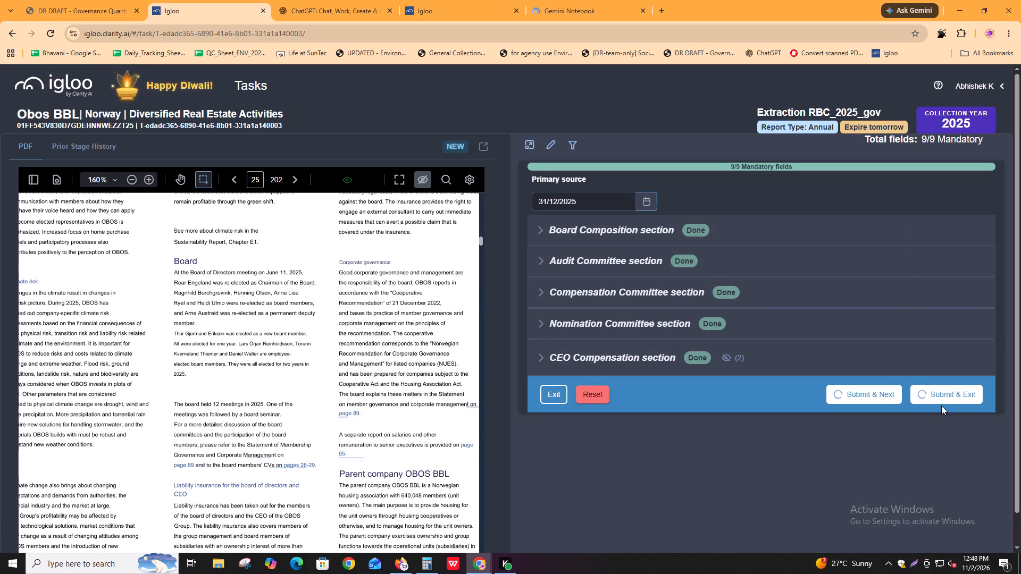
In the tracking sheet, fill row 895's extraction, date, user name, employee code and Total Points formula down into row 896.
key(alt+Tab)
shift+scroll(169, 510, up, 4)
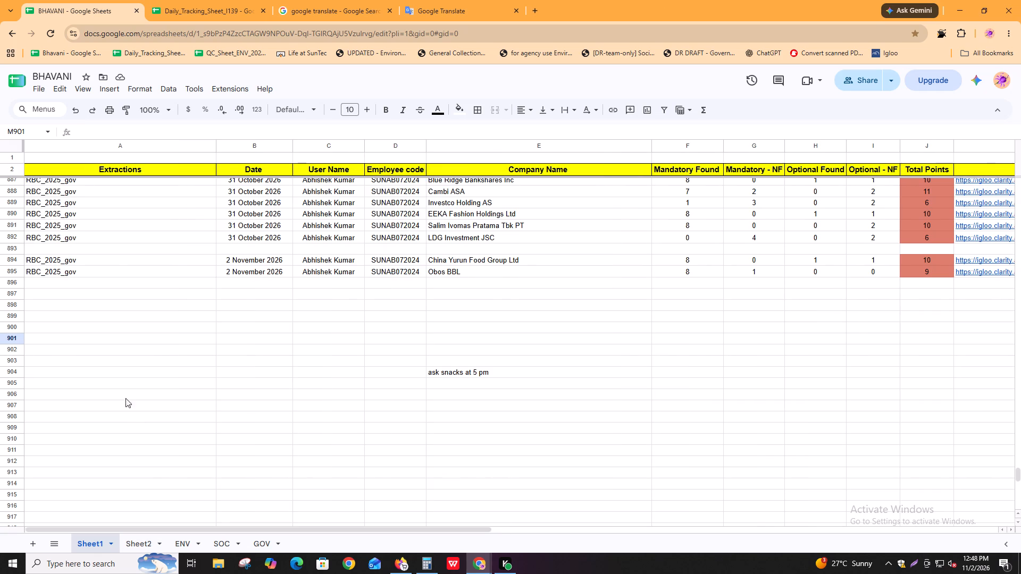
drag(182, 268, 375, 283)
key(ctrl+d)
drag(935, 273, 935, 283)
key(ctrl+d)
In Igloo, request more time for the JW (Cayman) Therapeutics and South Manganese Investment tasks, confirming both requests.
key(alt+Tab)
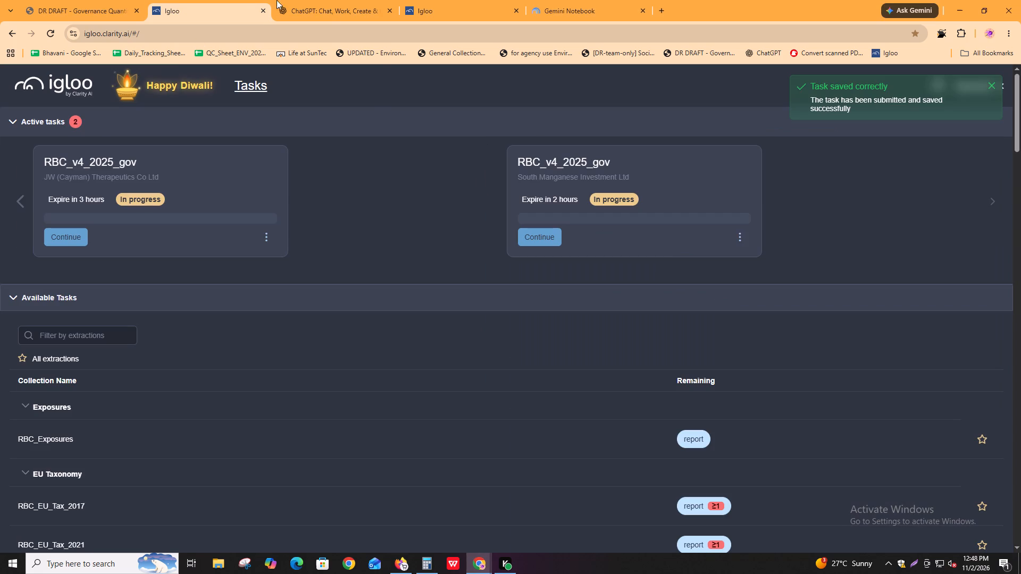
click(265, 237)
click(294, 264)
click(607, 336)
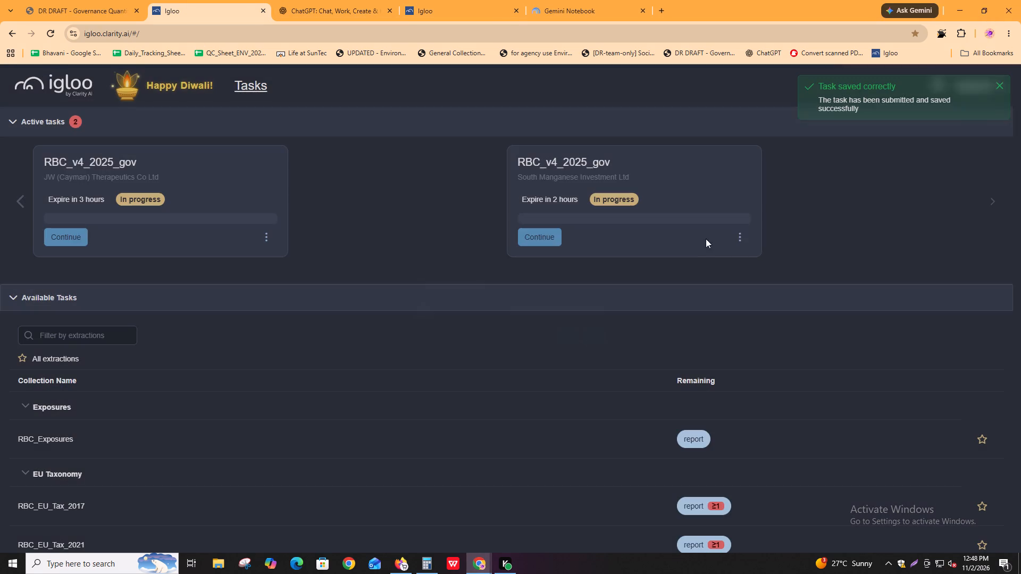
click(737, 231)
click(751, 261)
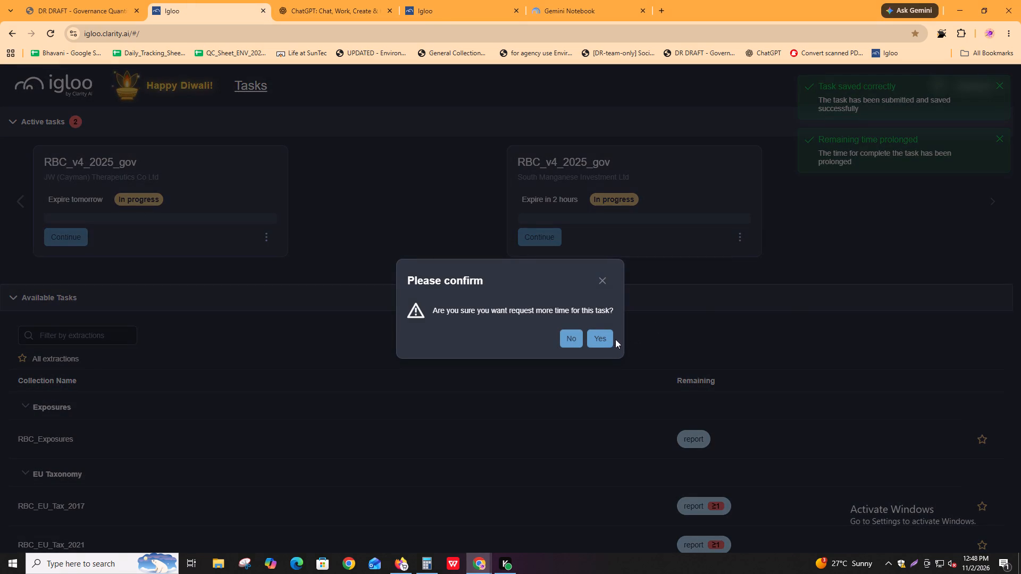
click(608, 342)
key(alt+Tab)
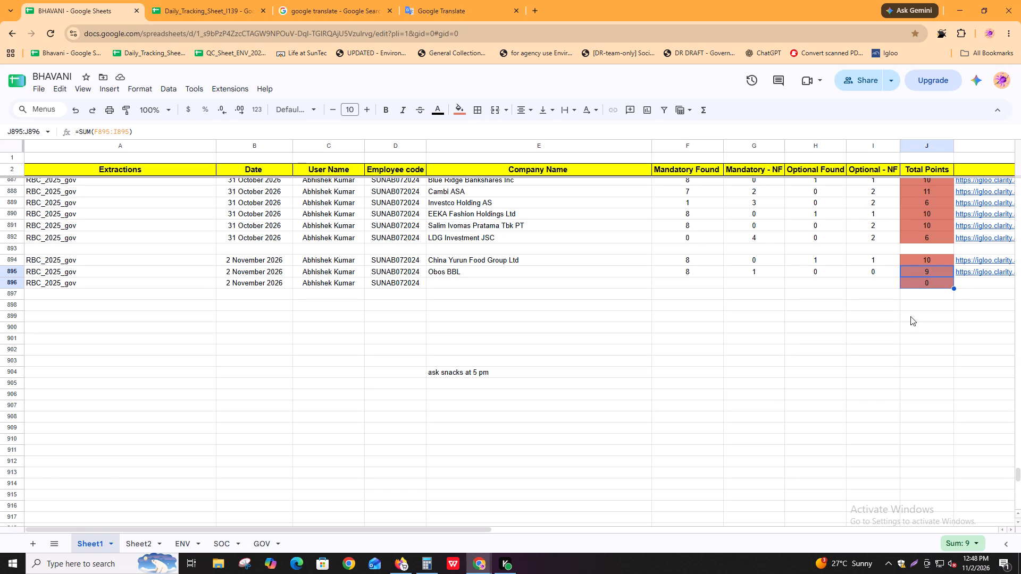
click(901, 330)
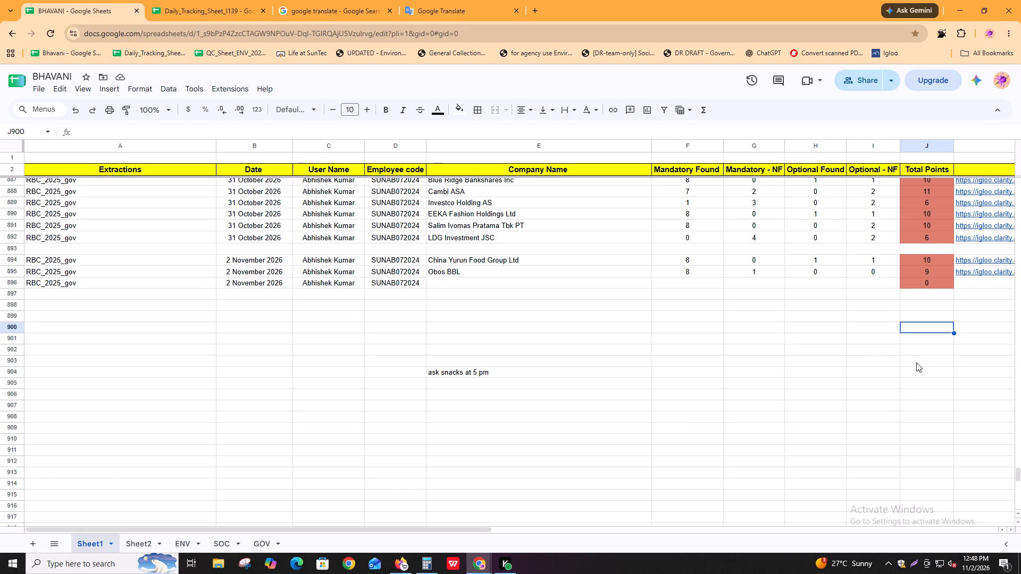
Dismiss the notifications on Igloo's Tasks page.
key(alt+Tab)
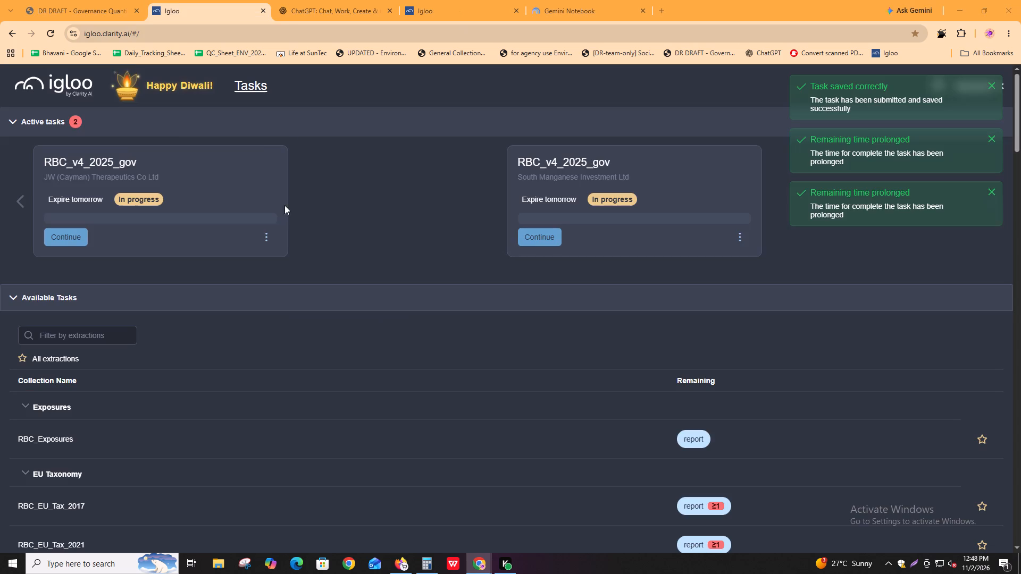
click(992, 84)
click(992, 82)
click(992, 82)
key(alt+Tab)
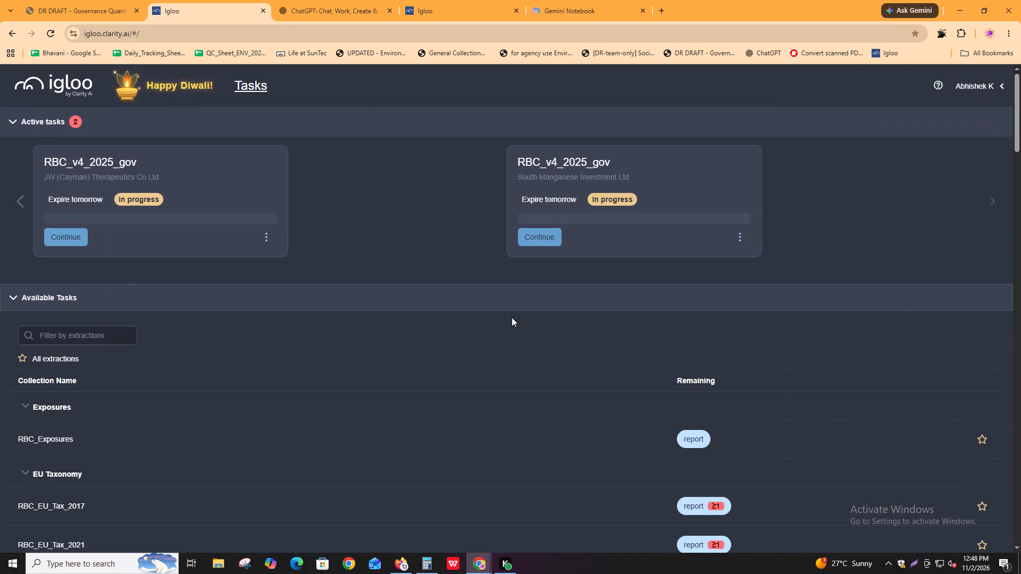
Close the open RBC_v4_2025_gov.pdf report window and return to the BHAVANI tracking sheet.
key(alt+Tab)
alt+click(563, 240)
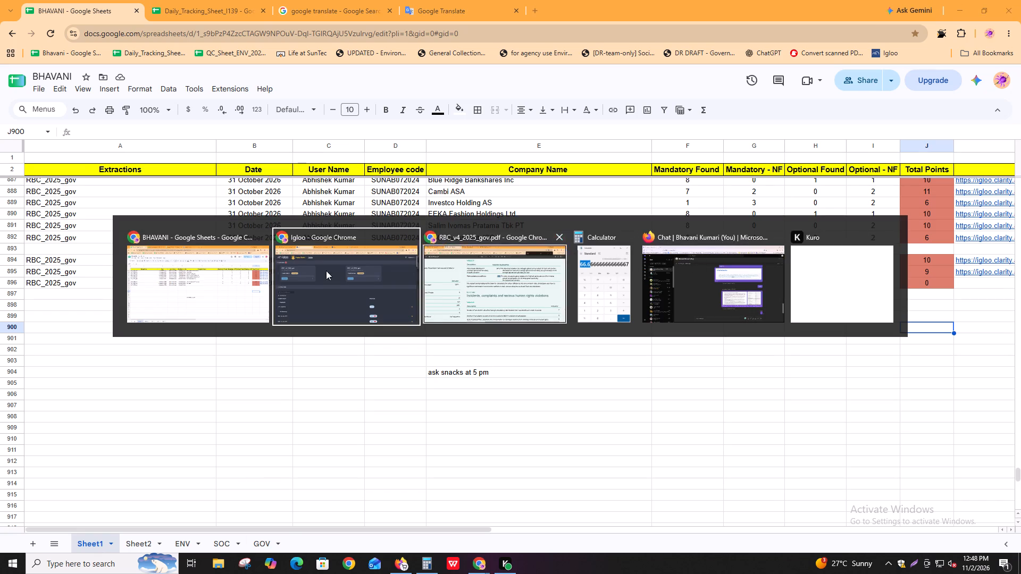
alt+click(558, 233)
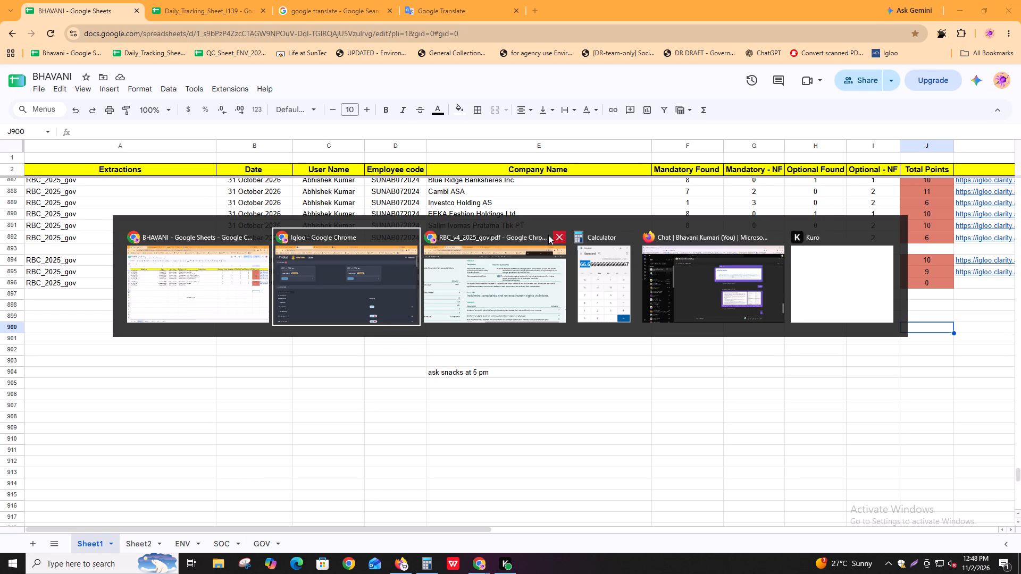
alt+click(306, 288)
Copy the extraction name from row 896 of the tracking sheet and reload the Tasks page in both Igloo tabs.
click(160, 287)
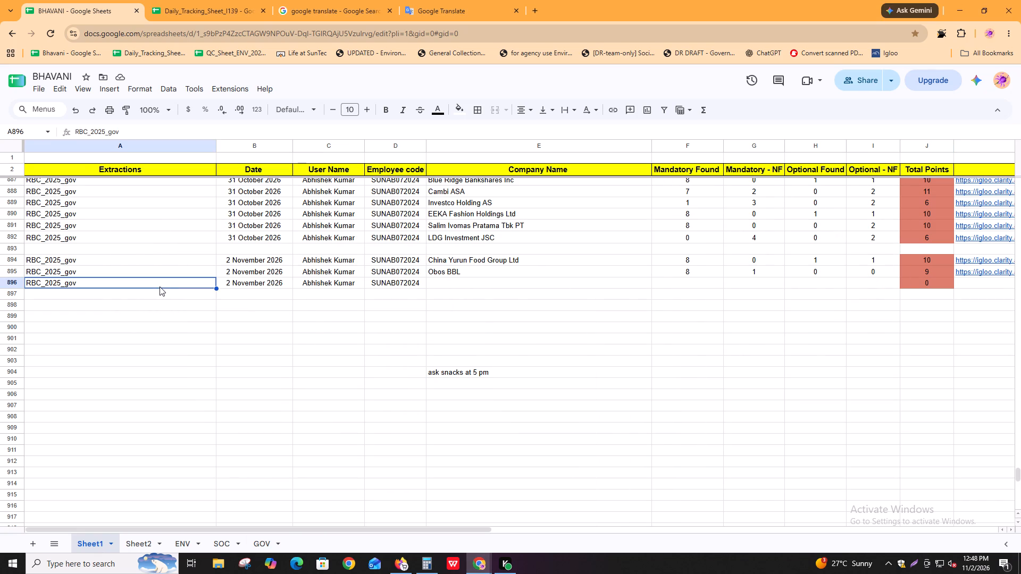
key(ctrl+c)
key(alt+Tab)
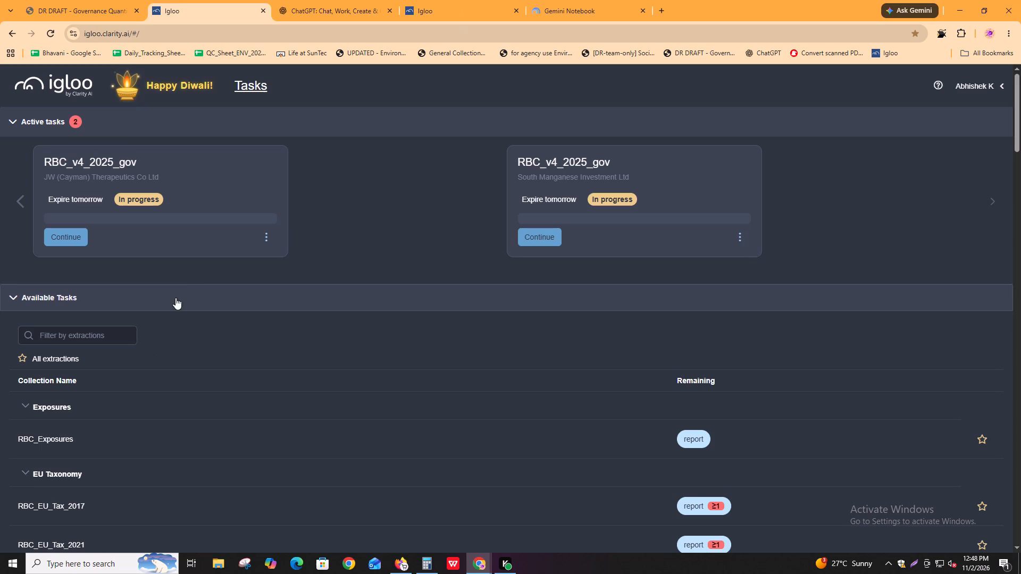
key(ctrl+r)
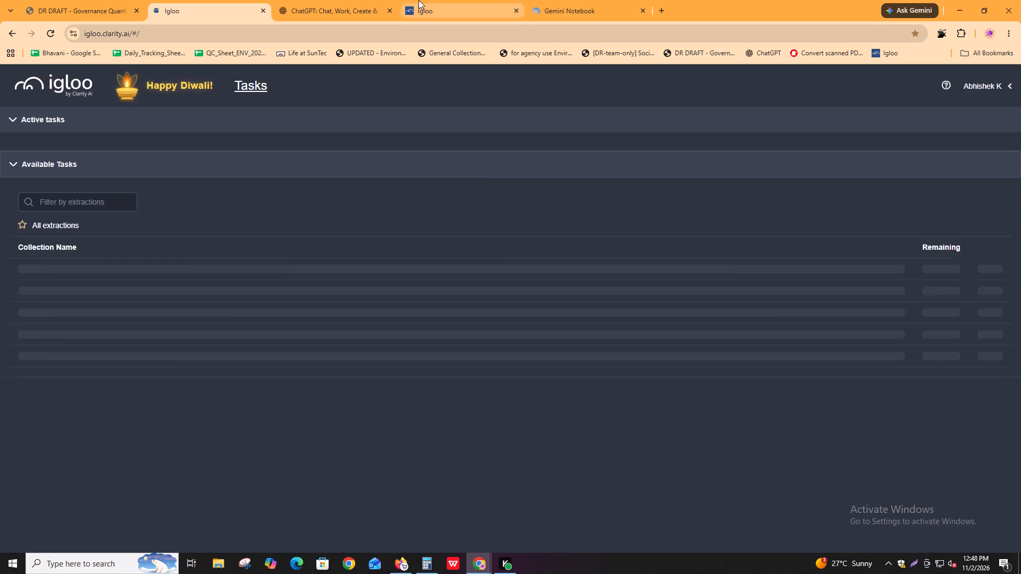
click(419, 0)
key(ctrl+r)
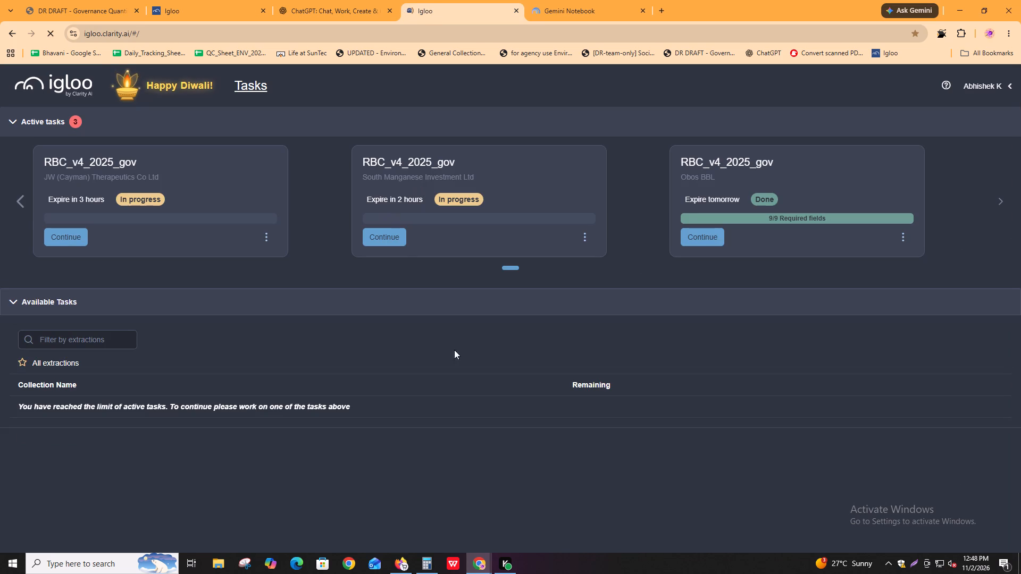
Delete the RBC_v4_2025_gov.pdf source from the Governance notebook in Gemini Notebook.
click(607, 0)
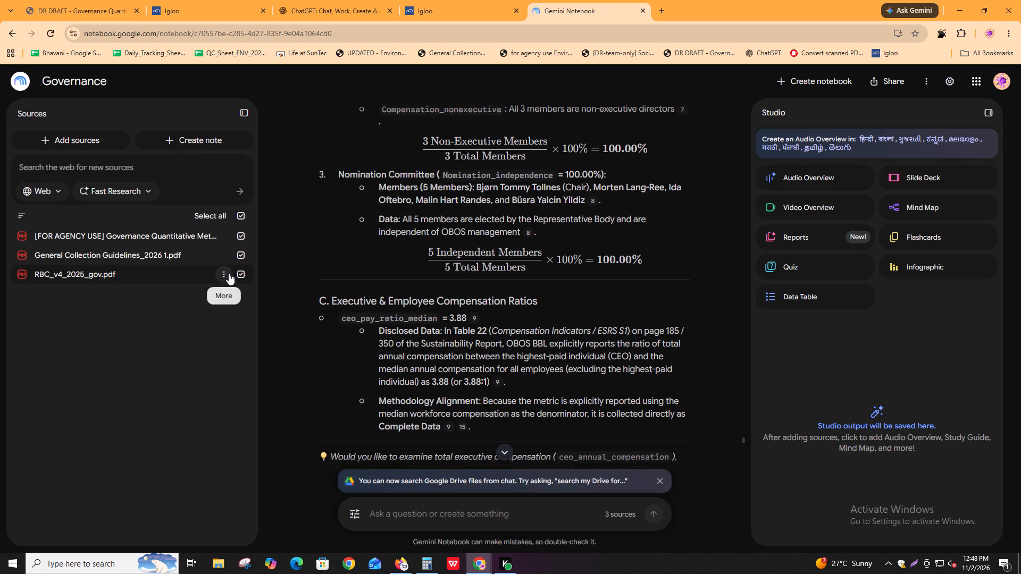
click(229, 273)
click(263, 296)
click(613, 346)
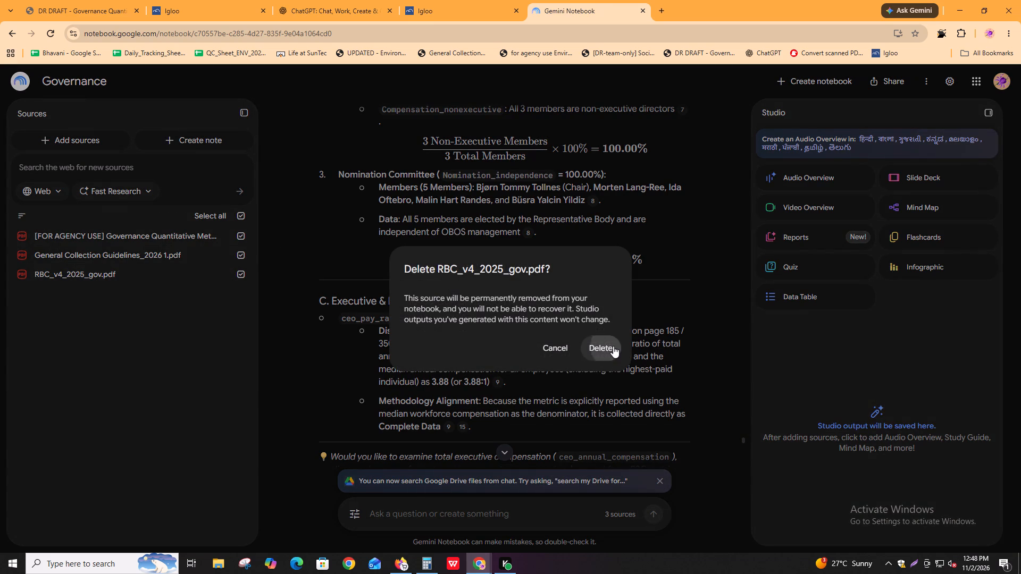
Delete the RBC_v4_2025_gov PDF from the Downloads folder, close File Explorer and return to Igloo.
drag(227, 0, 232, 0)
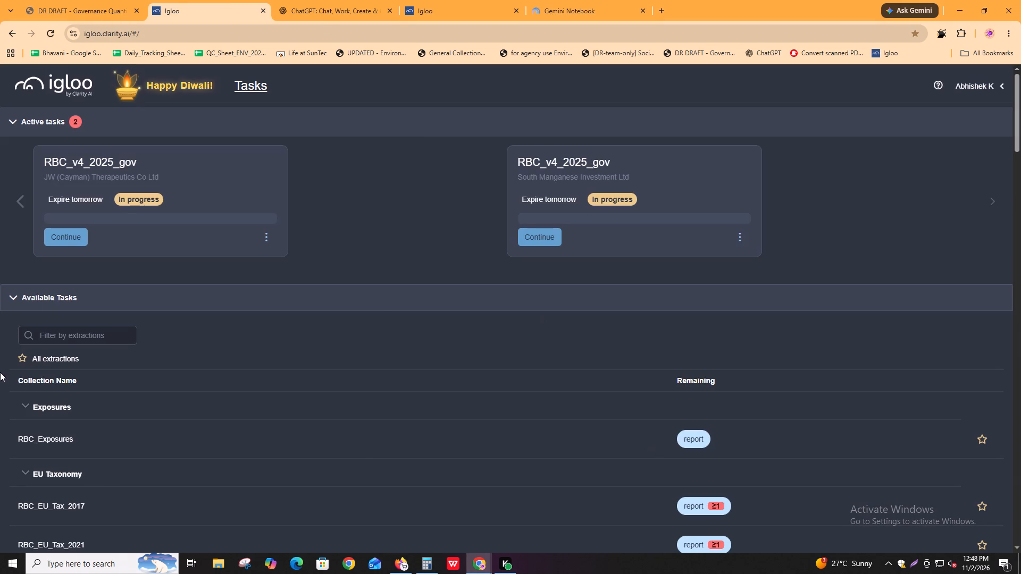
key(alt+Tab)
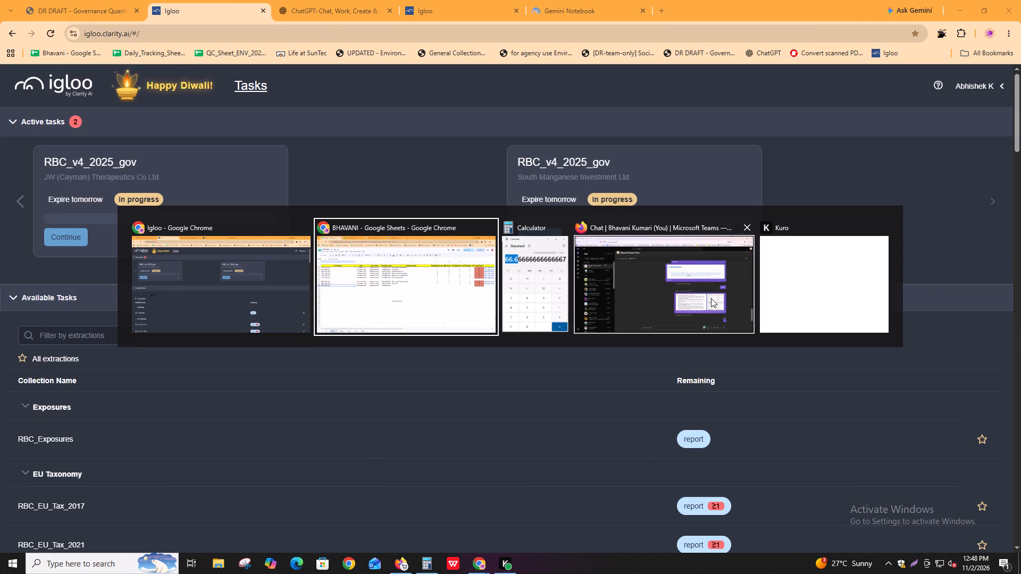
alt+click(207, 307)
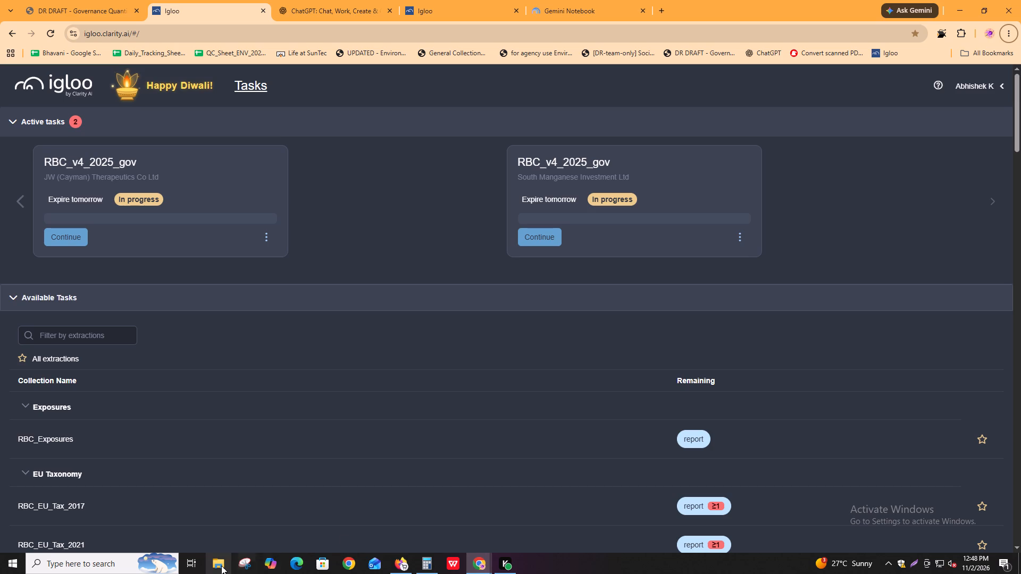
click(219, 565)
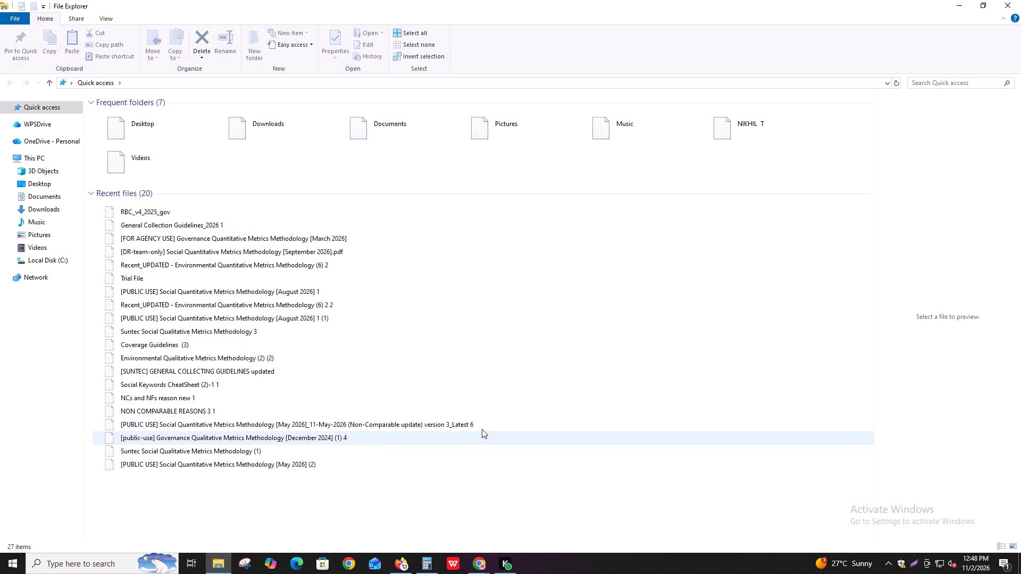
click(48, 207)
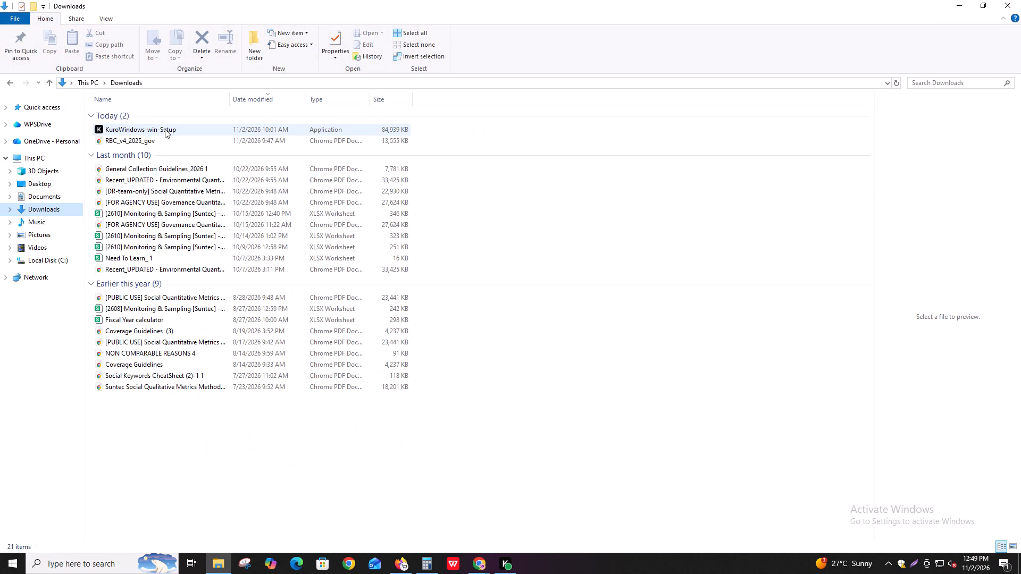
click(161, 142)
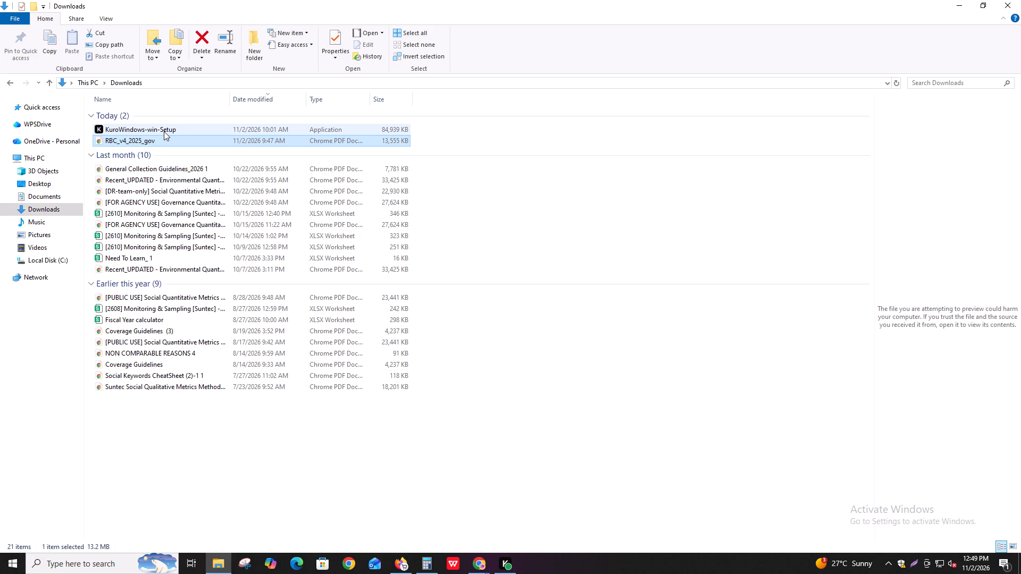
key(Delete)
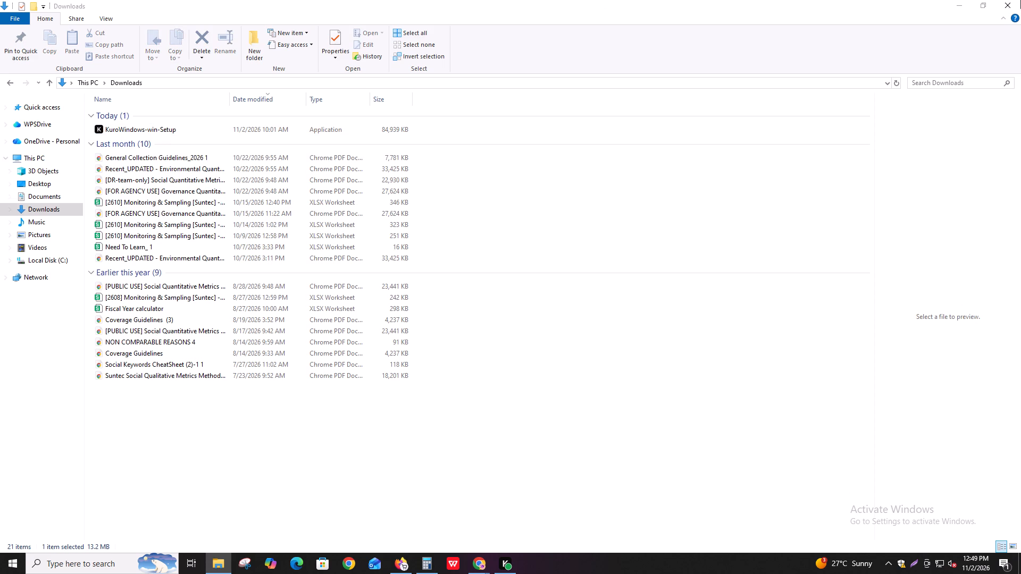
click(1020, 0)
click(429, 181)
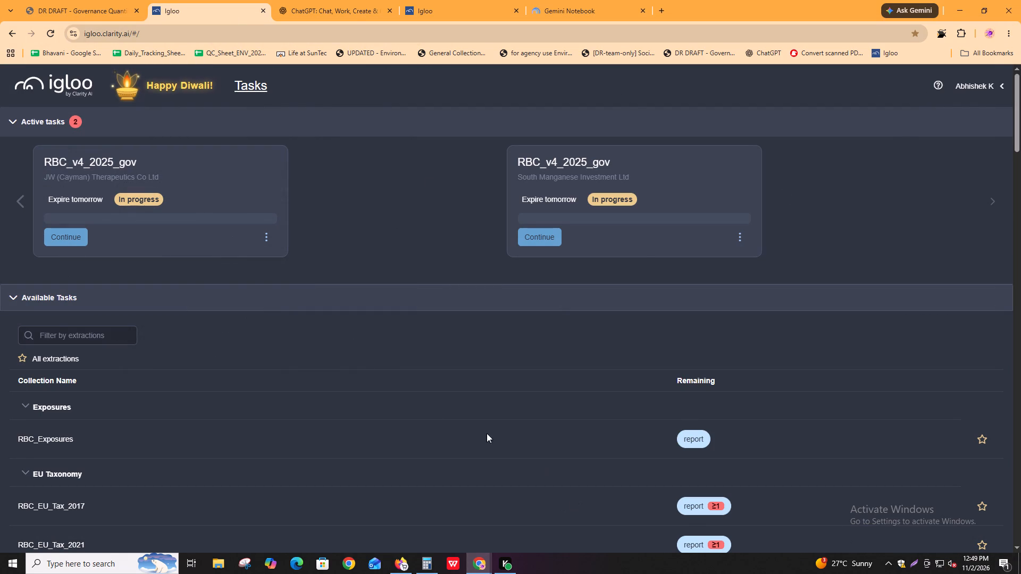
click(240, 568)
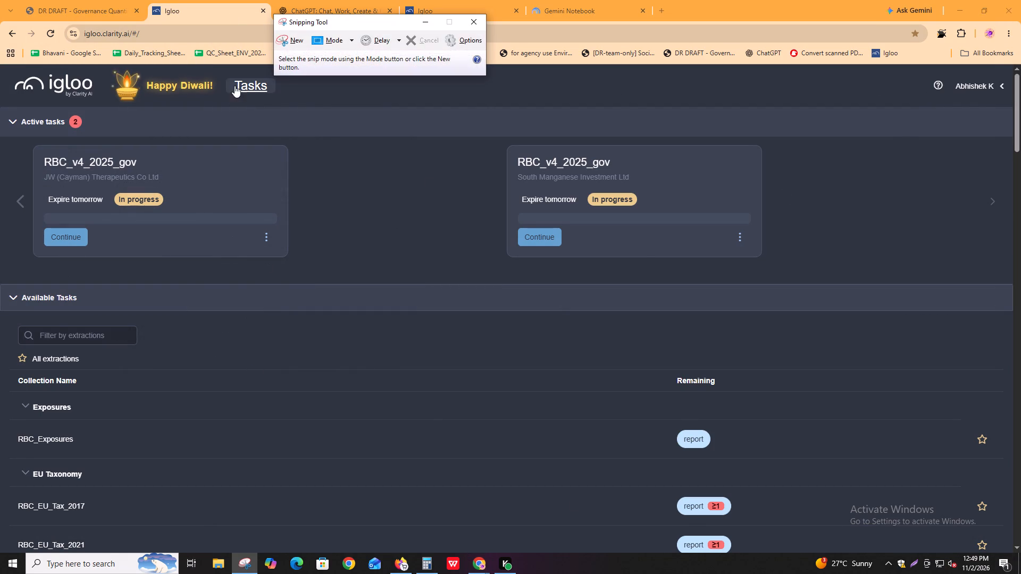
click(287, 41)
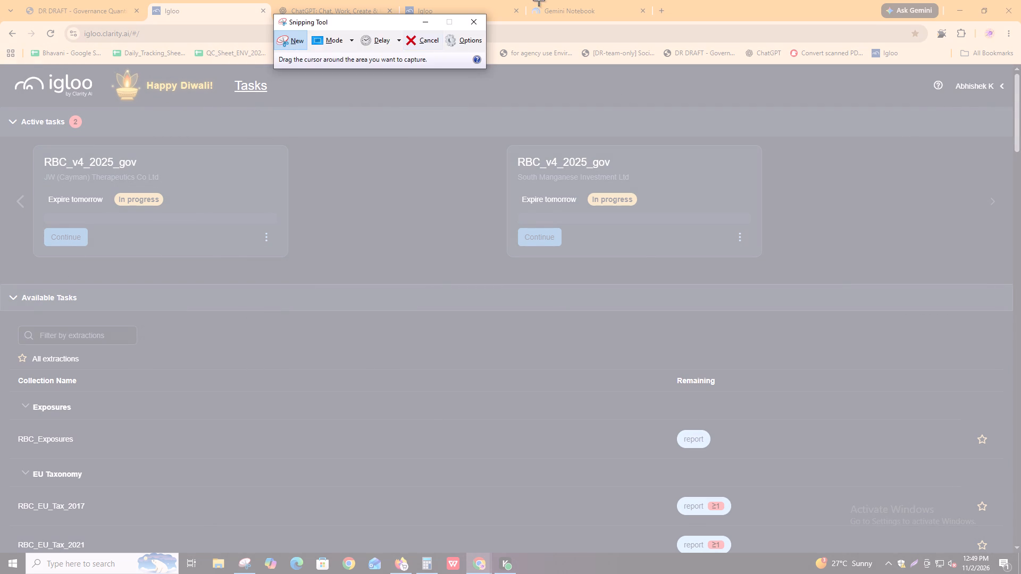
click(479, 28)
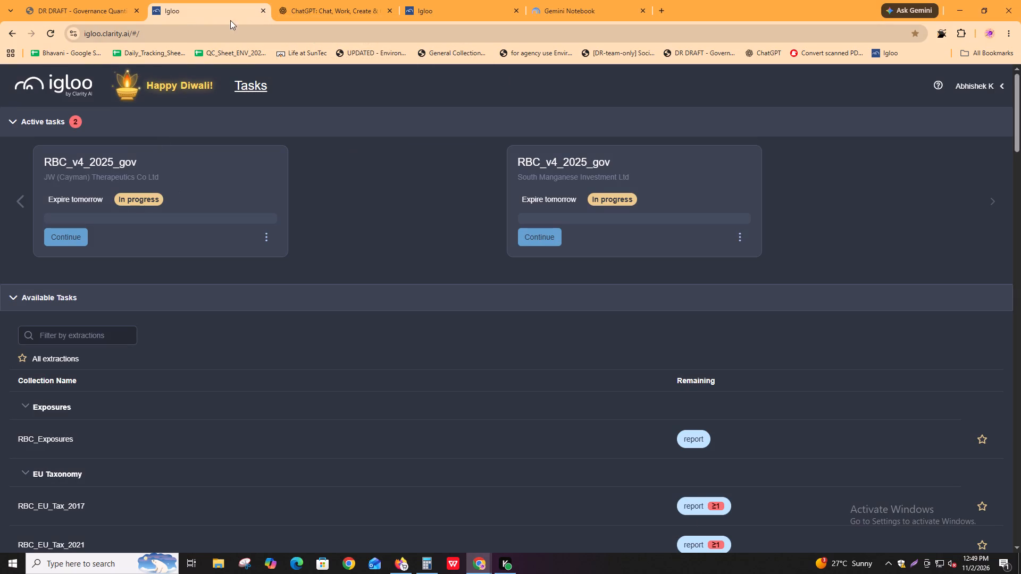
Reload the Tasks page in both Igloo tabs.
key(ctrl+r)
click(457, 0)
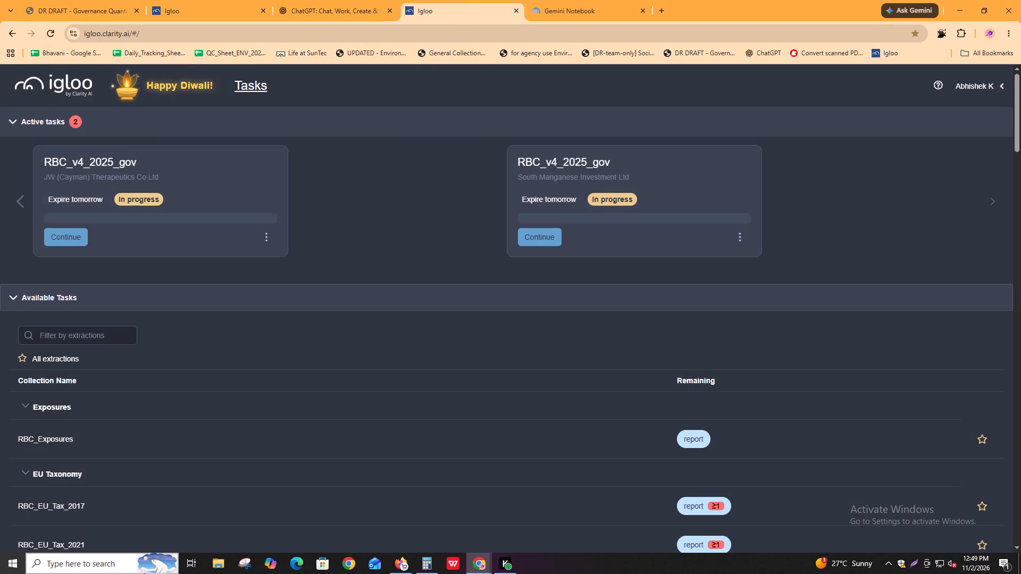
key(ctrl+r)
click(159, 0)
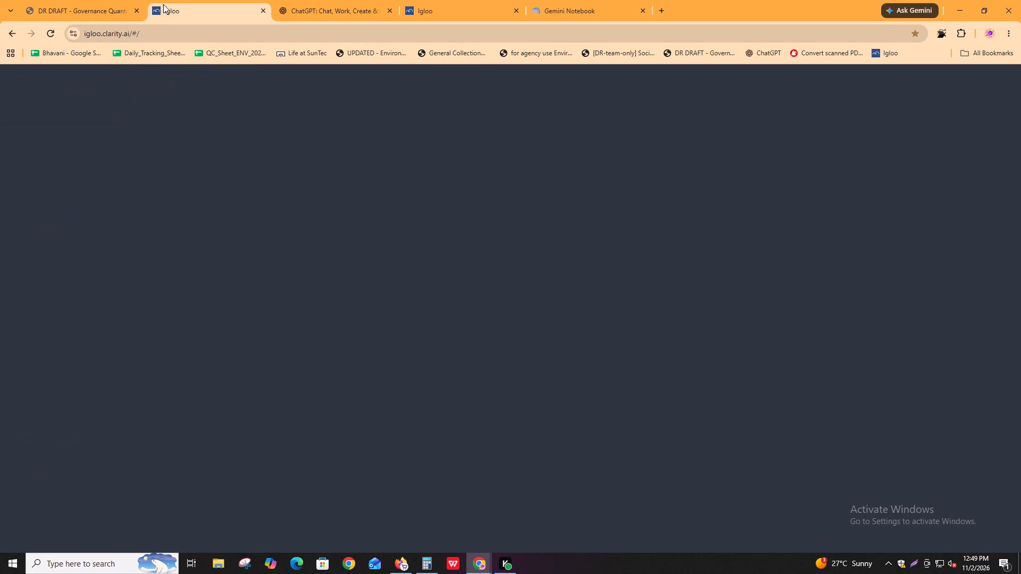
Filter Igloo's available tasks by RBC_2025_gov, copied from cell A896 of the tracking sheet, and open its report task.
key(alt+Tab)
alt+click(434, 301)
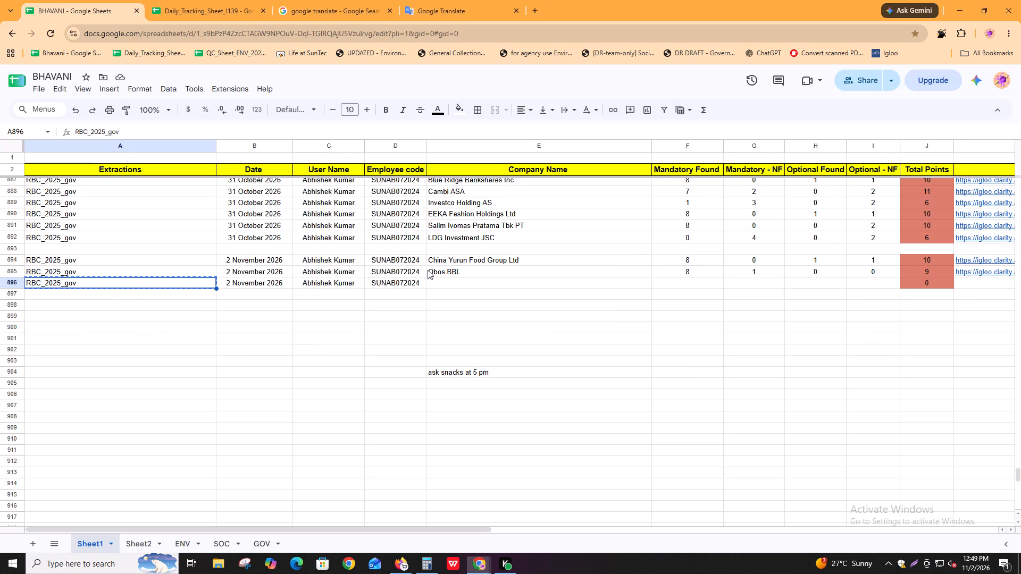
click(131, 284)
key(ctrl+c)
key(alt+Tab)
key(ctrl+r)
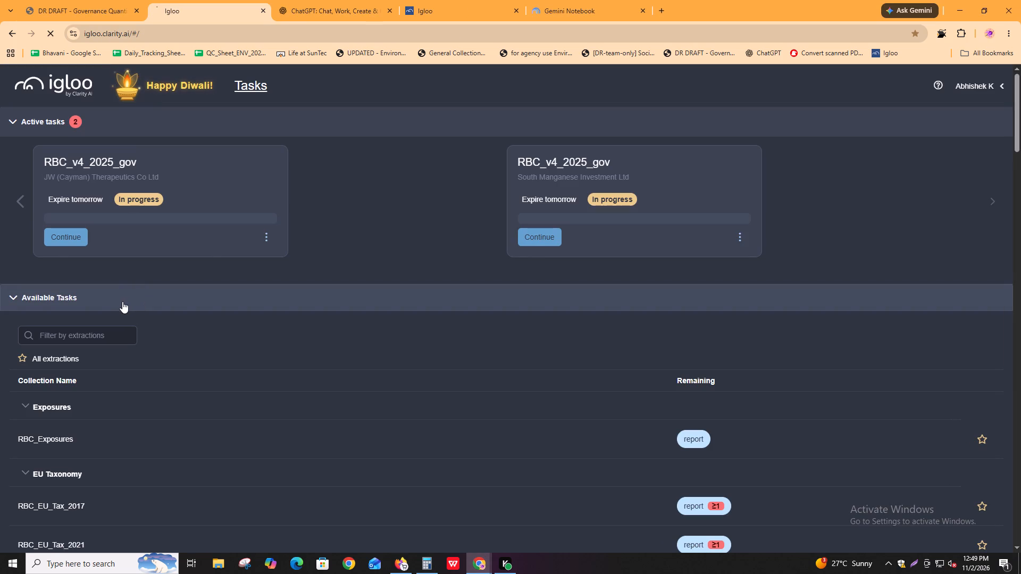
click(424, 0)
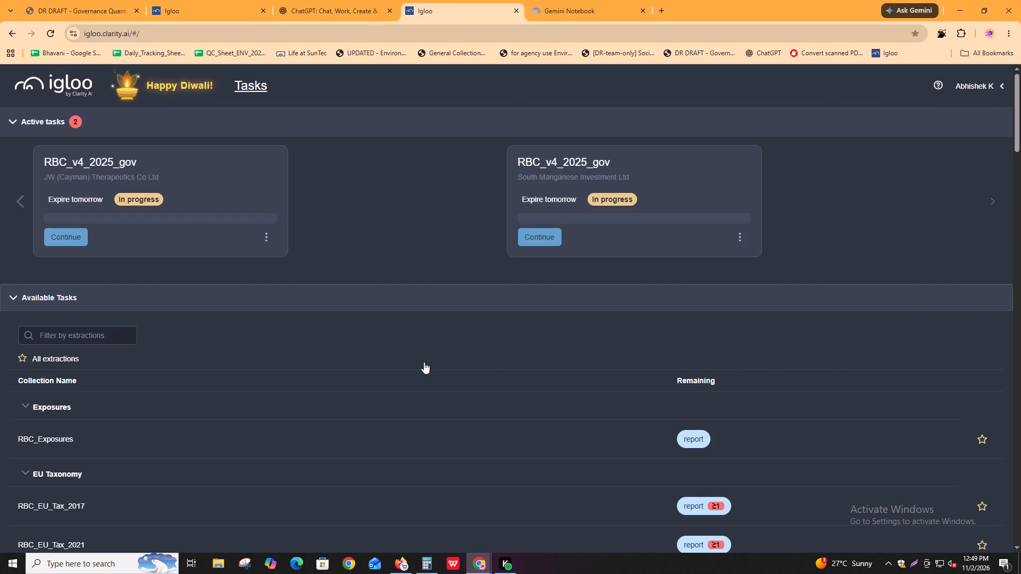
key(ctrl+r)
click(163, 0)
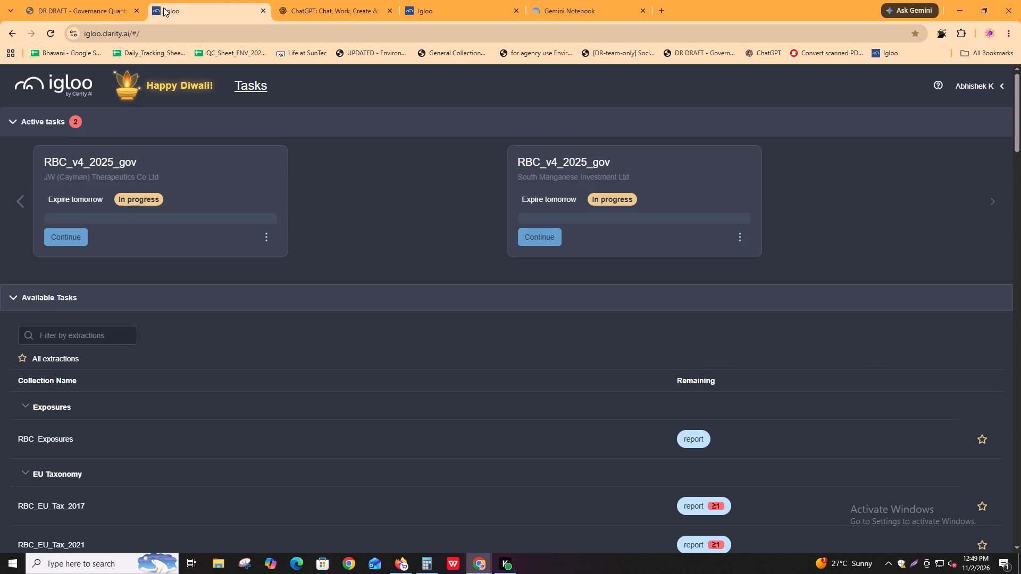
key(ctrl+r)
click(77, 330)
key(ctrl+v)
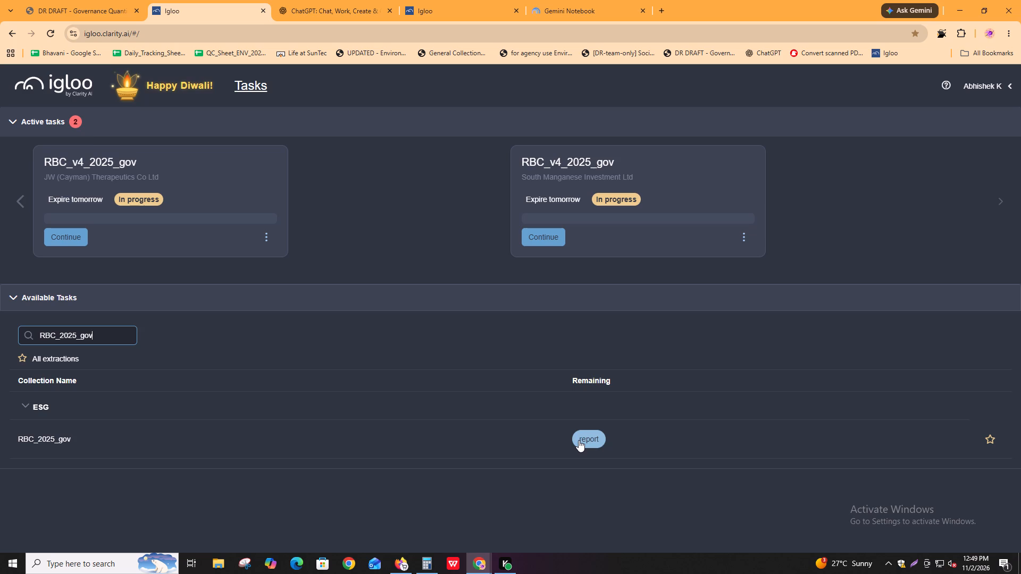
click(579, 440)
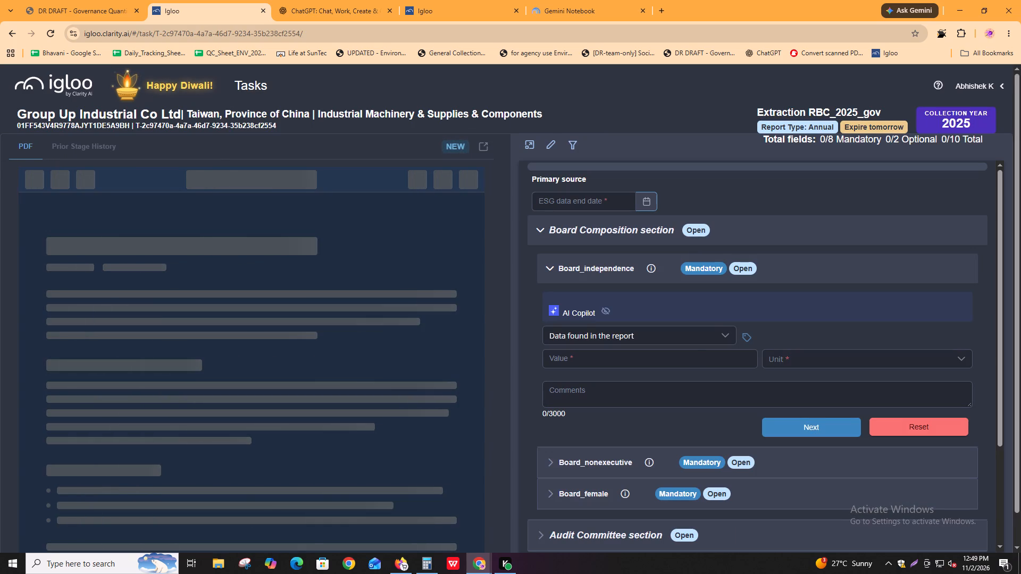
Copy the company name Group Up Industrial Co Ltd from the task into the Company Name cell of row 896.
alt+click(88, 114)
key(alt+Tab)
click(476, 282)
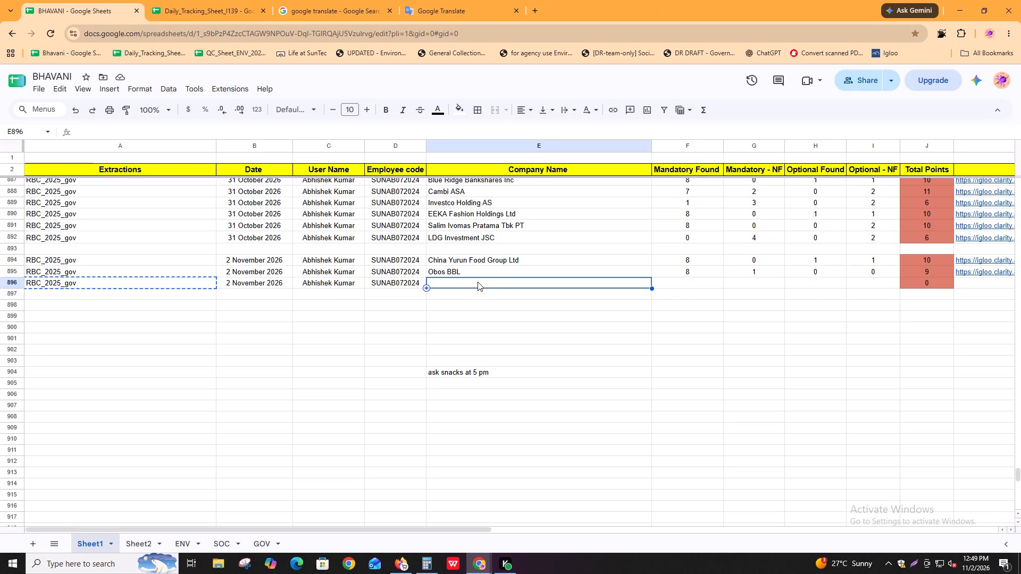
key(ctrl+v)
Copy the share link of the Group Up Industrial Co Ltd report from Igloo into the Link cell K896 of the tracking sheet.
shift+scroll(817, 301, down, 4)
click(874, 280)
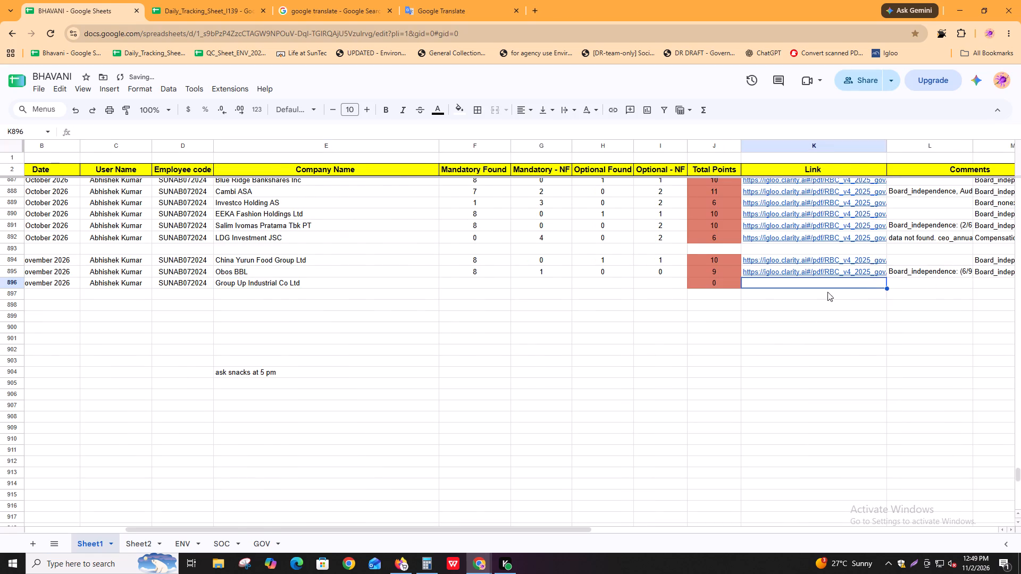
key(alt+Tab)
scroll(368, 383, down, 9)
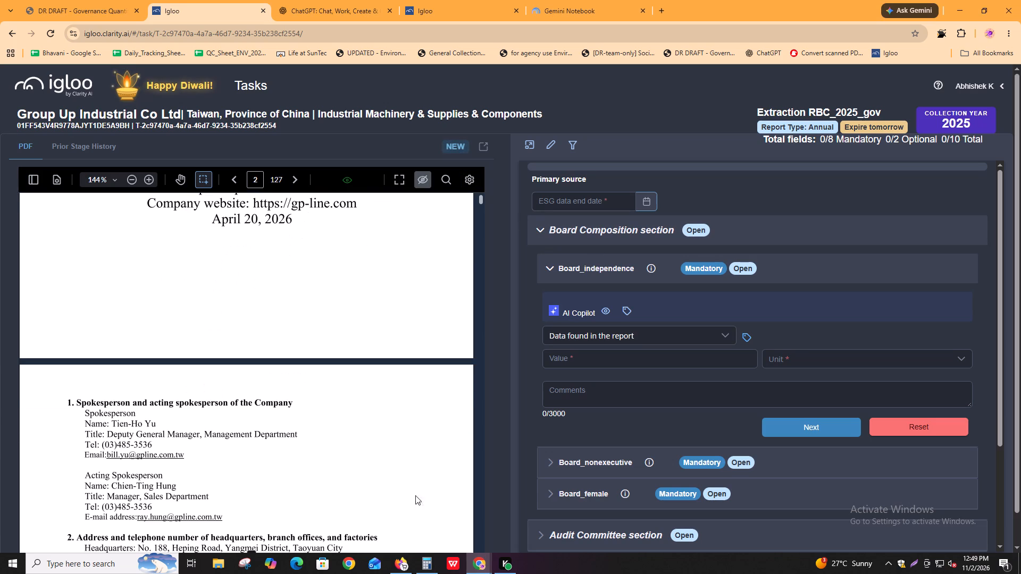
scroll(181, 437, down, 10)
scroll(186, 440, up, 6)
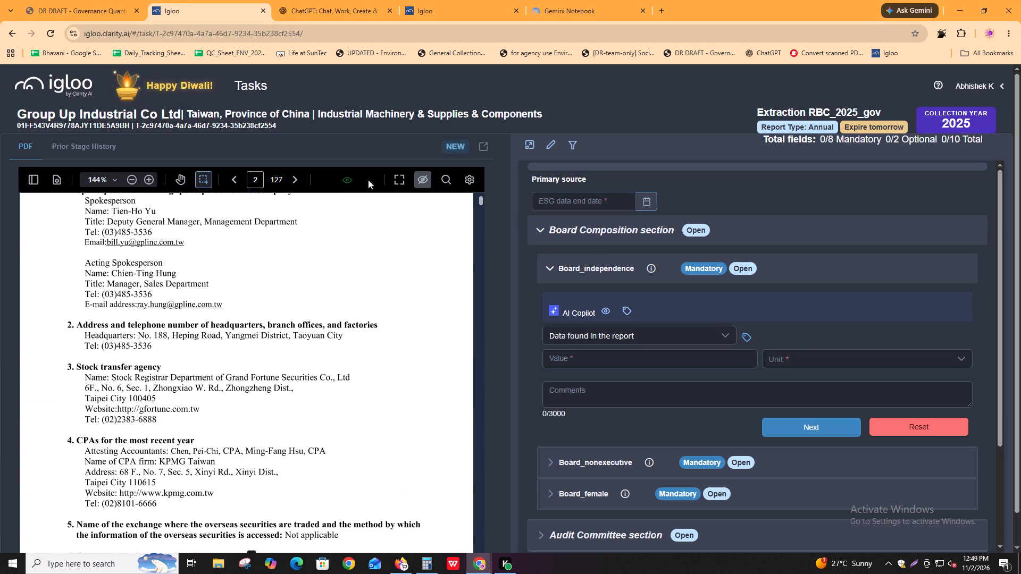
click(462, 175)
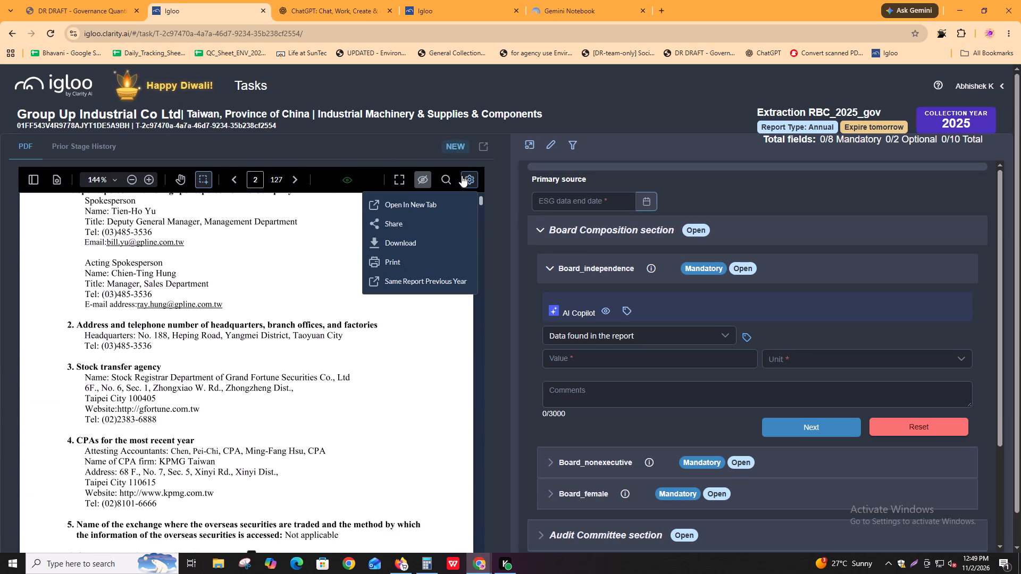
click(453, 229)
key(alt+Tab)
key(ctrl+v)
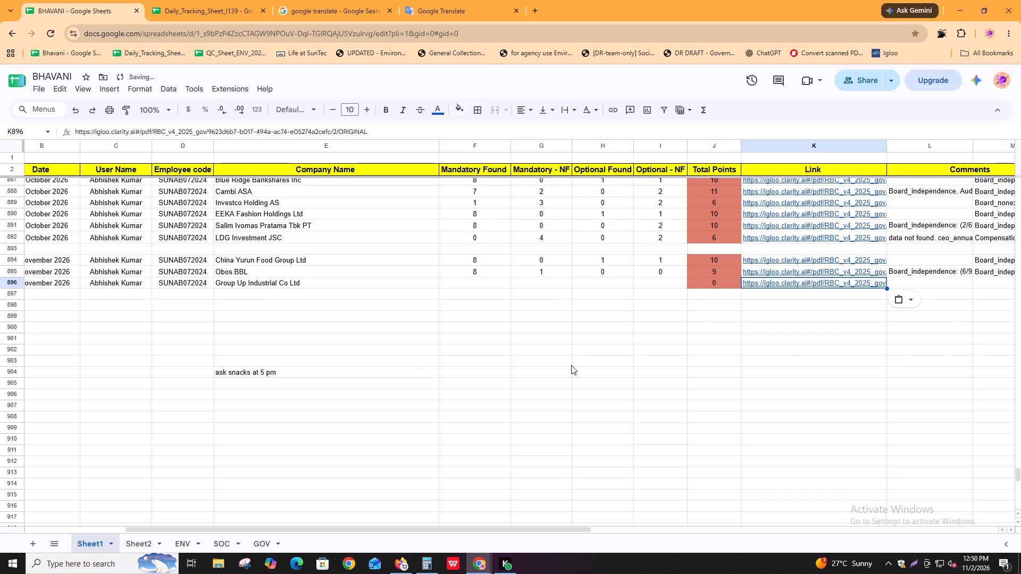
Download the Group Up Industrial report PDF from the Igloo task.
key(alt+Tab)
scroll(219, 358, up, 10)
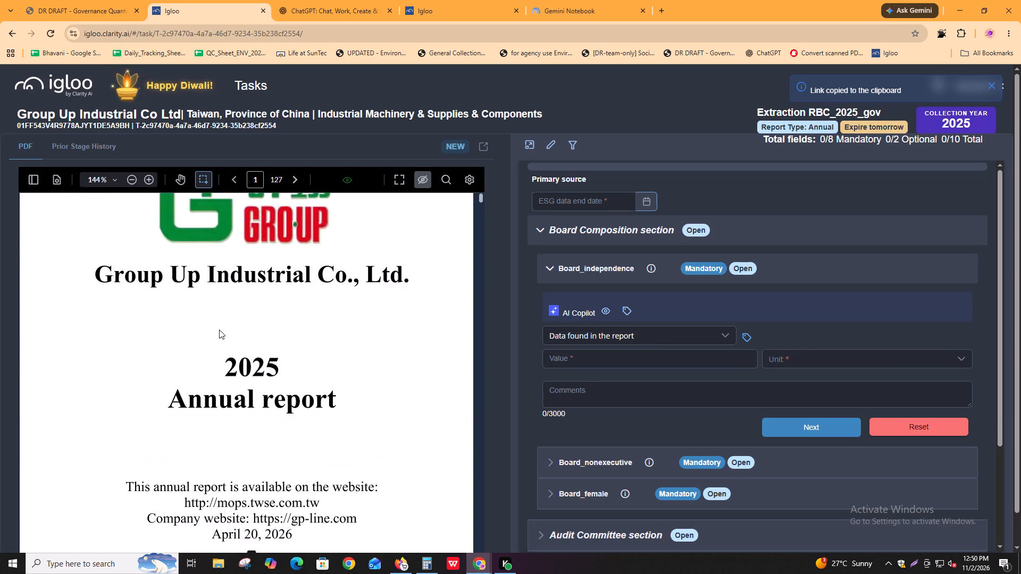
scroll(219, 330, up, 11)
click(478, 173)
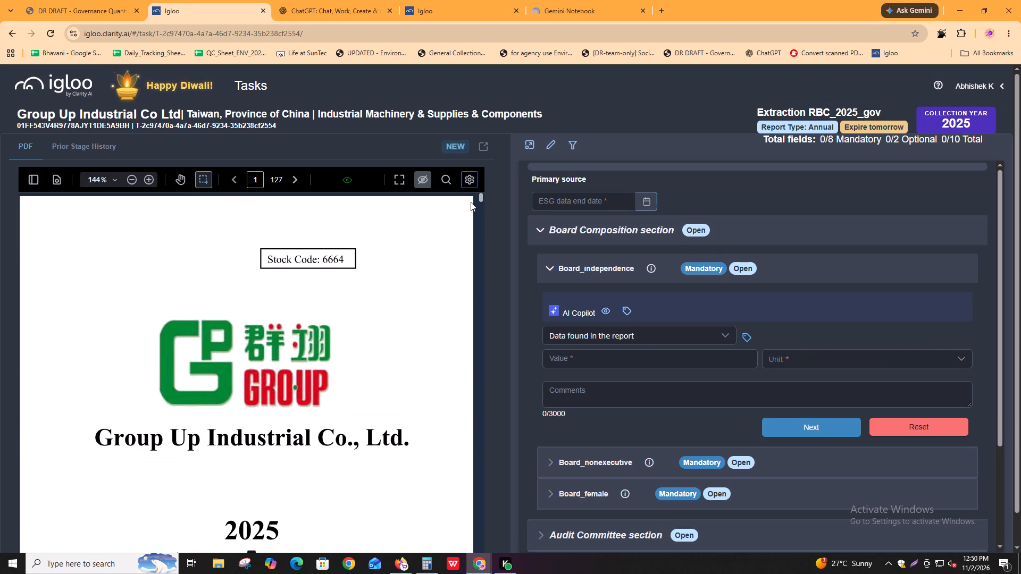
click(468, 180)
click(420, 244)
click(473, 171)
click(406, 342)
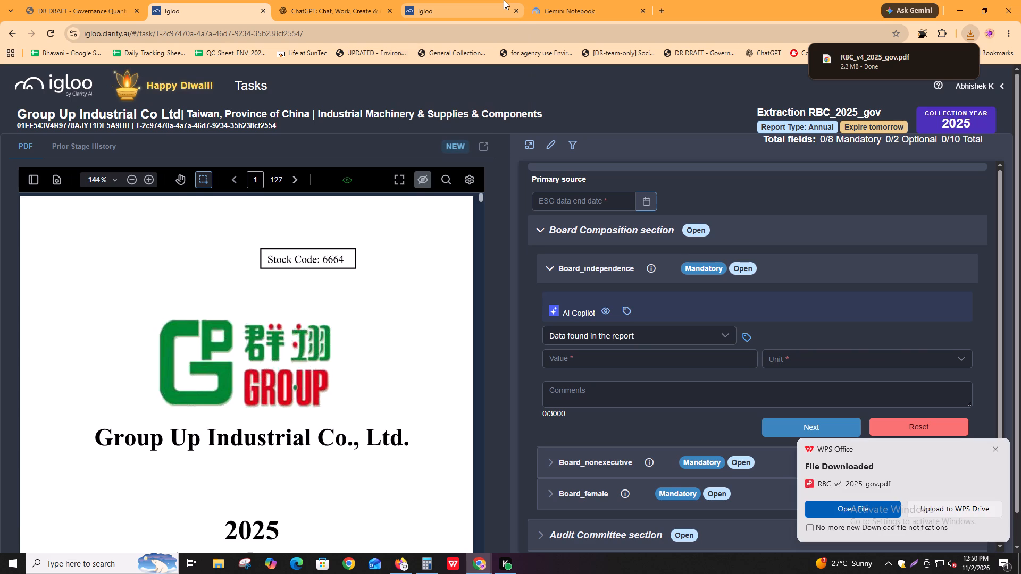
Open the downloaded RBC_v4_2025_gov.pdf in a new browser window and close the blank tab.
key(ctrl+n)
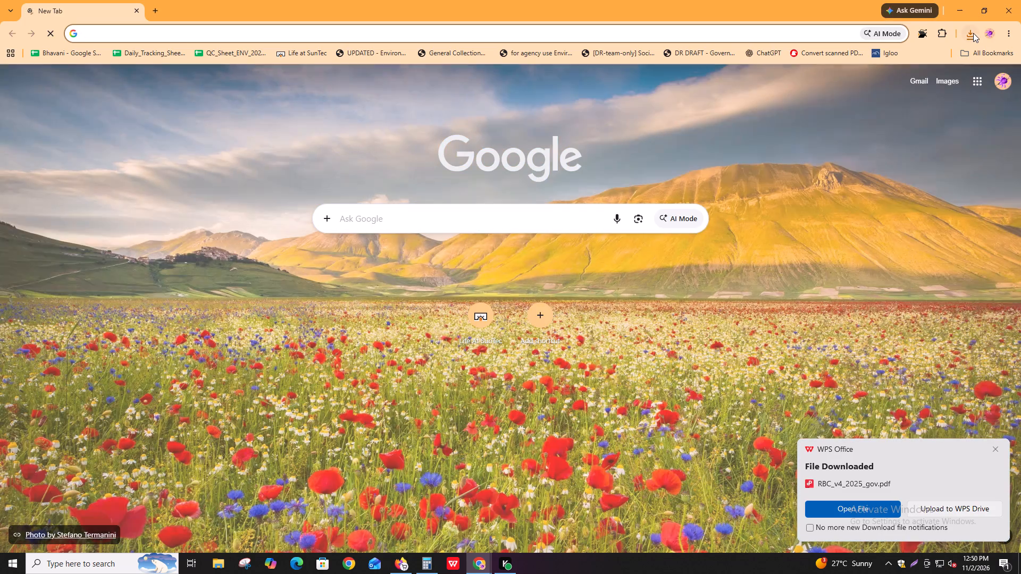
click(973, 33)
click(881, 74)
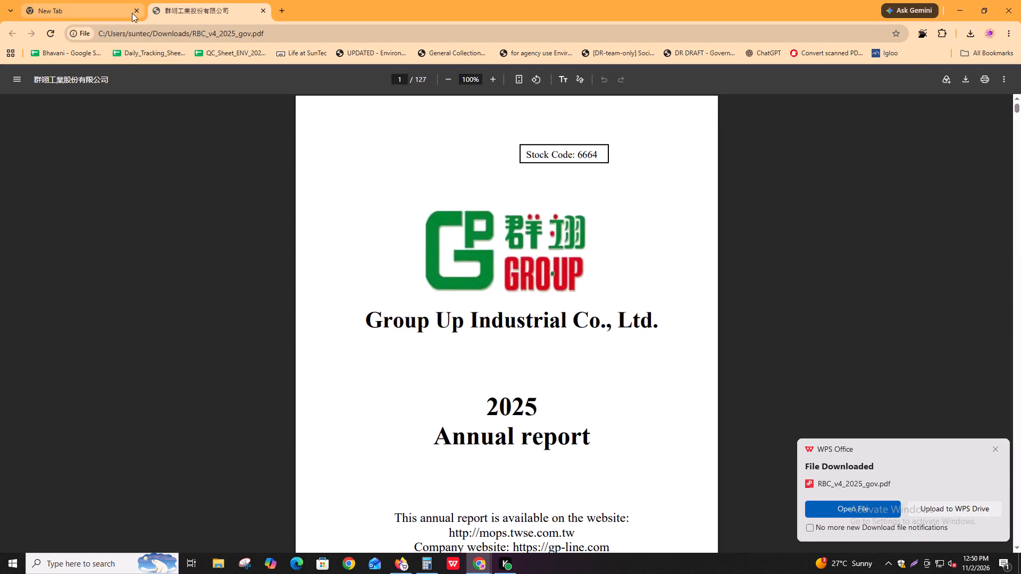
click(132, 13)
click(135, 12)
Duplicate the PDF tab until five copies of the report are open, and return to the first one.
right_click(74, 12)
click(123, 111)
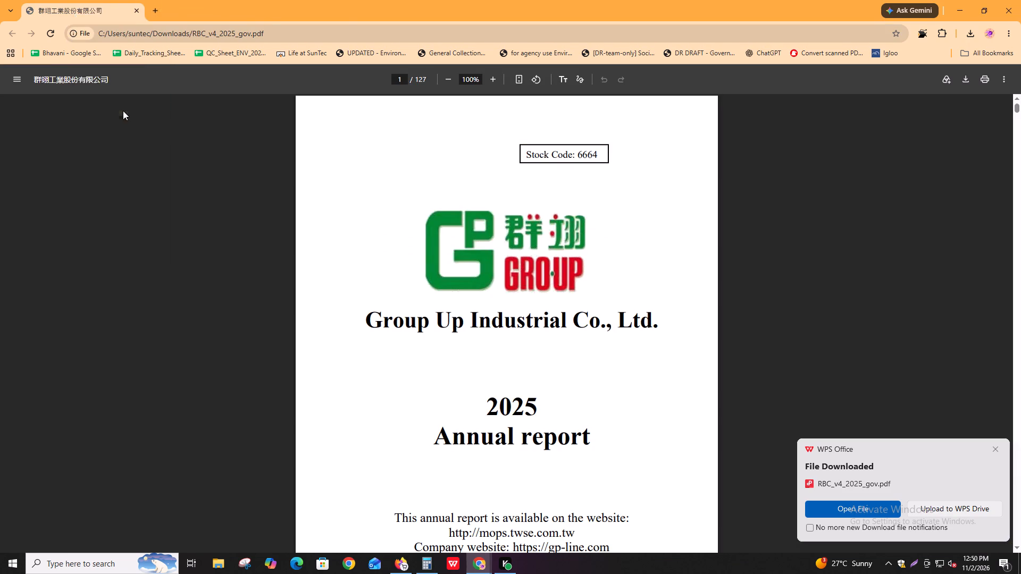
right_click(200, 0)
click(246, 99)
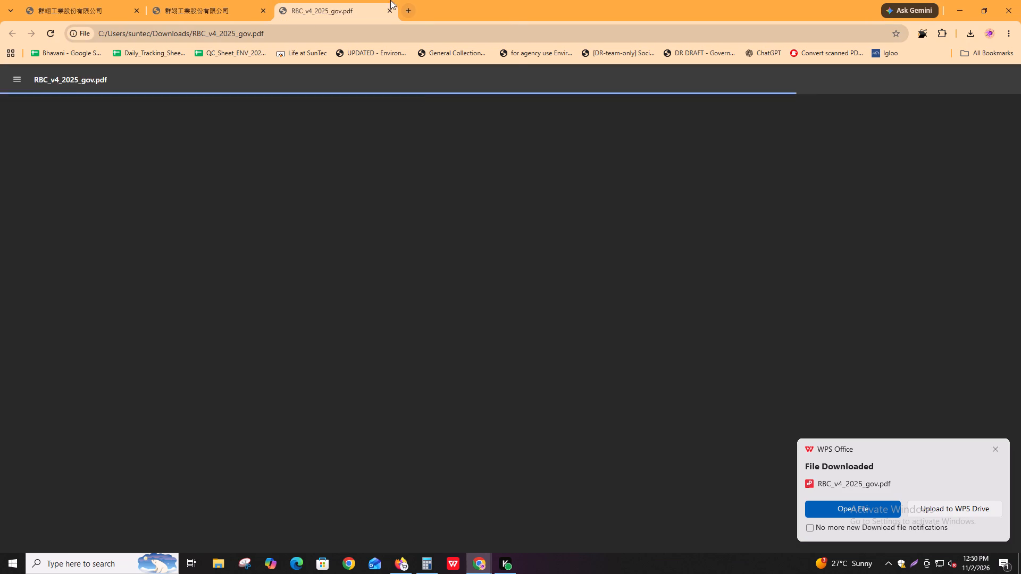
right_click(372, 0)
click(394, 103)
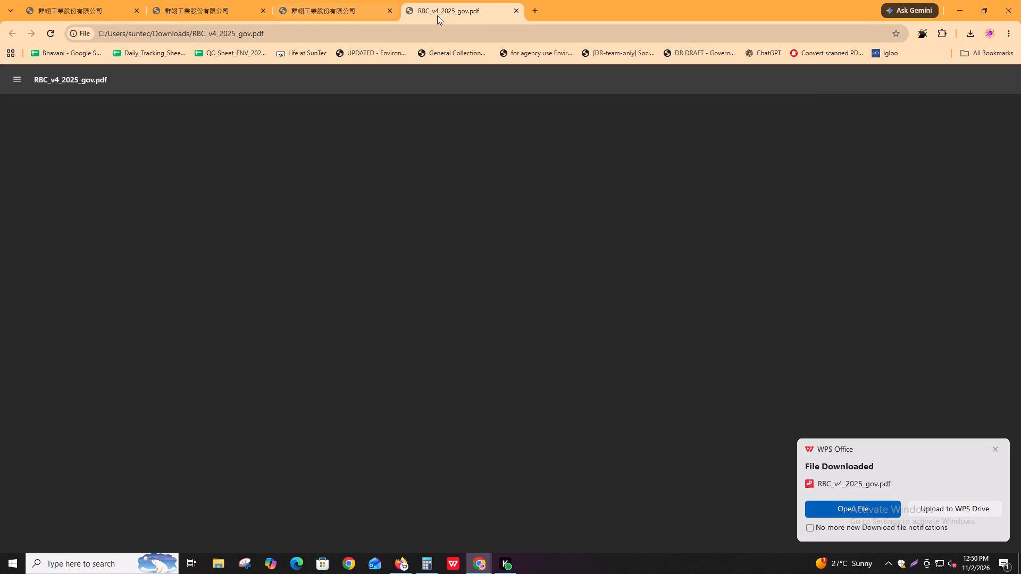
right_click(438, 15)
click(455, 111)
click(76, 0)
Search the PDF for Group Up Industrial Co, using the company name copied from the Igloo task, and go through the matches.
key(alt+Tab)
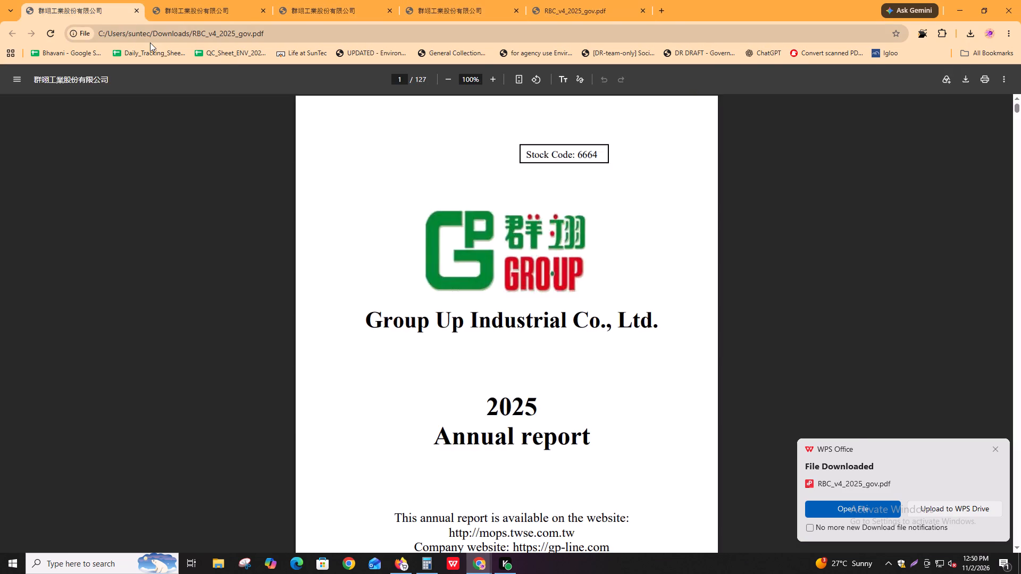
alt+click(44, 123)
alt+click(49, 109)
key(alt+Tab)
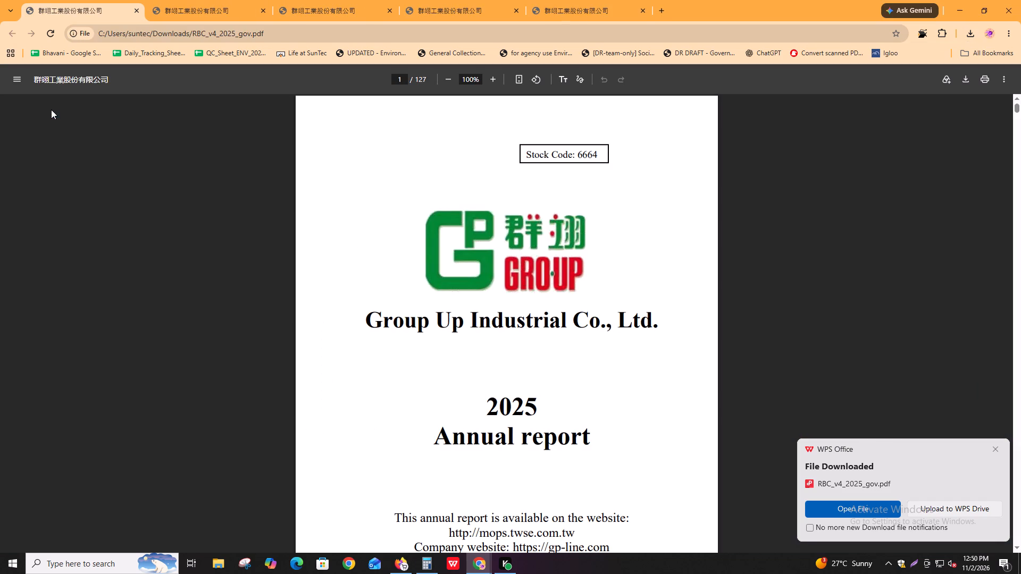
key(ctrl+f)
key(ctrl+v)
key(BackSpace)
key(BackSpace)
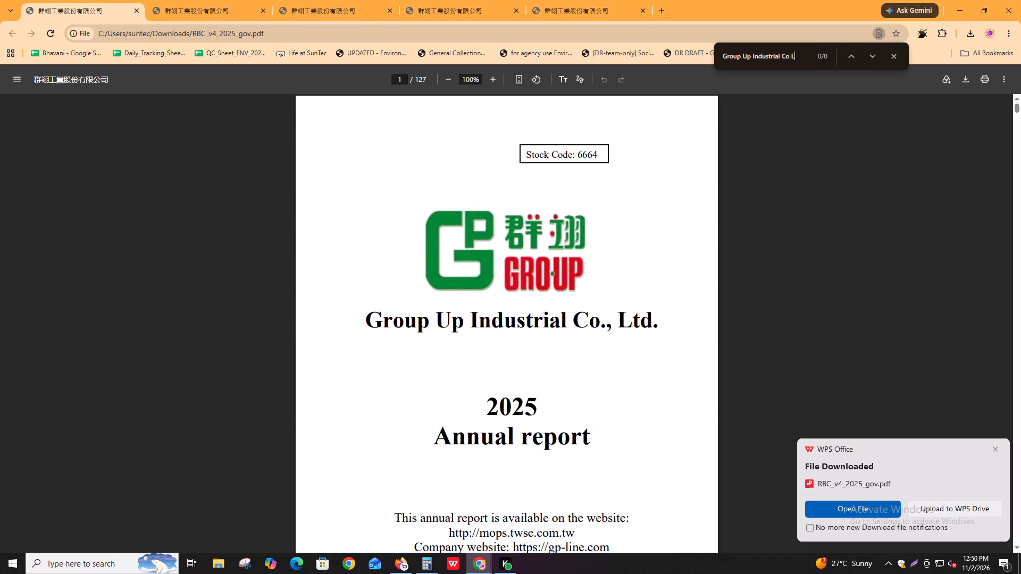
key(BackSpace)
key(BackSpace)
key(Return)
key(Return)
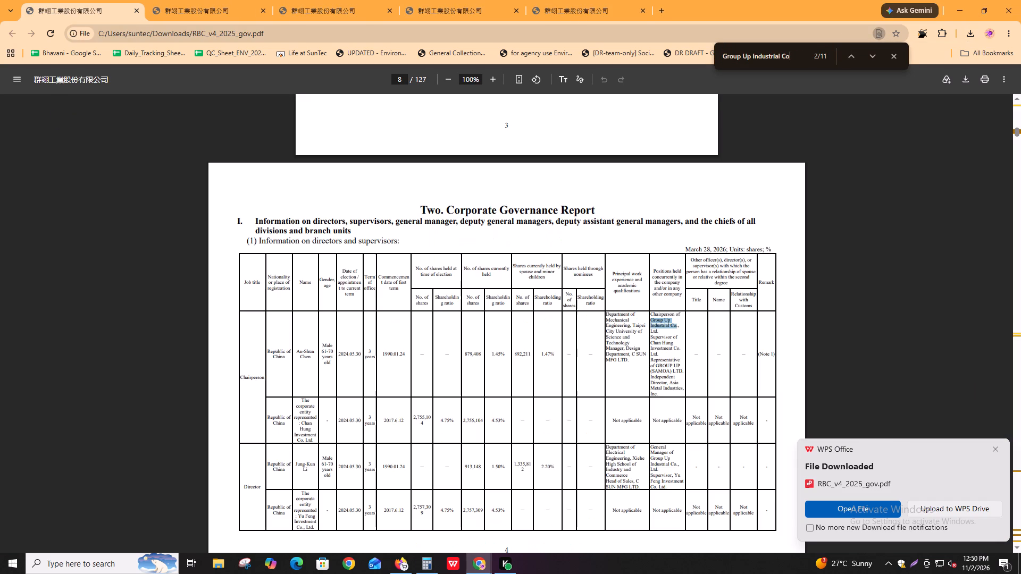
key(Return)
key(Return)
key(Return)
key(Return)
key(Return)
Search the PDF for "year end" and go through the matches to check the fiscal year-end date.
key(ctrl+f)
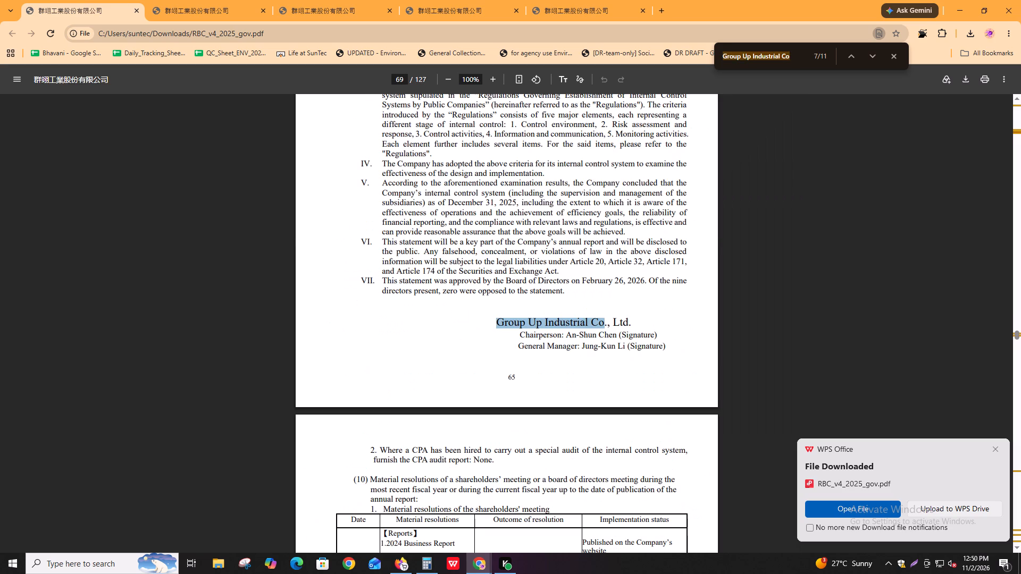
text(year end)
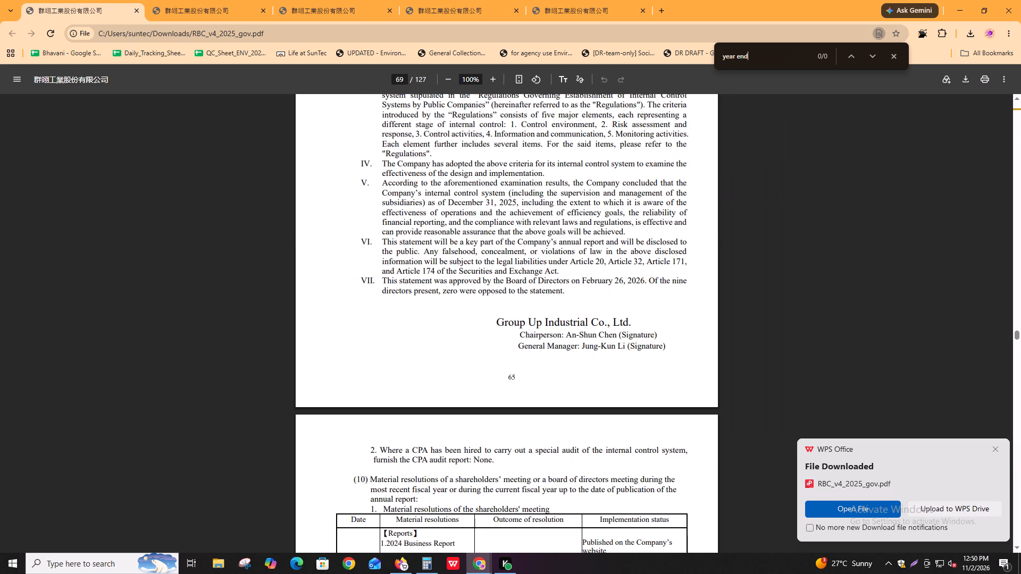
key(Return)
key(Return)
key(Return)
key(Return)
key(Return)
key(ctrl+f)
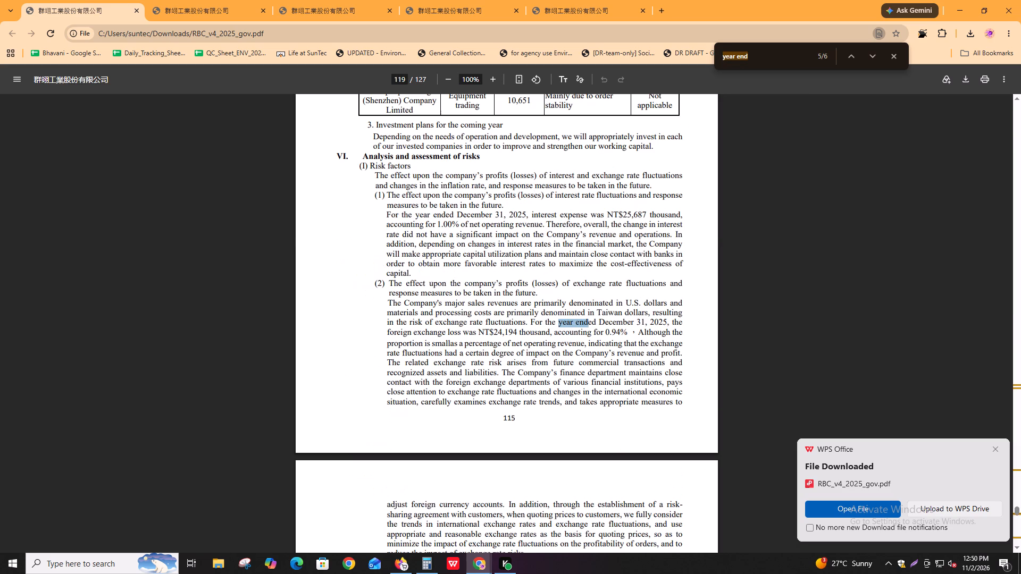
key(Return)
key(Return)
key(Return)
key(Return)
Set the ESG data end date in the Igloo task to 31/12/2025 and dismiss the WPS download notification.
key(alt+Tab)
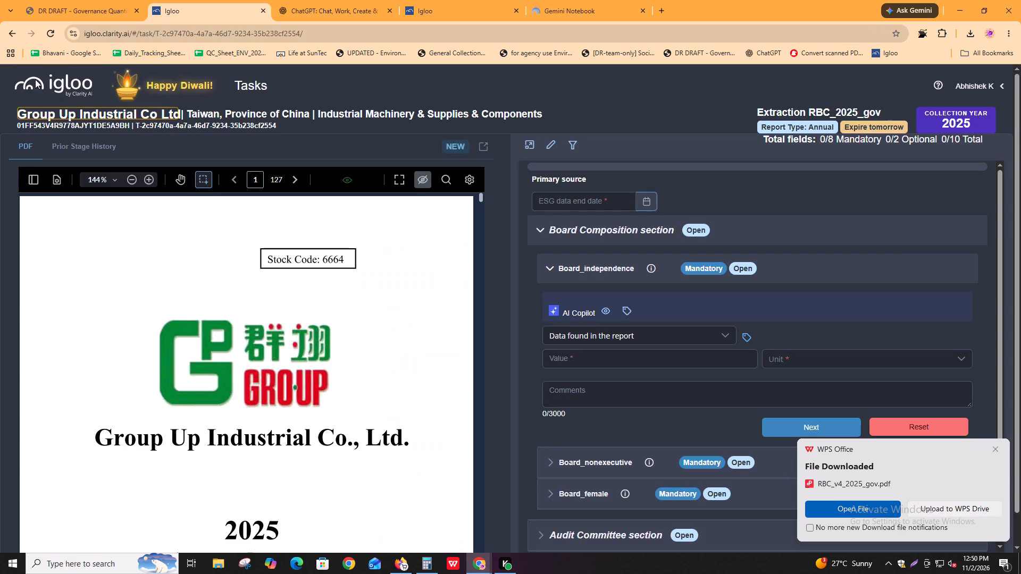
click(641, 205)
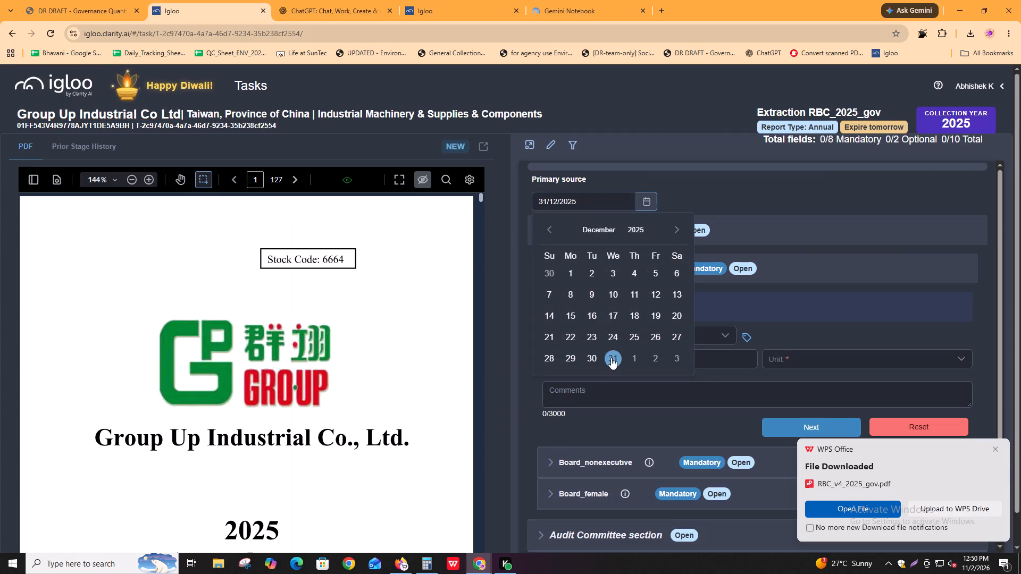
click(611, 358)
click(989, 450)
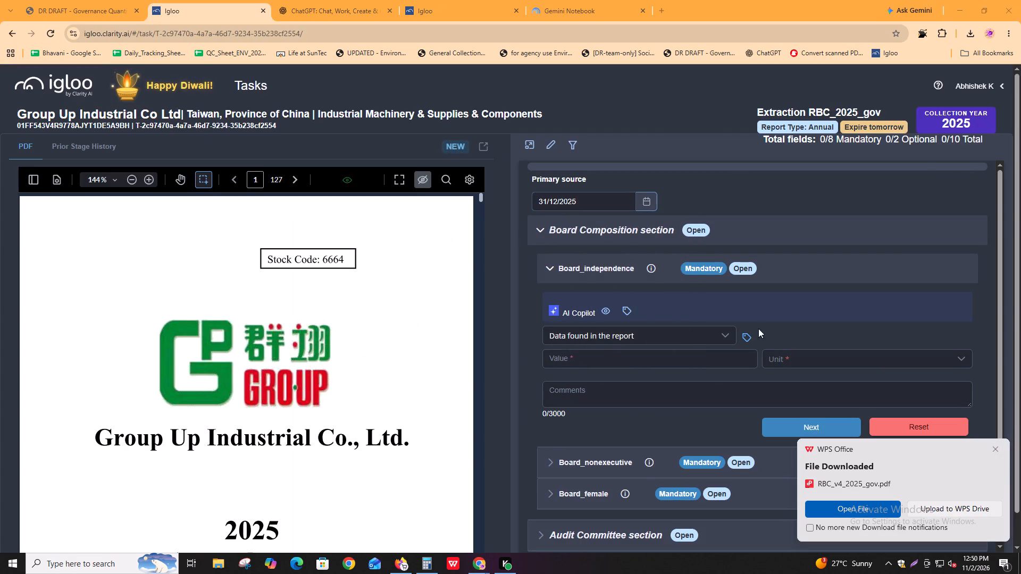
click(995, 452)
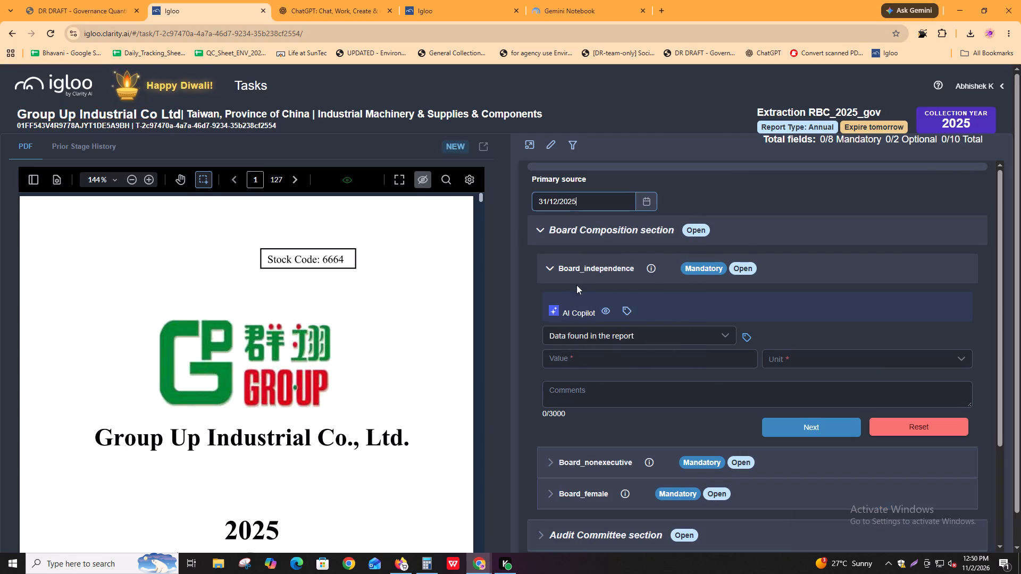
Expand the CEO Compensation, Nomination, Compensation and Audit Committee sections and collapse the open field forms so only field names are listed.
click(588, 266)
click(665, 461)
scroll(643, 509, down, 2)
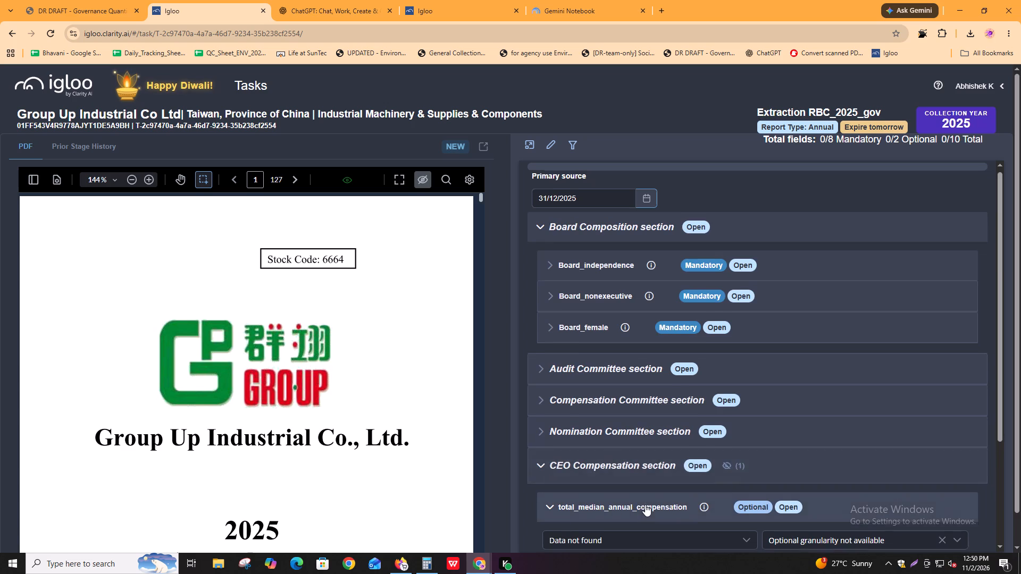
scroll(645, 504, down, 1)
click(618, 359)
click(580, 383)
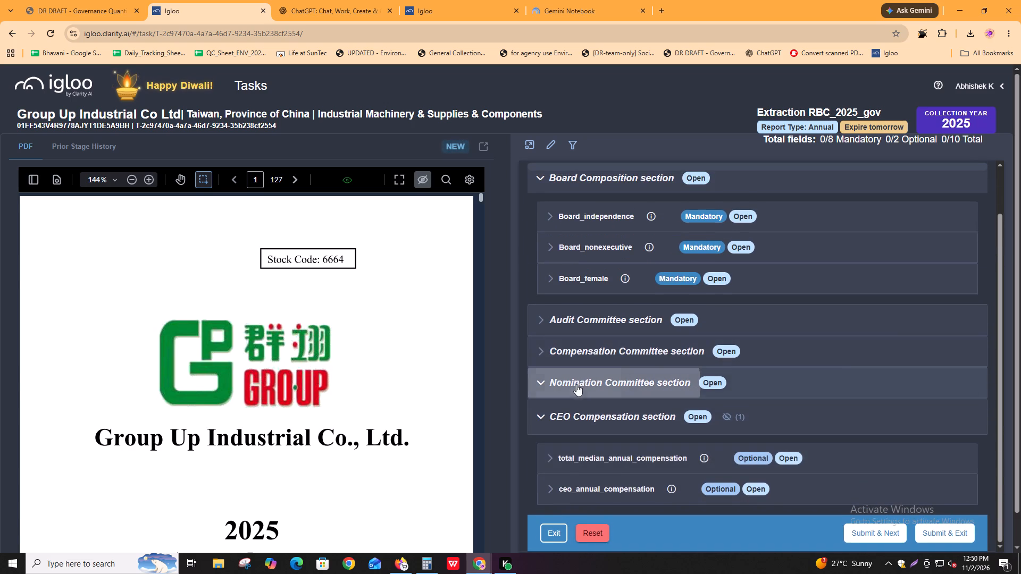
click(615, 417)
click(615, 359)
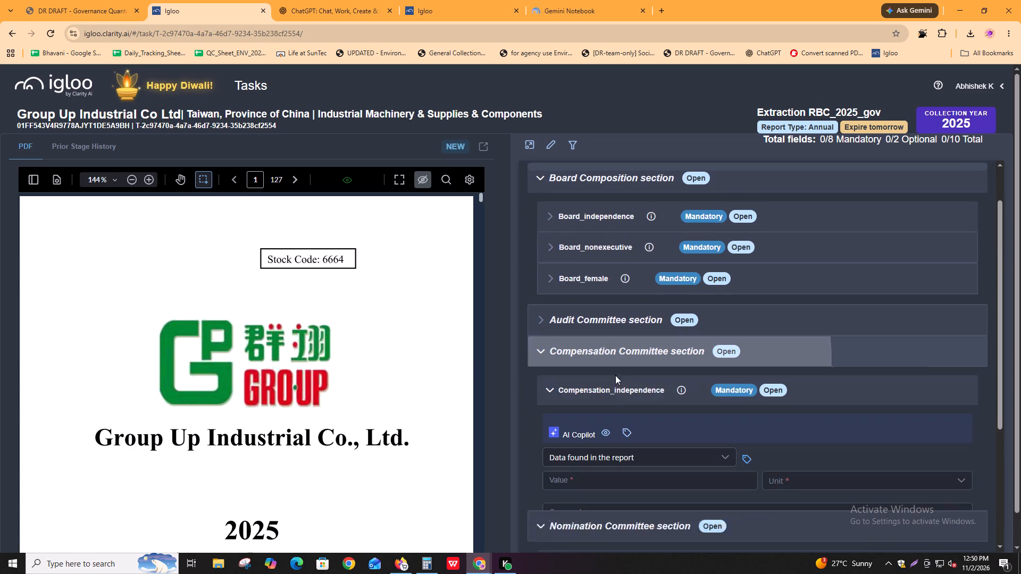
click(612, 398)
click(620, 315)
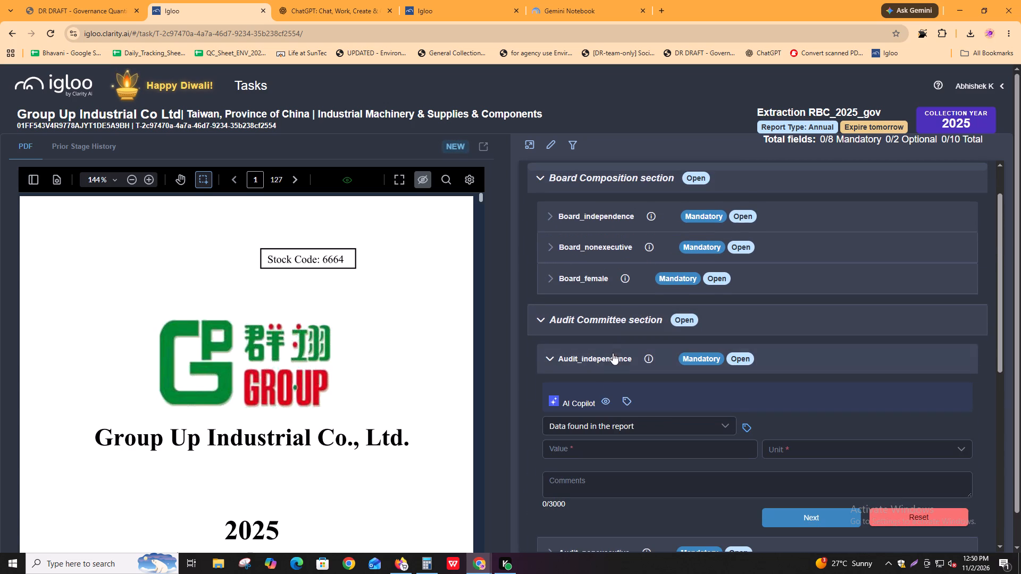
click(607, 369)
scroll(702, 449, up, 9)
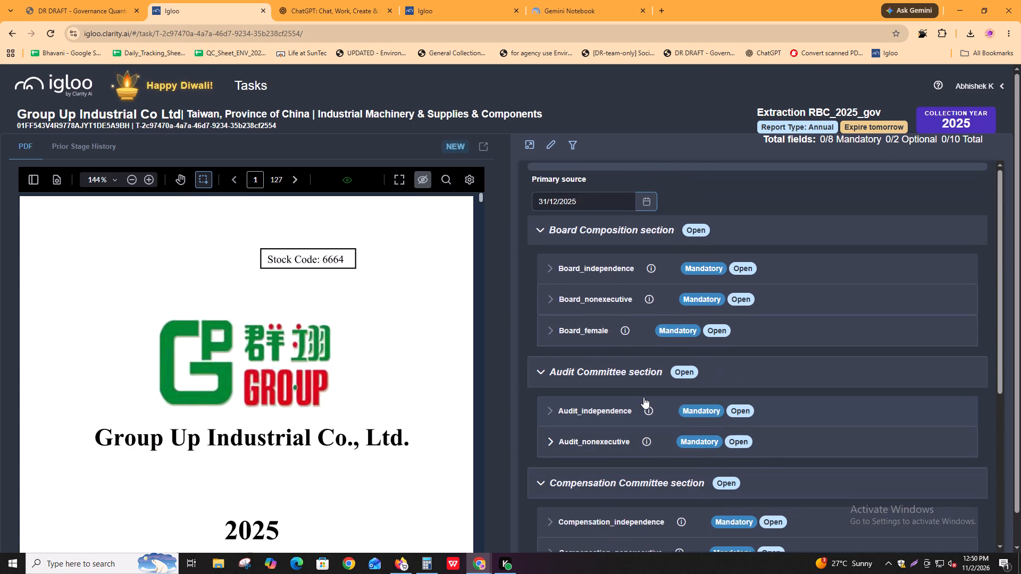
Switch to the annual report PDF and search it for "board of dir", starting from the first match.
key(alt+Tab)
key(ctrl+f)
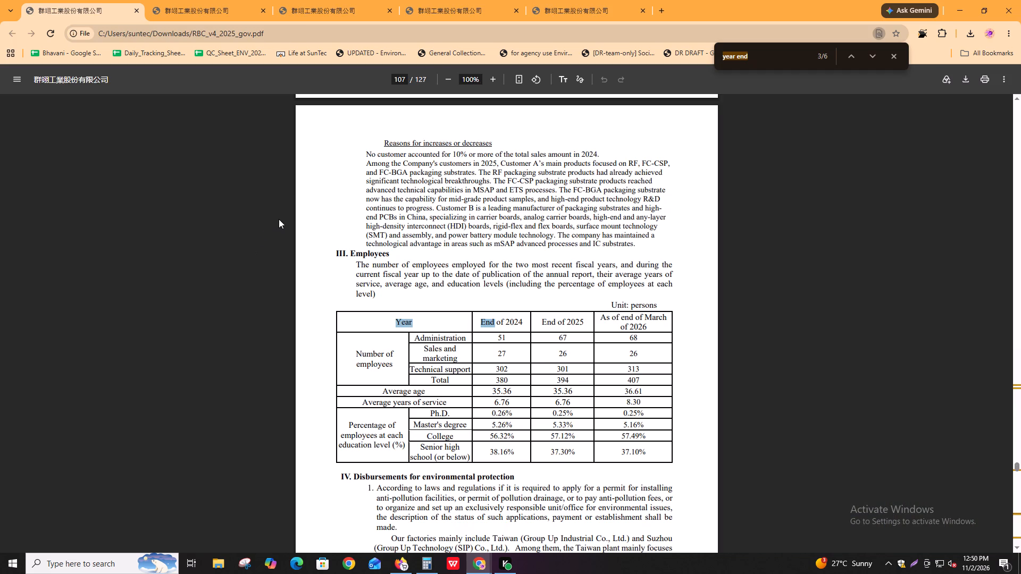
text(board)
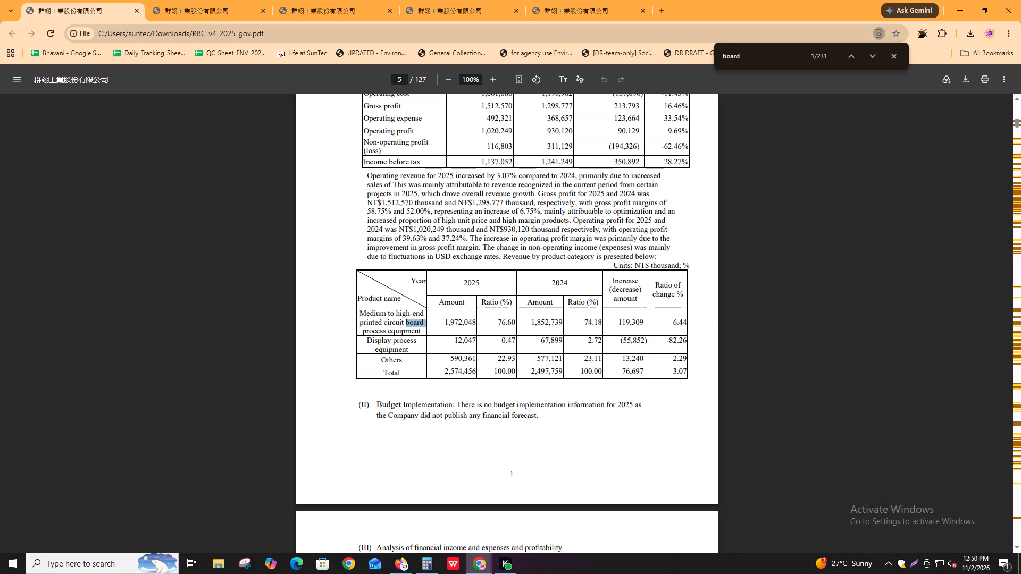
key(Return)
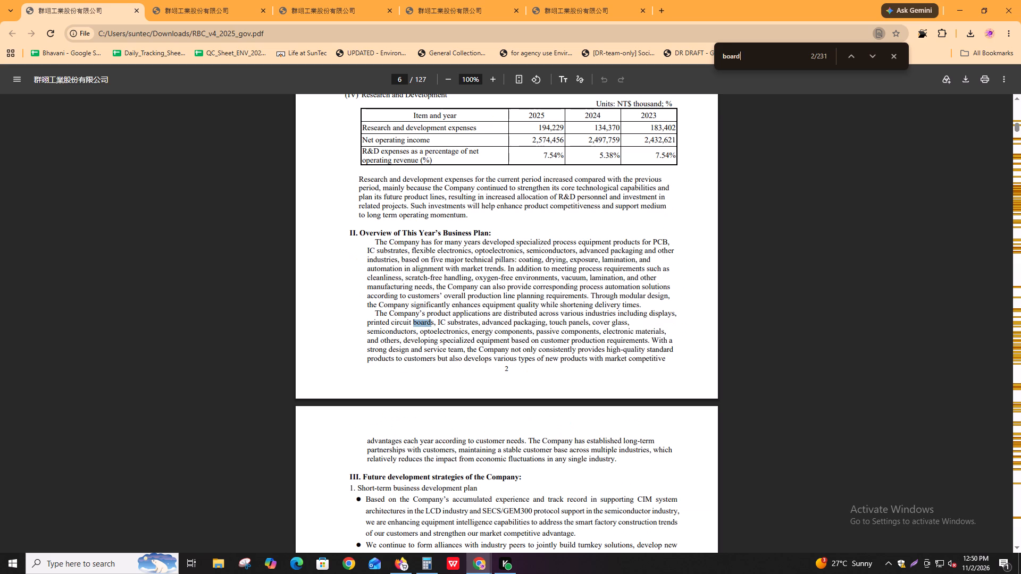
key(space)
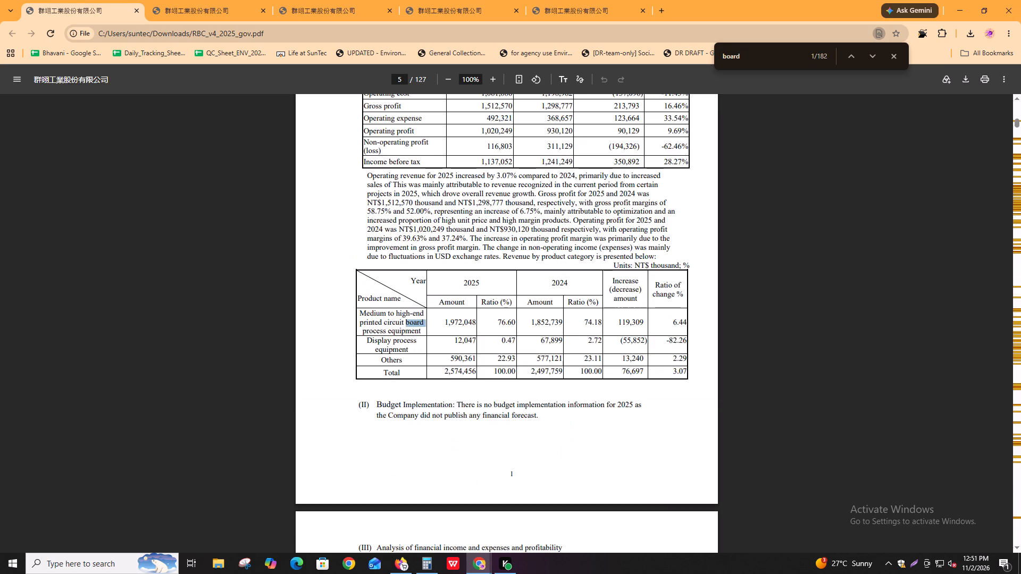
text(of dir)
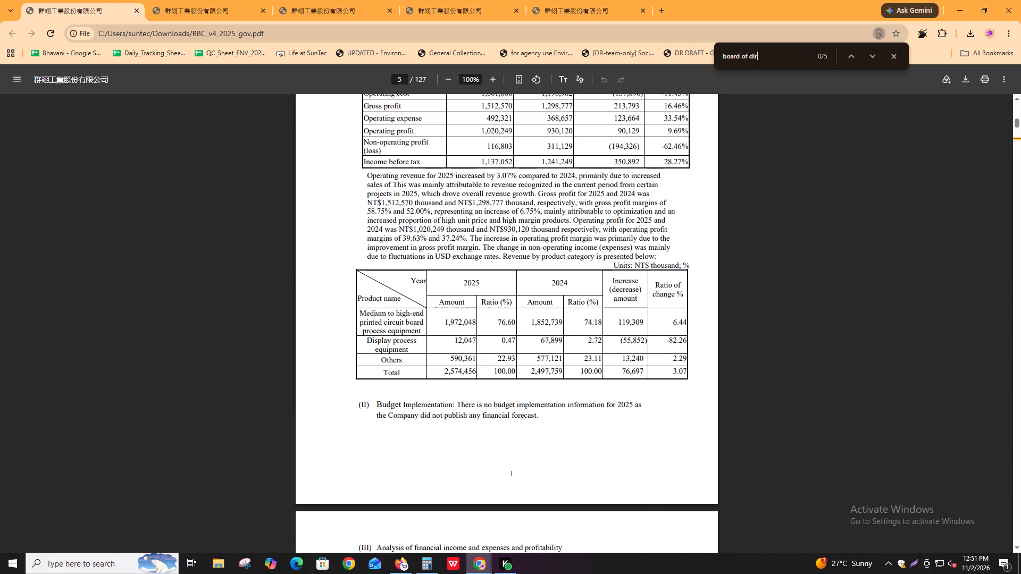
key(Return)
key(shift+Return)
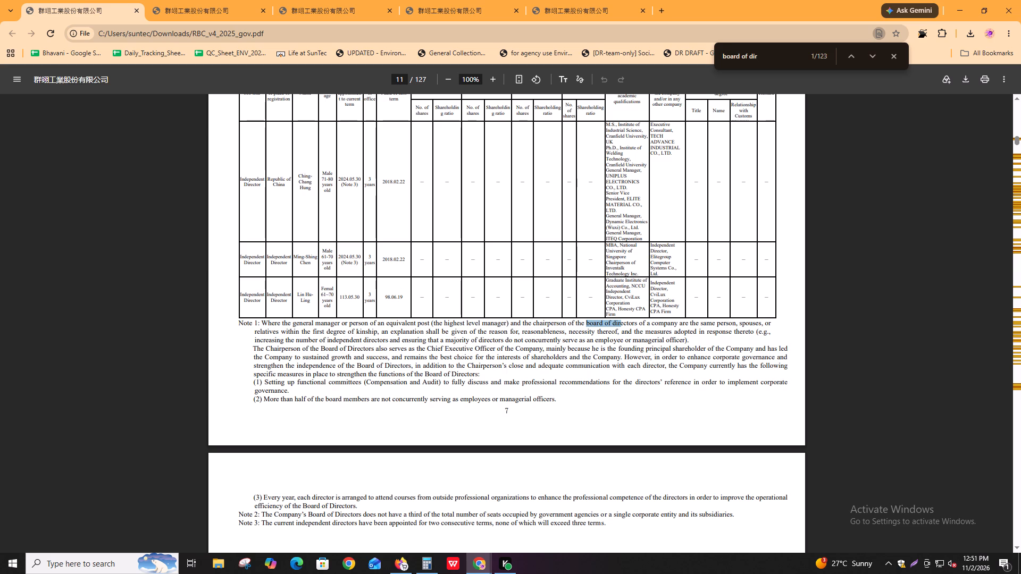
Find the start of the directors and supervisors table on PDF page 8 and read the Corporate Governance Report section heading.
scroll(373, 301, up, 4)
scroll(352, 263, up, 6)
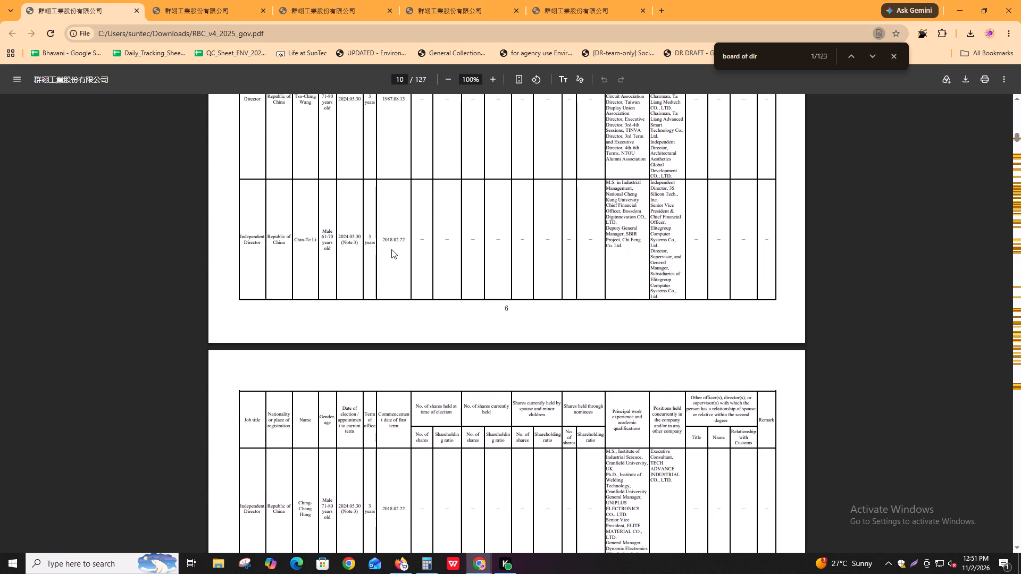
scroll(391, 252, up, 4)
scroll(226, 266, up, 3)
scroll(327, 237, up, 4)
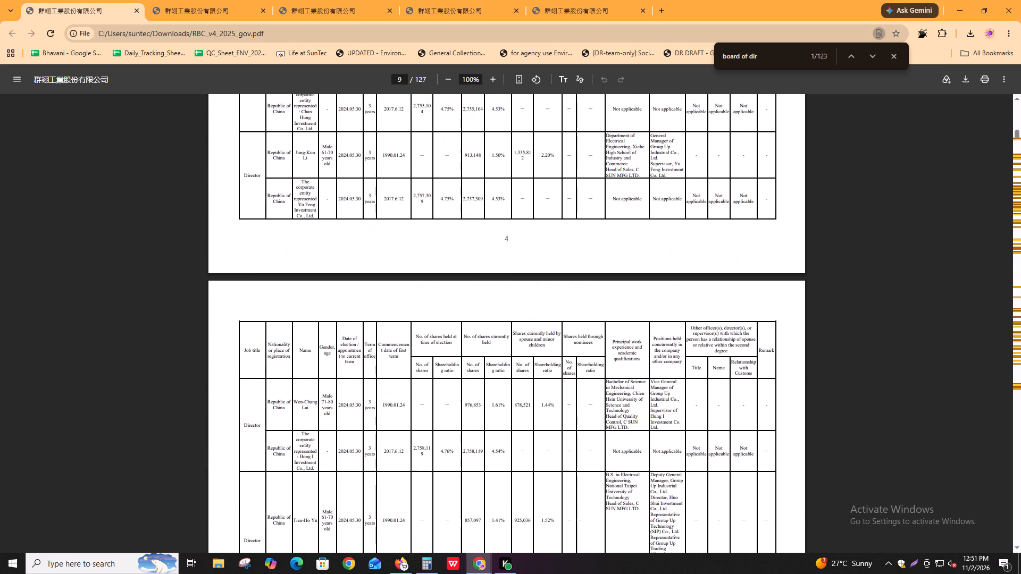
scroll(327, 237, up, 8)
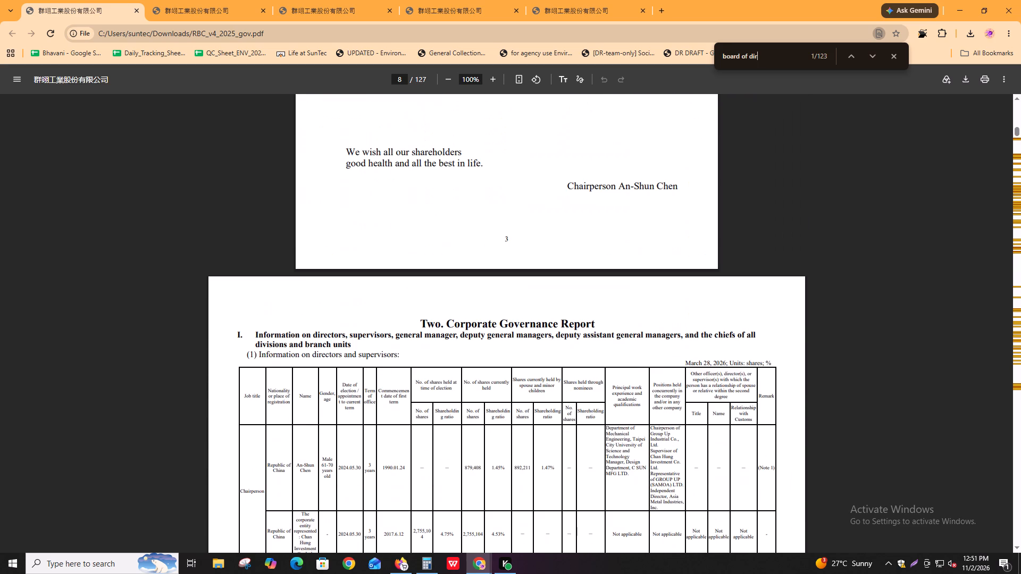
drag(297, 335, 713, 337)
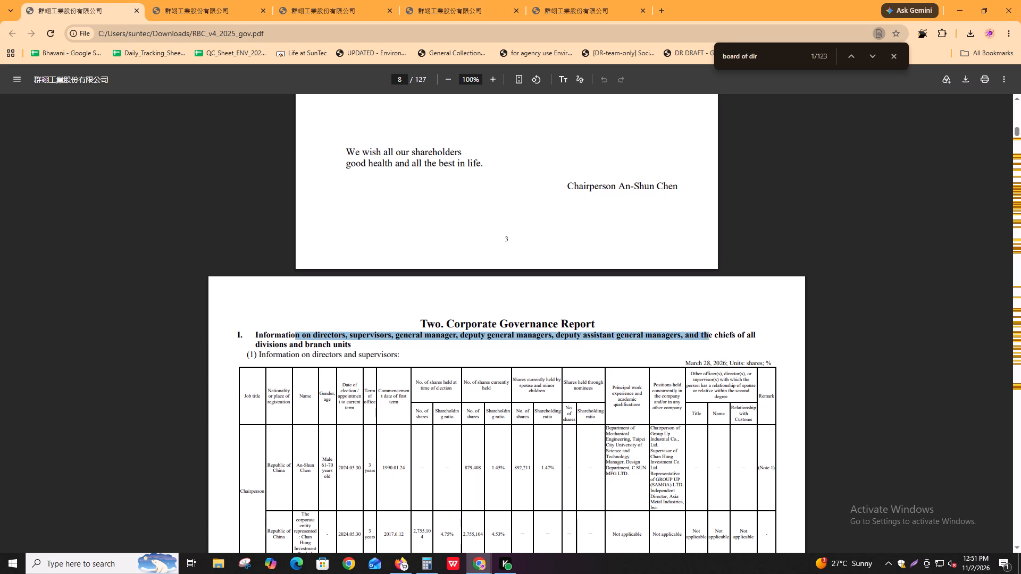
drag(713, 337, 716, 336)
click(716, 336)
click(716, 336)
click(718, 335)
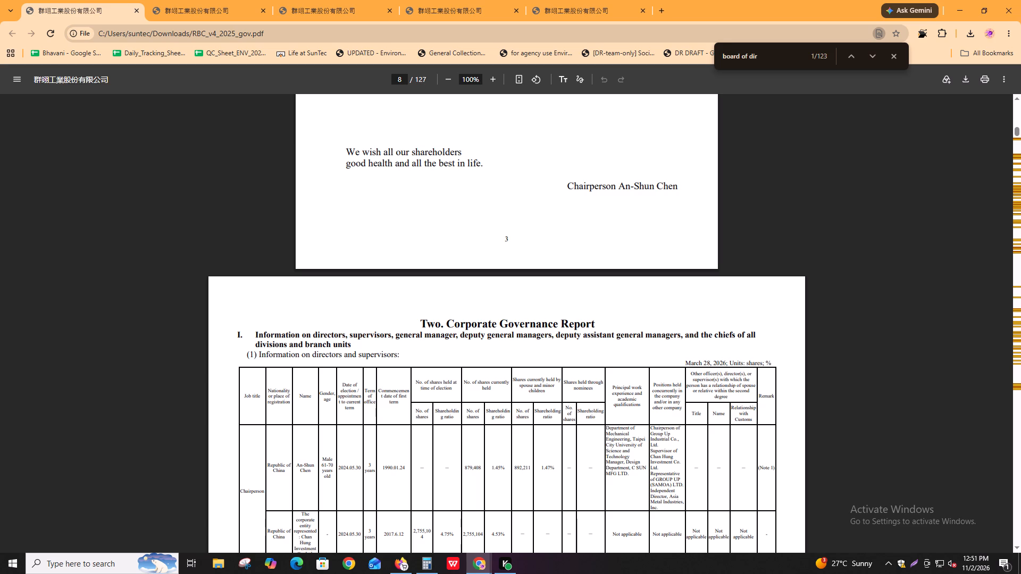
Go through the job titles in the directors table on PDF pages 8 to 11, checking each chairperson, director and independent director entry.
scroll(286, 359, down, 2)
scroll(288, 303, down, 3)
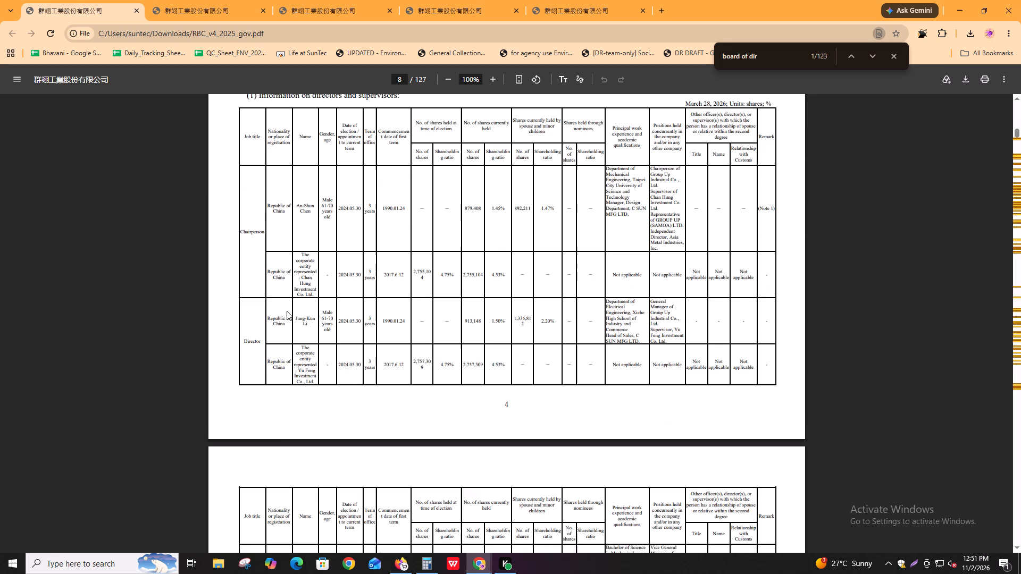
double_click(241, 225)
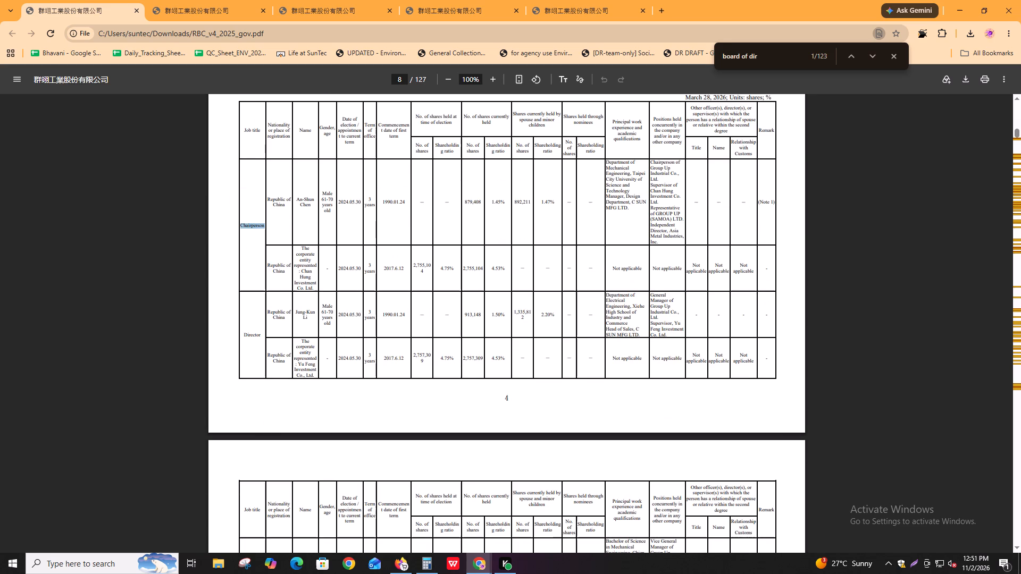
click(258, 225)
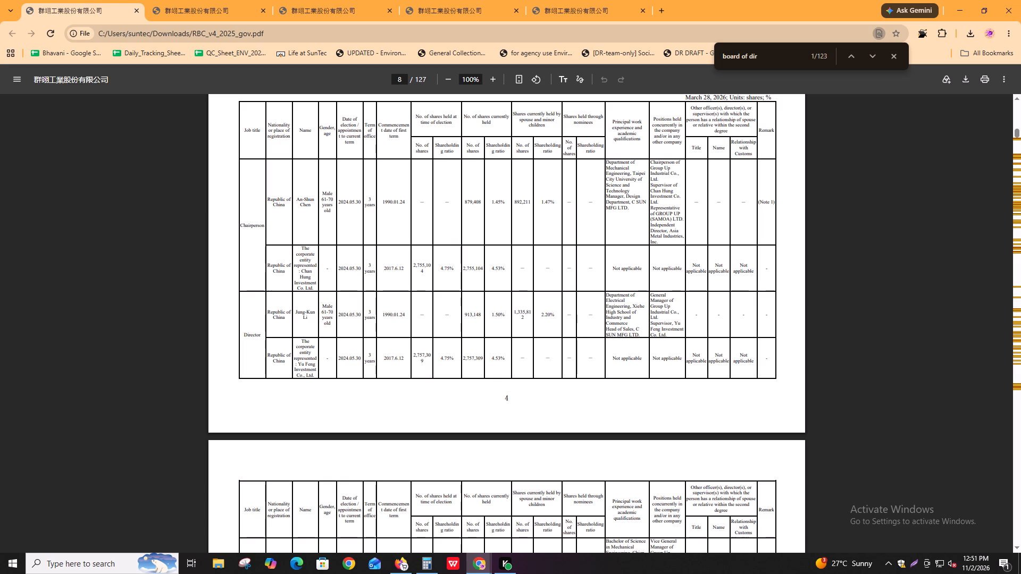
double_click(245, 337)
scroll(640, 254, down, 8)
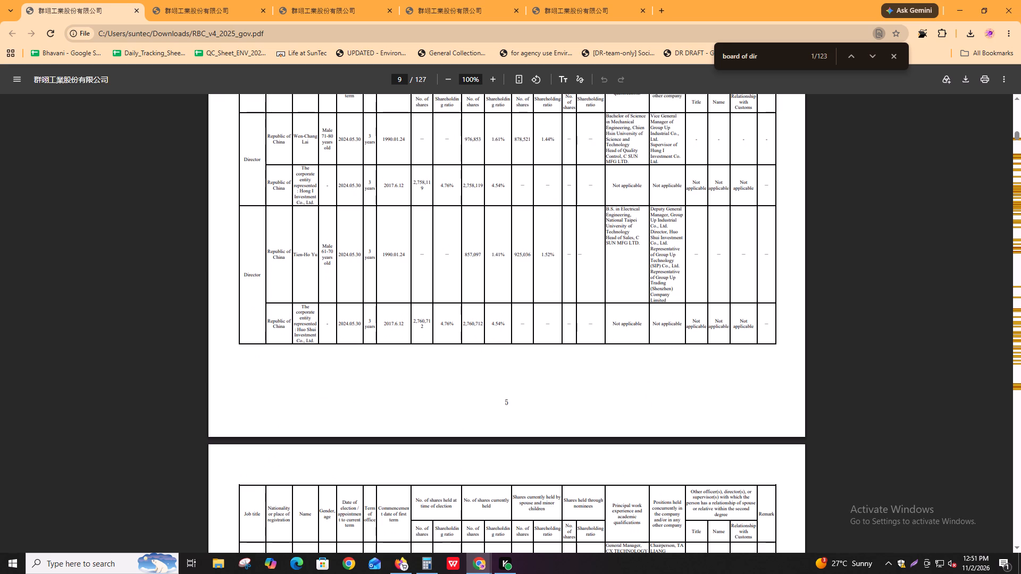
drag(239, 159, 256, 157)
click(256, 157)
drag(242, 270, 262, 272)
click(262, 272)
scroll(261, 271, down, 5)
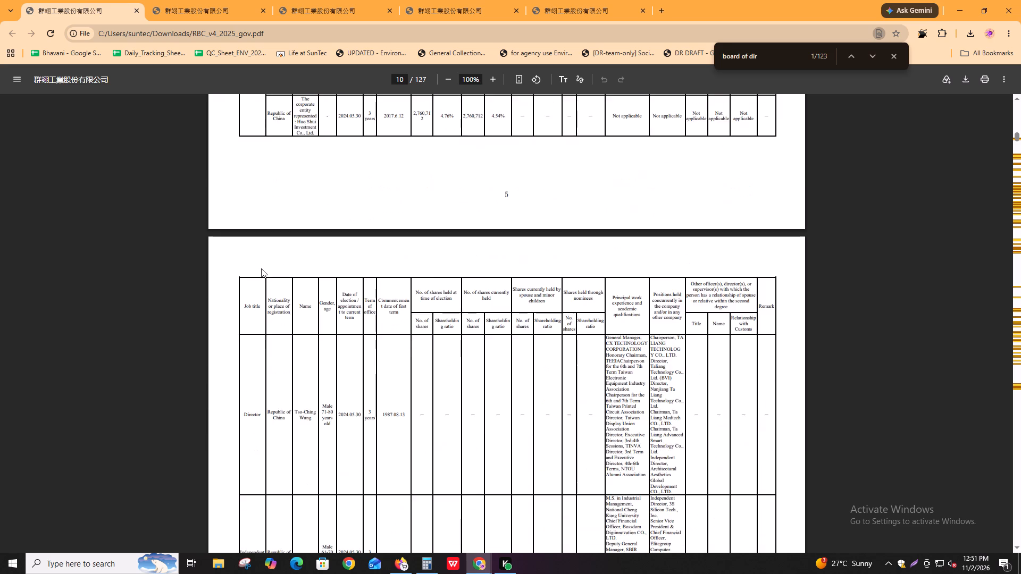
scroll(261, 268, down, 3)
click(248, 200)
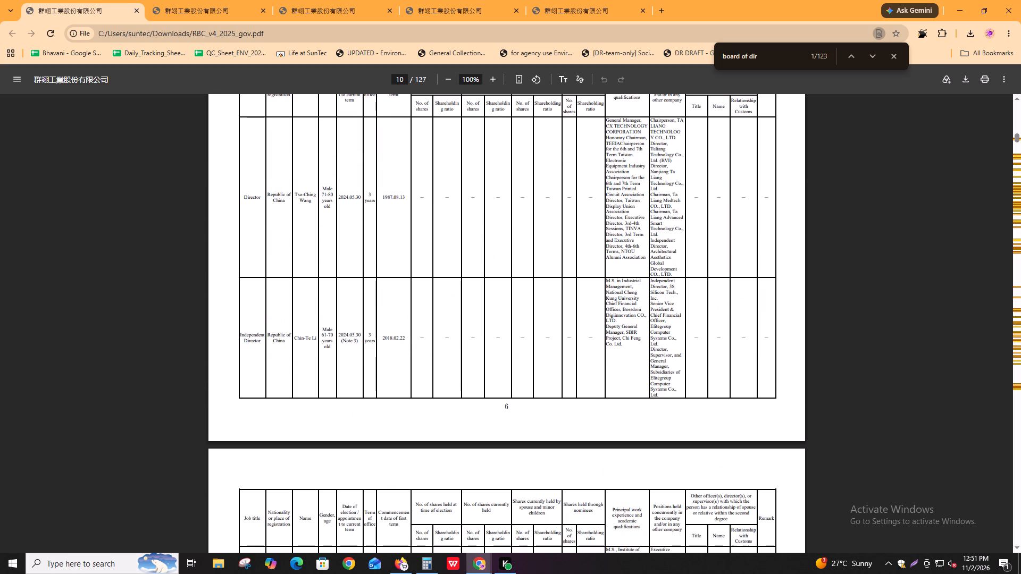
click(247, 335)
scroll(258, 326, down, 3)
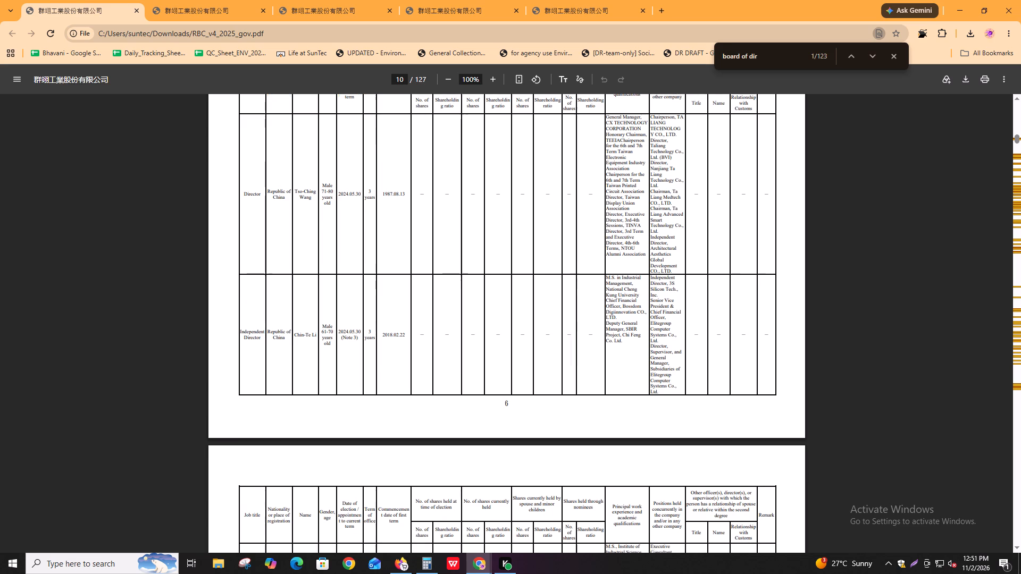
scroll(258, 326, down, 3)
click(251, 290)
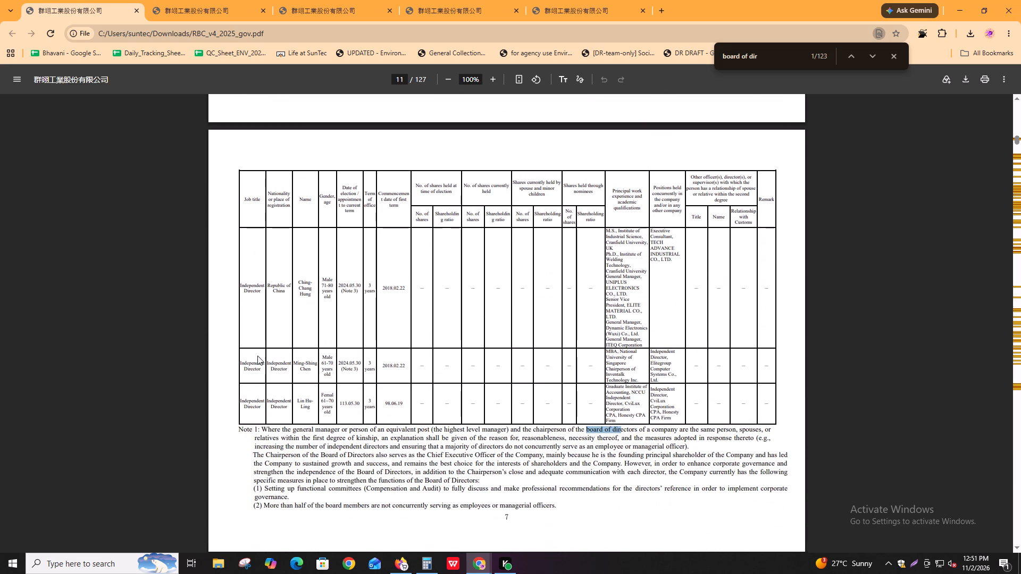
click(262, 367)
click(256, 420)
Go to page 9 in the second open copy of the annual report and look back through the pages before it.
click(222, 0)
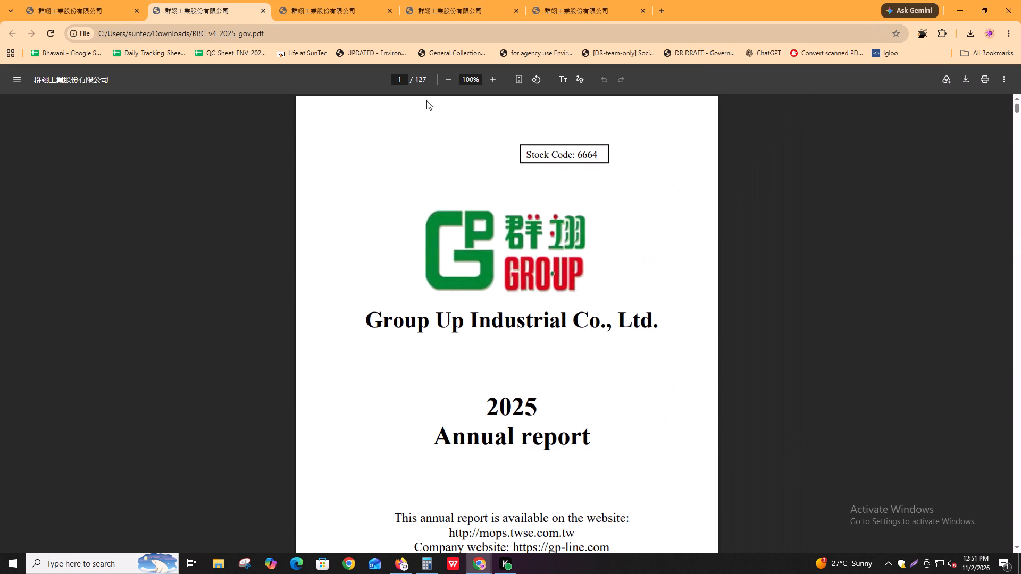
click(406, 79)
key(9)
key(Return)
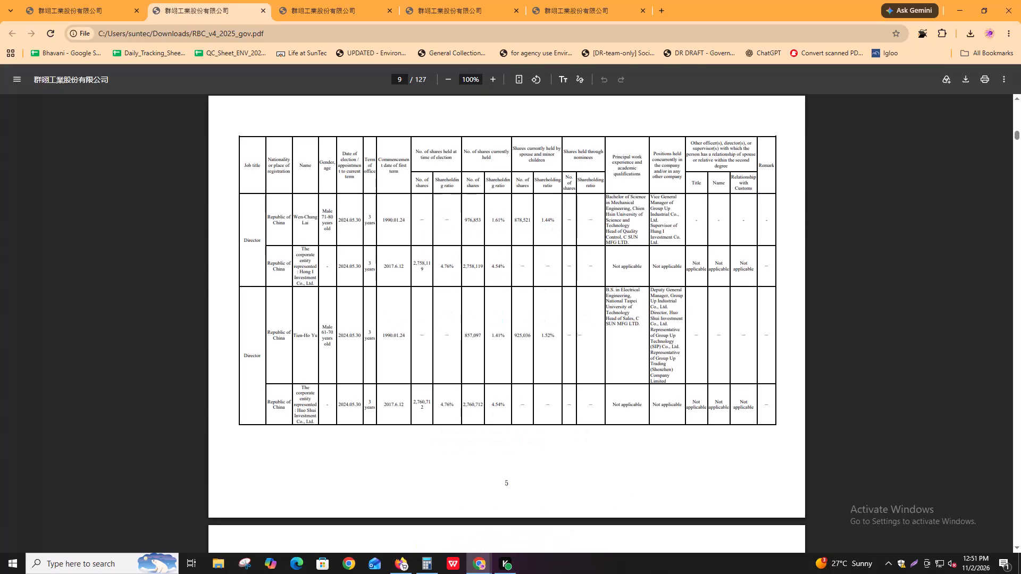
scroll(420, 157, up, 4)
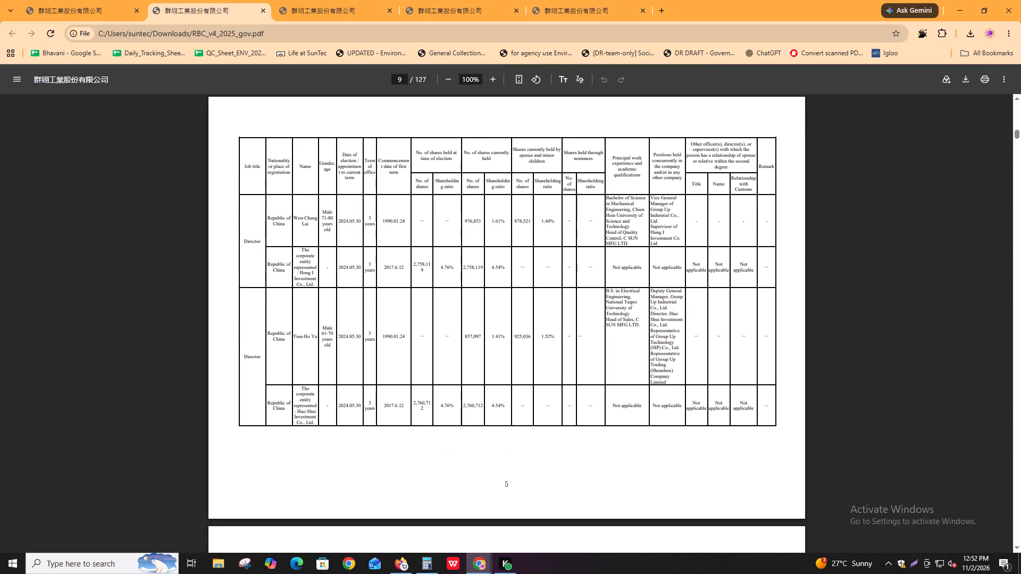
scroll(422, 158, up, 7)
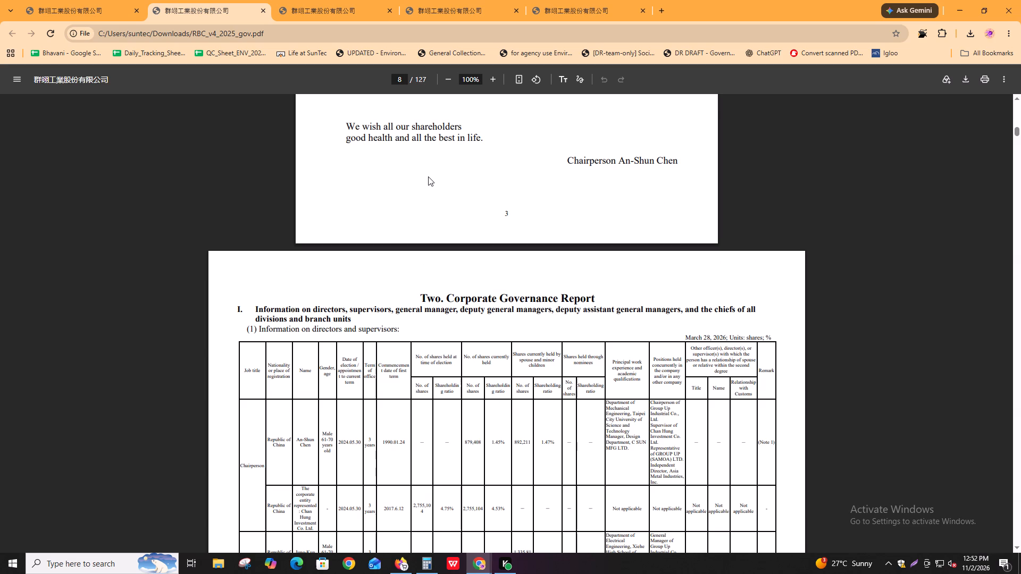
scroll(426, 181, up, 3)
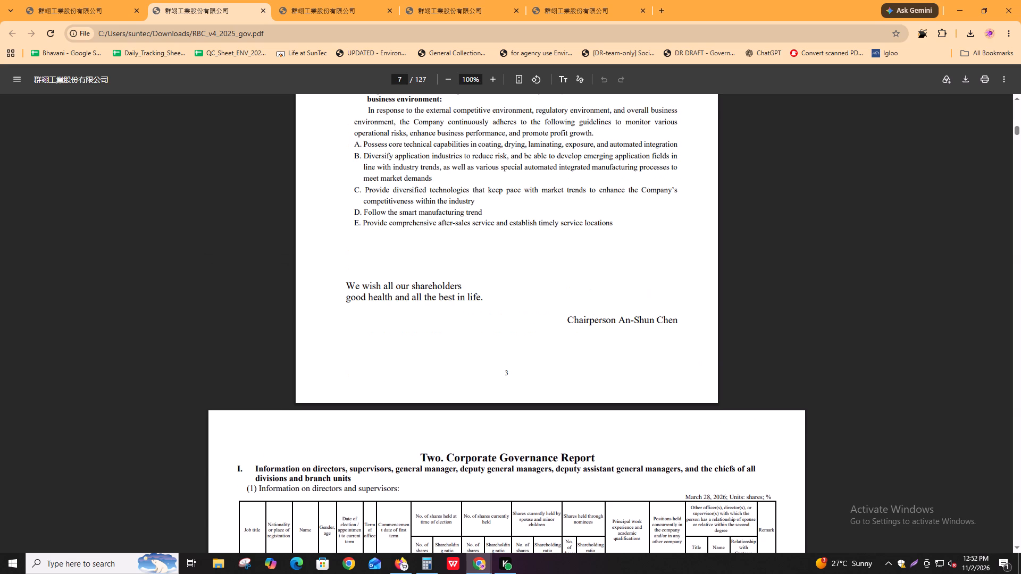
scroll(424, 165, up, 12)
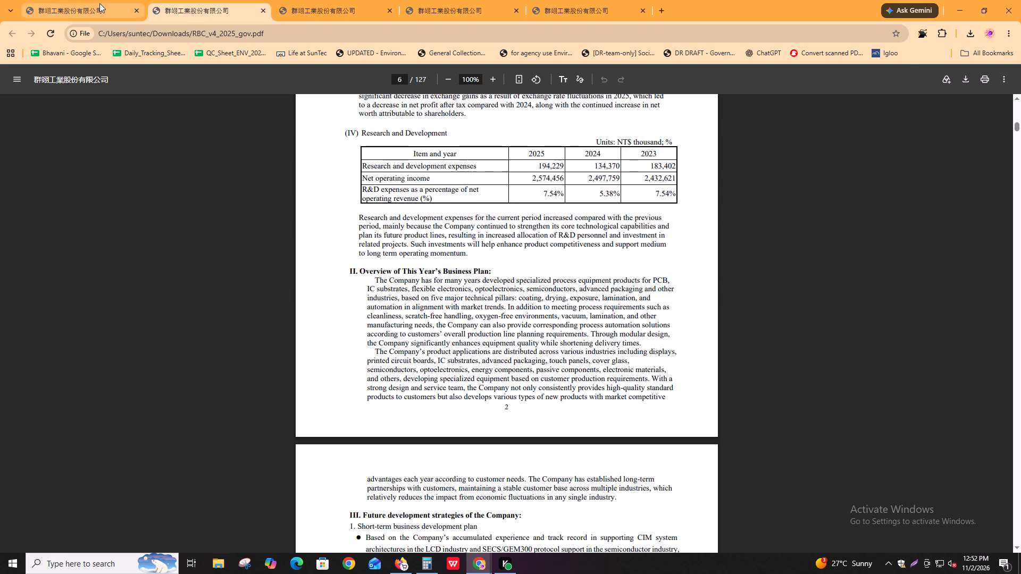
Return to the first copy of the annual report, advance the "board of dir" search to PDF page 11, and read Note 1's opening sentence.
click(99, 3)
key(ctrl+f)
key(Return)
key(Return)
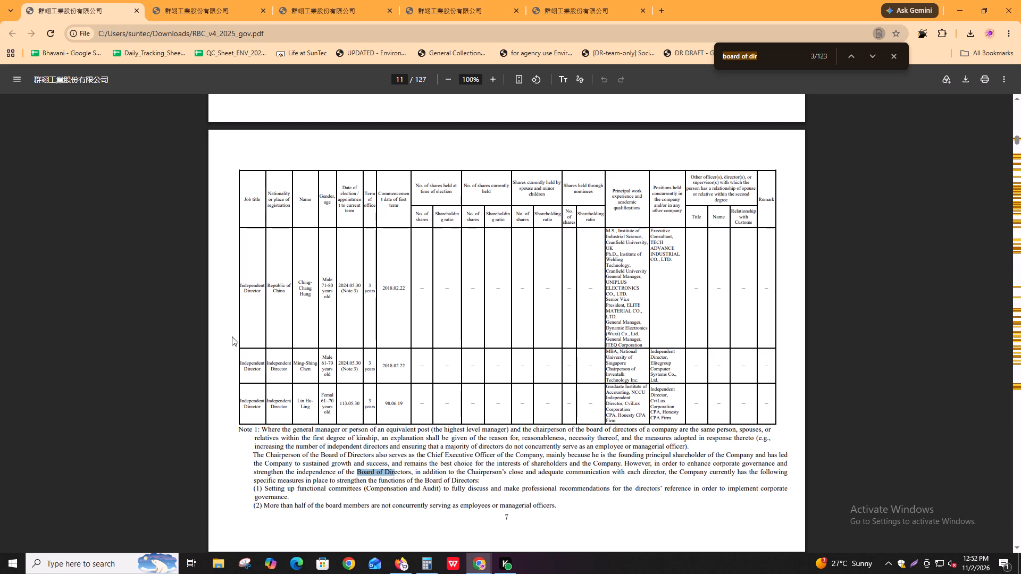
drag(373, 434, 806, 426)
click(805, 426)
drag(390, 437, 597, 440)
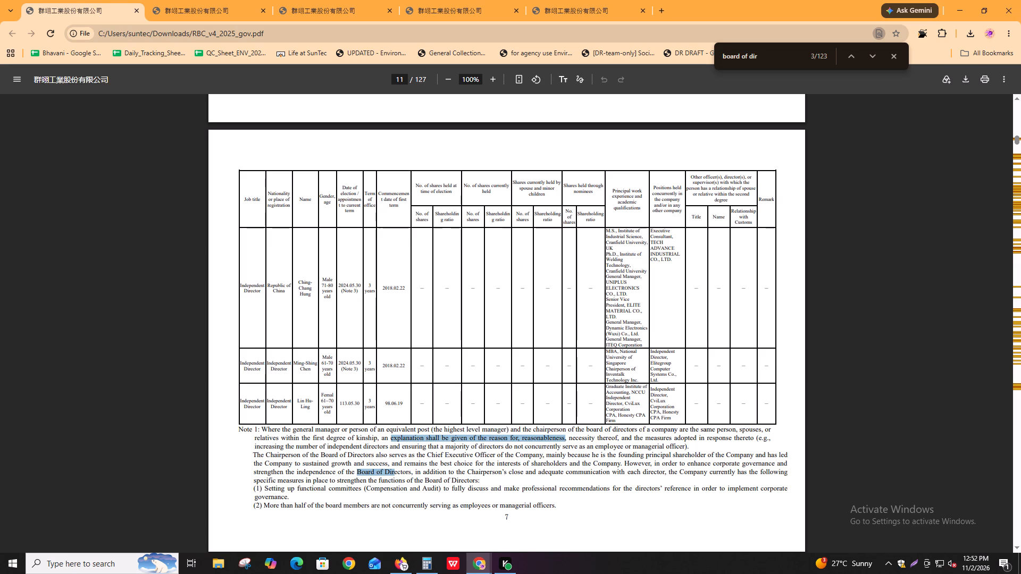
drag(597, 440, 734, 441)
click(734, 441)
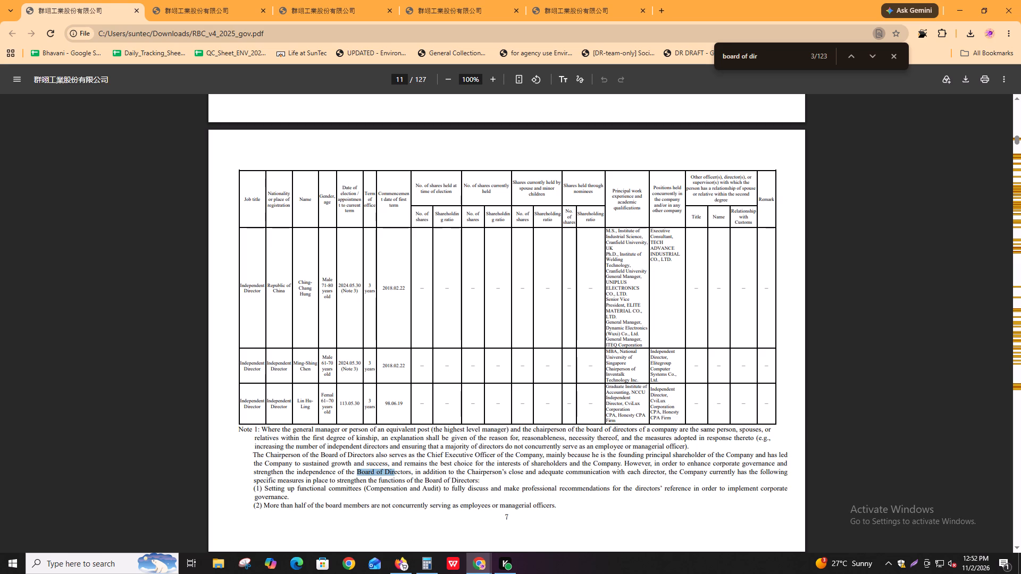
Read the paragraph under Note 1 about the Chairperson's roles and the measures for board independence.
drag(301, 458, 405, 455)
click(405, 455)
drag(433, 459, 599, 459)
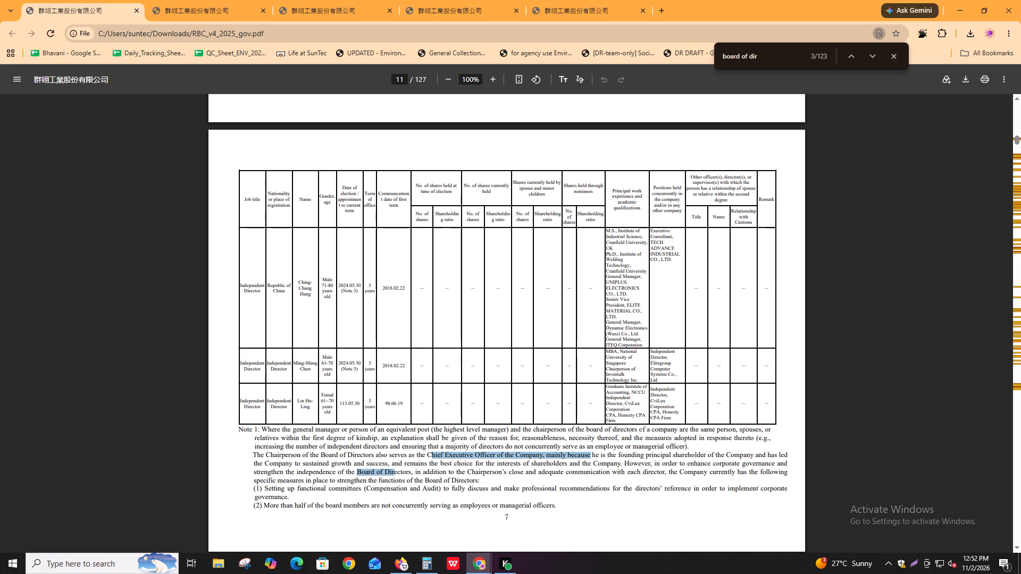
drag(599, 459, 810, 461)
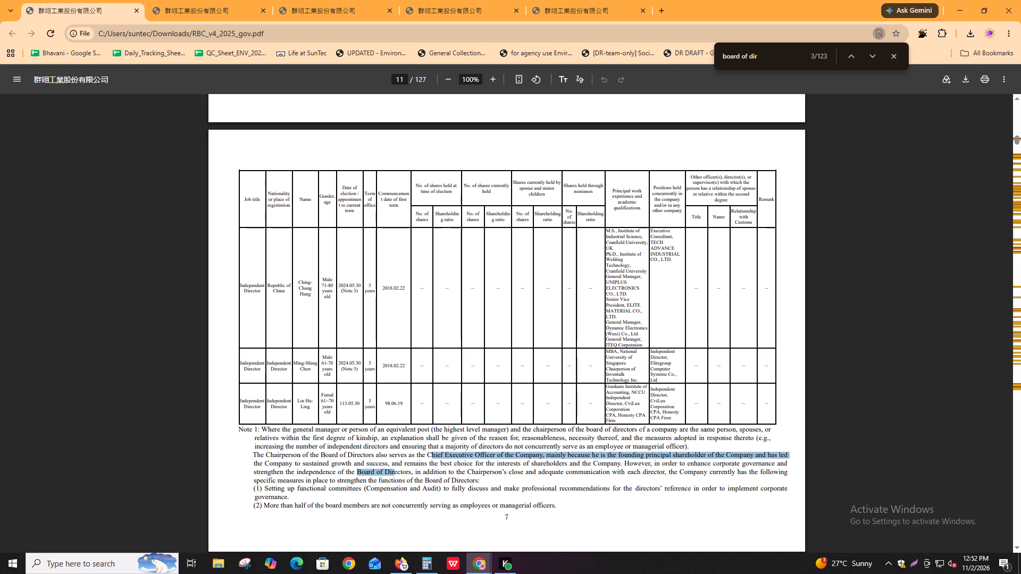
drag(810, 461, 811, 462)
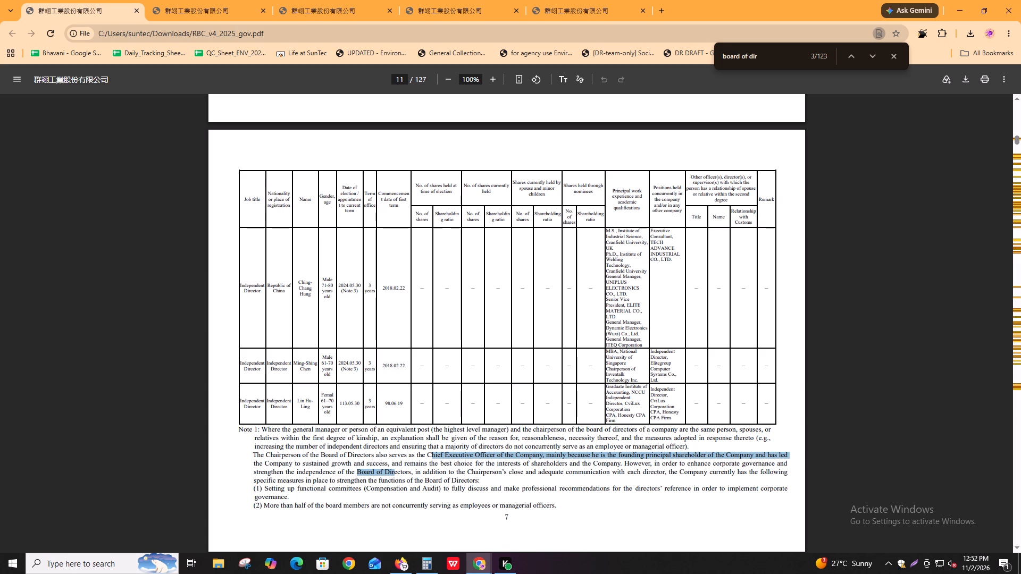
click(755, 459)
drag(292, 458, 566, 466)
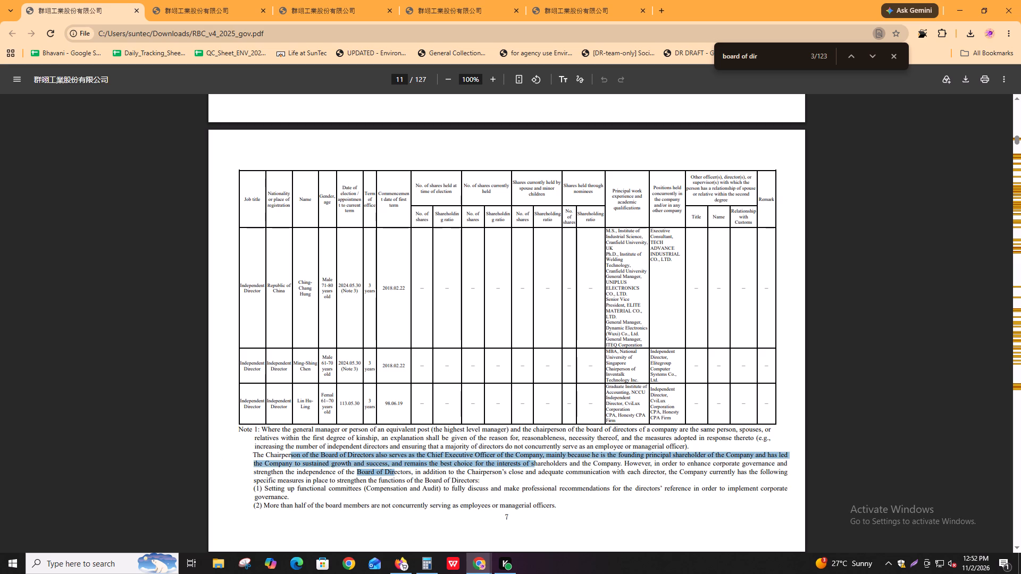
drag(566, 466, 822, 477)
click(822, 477)
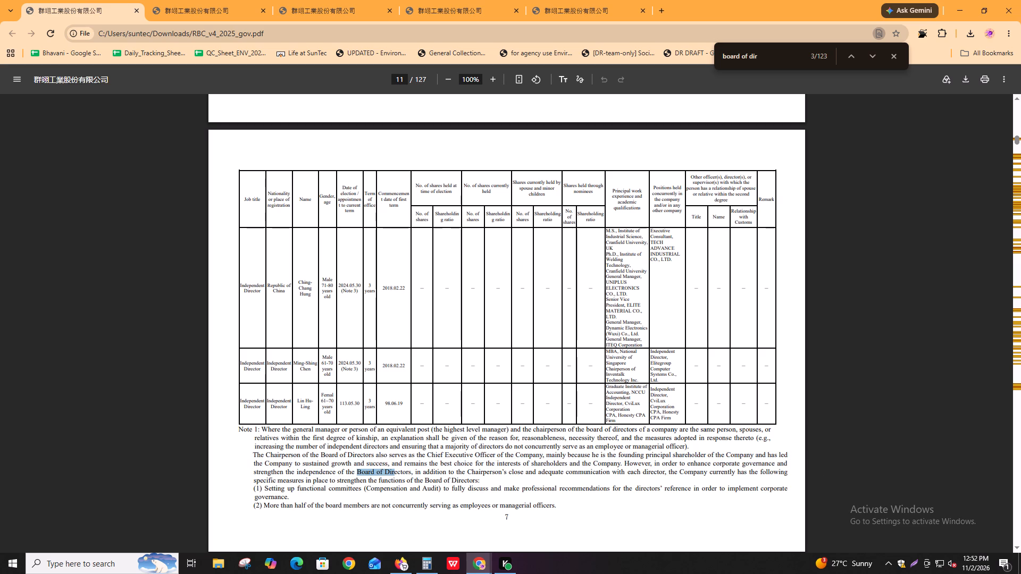
drag(308, 474, 751, 478)
click(751, 478)
Recheck the Chairperson entry on PDF page 8 and go through the directors table to the notes after it.
scroll(310, 280, up, 6)
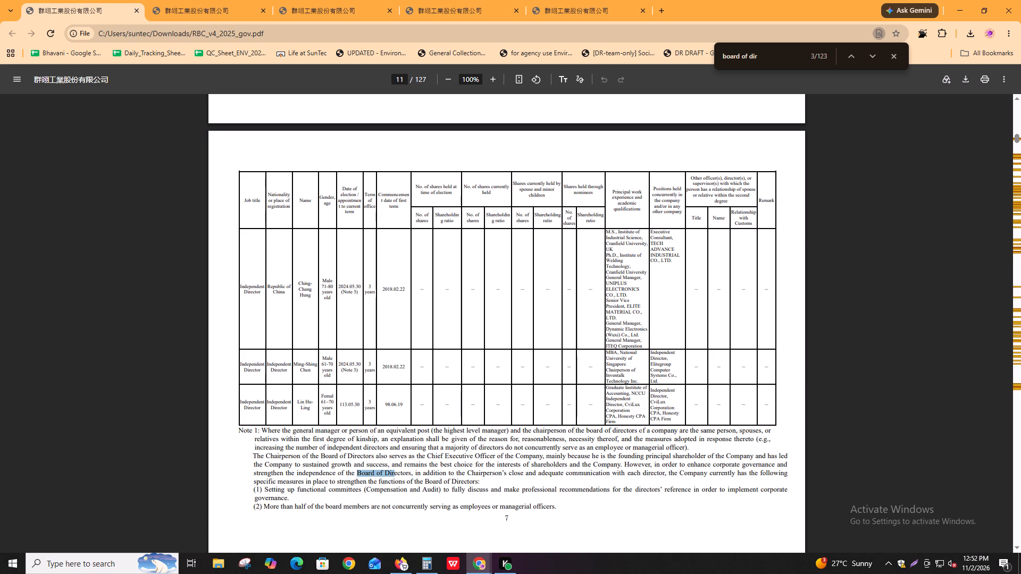
scroll(266, 289, up, 17)
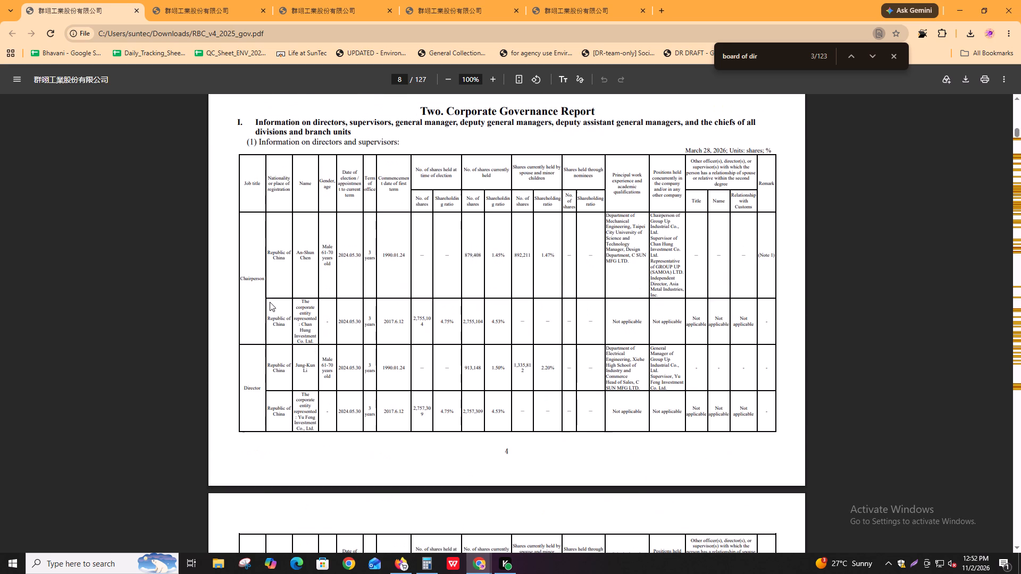
drag(241, 278, 256, 278)
click(256, 278)
scroll(269, 340, down, 2)
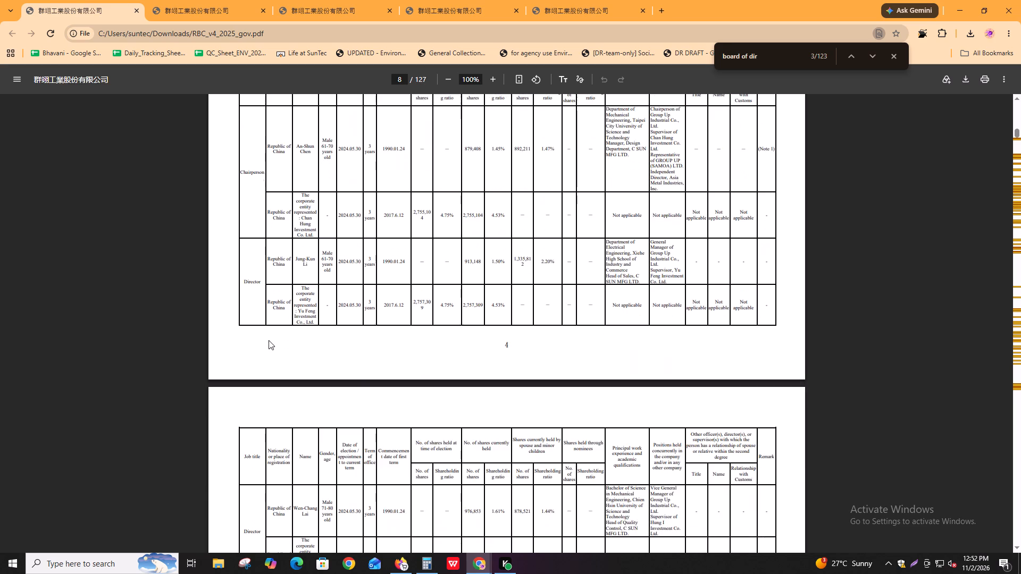
scroll(269, 340, down, 17)
scroll(567, 383, down, 3)
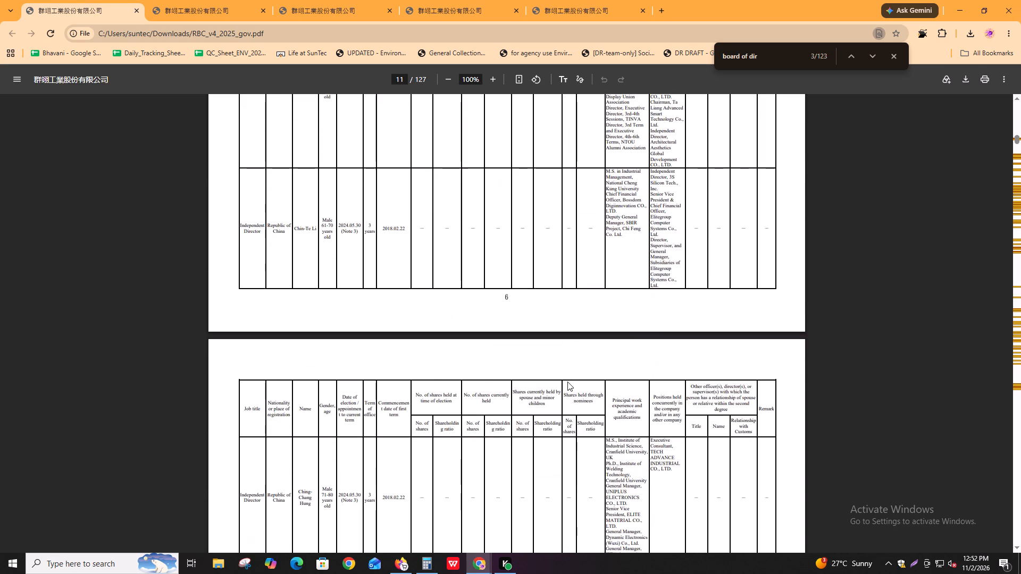
scroll(567, 377, down, 4)
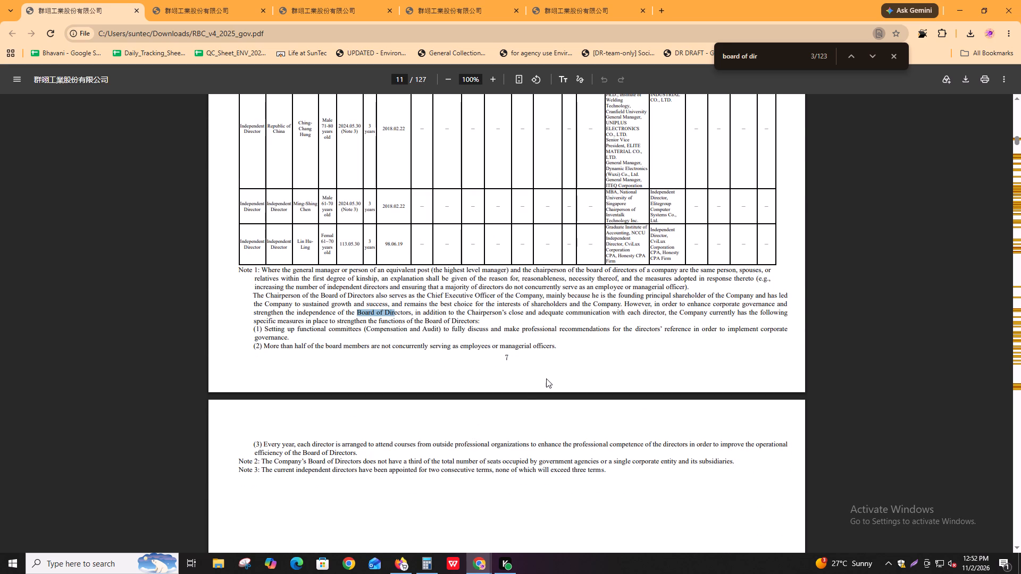
Step through the following "board of dir" matches to the Diversity and independence of the Board of Directors section on PDF page 16.
key(ctrl+f)
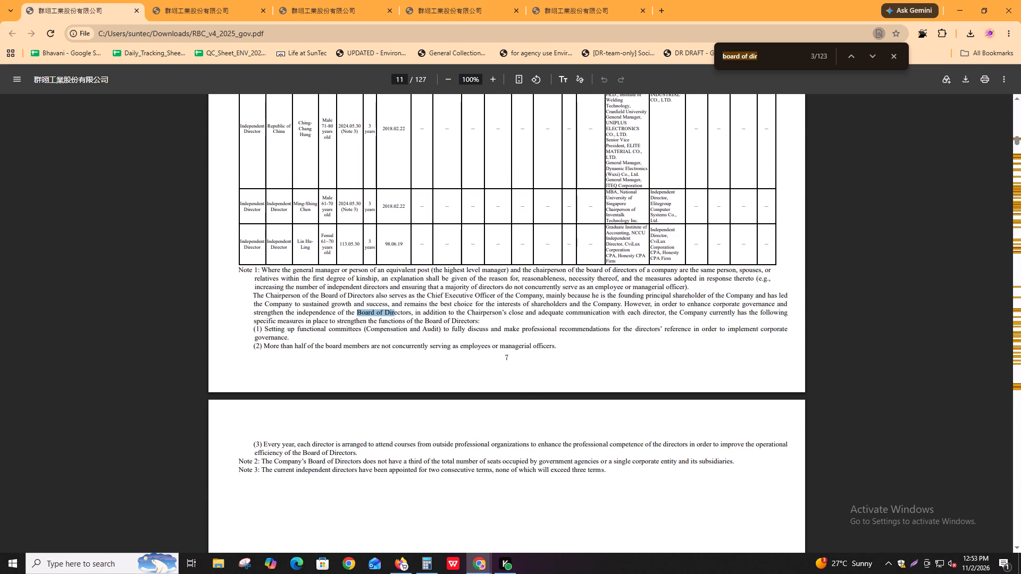
key(Return)
key(Return)
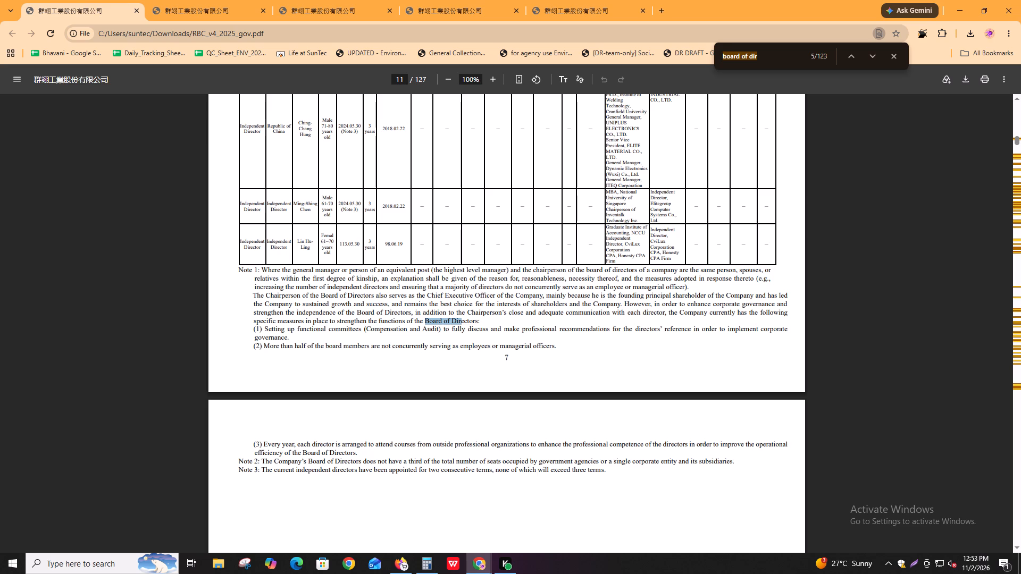
key(Return)
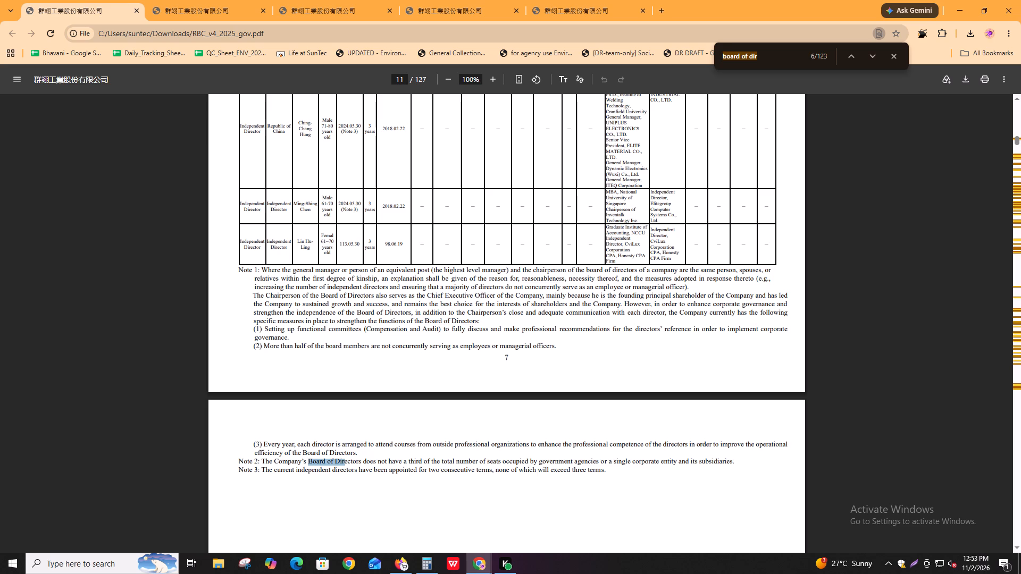
key(Return)
key(shift+Return)
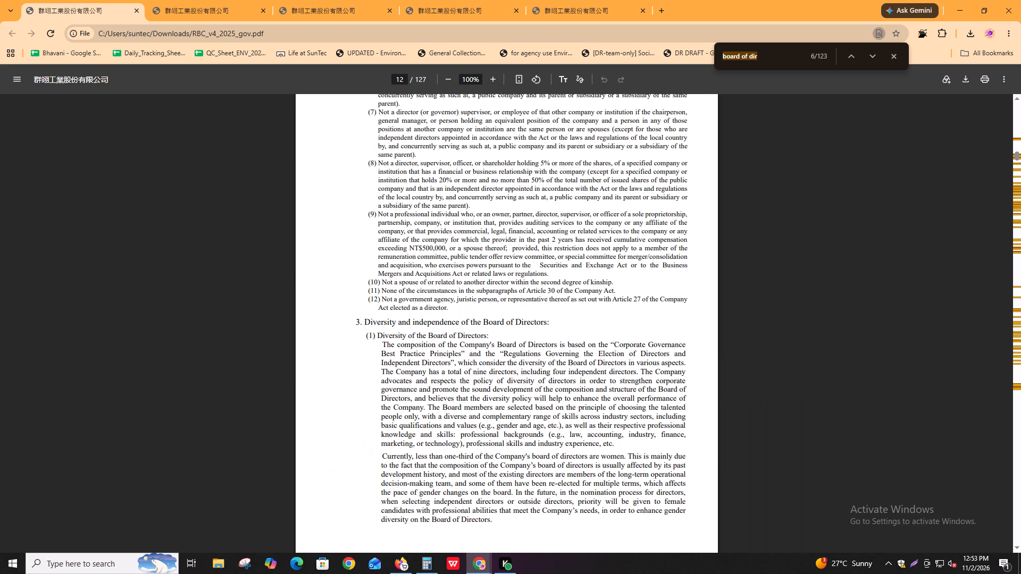
key(Return)
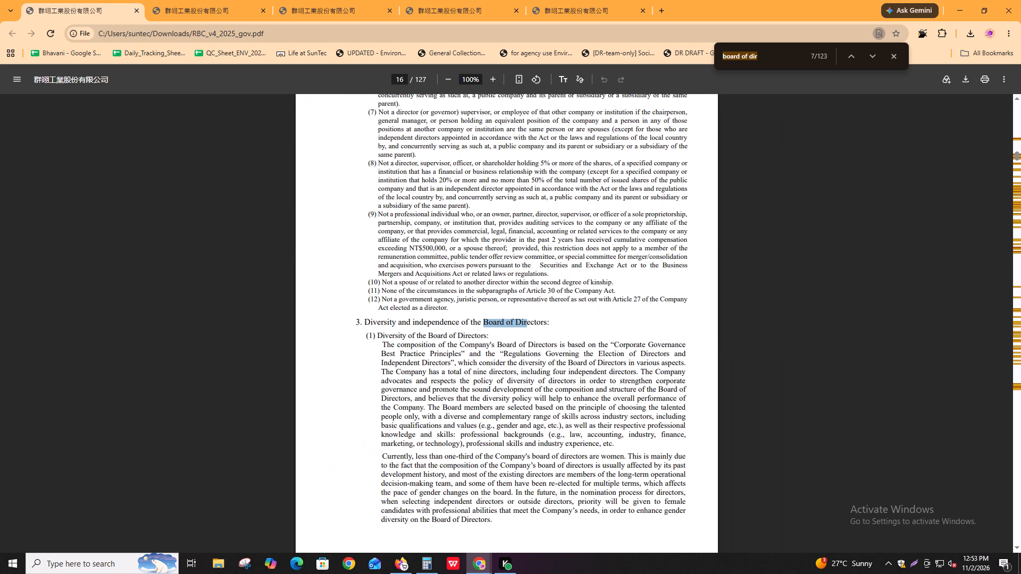